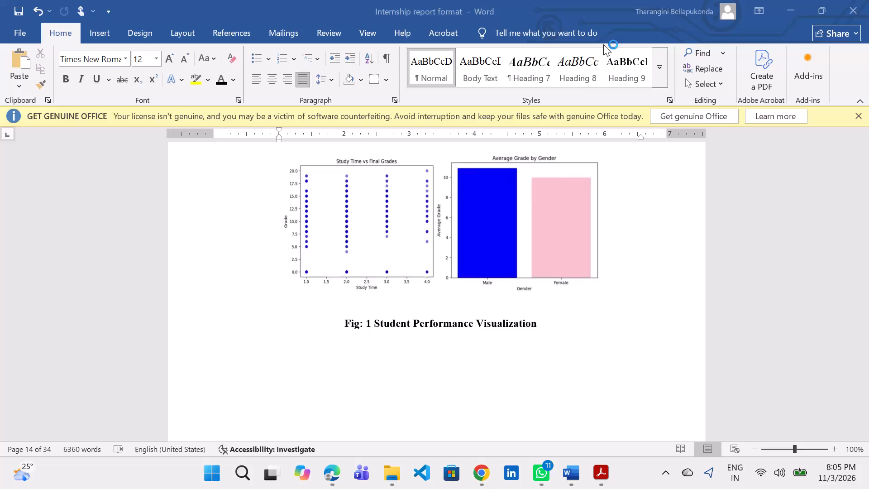
# Review the Module 1 pages from the Fig: 1 charts back up to section 1.4 Visualizing the Results.
pyautogui.scroll(1, 550, 153)
pyautogui.click(509, 232)
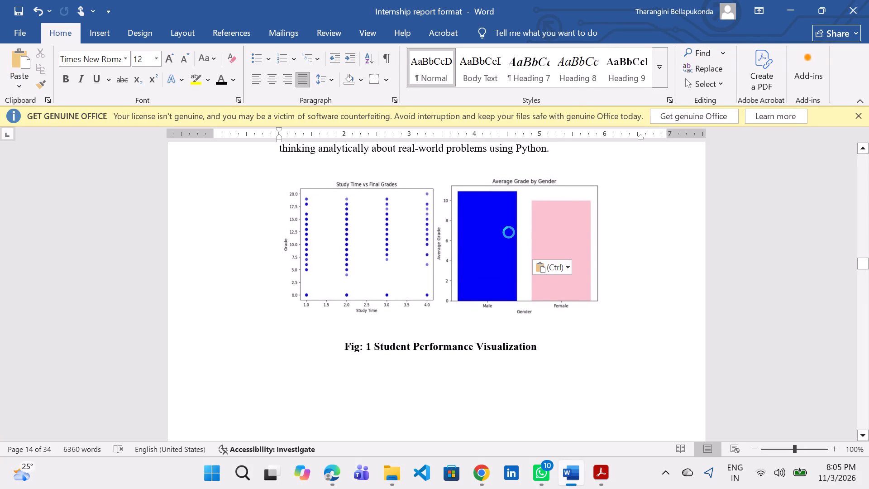
pyautogui.scroll(2, 412, 238)
pyautogui.scroll(2, 468, 289)
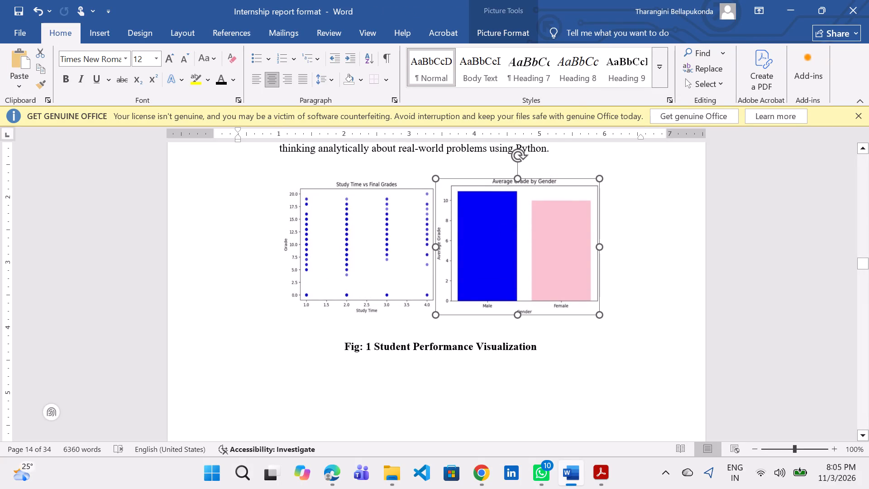
pyautogui.click(654, 342)
pyautogui.scroll(8, 654, 342)
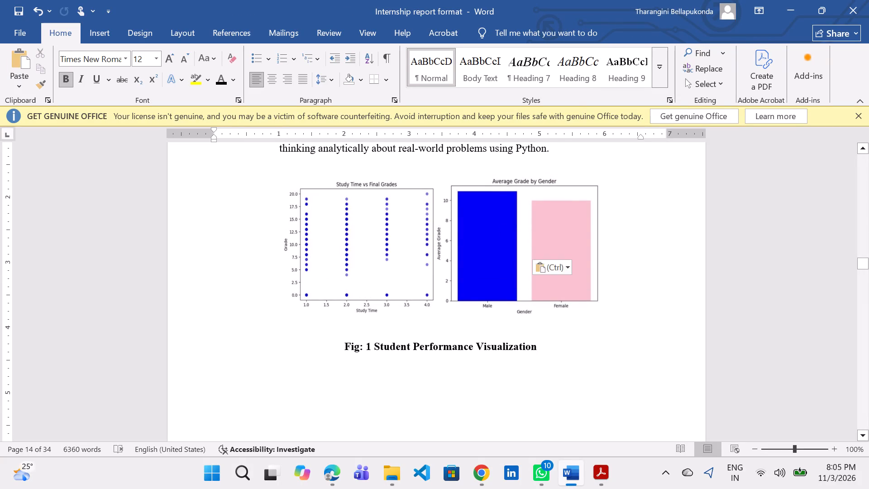
pyautogui.scroll(2, 549, 302)
pyautogui.click(549, 302)
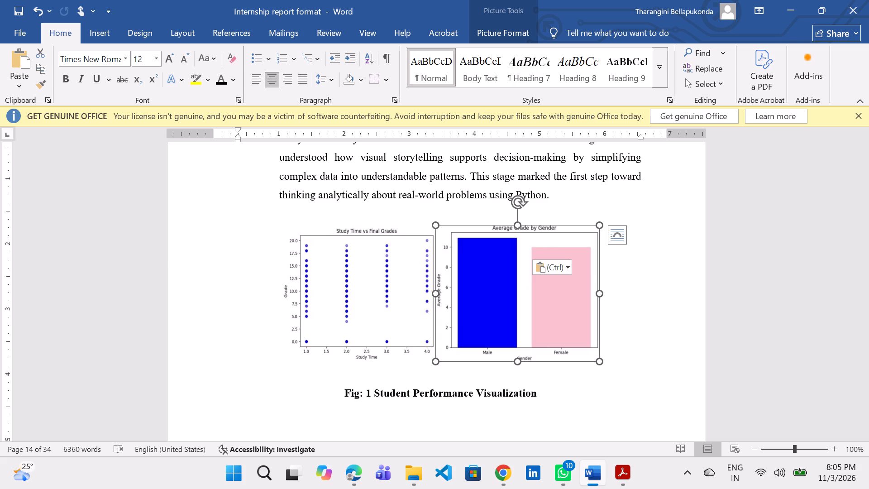
pyautogui.scroll(6, 549, 302)
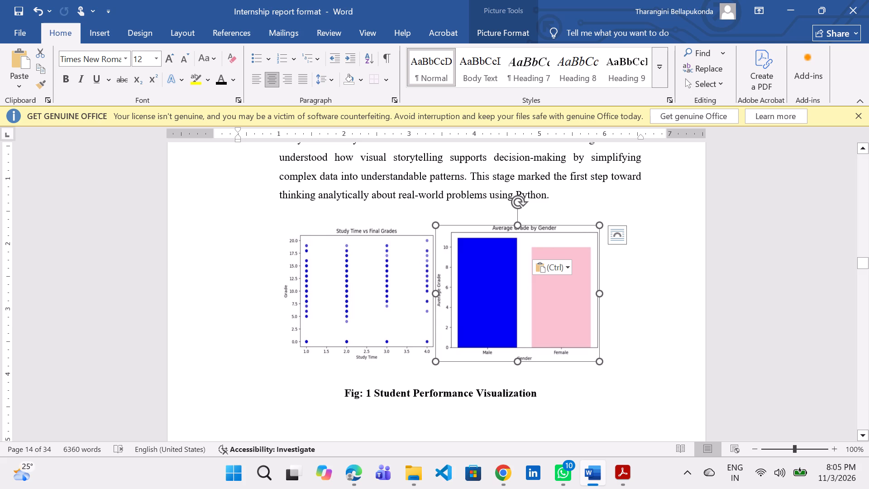
pyautogui.click(667, 326)
pyautogui.scroll(1, 667, 326)
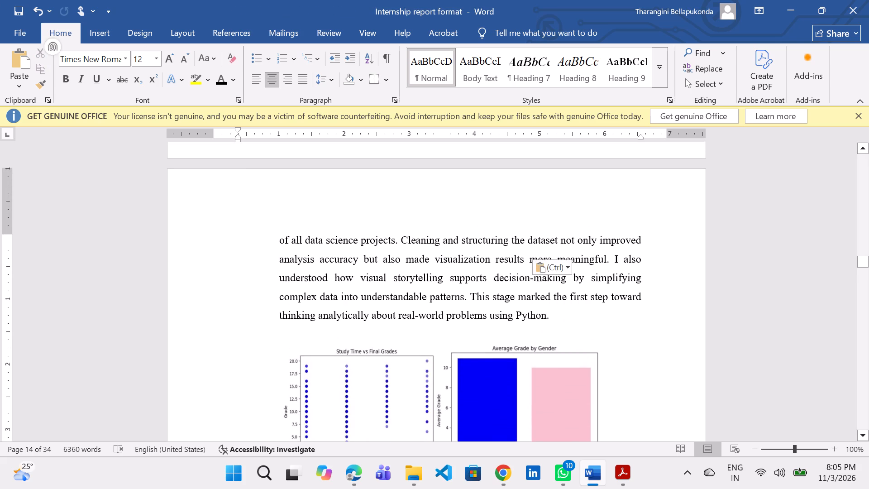
pyautogui.scroll(6, 667, 326)
pyautogui.scroll(9, 400, 337)
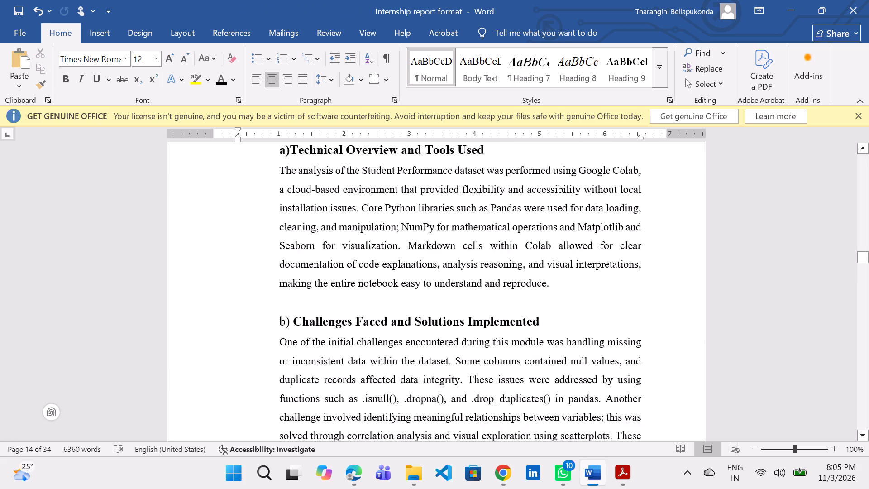
pyautogui.scroll(19, 400, 337)
pyautogui.scroll(5, 400, 337)
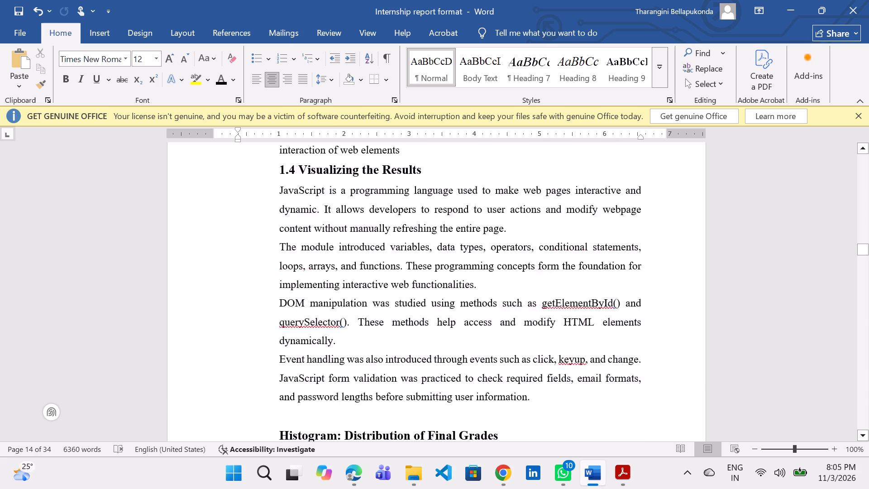
pyautogui.scroll(4, 400, 337)
pyautogui.scroll(-5, 400, 337)
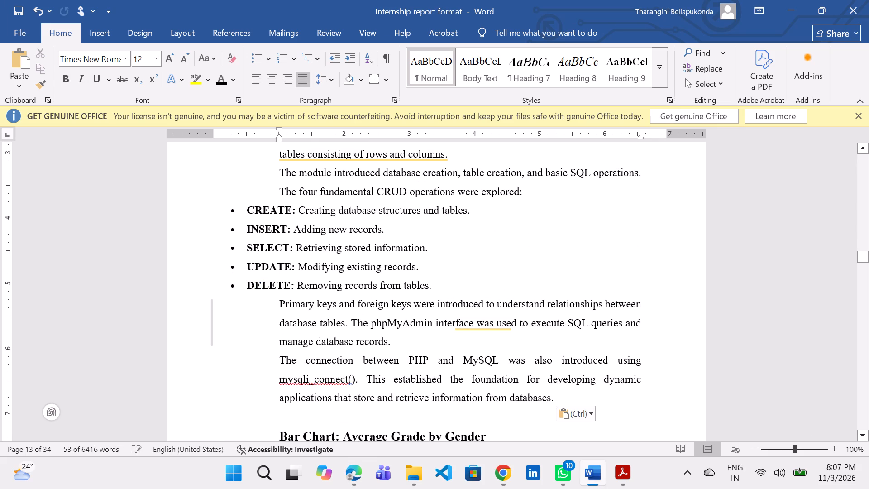
# Indent the five bullets from CREATE to DELETE inward past the body text, with their text at about 1.7 on the ruler.
pyautogui.moveTo(223, 204); pyautogui.dragTo(424, 292)
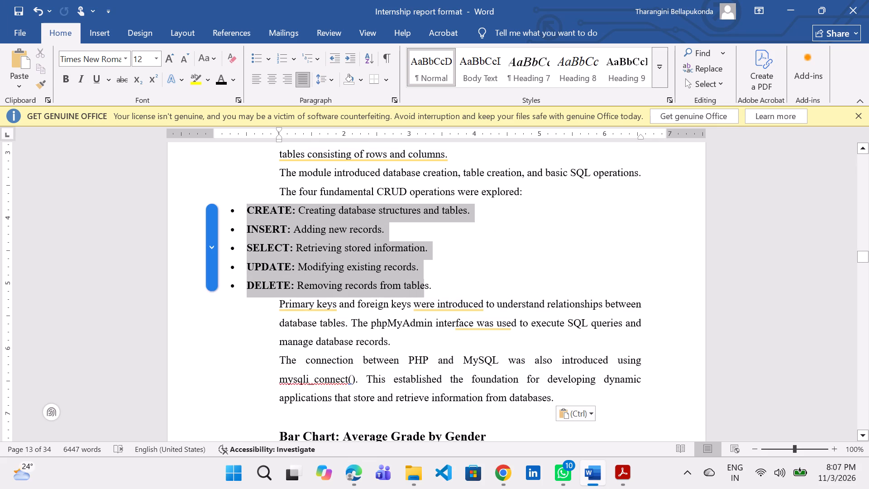
pyautogui.moveTo(424, 292); pyautogui.dragTo(432, 292)
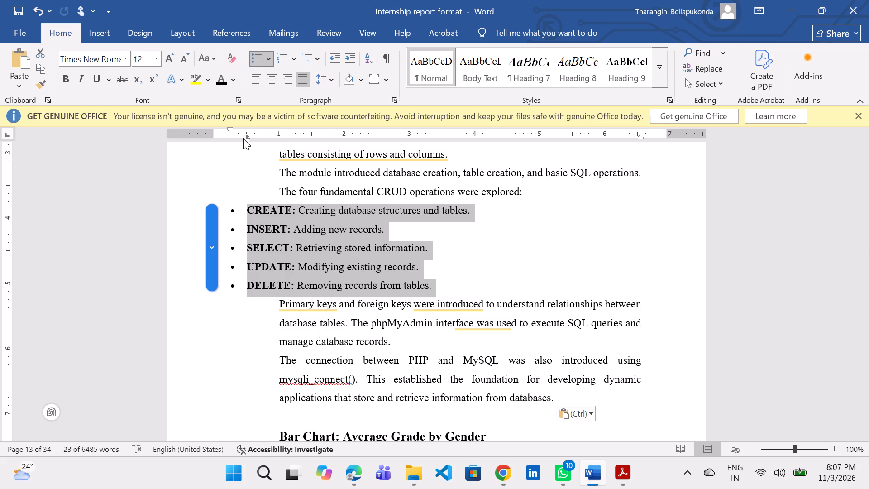
pyautogui.moveTo(244, 138); pyautogui.dragTo(266, 142)
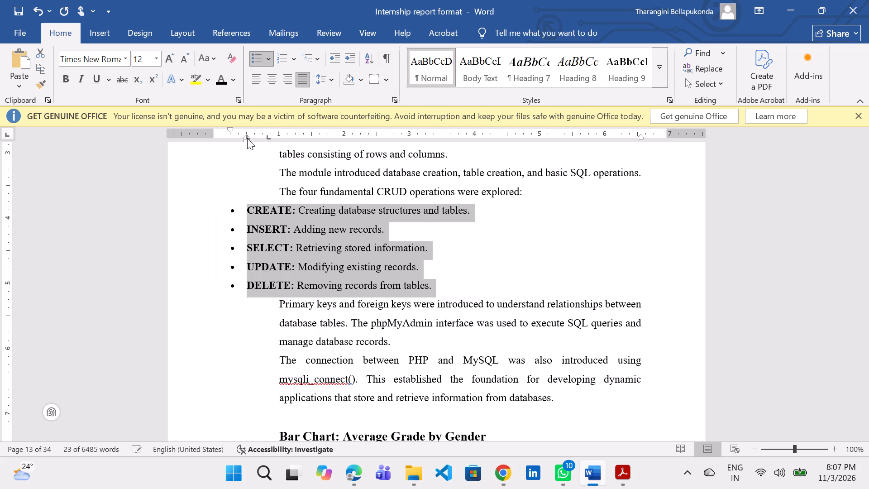
pyautogui.moveTo(247, 138); pyautogui.dragTo(305, 144)
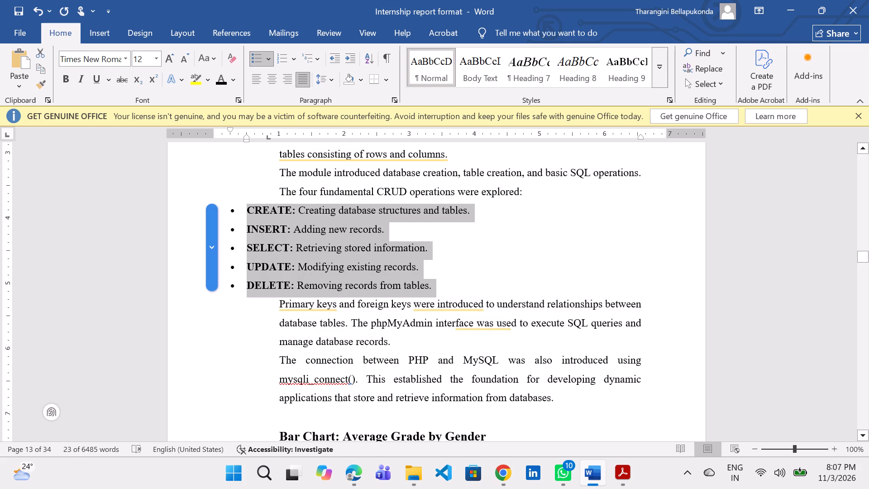
pyautogui.moveTo(246, 137); pyautogui.dragTo(282, 137)
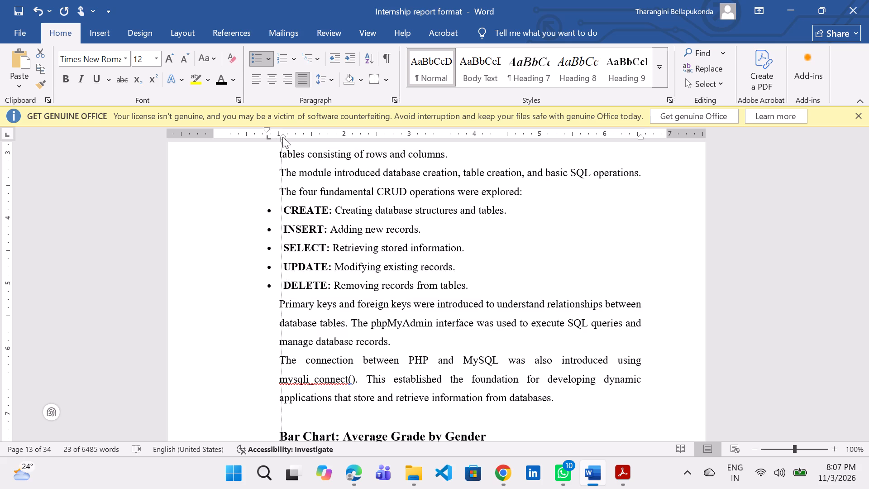
pyautogui.moveTo(282, 137); pyautogui.dragTo(321, 140)
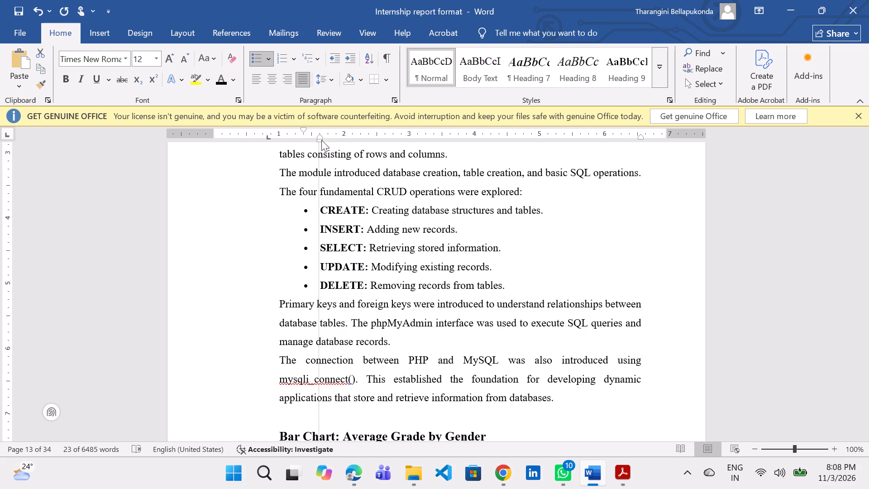
pyautogui.moveTo(321, 140); pyautogui.dragTo(324, 140)
# Copy the heading "3.7 Git and GitHub Version Control" from ChatGPT in Edge and replace Word's "Bar Chart: Average Grade by Gender" heading with it.
pyautogui.scroll(-4, 351, 246)
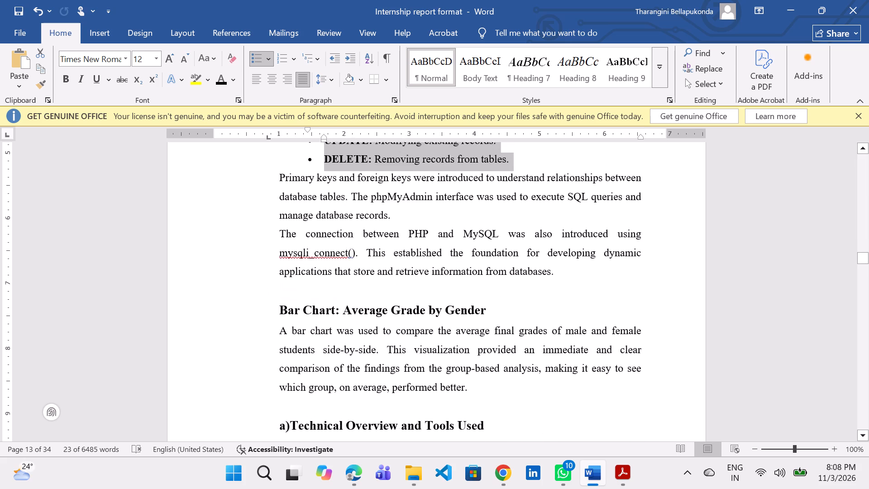
pyautogui.scroll(-4, 360, 257)
pyautogui.scroll(3, 361, 263)
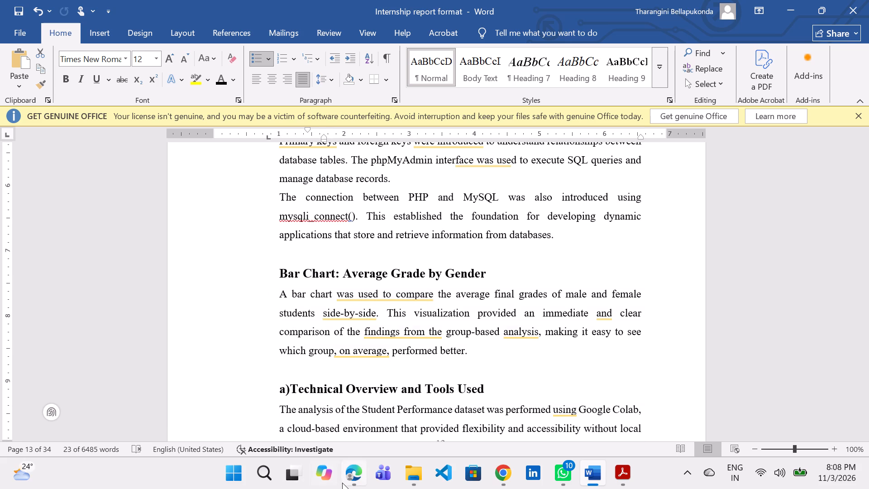
pyautogui.click(342, 483)
pyautogui.click(345, 483)
pyautogui.scroll(-3, 403, 377)
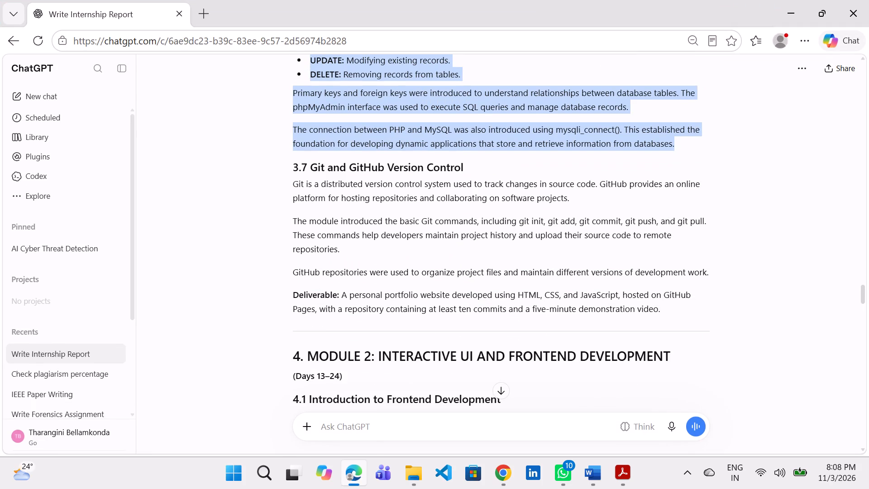
pyautogui.moveTo(470, 169); pyautogui.dragTo(334, 170)
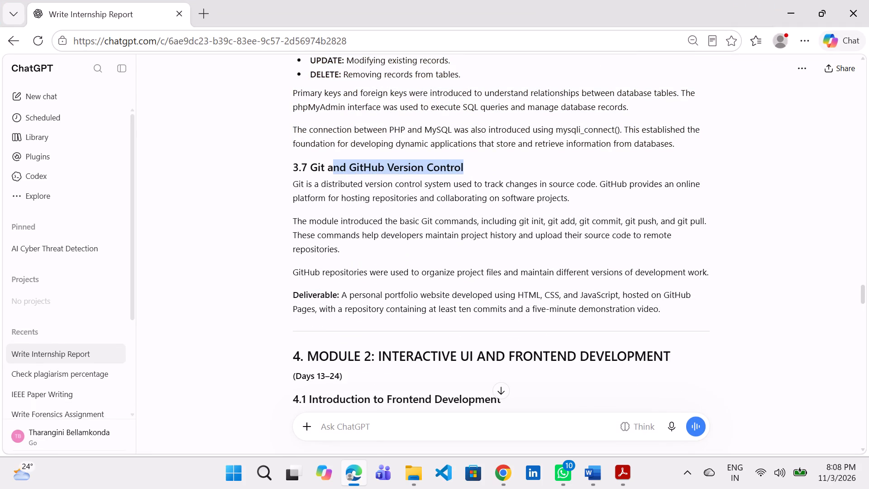
pyautogui.moveTo(334, 170); pyautogui.dragTo(282, 174)
pyautogui.hotkey('ctrl', 'c')
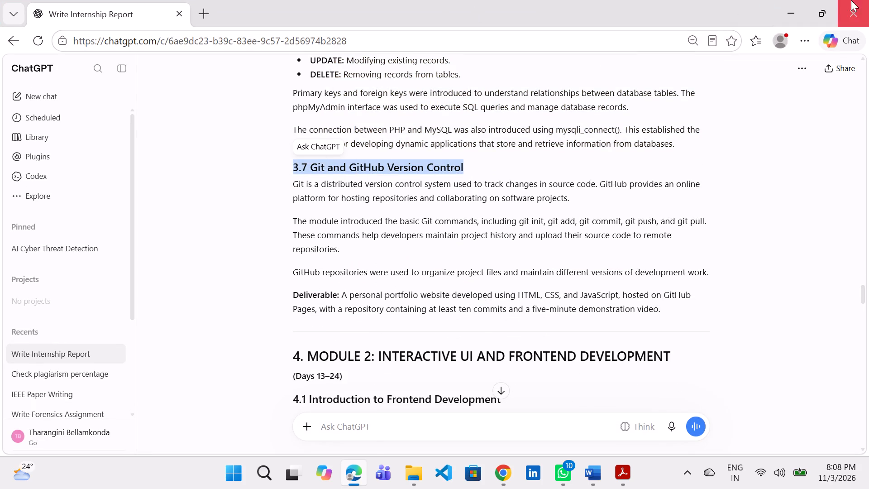
pyautogui.click(786, 12)
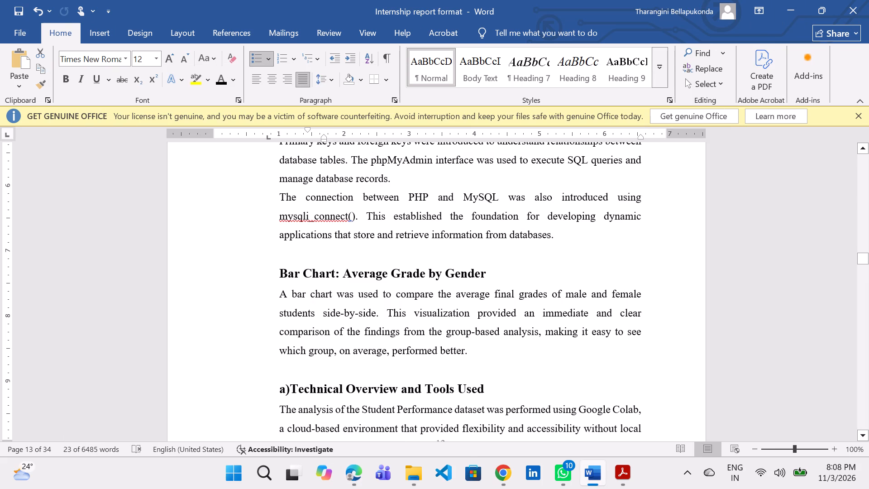
pyautogui.moveTo(500, 268); pyautogui.dragTo(237, 260)
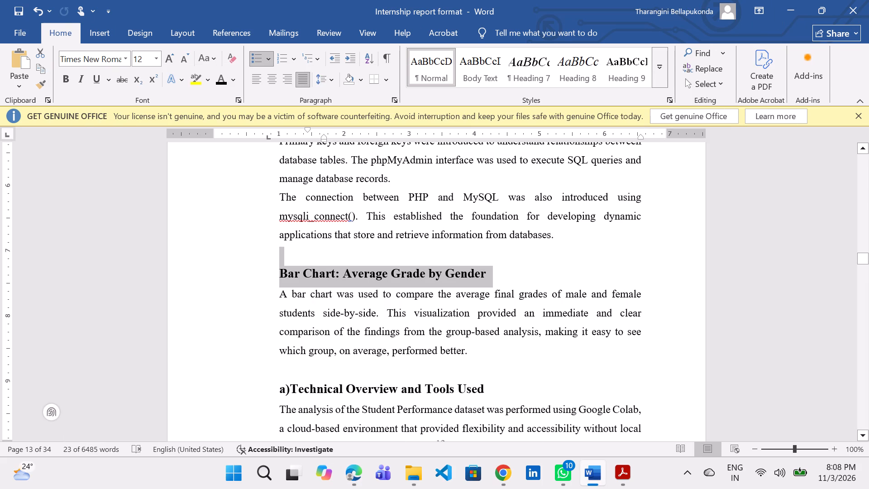
pyautogui.moveTo(237, 260); pyautogui.dragTo(245, 270)
pyautogui.hotkey('ctrl', 'v')
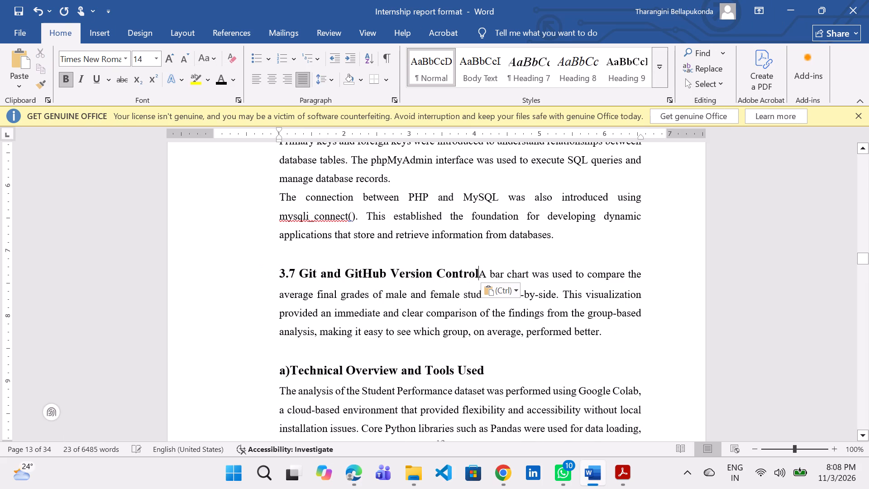
# Renumber the Git and GitHub Version Control heading as 1.7 and move the bar chart text after it onto a new line.
pyautogui.click(282, 267)
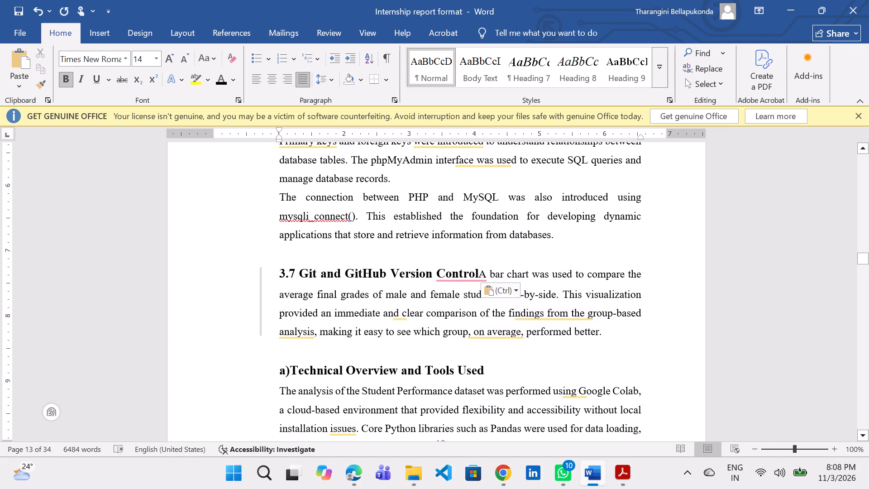
pyautogui.press('BackSpace')
pyautogui.press('1')
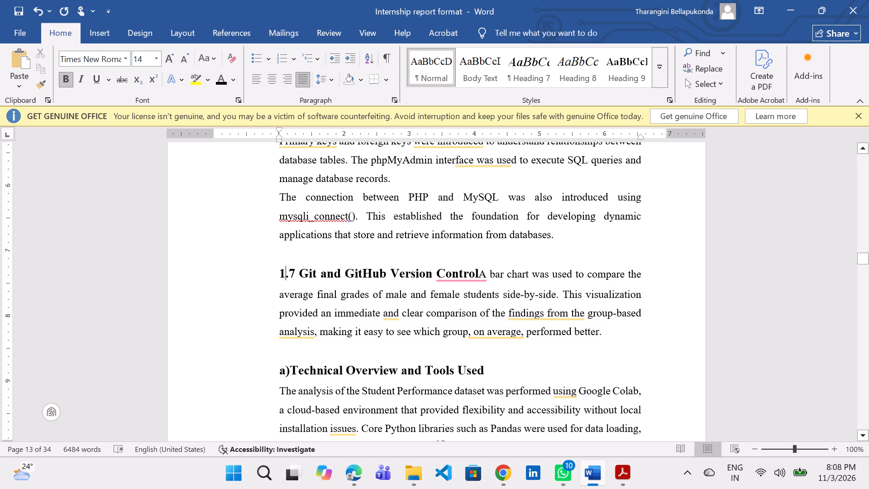
pyautogui.click(482, 272)
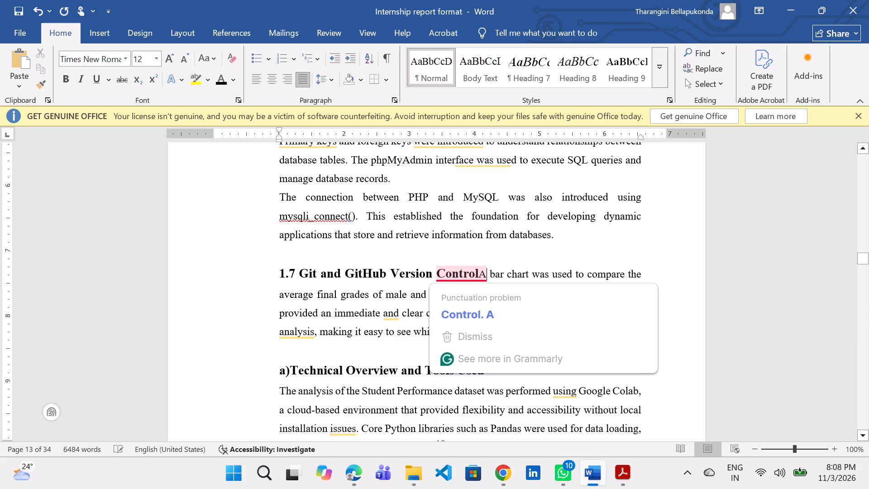
pyautogui.press('Left')
pyautogui.press('Return')
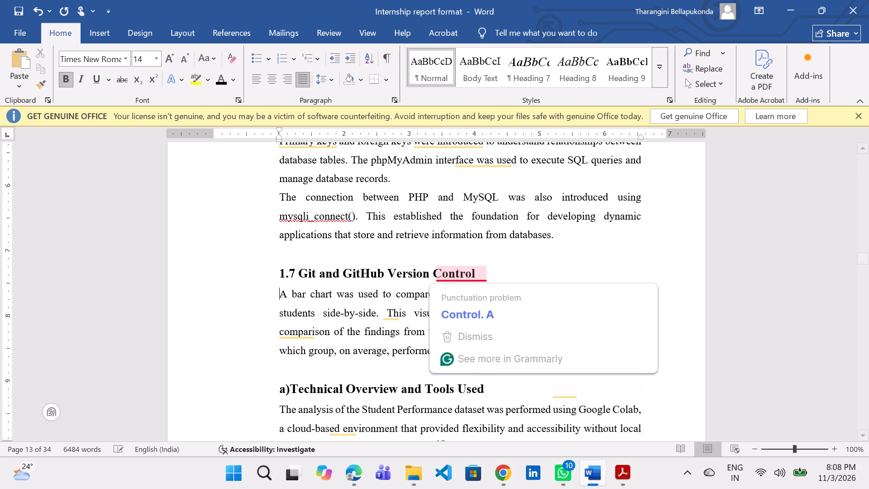
# Copy the full section 3.7 body, through the Deliverable paragraph, from ChatGPT in Edge and replace the bar chart paragraph under Word's 1.7 heading.
pyautogui.click(349, 468)
pyautogui.scroll(-1, 399, 325)
pyautogui.scroll(2, 399, 324)
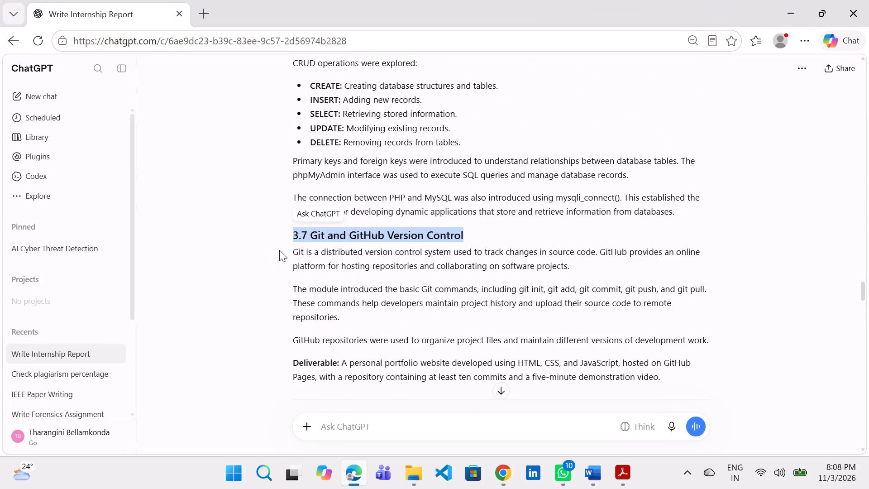
pyautogui.click(287, 251)
pyautogui.moveTo(290, 249); pyautogui.dragTo(675, 374)
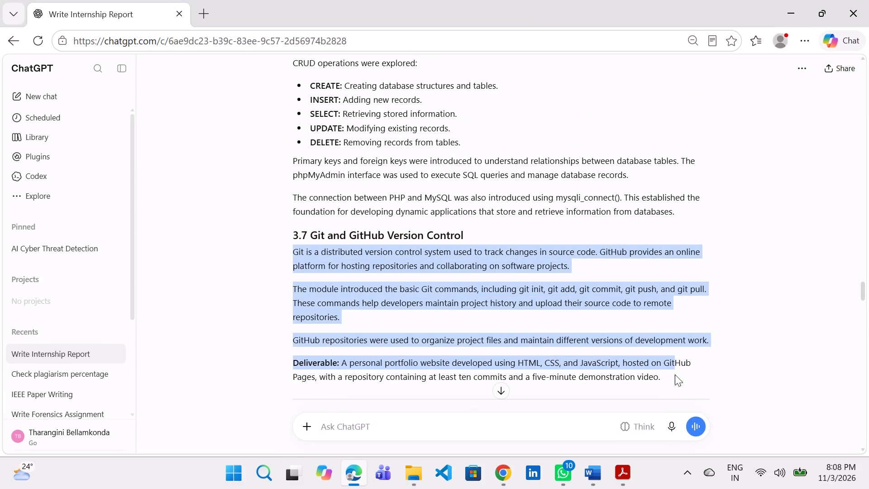
pyautogui.moveTo(675, 374); pyautogui.dragTo(675, 376)
pyautogui.hotkey('ctrl', 'c')
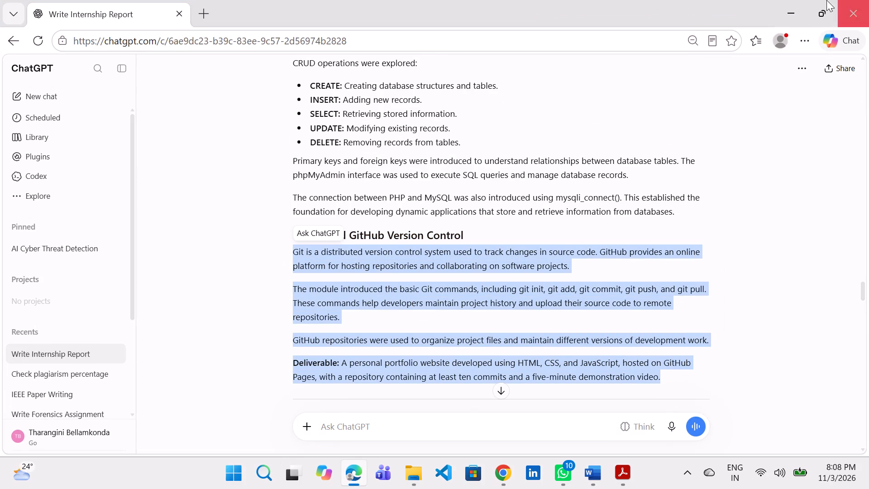
pyautogui.click(787, 12)
pyautogui.scroll(-1, 529, 251)
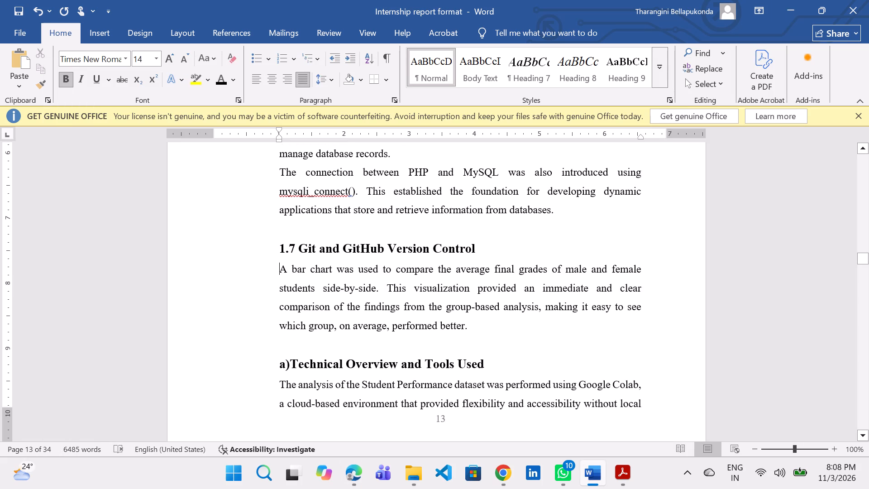
pyautogui.moveTo(518, 327); pyautogui.dragTo(234, 258)
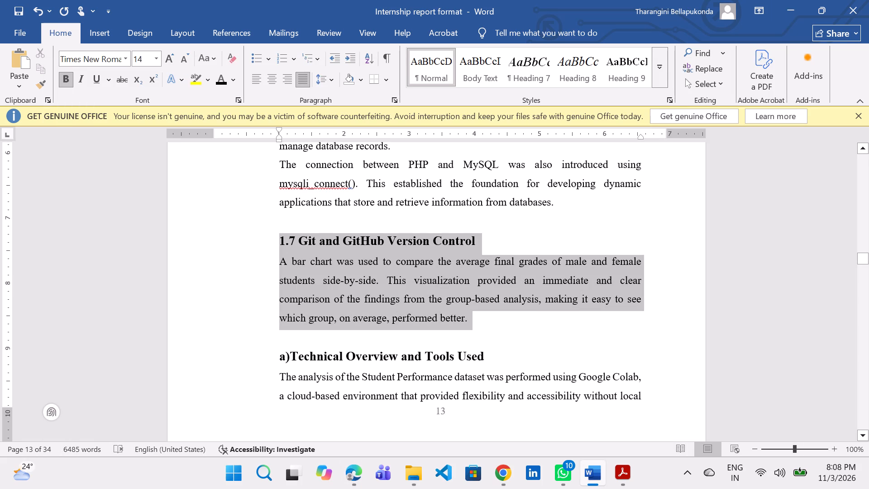
pyautogui.moveTo(234, 258); pyautogui.dragTo(234, 264)
pyautogui.hotkey('ctrl', 'v')
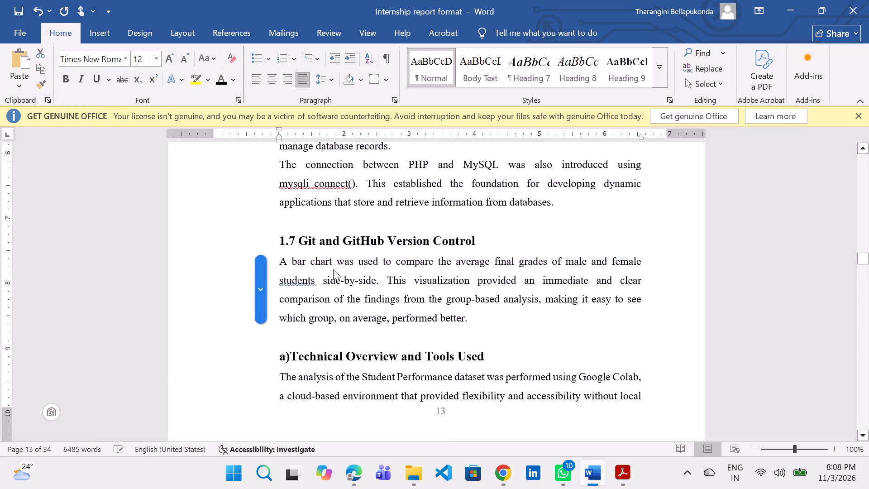
# Review the pasted 1.7 text and the old subsections a) to c) that follow it at the end of Module 1.
pyautogui.scroll(-2, 413, 297)
pyautogui.scroll(1, 370, 301)
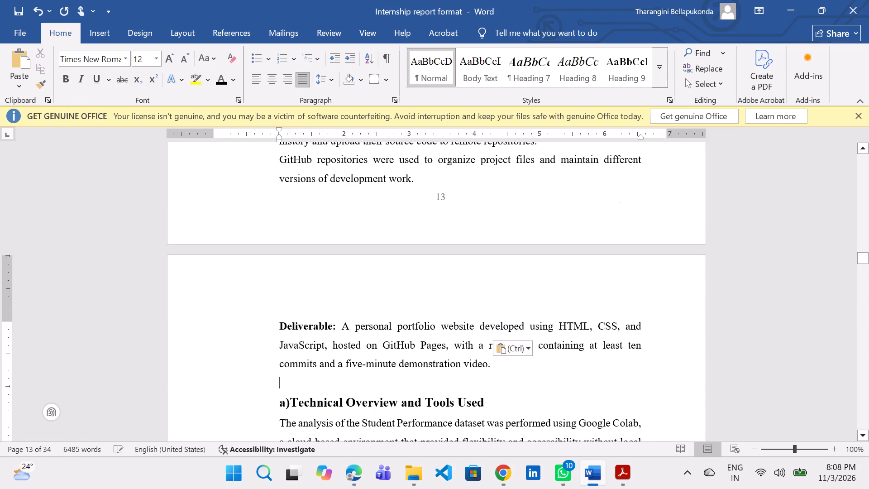
pyautogui.scroll(-12, 365, 301)
pyautogui.scroll(-3, 327, 334)
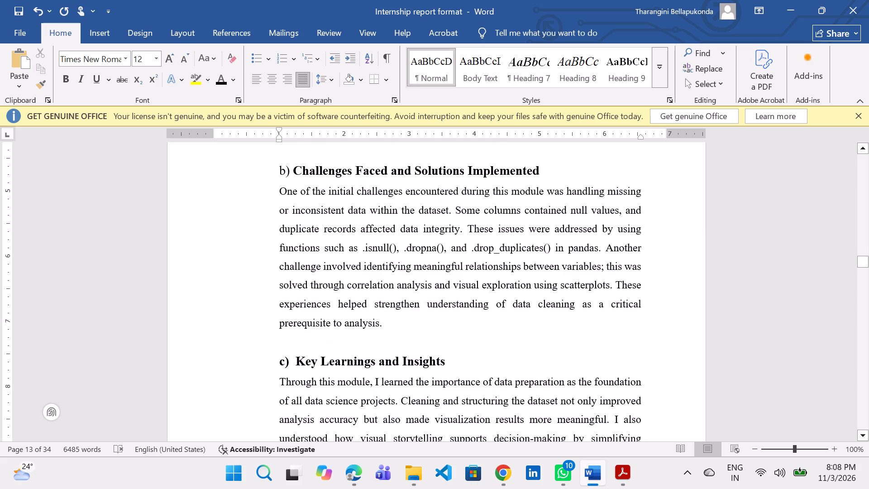
pyautogui.scroll(-1, 324, 338)
pyautogui.scroll(8, 311, 409)
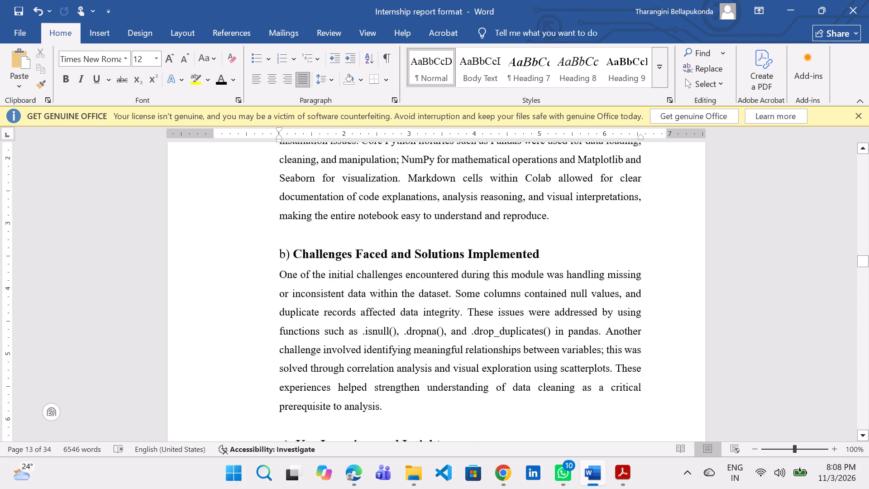
pyautogui.scroll(4, 270, 394)
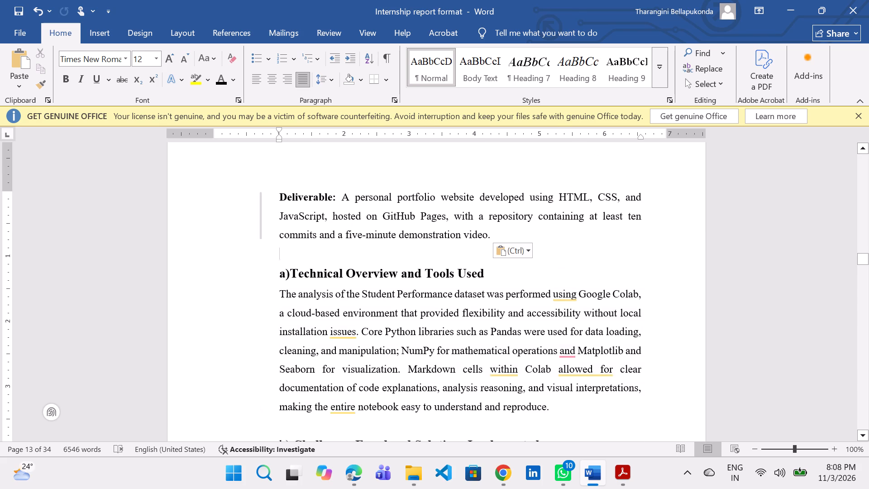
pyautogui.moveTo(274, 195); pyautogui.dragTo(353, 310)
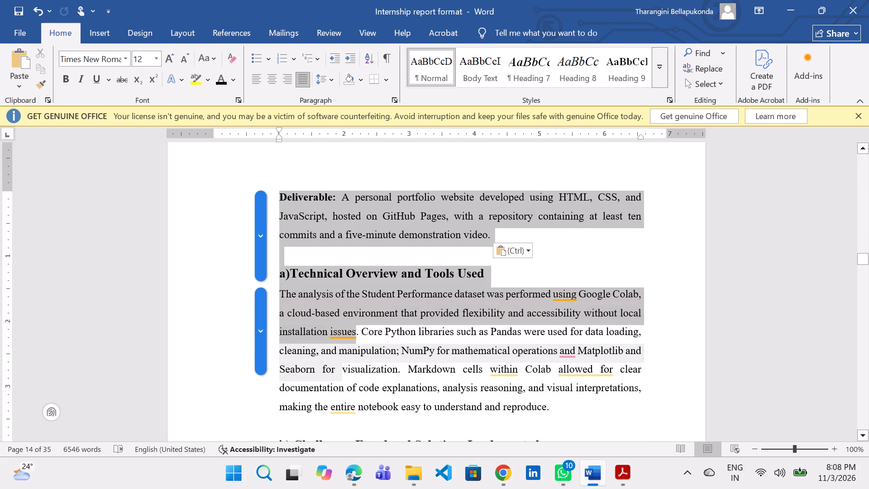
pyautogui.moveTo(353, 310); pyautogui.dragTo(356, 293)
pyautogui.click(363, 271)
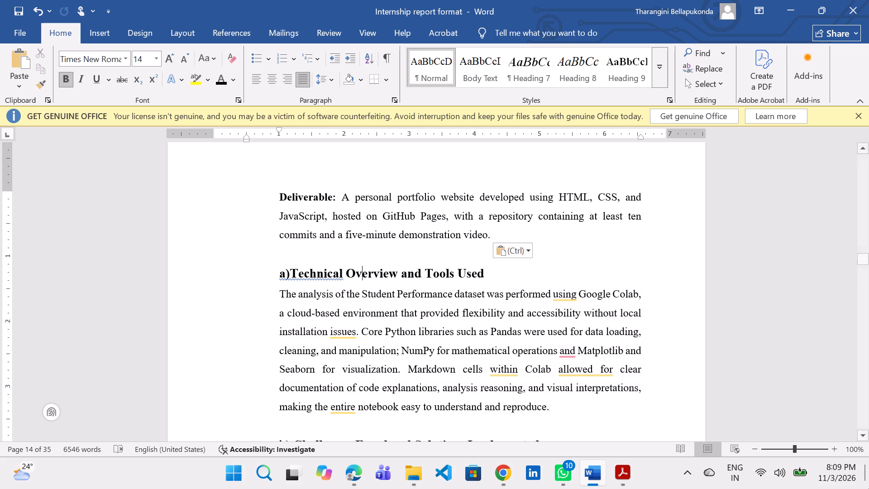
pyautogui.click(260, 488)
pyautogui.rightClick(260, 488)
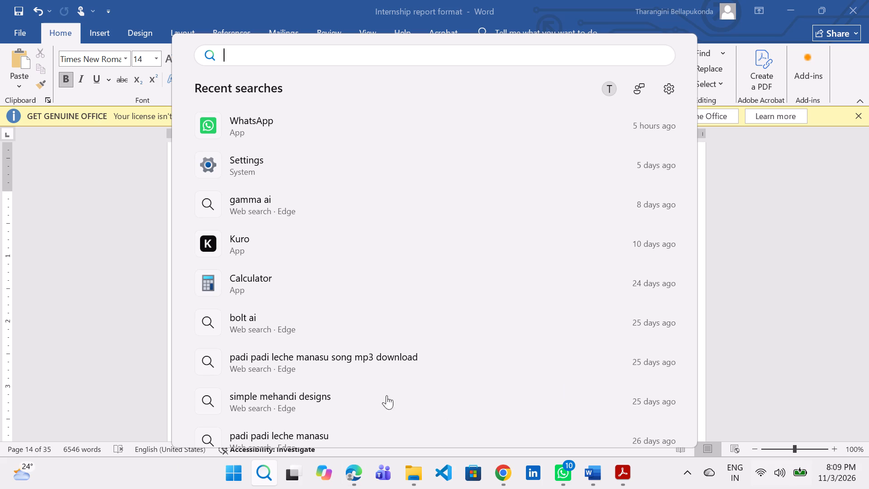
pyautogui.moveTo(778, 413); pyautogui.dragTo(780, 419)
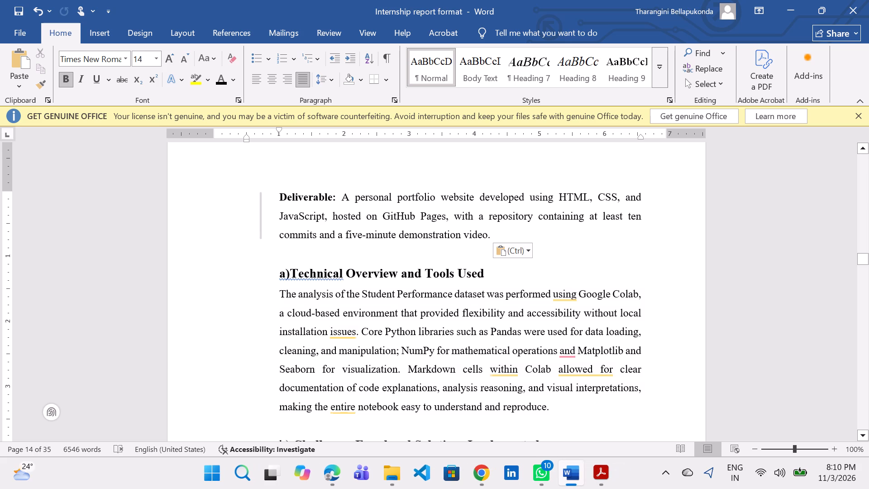
# Delete the Deliverable paragraph about the personal portfolio website at the end of section 1.7.
pyautogui.scroll(2, 363, 205)
pyautogui.scroll(4, 419, 245)
pyautogui.scroll(-3, 425, 250)
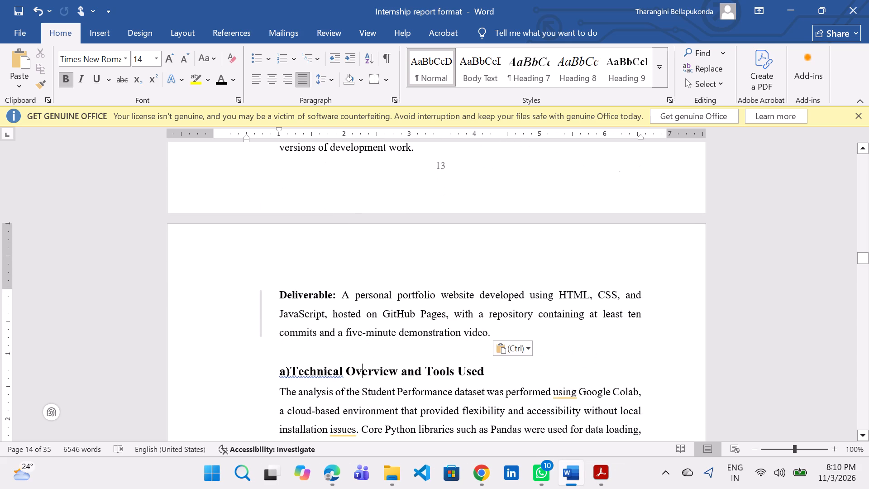
pyautogui.moveTo(496, 332); pyautogui.dragTo(288, 288)
pyautogui.press('BackSpace')
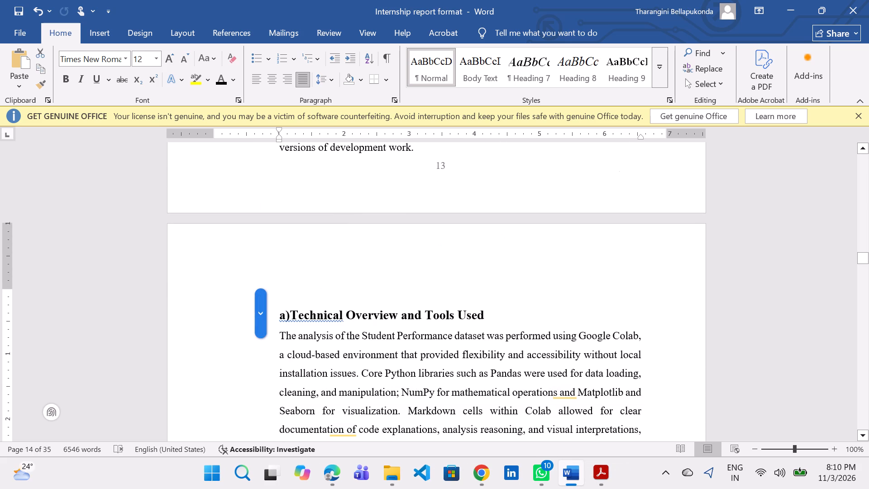
# Delete the old data-analysis subsections from a) Technical Overview and Tools Used through c) Key Learnings and Insights.
pyautogui.moveTo(286, 290); pyautogui.dragTo(406, 488)
pyautogui.scroll(-5, 407, 488)
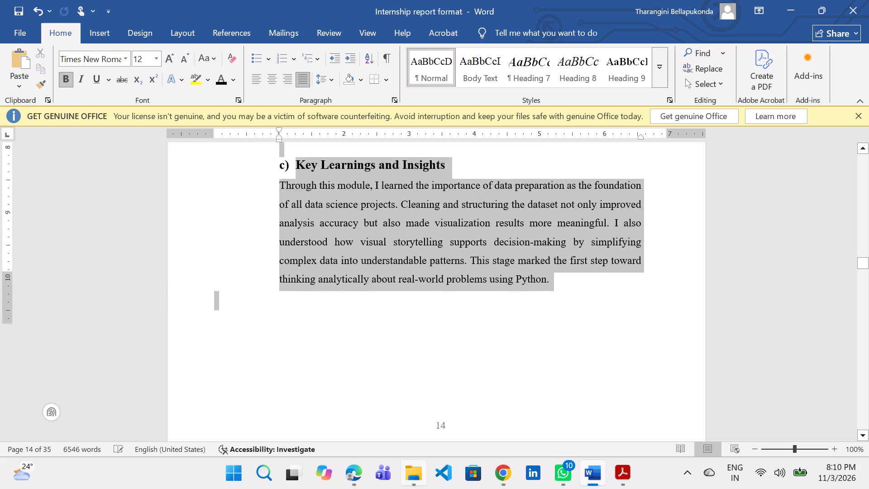
pyautogui.moveTo(406, 488); pyautogui.dragTo(349, 359)
pyautogui.press('BackSpace')
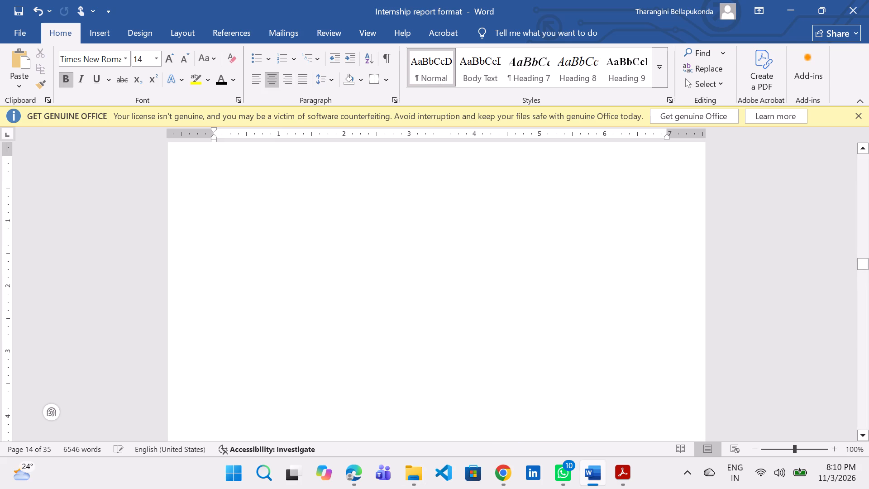
# Delete the leftover ": 1 Student Performance Visualization" caption between section 1.7 and Module 2.
pyautogui.scroll(4, 380, 325)
pyautogui.moveTo(501, 310); pyautogui.dragTo(473, 306)
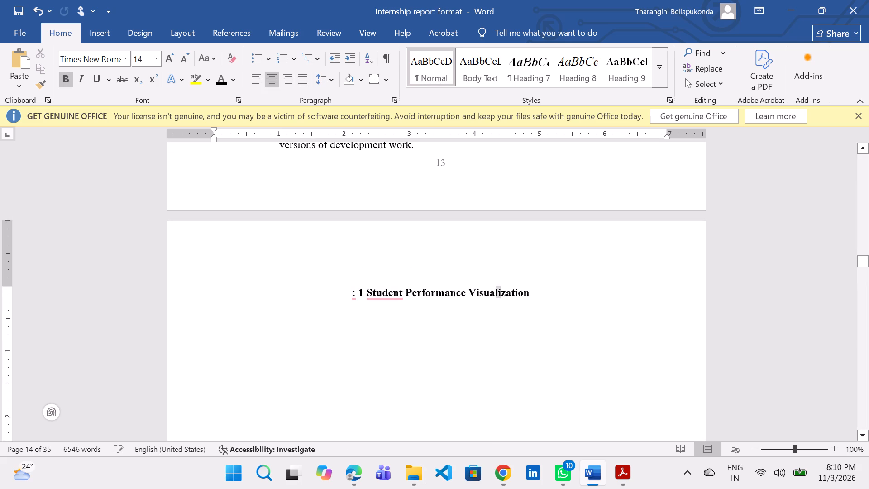
pyautogui.moveTo(473, 306); pyautogui.dragTo(298, 307)
pyautogui.press('BackSpace')
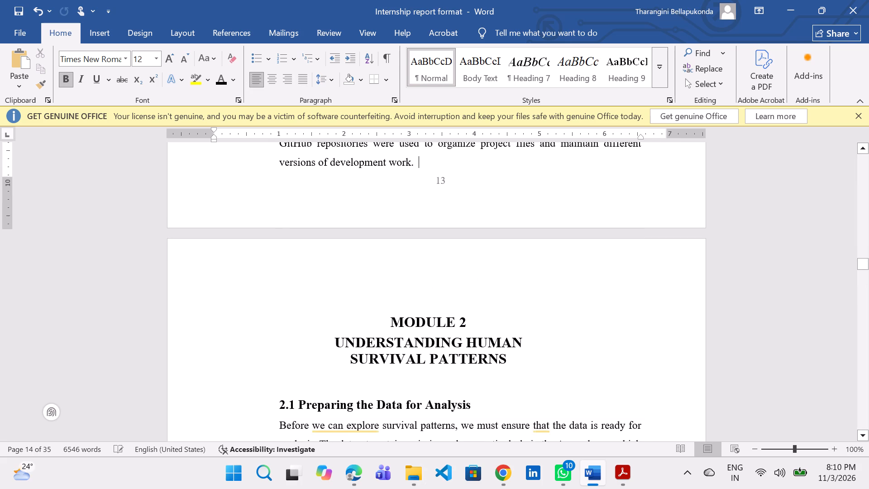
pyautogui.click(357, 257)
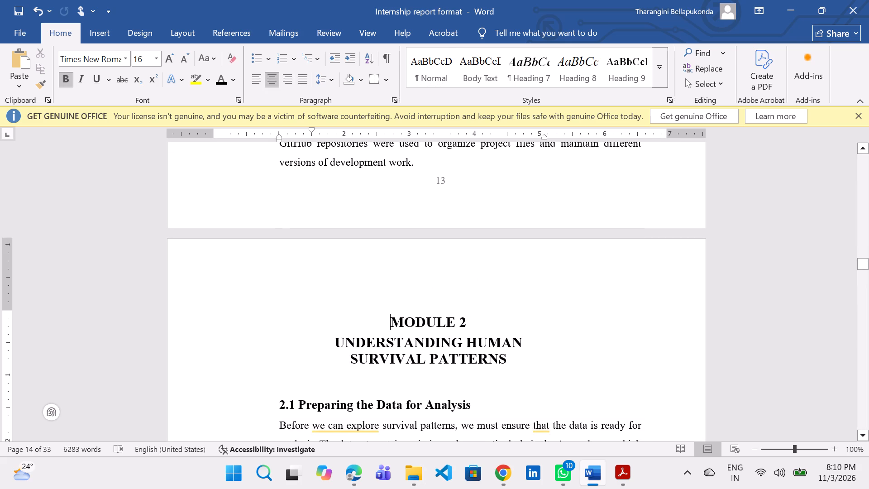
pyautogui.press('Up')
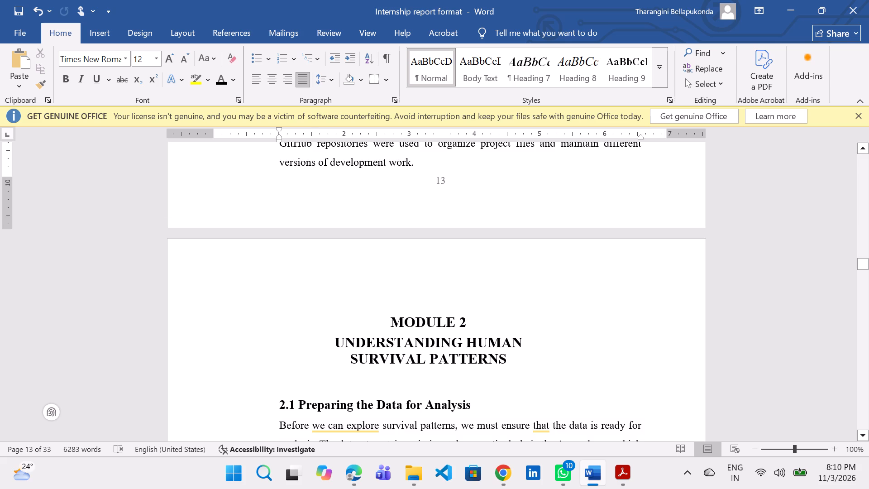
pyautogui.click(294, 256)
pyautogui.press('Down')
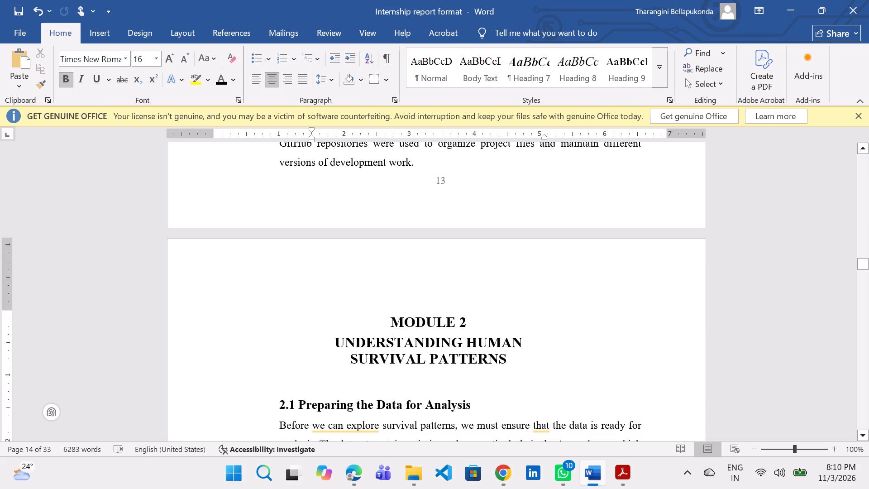
pyautogui.press('Up')
pyautogui.press('Up')
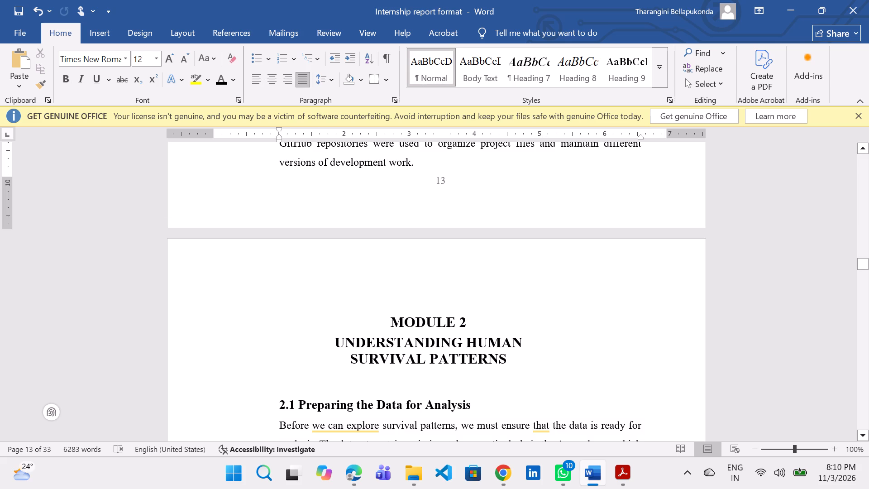
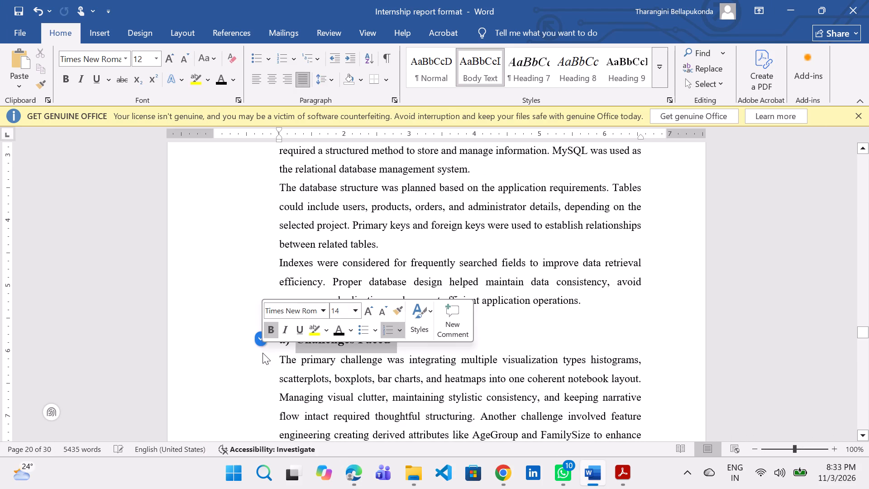
pyautogui.hotkey('ctrl', 'v')
# Delete the blank line between heading 4.4 and its first paragraph.
pyautogui.scroll(5, 394, 257)
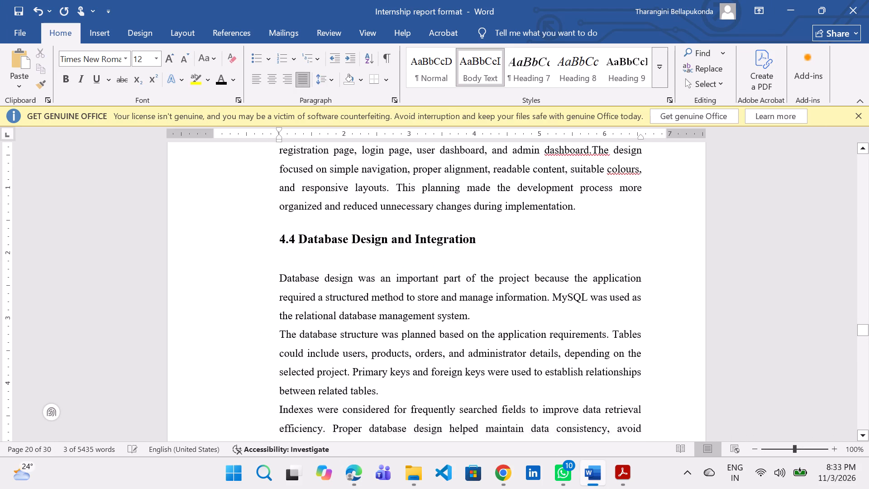
pyautogui.click(394, 257)
pyautogui.click(377, 285)
pyautogui.click(376, 288)
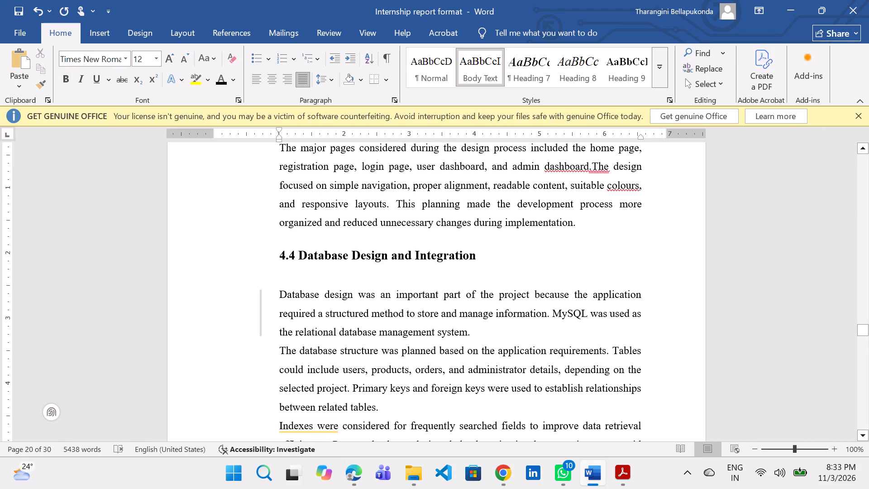
pyautogui.press('BackSpace')
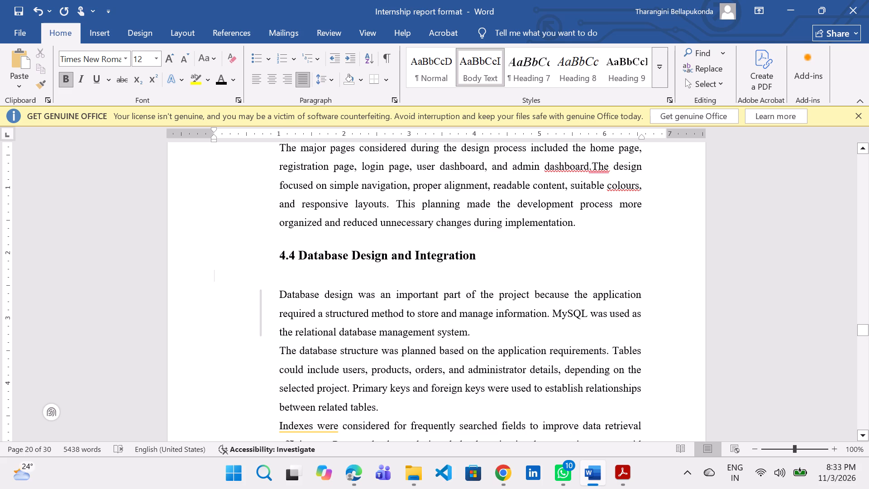
pyautogui.press('BackSpace')
# Close the gap between heading 4.3 and its first paragraph by joining them and splitting them again onto separate lines.
pyautogui.scroll(10, 400, 308)
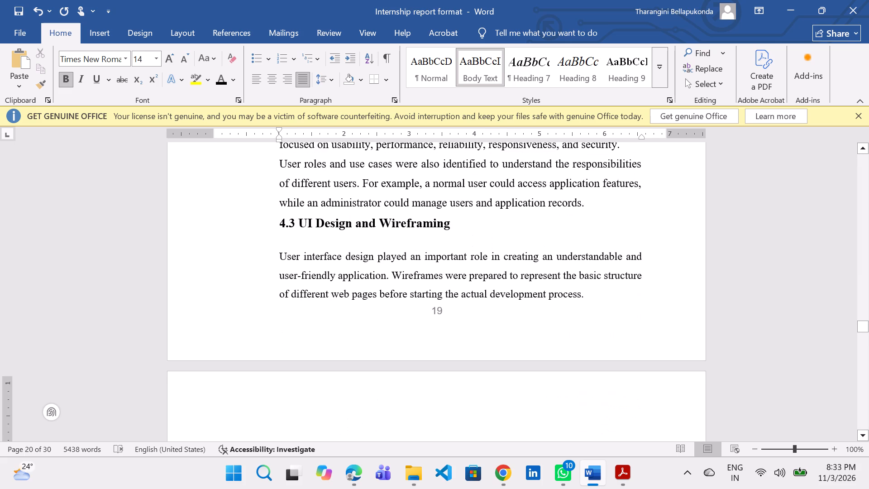
pyautogui.click(312, 244)
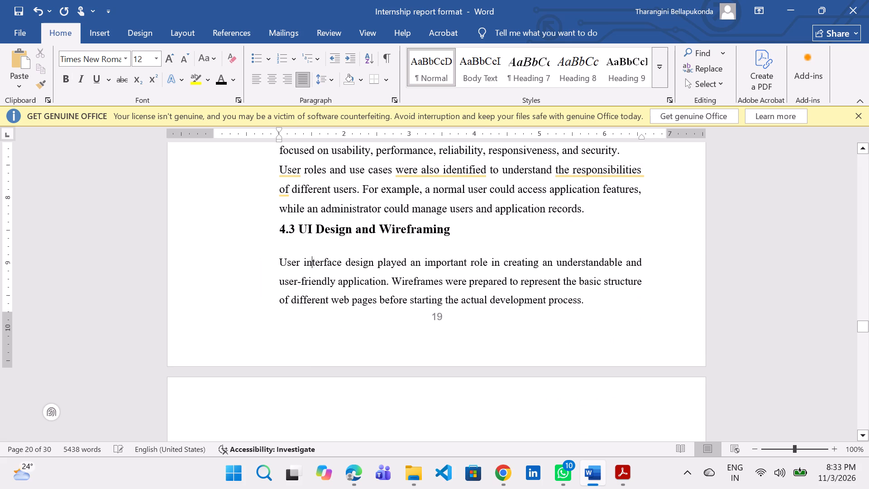
pyautogui.click(243, 247)
pyautogui.click(248, 249)
pyautogui.press('Up')
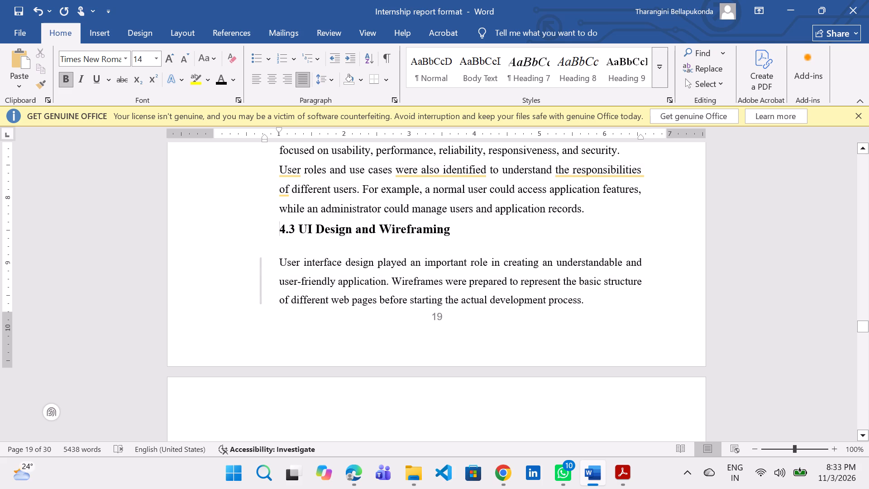
pyautogui.click(279, 267)
pyautogui.press('BackSpace')
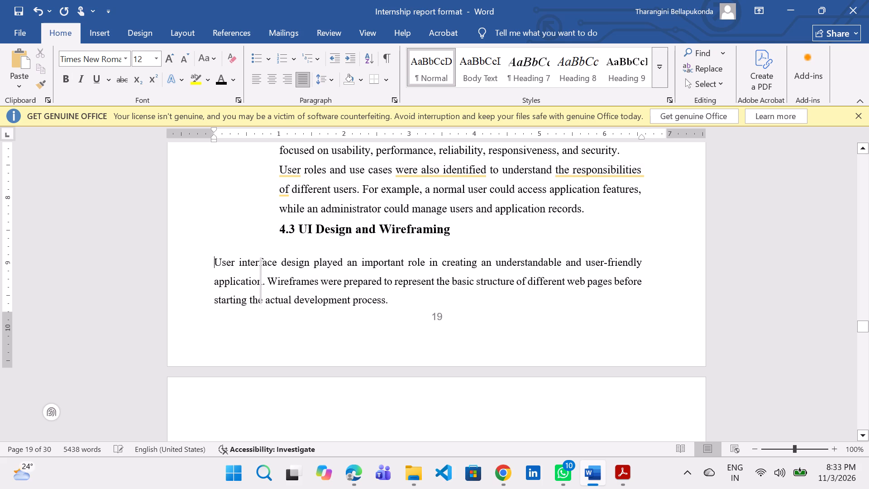
pyautogui.press('BackSpace')
pyautogui.press('Return')
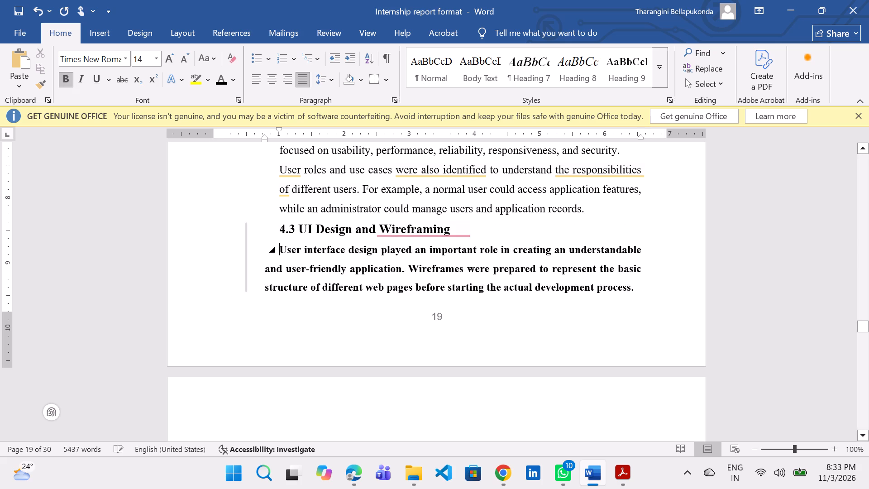
# Align the left and first-line indents of the first paragraph under heading 4.3 with the heading's text edge.
pyautogui.scroll(1, 394, 284)
pyautogui.scroll(-6, 394, 284)
pyautogui.scroll(3, 394, 284)
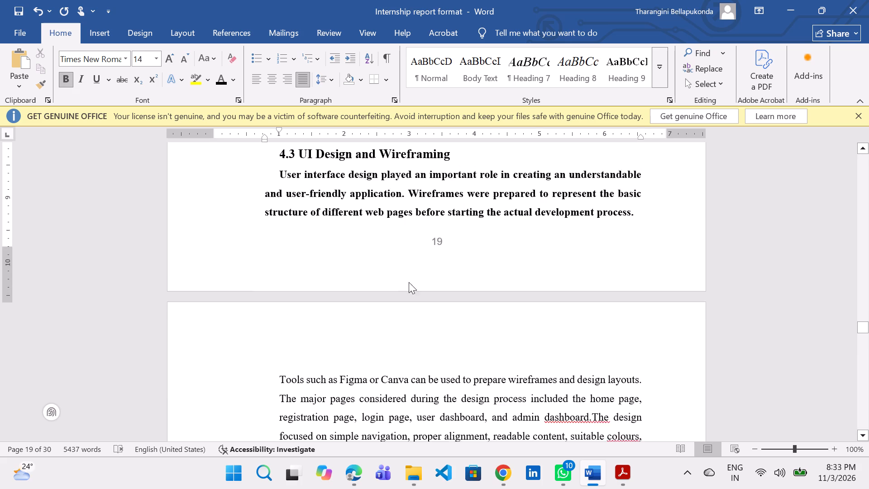
pyautogui.moveTo(639, 225); pyautogui.dragTo(277, 204)
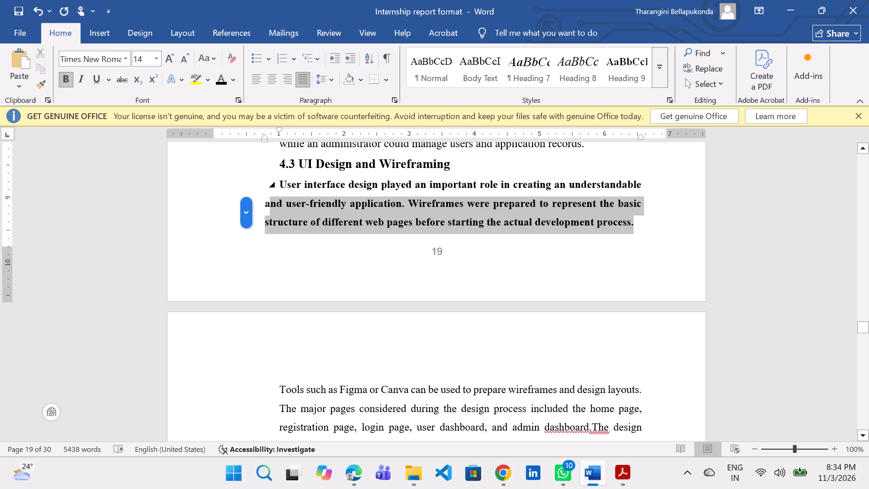
pyautogui.moveTo(277, 204); pyautogui.dragTo(273, 188)
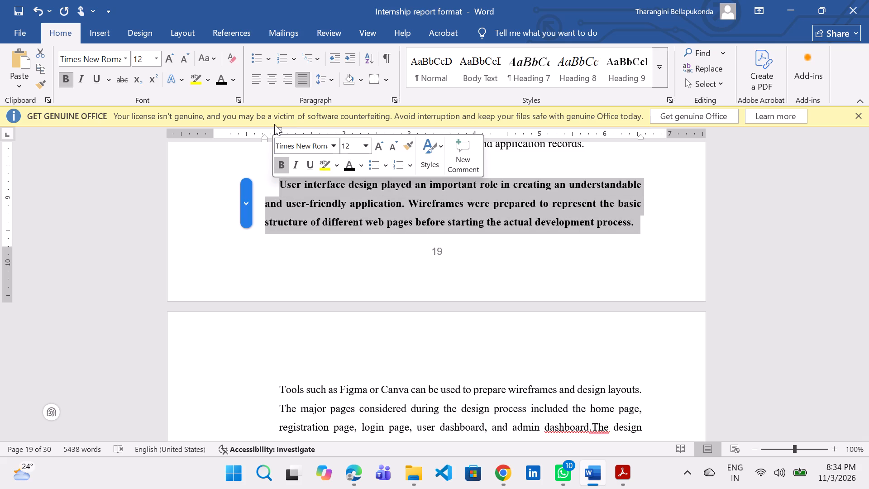
pyautogui.moveTo(265, 138); pyautogui.dragTo(274, 142)
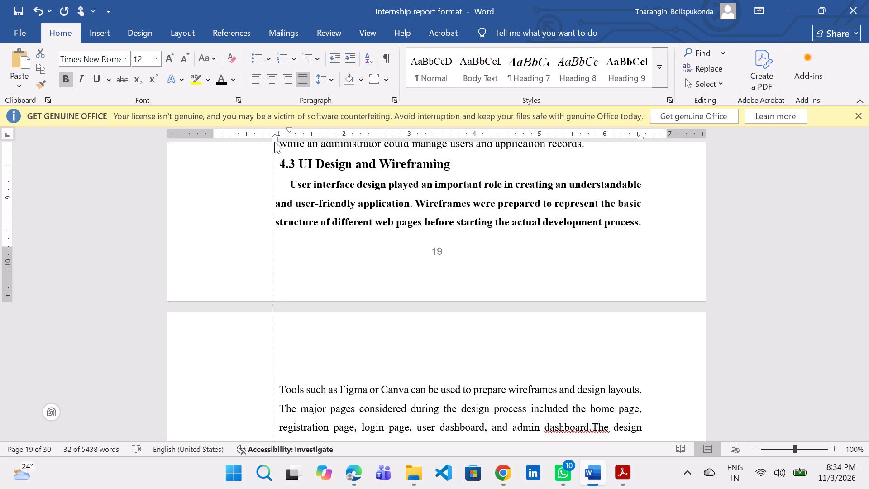
pyautogui.moveTo(274, 142); pyautogui.dragTo(279, 143)
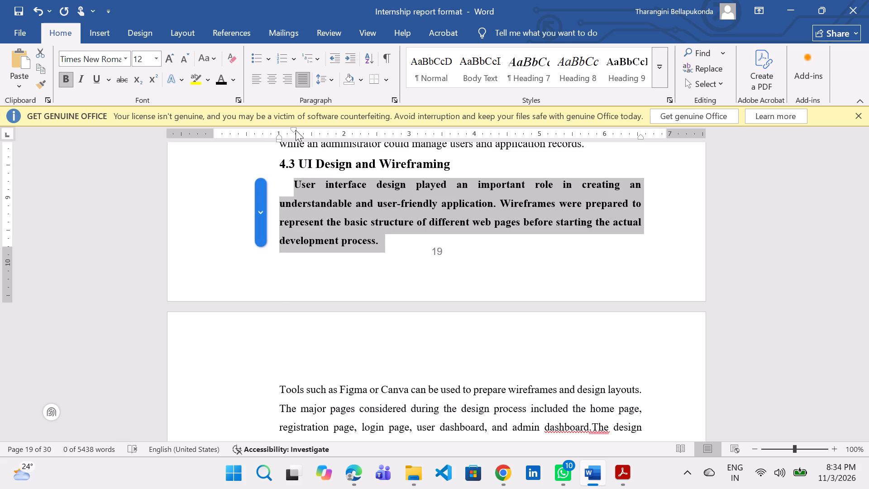
pyautogui.moveTo(294, 130); pyautogui.dragTo(277, 135)
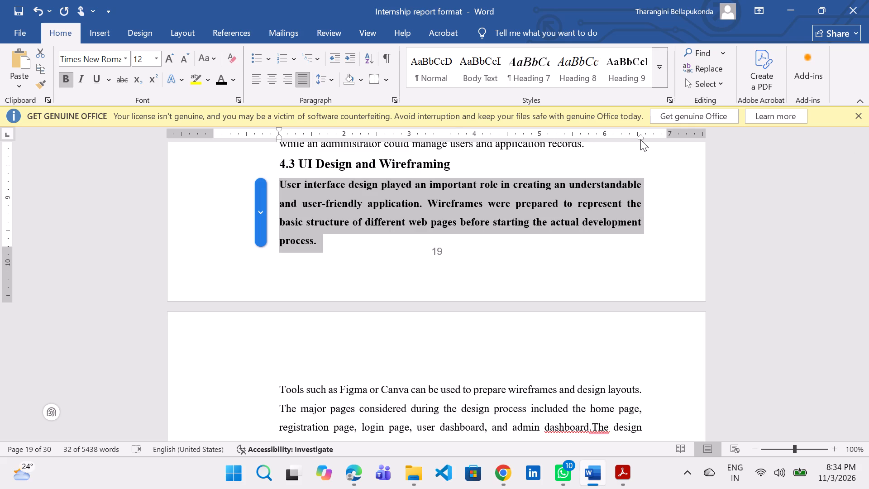
pyautogui.scroll(5, 625, 166)
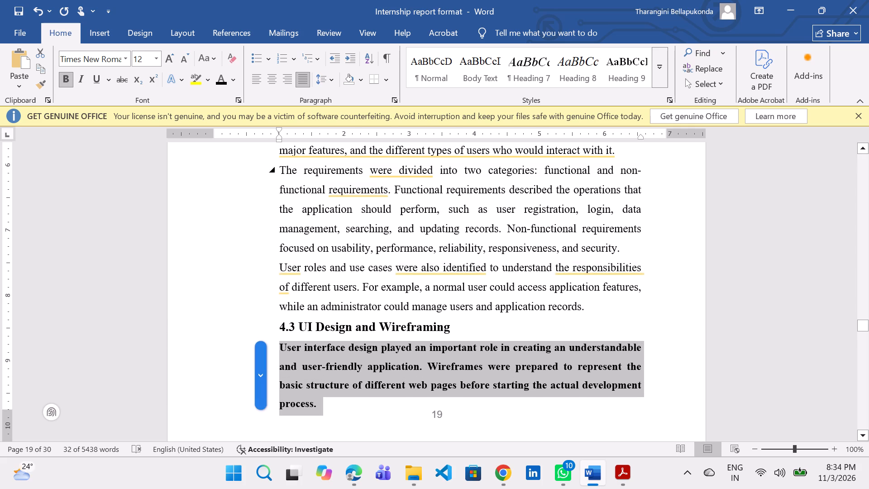
pyautogui.click(640, 138)
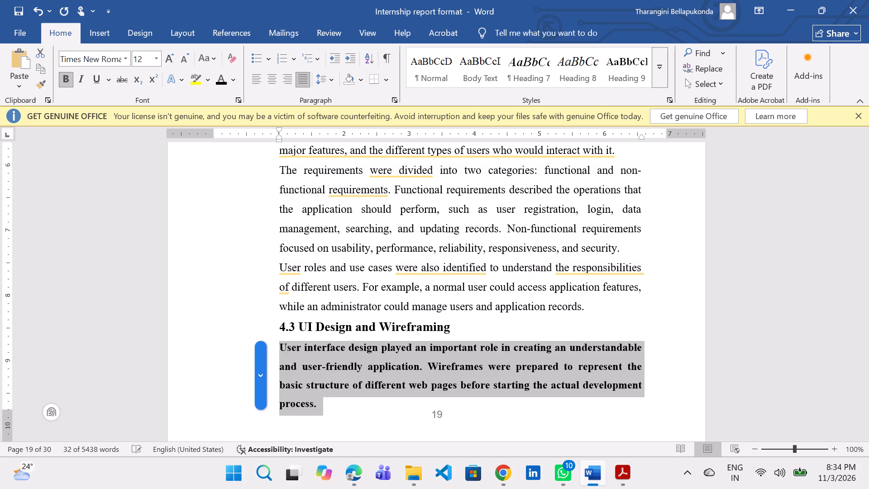
# Remove the bold formatting from the first paragraph under heading 4.3.
pyautogui.click(68, 84)
pyautogui.click(348, 303)
# Replace the visualization-challenges paragraph under heading 4.5 with ChatGPT's three paragraphs on authentication, PHP sessions and the user dashboard.
pyautogui.scroll(-2, 370, 295)
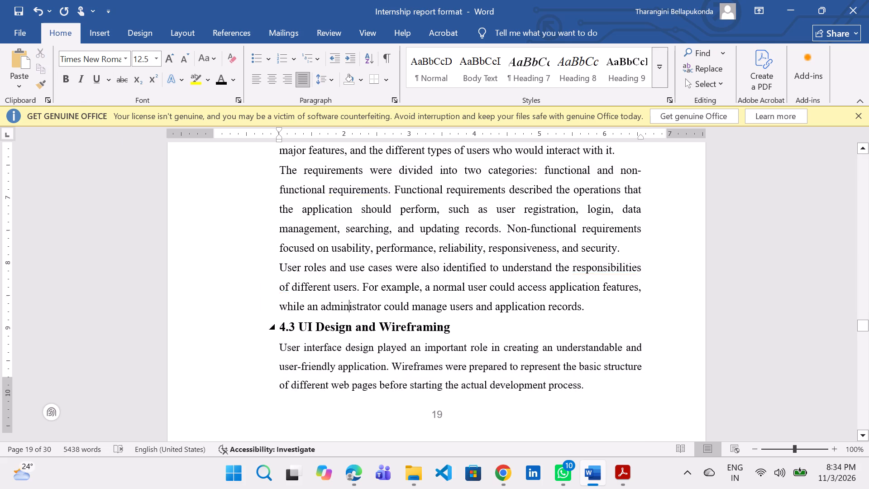
pyautogui.scroll(-5, 370, 295)
pyautogui.scroll(-7, 325, 315)
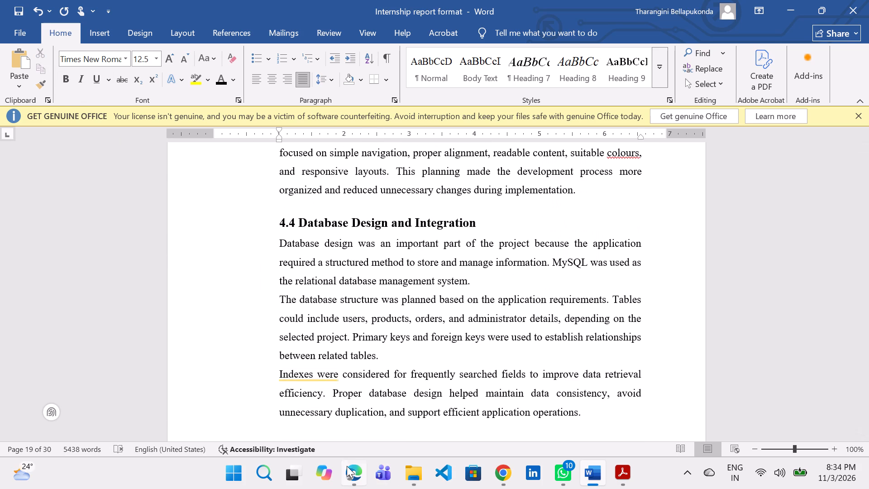
pyautogui.click(347, 466)
pyautogui.click(359, 464)
pyautogui.scroll(-4, 357, 337)
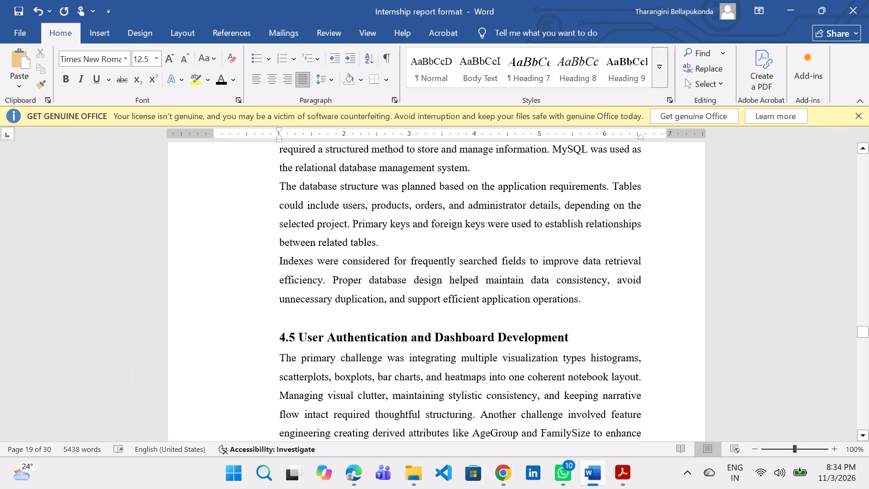
pyautogui.scroll(-3, 357, 337)
pyautogui.click(354, 467)
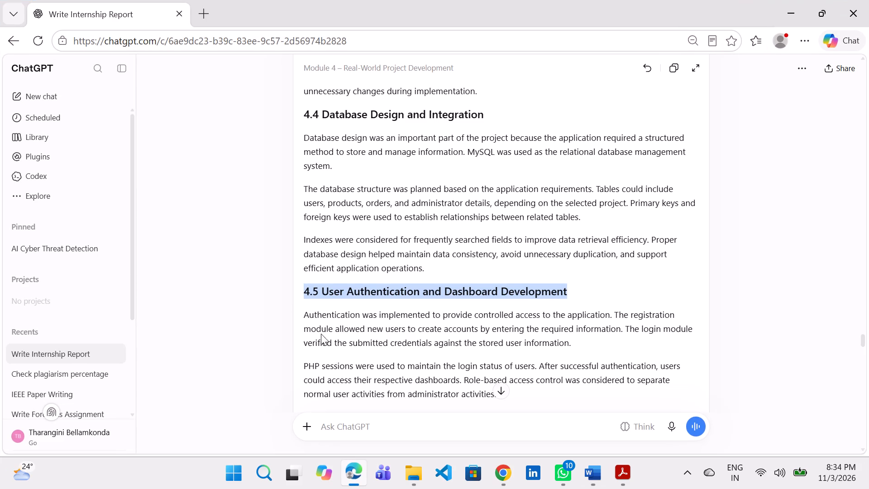
pyautogui.scroll(-4, 324, 308)
pyautogui.scroll(3, 331, 279)
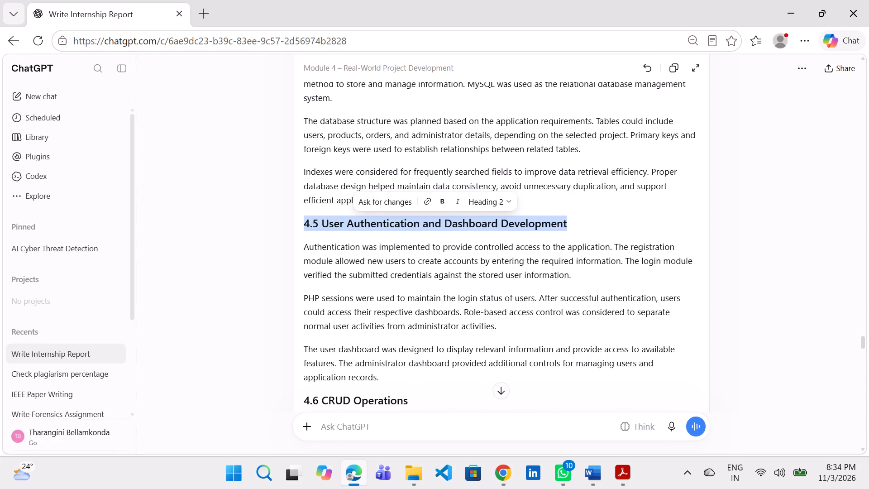
pyautogui.click(302, 246)
pyautogui.moveTo(306, 246); pyautogui.dragTo(394, 368)
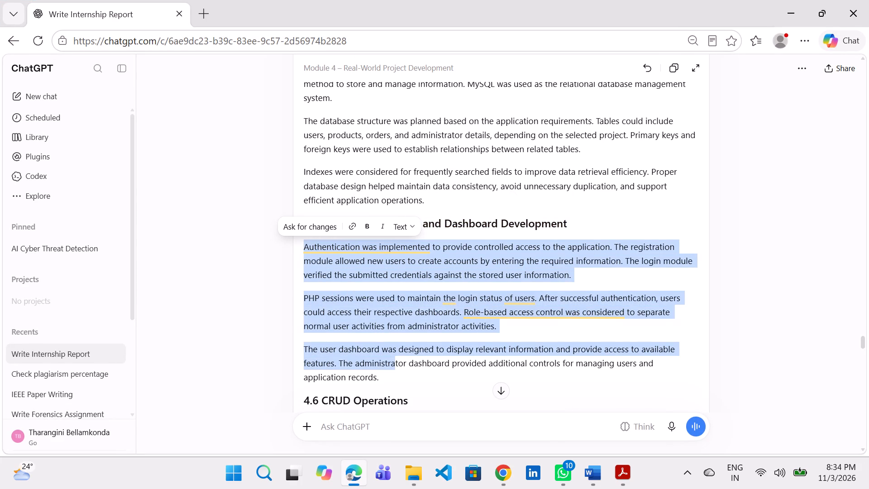
pyautogui.moveTo(394, 368); pyautogui.dragTo(394, 378)
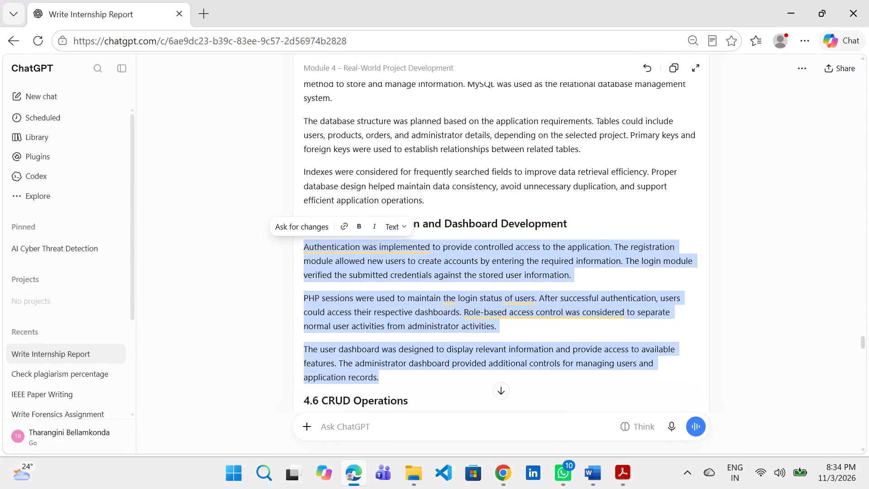
pyautogui.hotkey('ctrl', 'c')
pyautogui.click(598, 472)
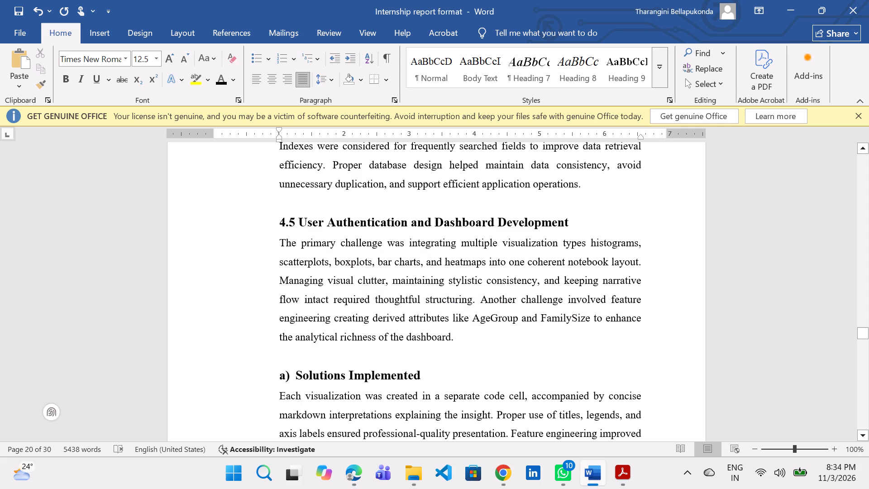
pyautogui.moveTo(277, 242); pyautogui.dragTo(455, 335)
pyautogui.hotkey('ctrl', 'v')
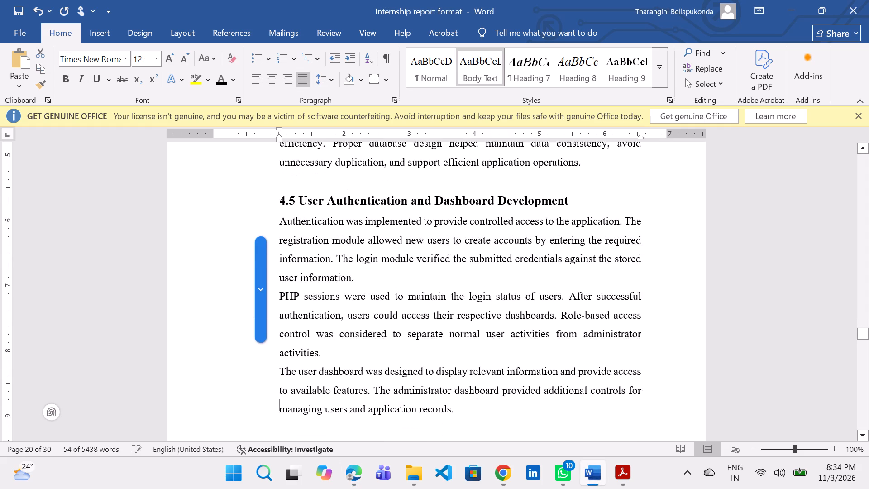
# Insert two blank lines after section 4.5 to move the "Solutions Implemented" heading onto the following page.
pyautogui.scroll(-4, 446, 345)
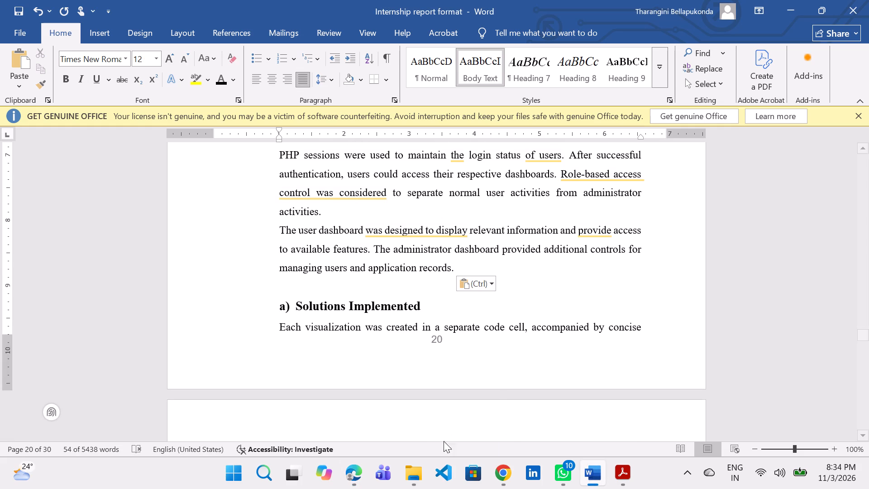
pyautogui.press('Return')
pyautogui.press('Return')
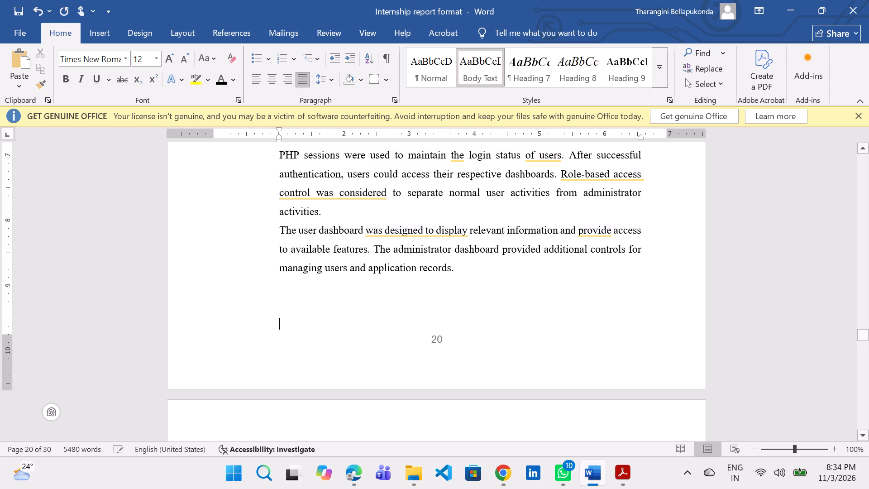
# Replace the "a) Solutions Implemented" heading with ChatGPT's heading "4.8 Admin Dashboard Development", kept on its own line above the body text.
pyautogui.scroll(-3, 368, 310)
pyautogui.scroll(-2, 337, 336)
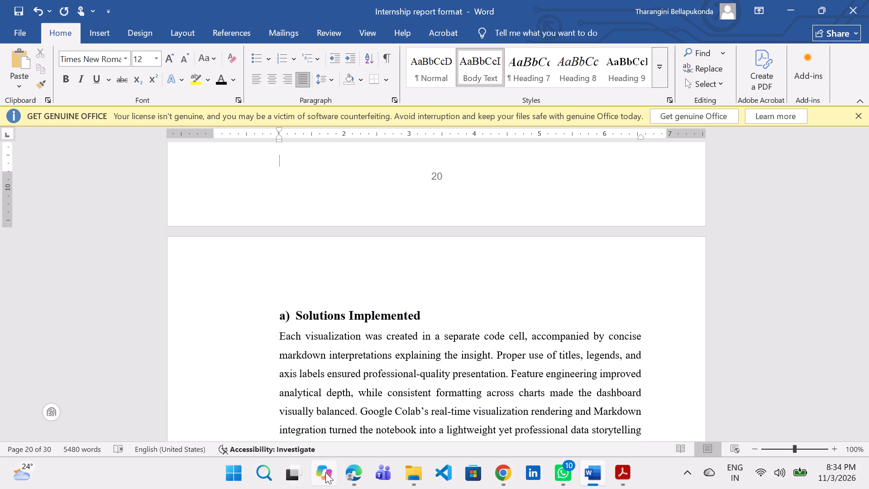
pyautogui.click(339, 475)
pyautogui.scroll(-3, 369, 347)
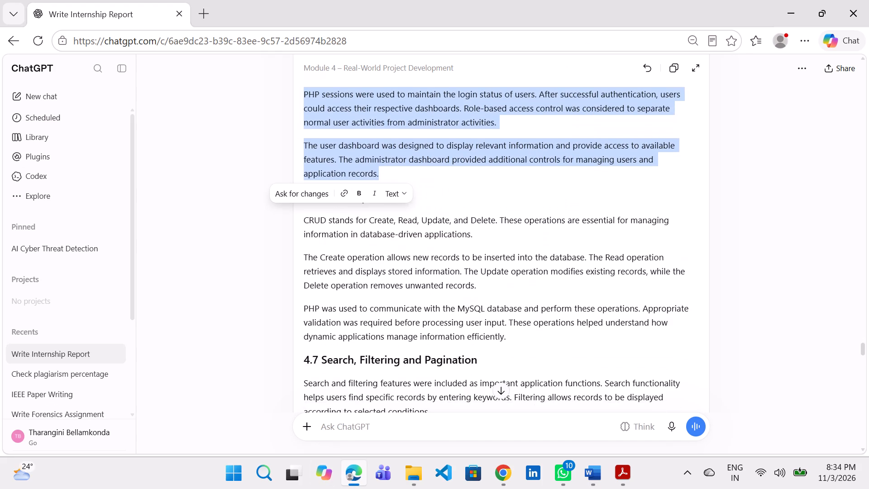
pyautogui.scroll(-2, 363, 320)
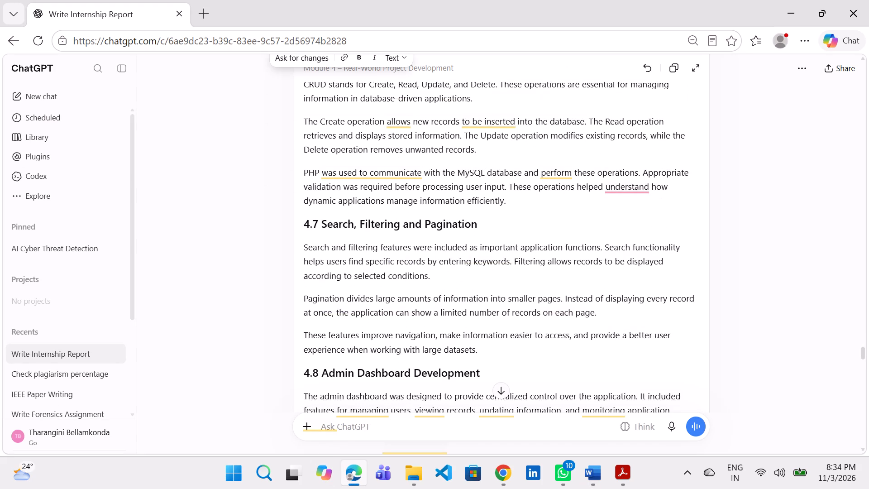
pyautogui.scroll(-3, 466, 322)
pyautogui.scroll(1, 466, 321)
pyautogui.scroll(-4, 466, 321)
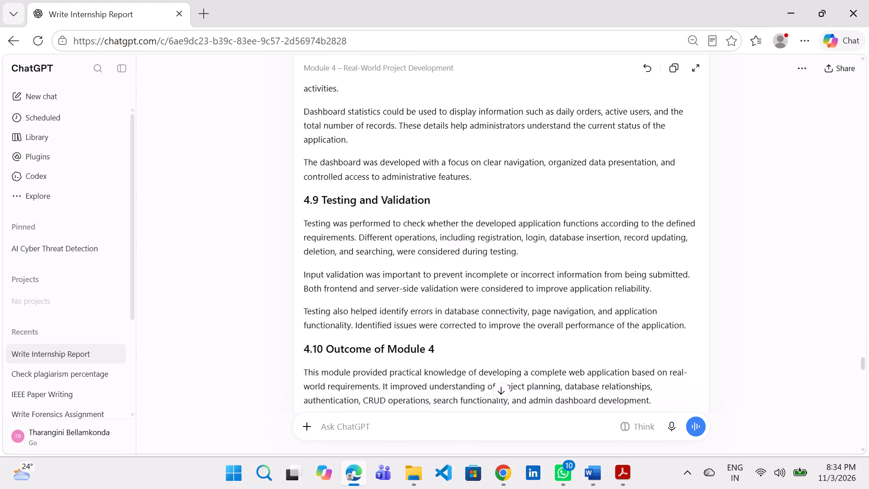
pyautogui.scroll(3, 466, 321)
pyautogui.scroll(2, 488, 226)
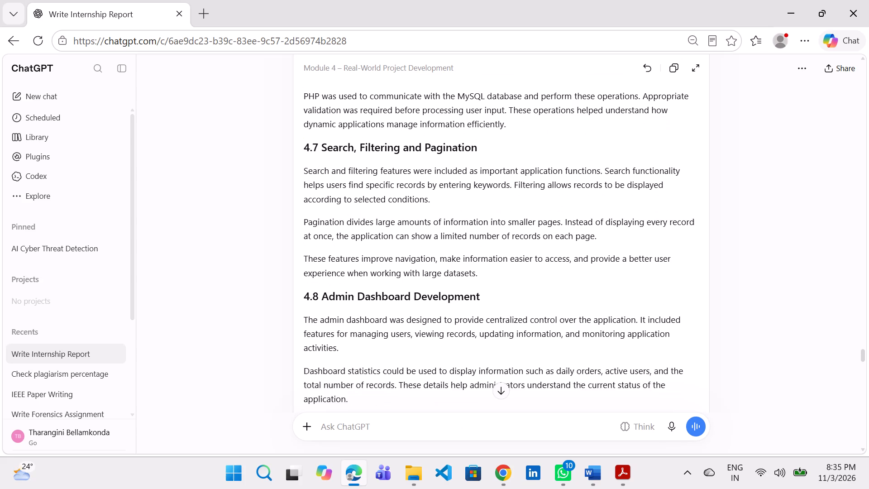
pyautogui.moveTo(525, 310); pyautogui.dragTo(321, 313)
pyautogui.click(434, 319)
pyautogui.moveTo(501, 297); pyautogui.dragTo(367, 300)
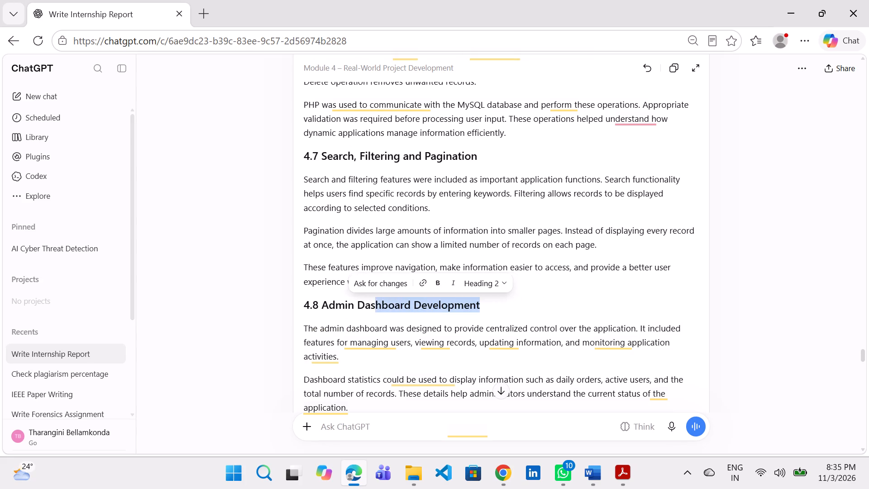
pyautogui.moveTo(367, 300); pyautogui.dragTo(302, 297)
pyautogui.hotkey('ctrl', 'c')
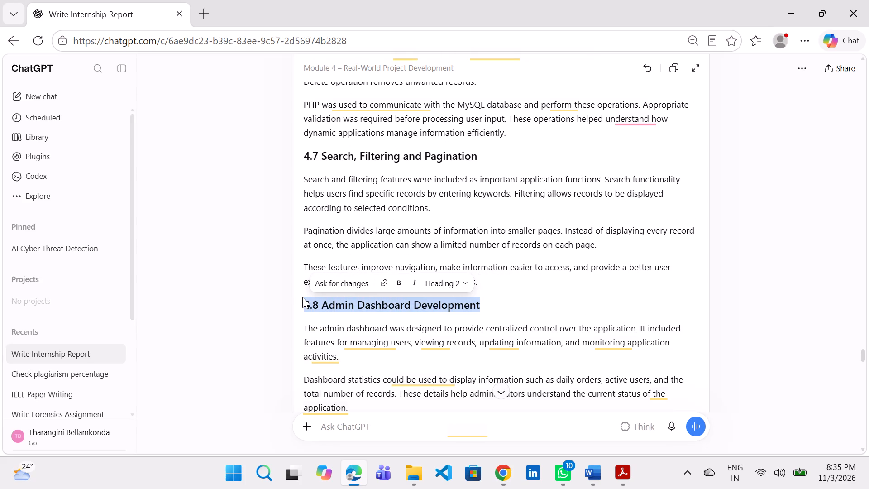
pyautogui.click(788, 14)
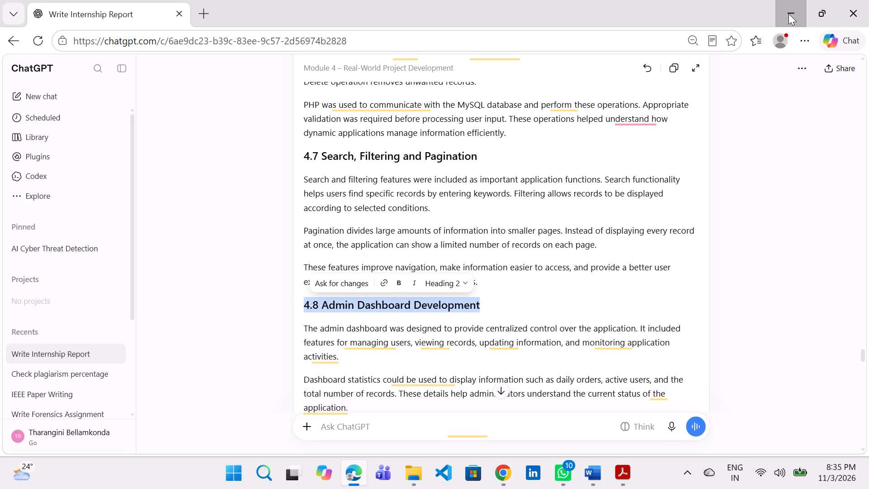
pyautogui.moveTo(440, 312); pyautogui.dragTo(266, 317)
pyautogui.hotkey('ctrl', 'v')
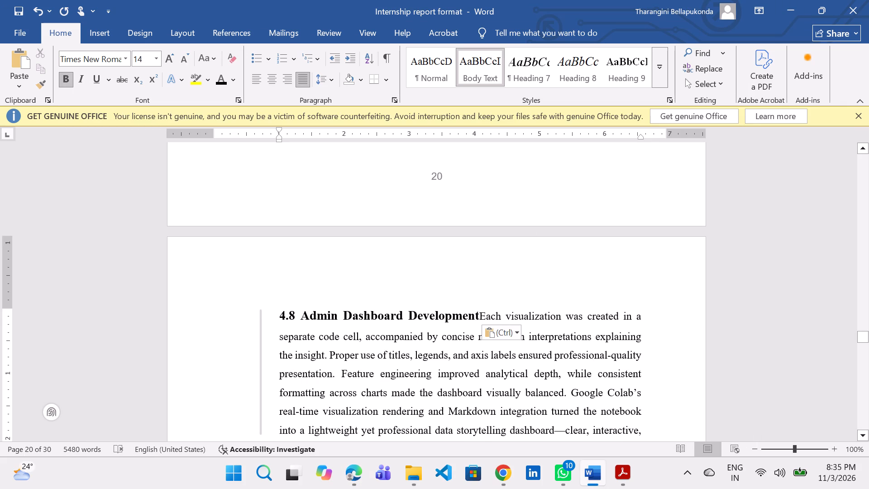
pyautogui.press('Return')
# Renumber the "Admin Dashboard Development" heading as 4.6, keeping a space after the number.
pyautogui.scroll(5, 309, 343)
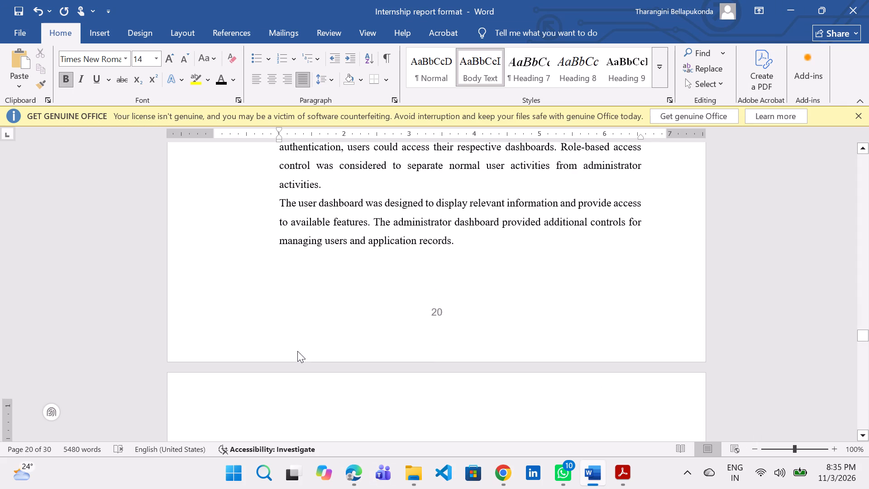
pyautogui.scroll(5, 296, 351)
pyautogui.scroll(-9, 296, 351)
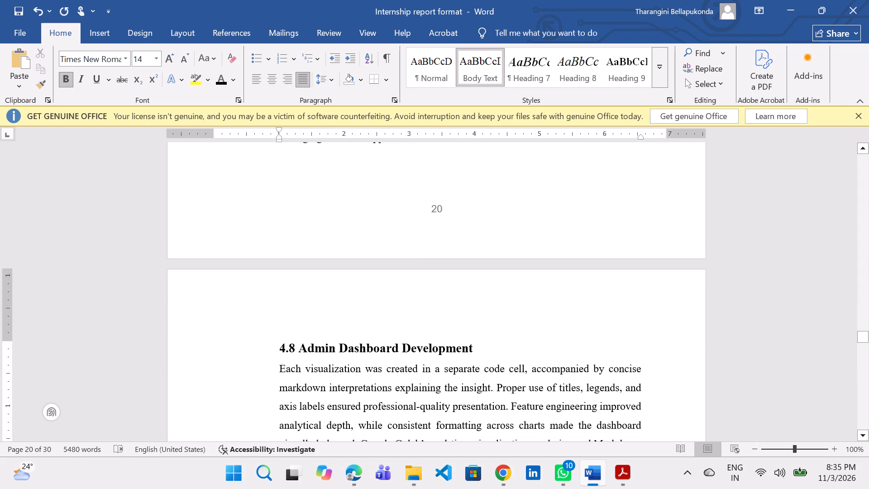
pyautogui.click(300, 342)
pyautogui.press('BackSpace')
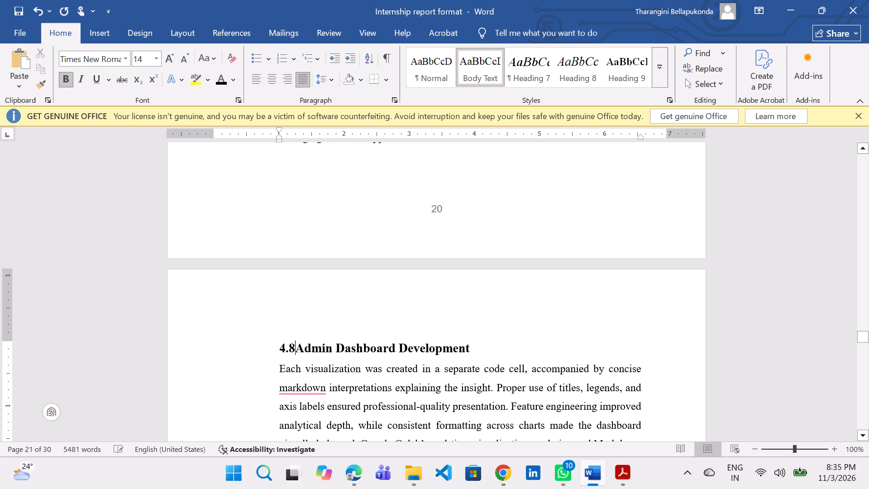
pyautogui.press('BackSpace')
pyautogui.press('6')
pyautogui.press('space')
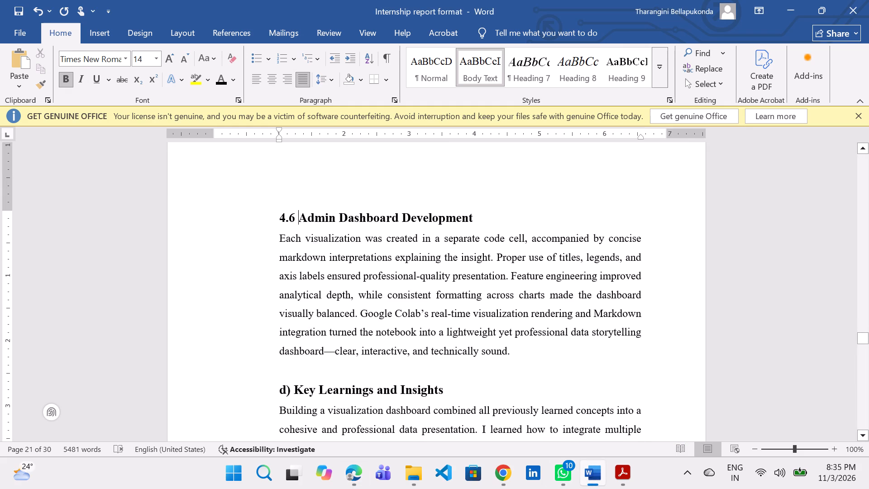
pyautogui.moveTo(278, 240); pyautogui.dragTo(529, 347)
pyautogui.hotkey('ctrl', 'v')
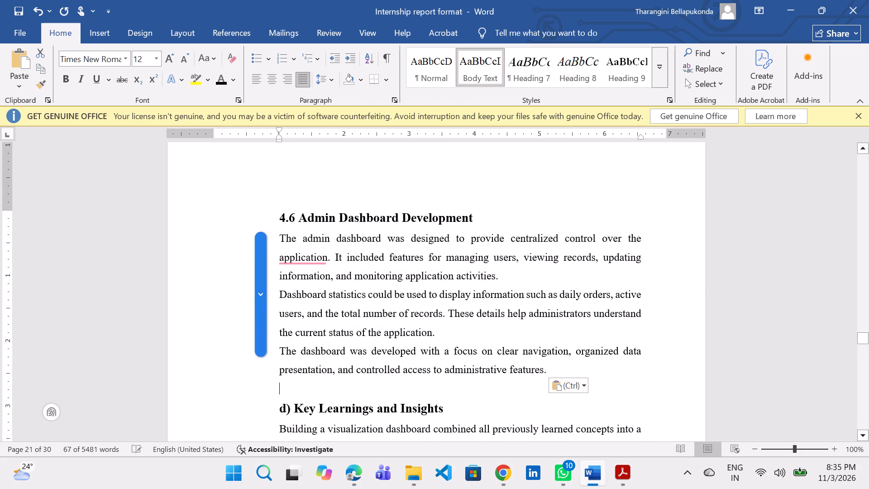
# Delete the "d) Key Learnings and Insights" heading together with its whole paragraph below section 4.6.
pyautogui.scroll(-11, 494, 378)
pyautogui.scroll(1, 482, 384)
pyautogui.scroll(-8, 482, 384)
pyautogui.scroll(6, 476, 389)
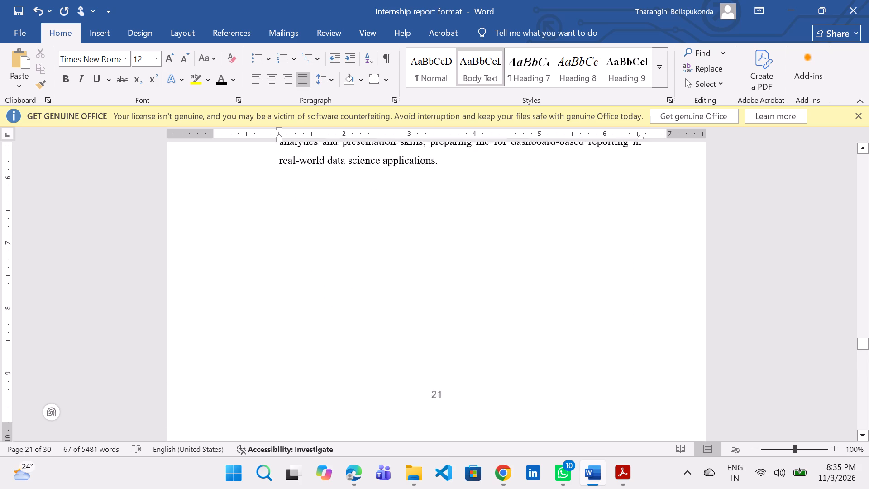
pyautogui.scroll(6, 475, 389)
pyautogui.scroll(2, 398, 377)
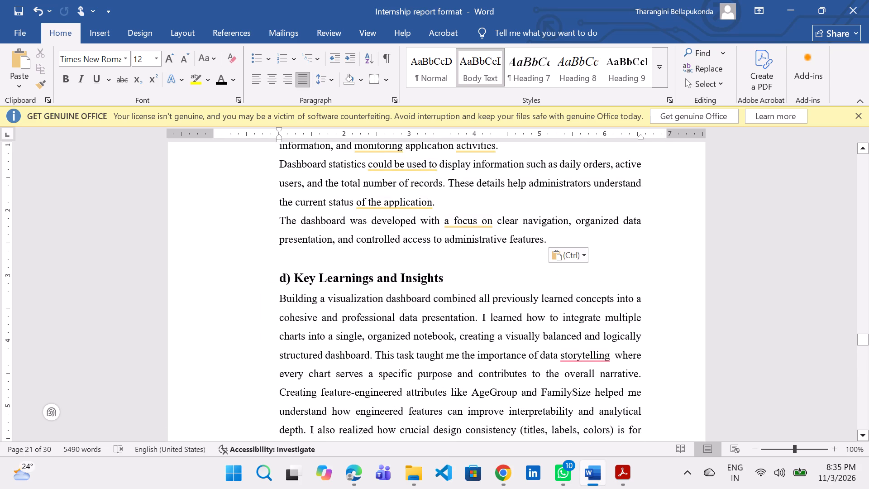
pyautogui.moveTo(278, 282); pyautogui.dragTo(311, 359)
pyautogui.scroll(-6, 311, 359)
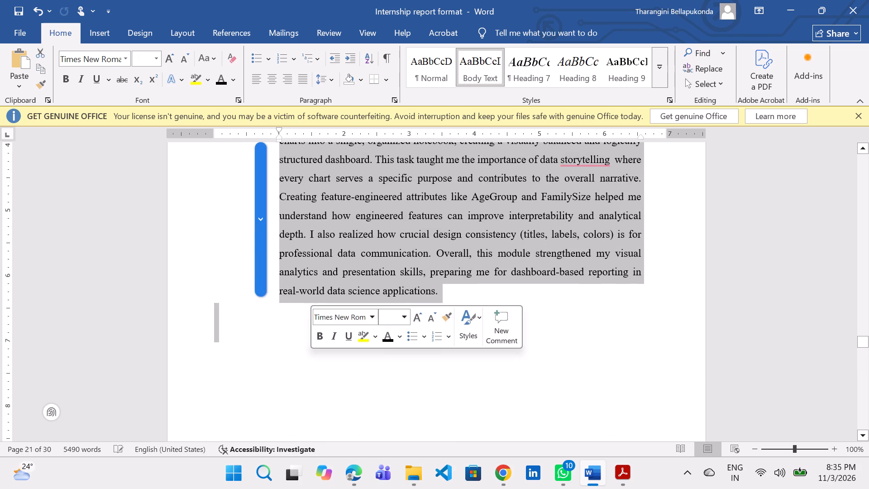
pyautogui.press('BackSpace')
# Delete the four chart images above the Fig 4 caption: the scatter plot, survival bar chart, correlation heatmap and fare box plot.
pyautogui.click(408, 309)
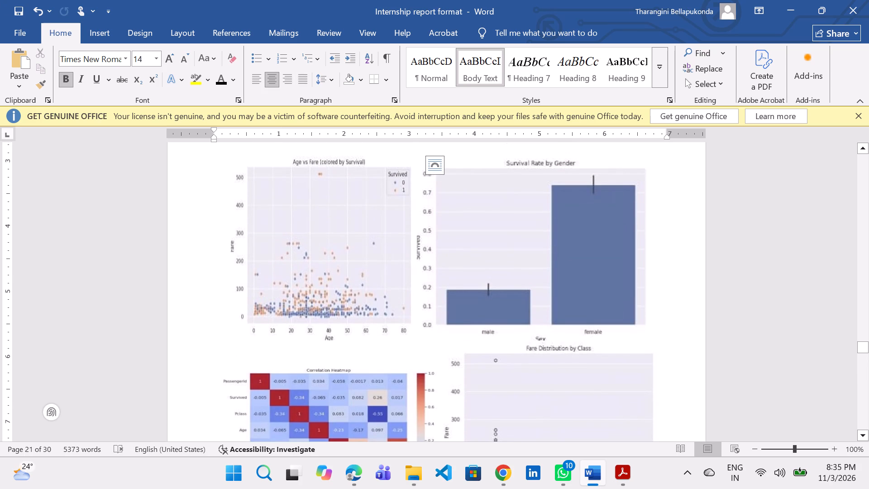
pyautogui.press('BackSpace')
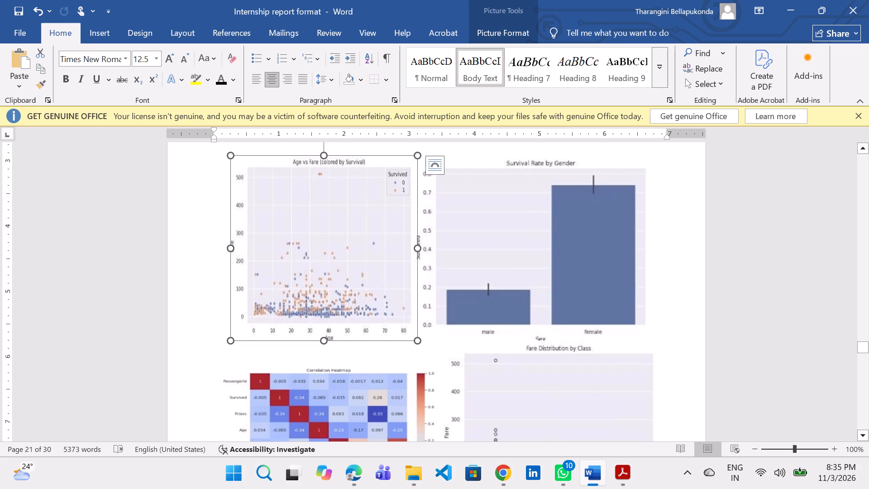
pyautogui.click(488, 288)
pyautogui.press('BackSpace')
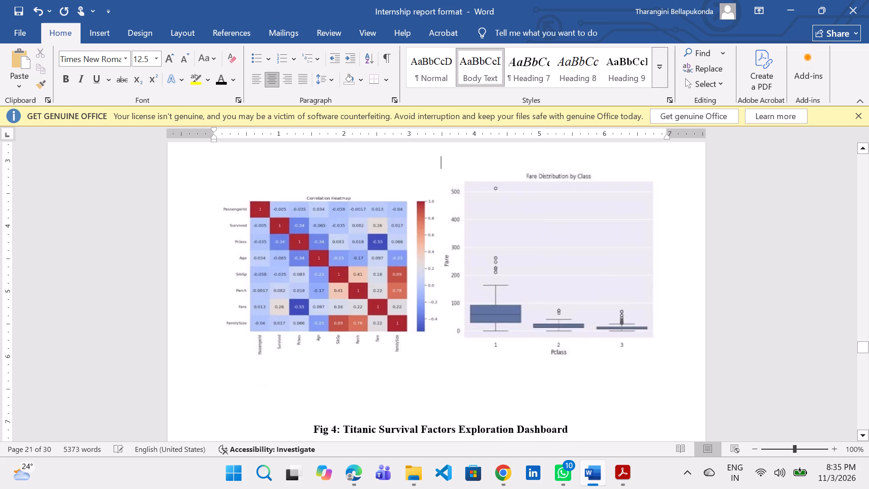
pyautogui.click(329, 310)
pyautogui.click(317, 301)
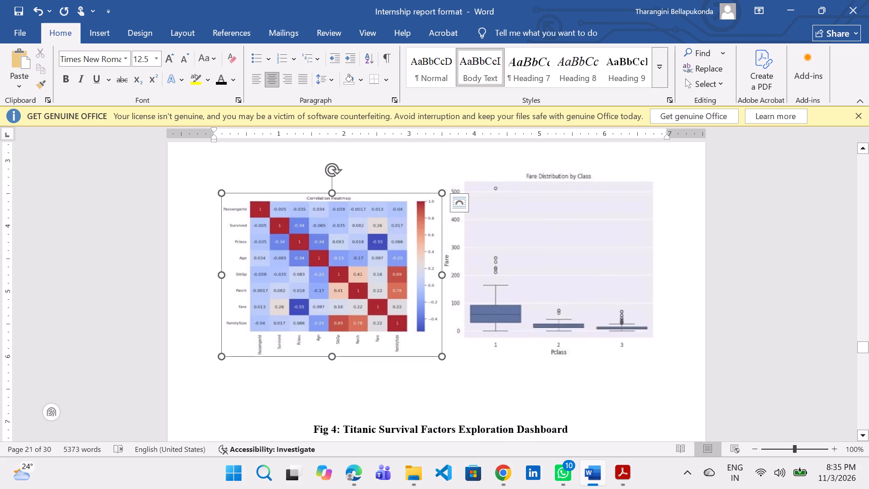
pyautogui.press('BackSpace')
pyautogui.click(422, 325)
pyautogui.press('BackSpace')
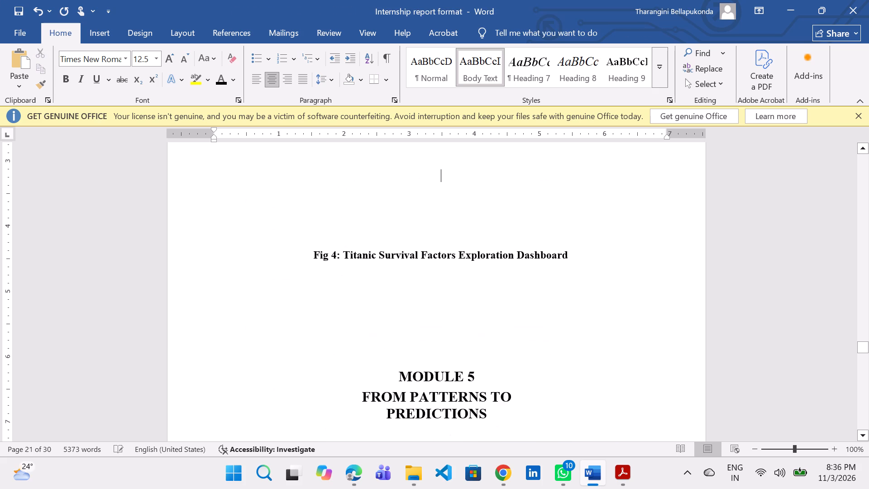
# Delete the caption "Fig 4: Titanic Survival Factors Exploration Dashboard" along with the blank lines directly around it.
pyautogui.moveTo(640, 292); pyautogui.dragTo(308, 237)
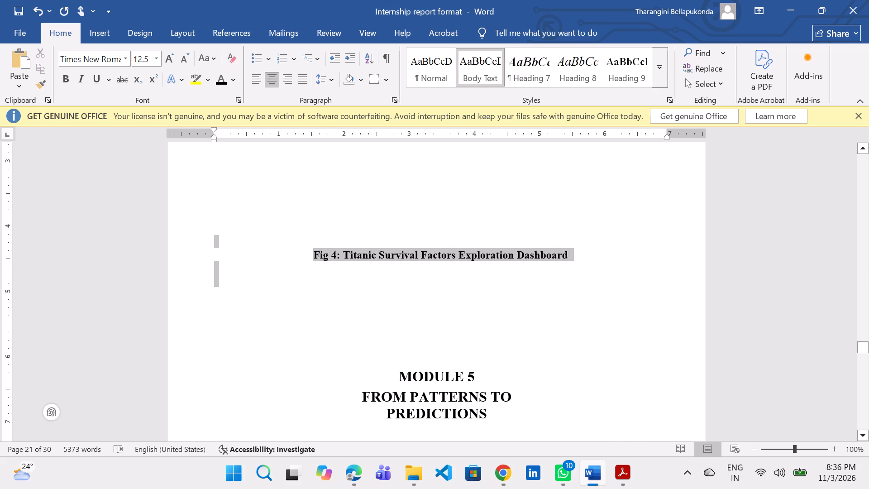
pyautogui.moveTo(308, 237); pyautogui.dragTo(308, 237)
pyautogui.press('BackSpace')
# Remove the leftover blank lines between the end of section 4.6 and the "MODULE 5" heading.
pyautogui.press('BackSpace')
pyautogui.press('BackSpace')
pyautogui.press('BackSpace')
pyautogui.press('BackSpace')
pyautogui.press('BackSpace')
pyautogui.press('BackSpace')
pyautogui.press('BackSpace')
pyautogui.press('BackSpace')
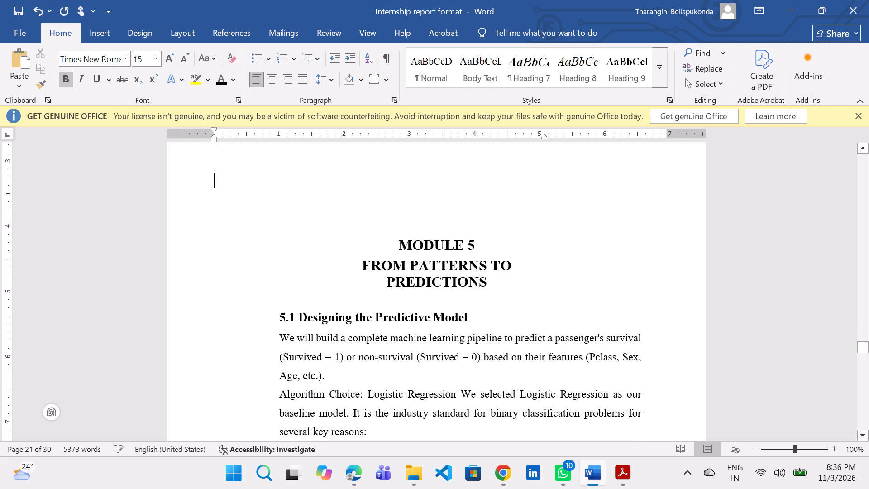
pyautogui.press('BackSpace')
pyautogui.press('Down')
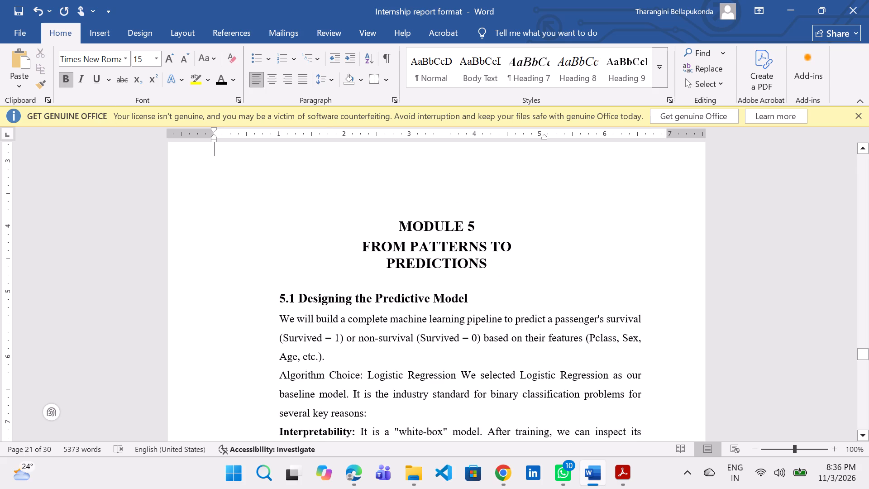
pyautogui.press('Down')
pyautogui.press('Down')
pyautogui.press('BackSpace')
pyautogui.press('BackSpace')
pyautogui.press('BackSpace')
pyautogui.press('BackSpace')
pyautogui.press('BackSpace')
# Insert blank lines after section 4.6 until the "MODULE 5" heading moves to the top of the following page.
pyautogui.scroll(4, 396, 328)
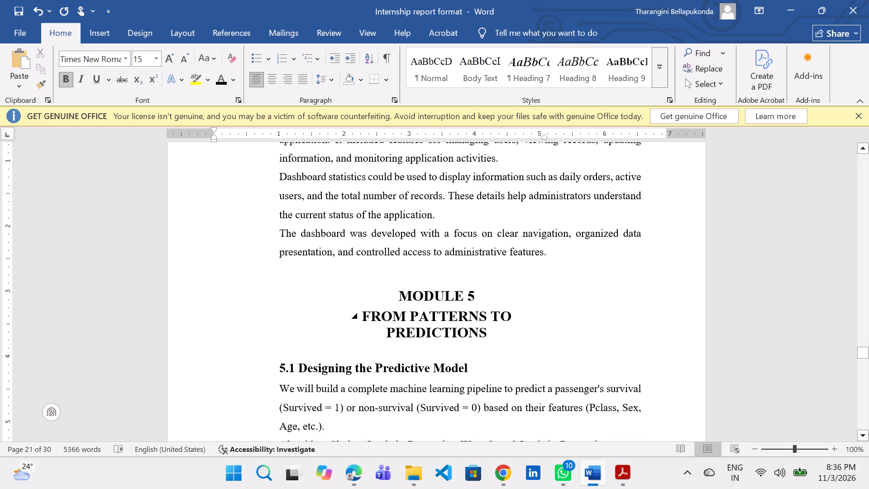
pyautogui.press('Return')
pyautogui.press('Return')
pyautogui.press('Return')
pyautogui.press('Return')
pyautogui.press('Return')
pyautogui.press('Return')
pyautogui.press('Return')
pyautogui.press('Return')
pyautogui.press('Return')
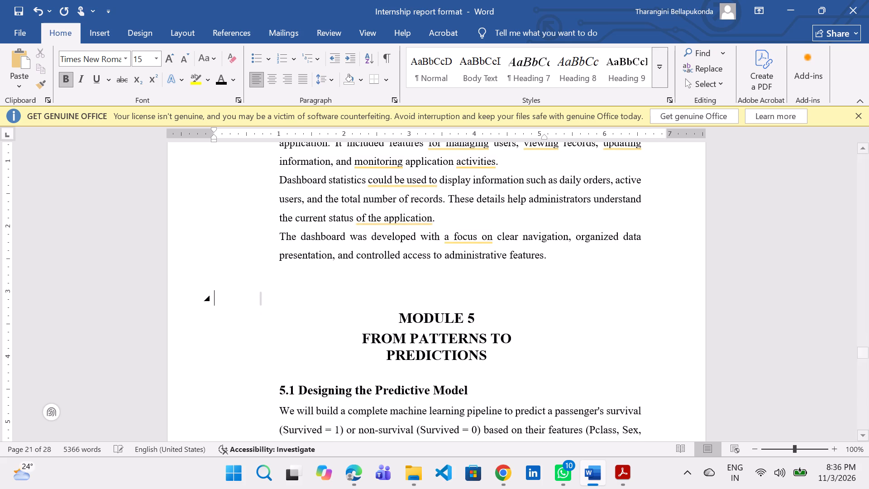
pyautogui.press('Return')
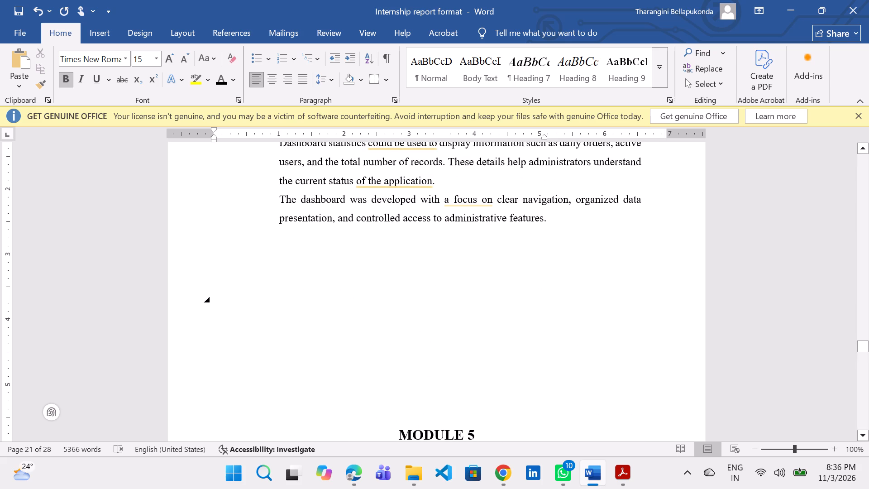
pyautogui.scroll(-3, 430, 299)
pyautogui.press('Return')
pyautogui.press('Return')
pyautogui.press('Return')
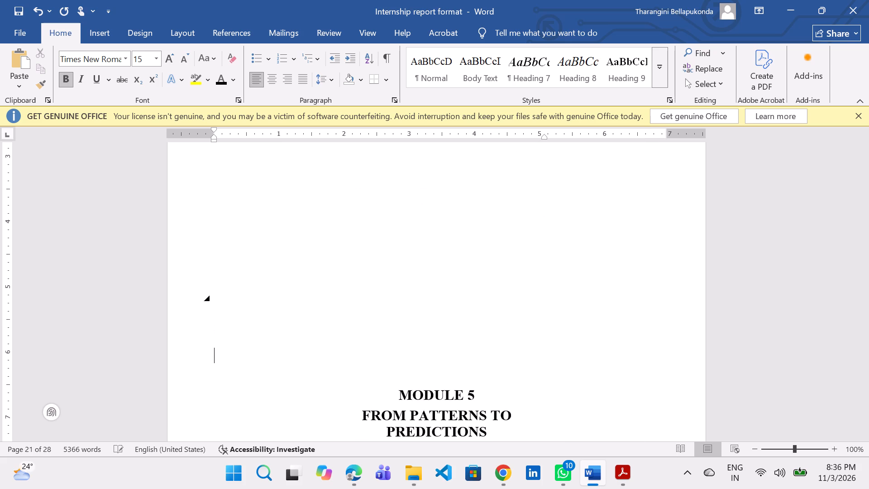
pyautogui.press('Return')
pyautogui.scroll(-4, 430, 297)
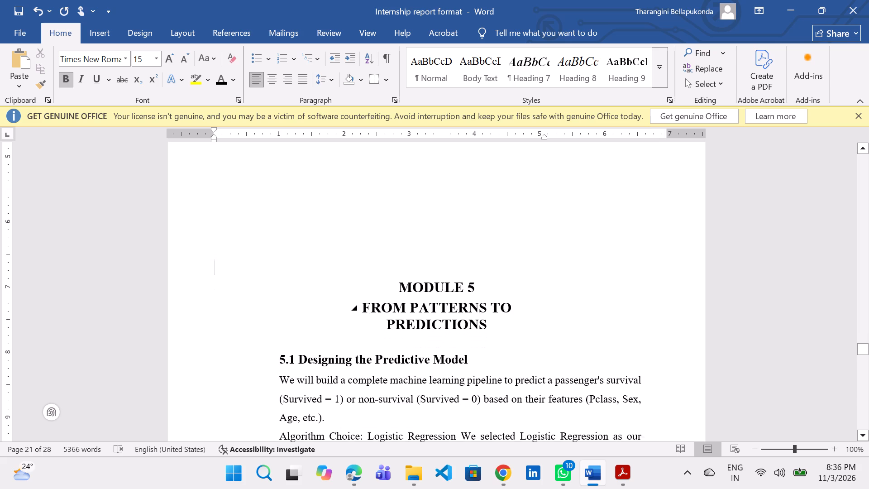
pyautogui.press('Return')
pyautogui.press('Return')
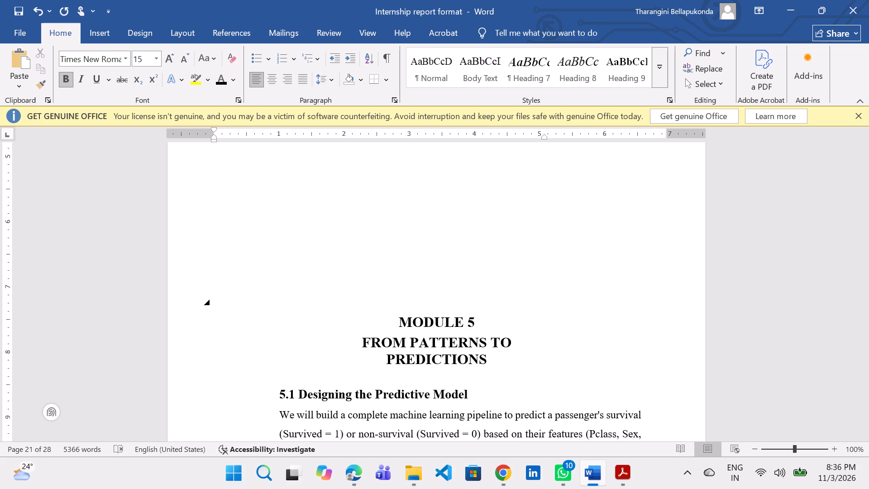
pyautogui.scroll(-2, 454, 293)
pyautogui.scroll(11, 525, 280)
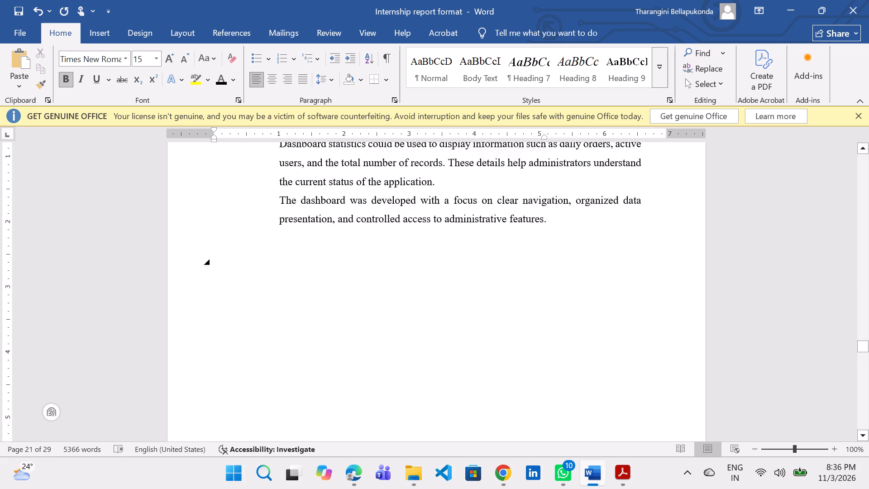
pyautogui.scroll(7, 525, 284)
pyautogui.scroll(-14, 525, 285)
pyautogui.press('Return')
pyautogui.press('Return')
pyautogui.press('Return')
pyautogui.press('Return')
pyautogui.press('Return')
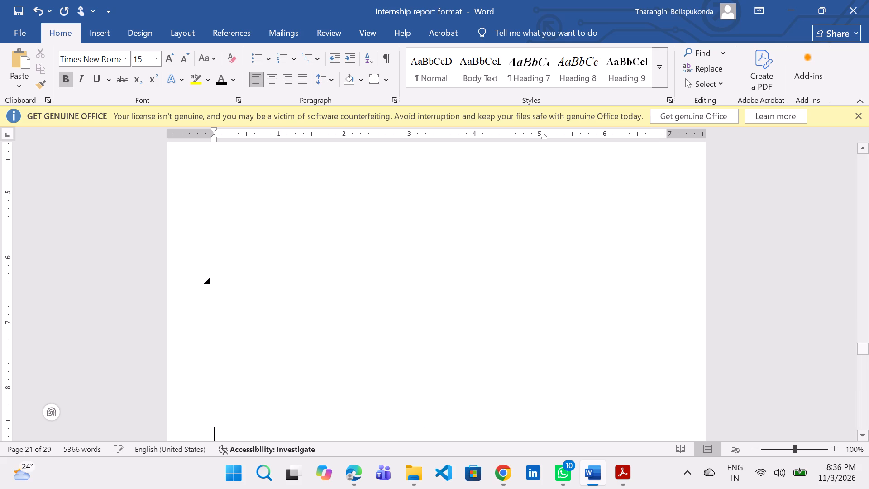
pyautogui.scroll(-5, 523, 285)
pyautogui.press('Return')
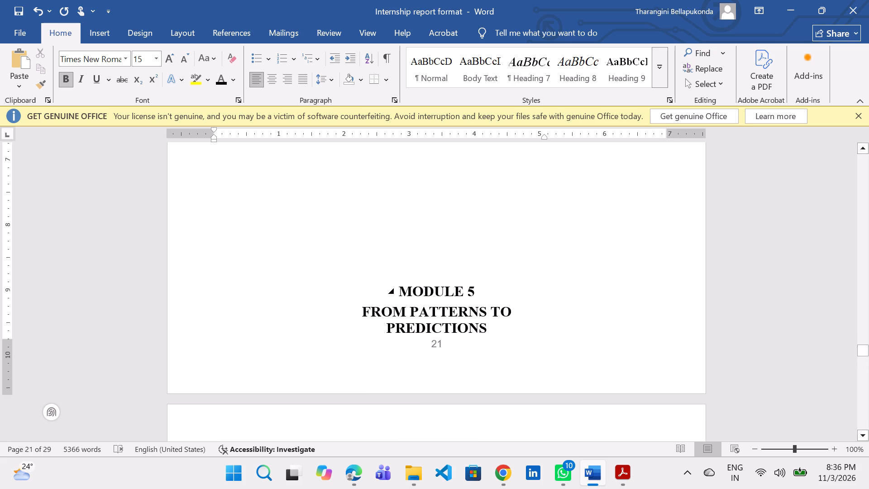
pyautogui.press('Return')
pyautogui.press('Return')
pyautogui.scroll(-3, 517, 271)
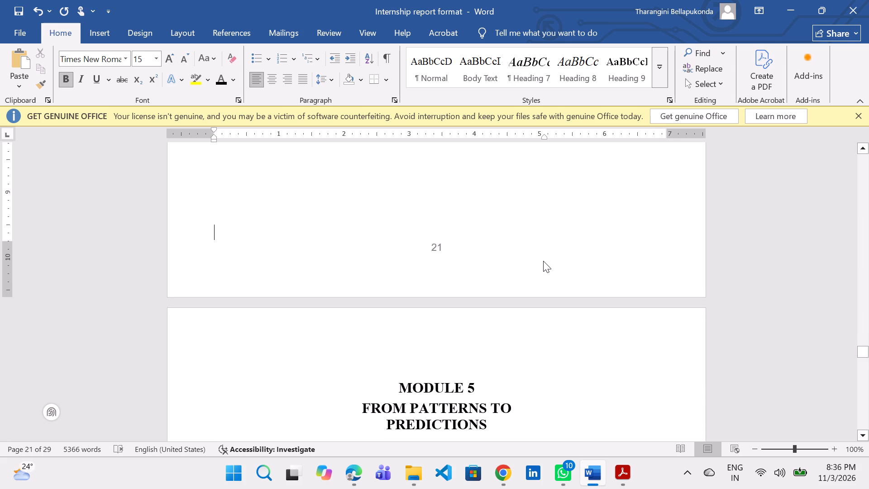
# Add two blank body-text lines directly below the last paragraph of section 4.6.
pyautogui.scroll(9, 543, 261)
pyautogui.scroll(4, 329, 250)
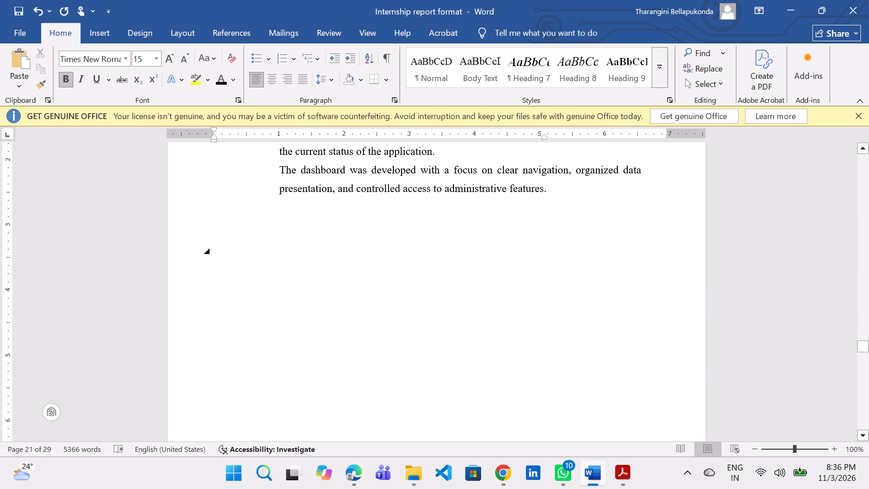
pyautogui.click(616, 201)
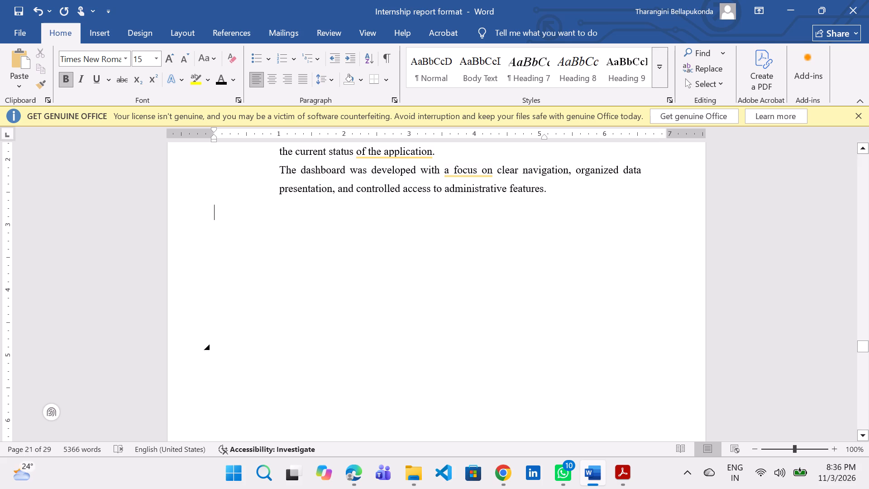
pyautogui.click(586, 203)
pyautogui.click(620, 200)
pyautogui.press('Return')
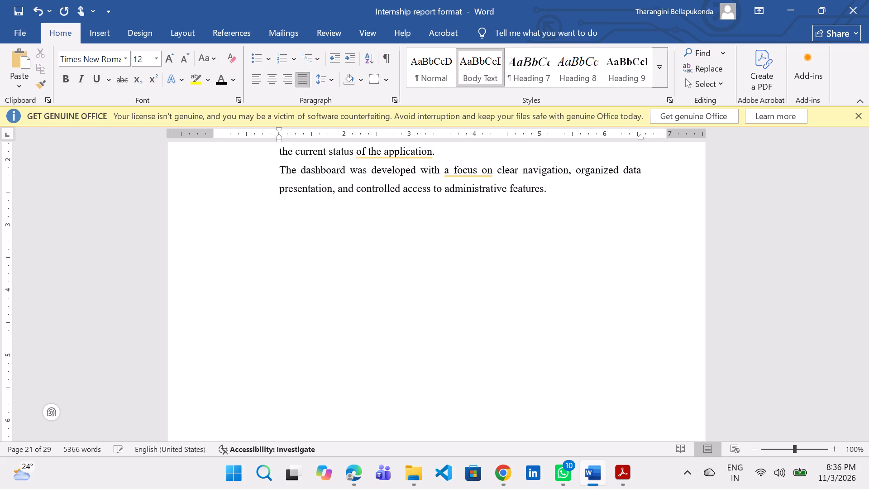
pyautogui.scroll(4, 562, 209)
pyautogui.scroll(2, 388, 170)
pyautogui.press('Return')
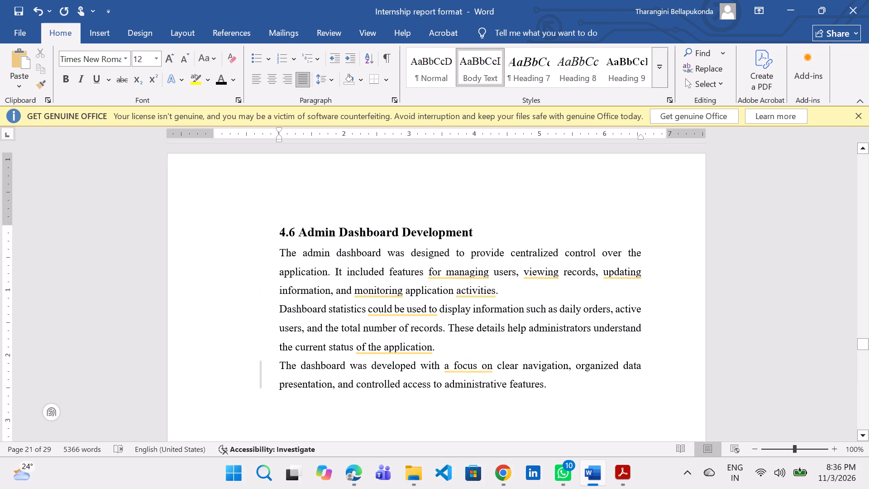
pyautogui.click(344, 476)
pyautogui.click(345, 279)
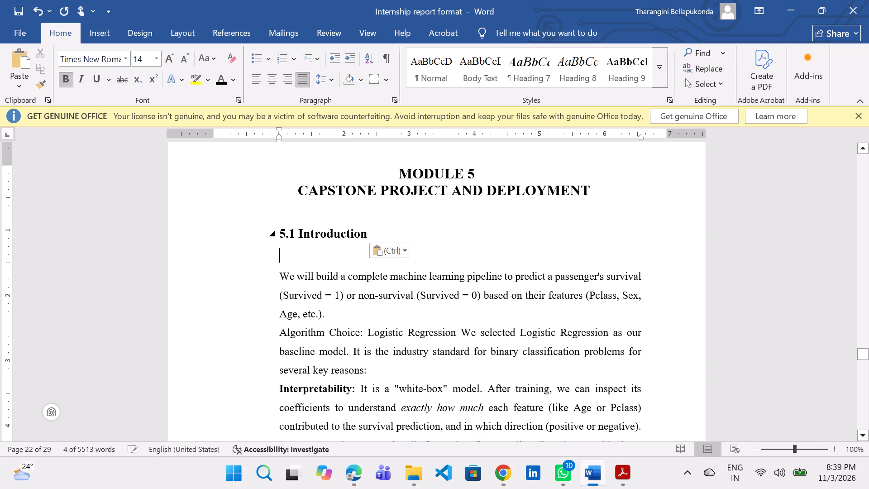
pyautogui.press('BackSpace')
pyautogui.press('BackSpace')
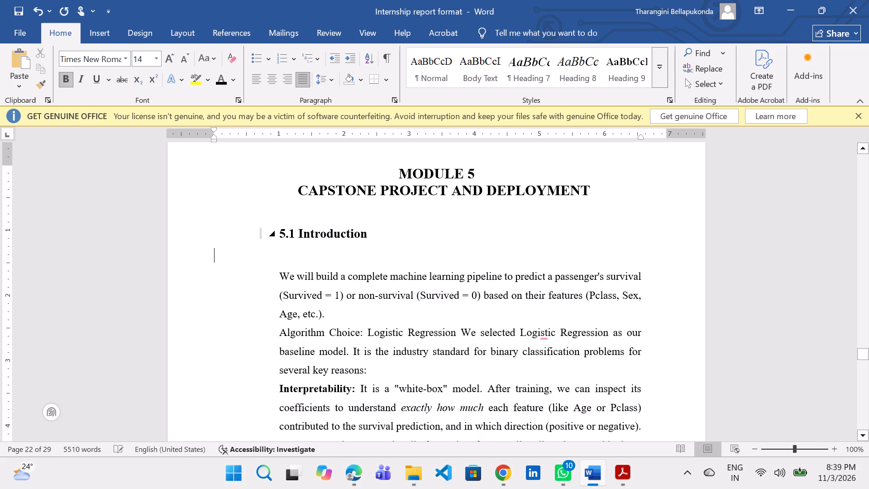
pyautogui.press('BackSpace')
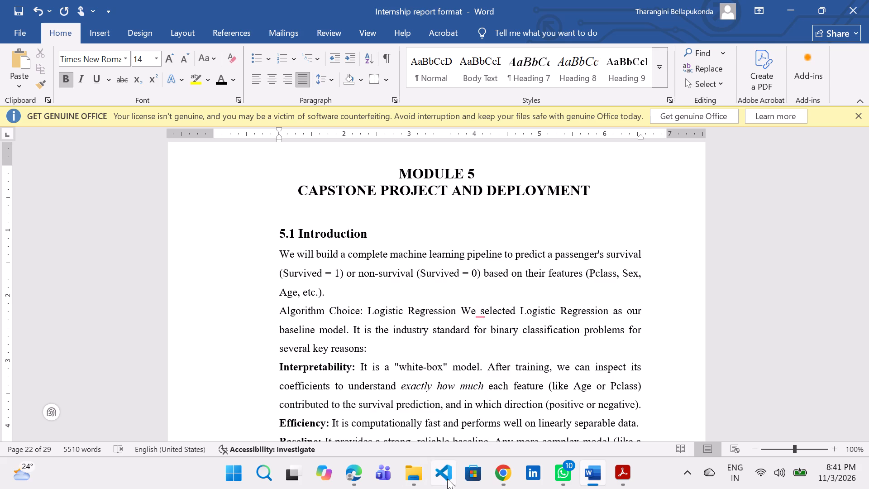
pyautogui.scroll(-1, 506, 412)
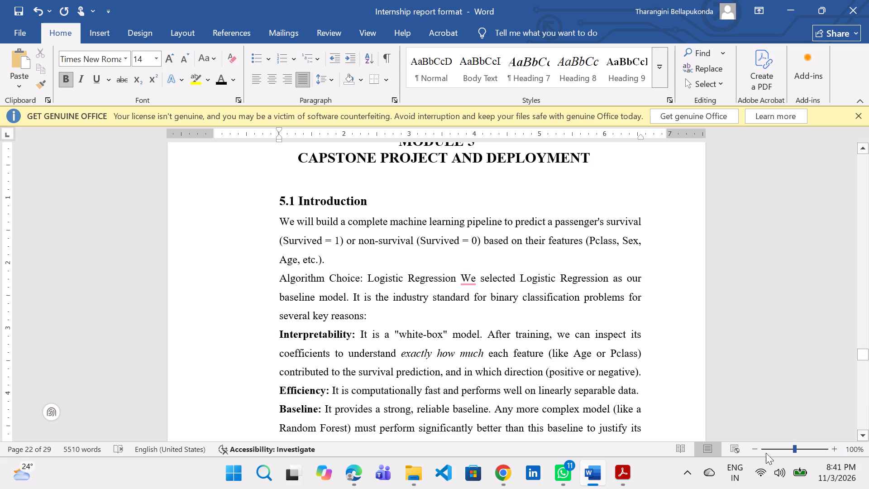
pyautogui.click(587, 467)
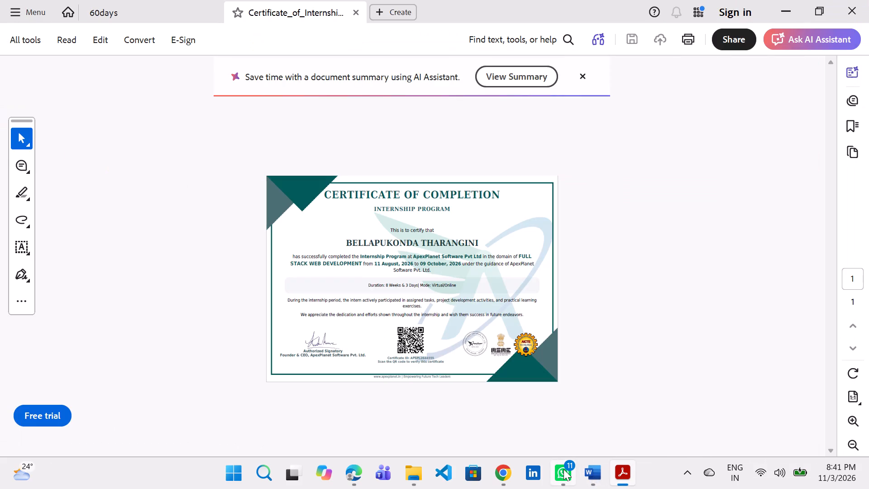
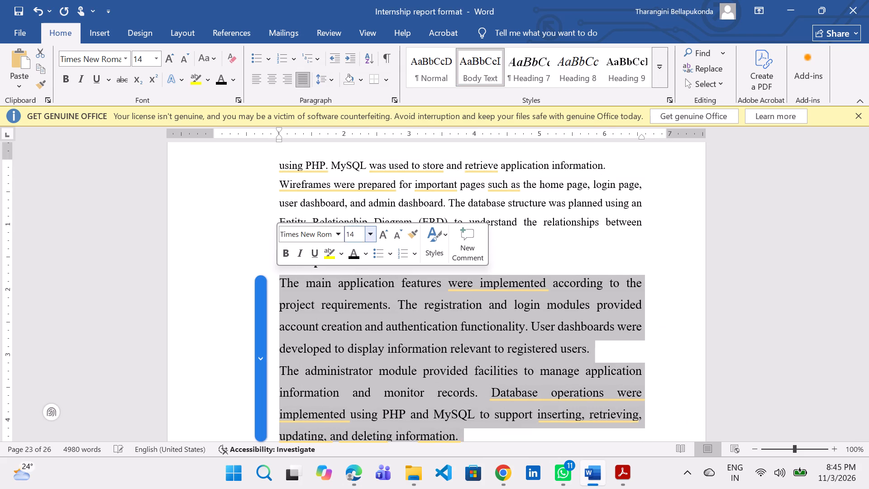
pyautogui.click(357, 234)
pyautogui.press('1')
pyautogui.press('2')
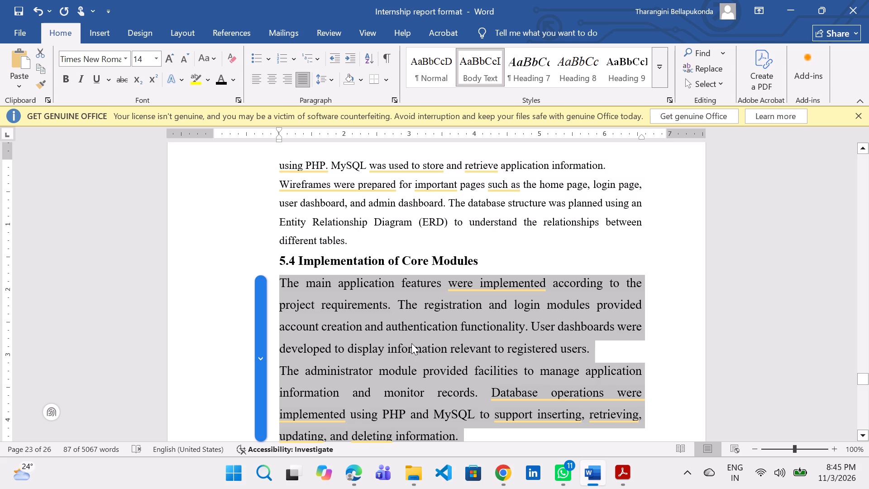
pyautogui.click(411, 343)
# Insert four blank lines above the TECHNOLOGIES heading.
pyautogui.scroll(-14, 413, 338)
pyautogui.scroll(3, 419, 333)
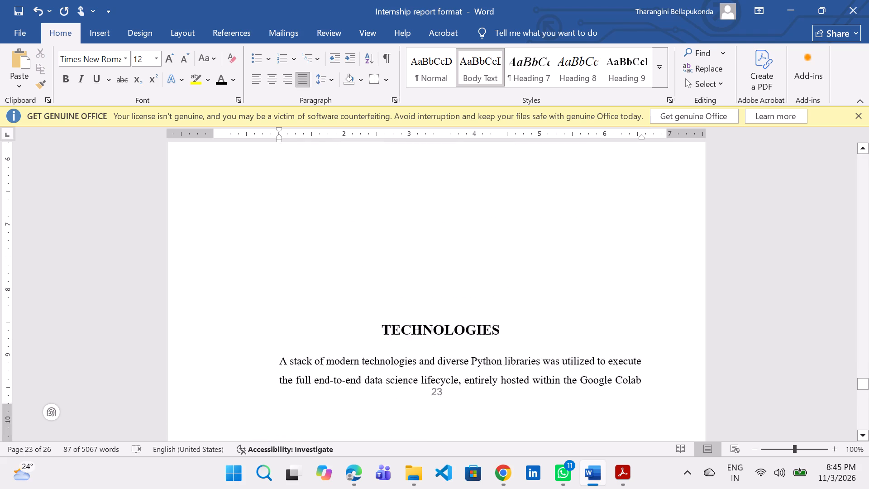
pyautogui.click(411, 319)
pyautogui.press('Return')
pyautogui.press('Return')
pyautogui.press('Return')
pyautogui.press('Return')
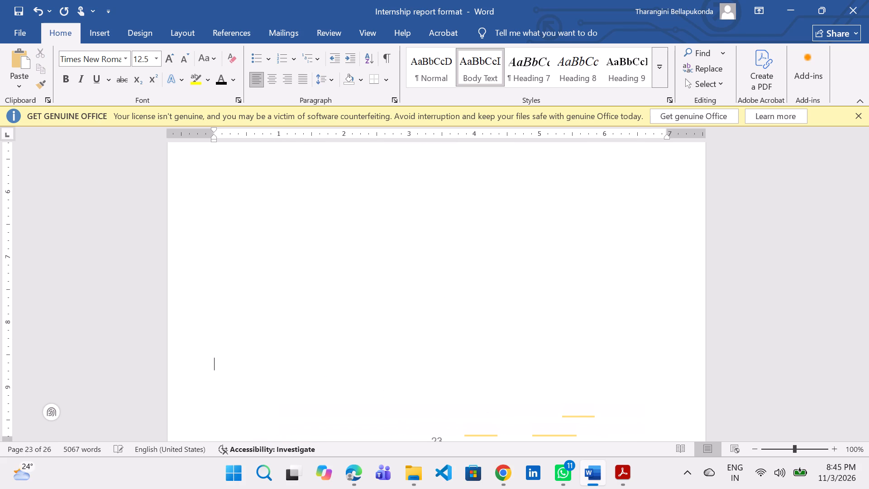
# Delete the extra empty lines right after the last 5.4 paragraph and start a fresh line there in body formatting.
pyautogui.scroll(6, 411, 316)
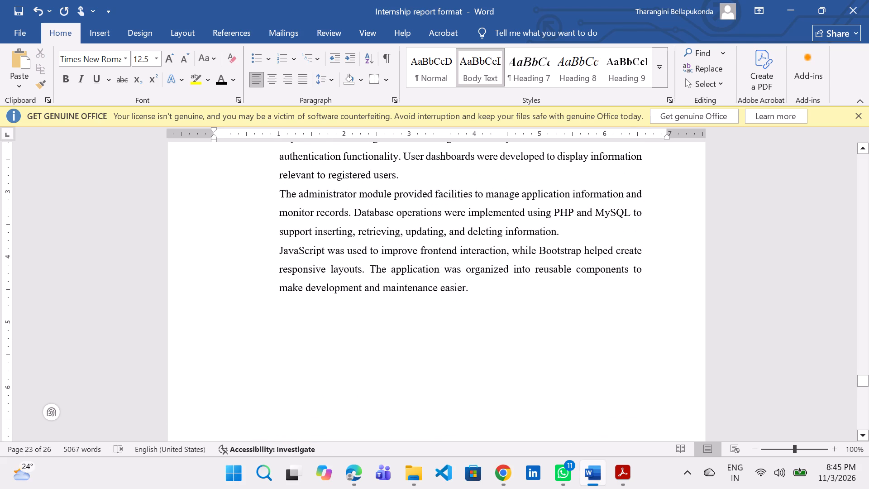
pyautogui.click(632, 352)
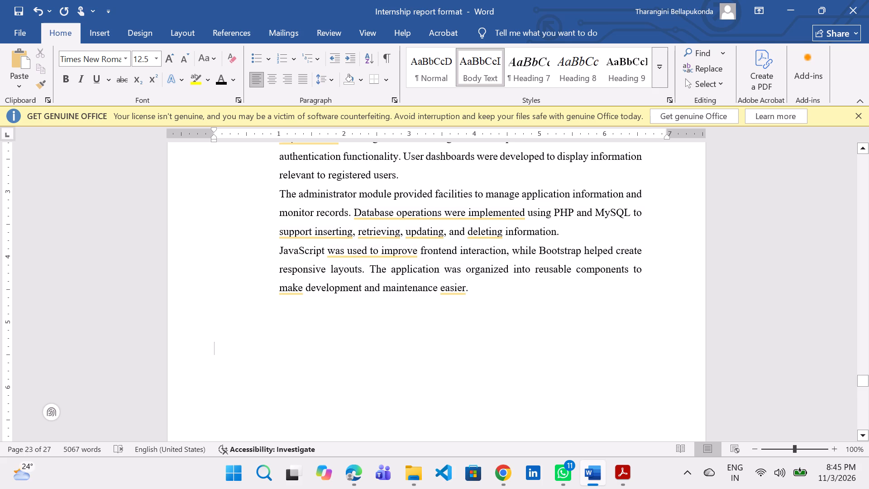
pyautogui.scroll(15, 640, 347)
pyautogui.scroll(-10, 640, 347)
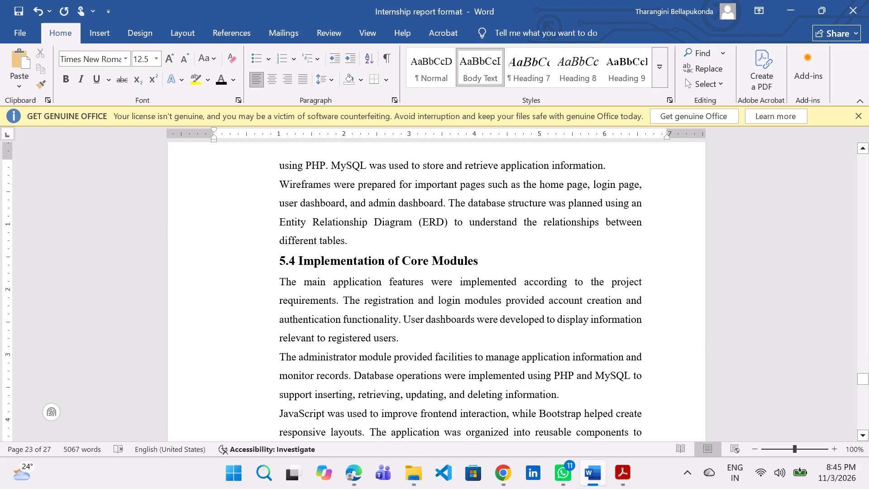
pyautogui.scroll(-5, 640, 347)
pyautogui.click(511, 332)
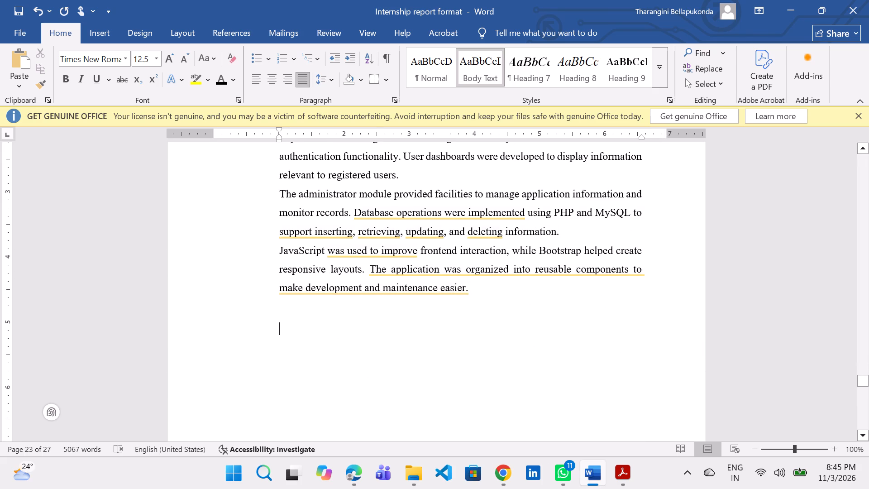
pyautogui.press('BackSpace')
pyautogui.press('BackSpace')
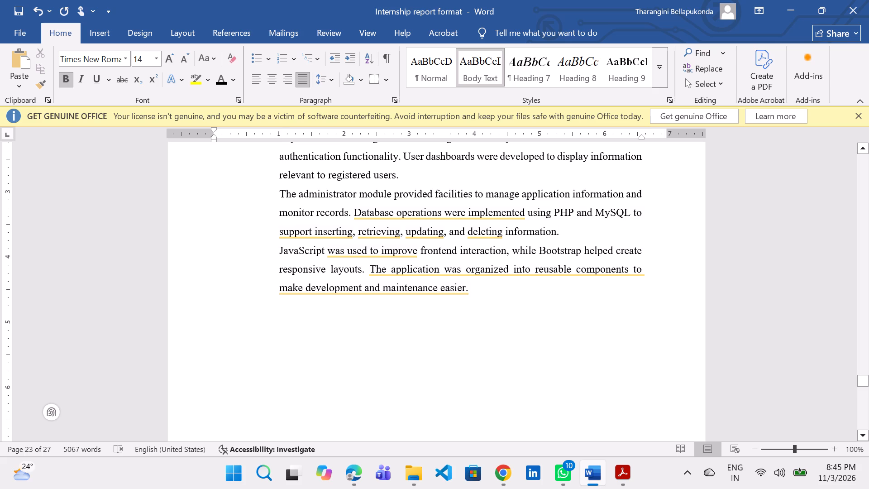
pyautogui.press('BackSpace')
pyautogui.press('Return')
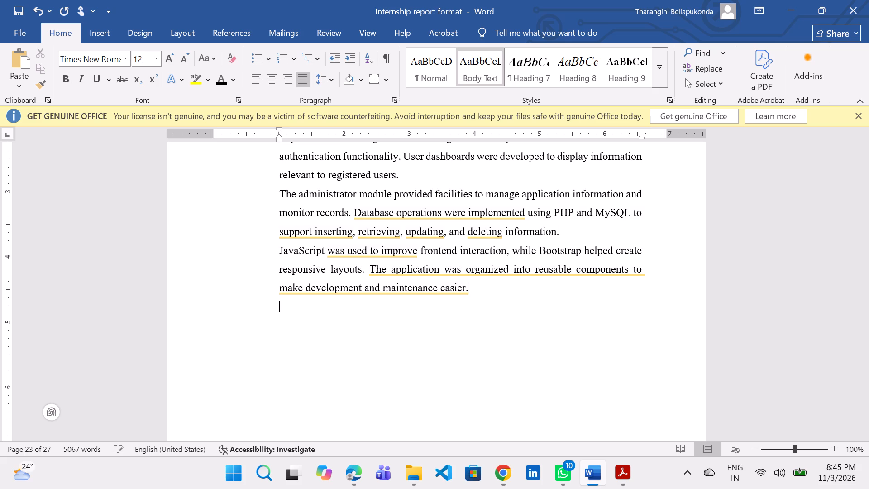
# Enter the number 5.5 on the new line and add the title "Email OTP Verification" copied from ChatGPT.
pyautogui.write('5.5')
pyautogui.click(352, 467)
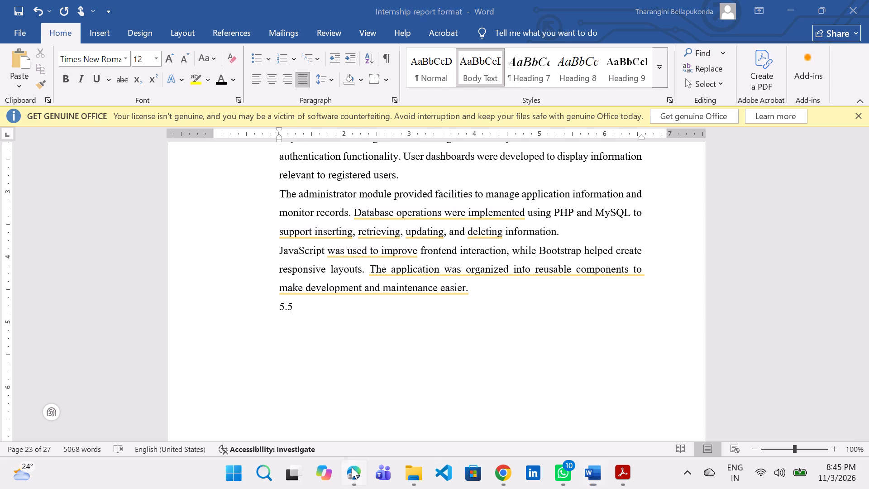
pyautogui.scroll(-1, 385, 395)
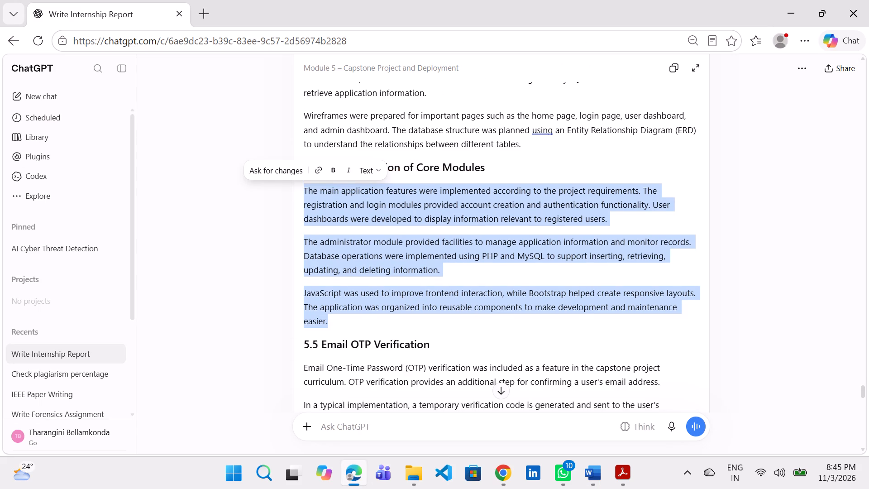
pyautogui.moveTo(436, 349); pyautogui.dragTo(320, 348)
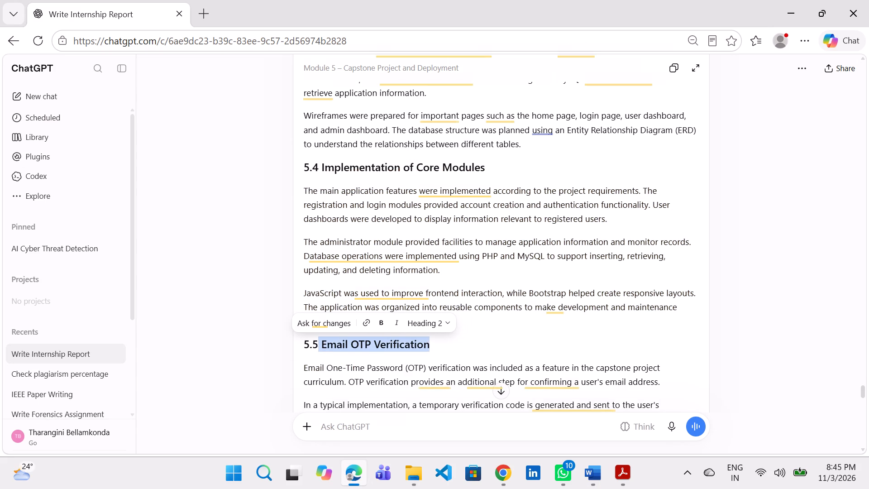
pyautogui.moveTo(320, 348); pyautogui.dragTo(321, 348)
pyautogui.hotkey('ctrl', 'c')
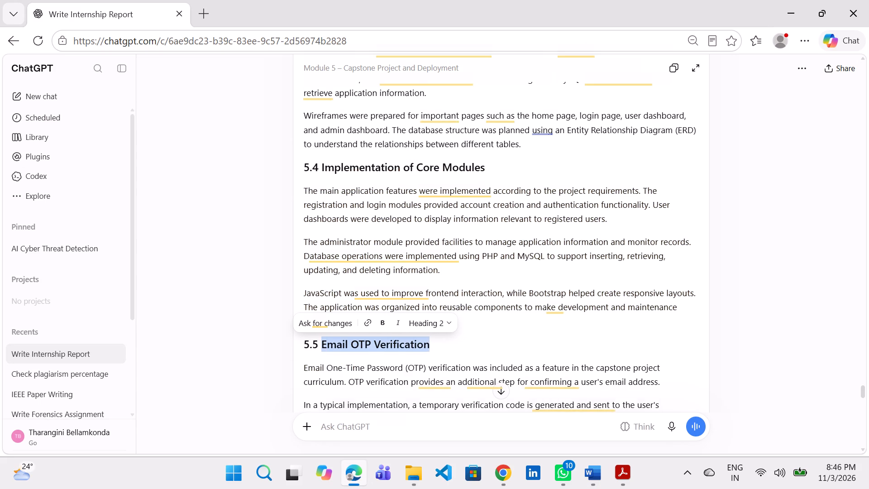
pyautogui.click(796, 13)
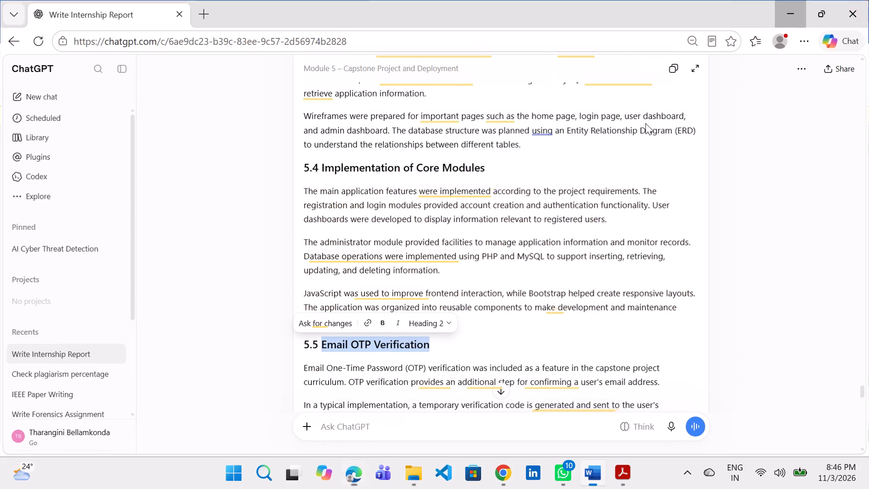
pyautogui.hotkey('ctrl', 'v')
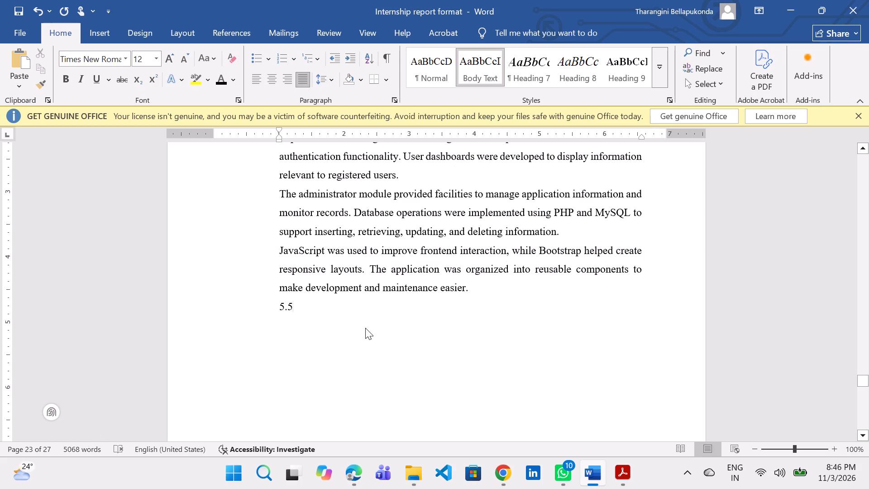
# Make the 5.5 heading bold at size 14 with a space after its number, and start a new line below it.
pyautogui.moveTo(408, 312); pyautogui.dragTo(277, 310)
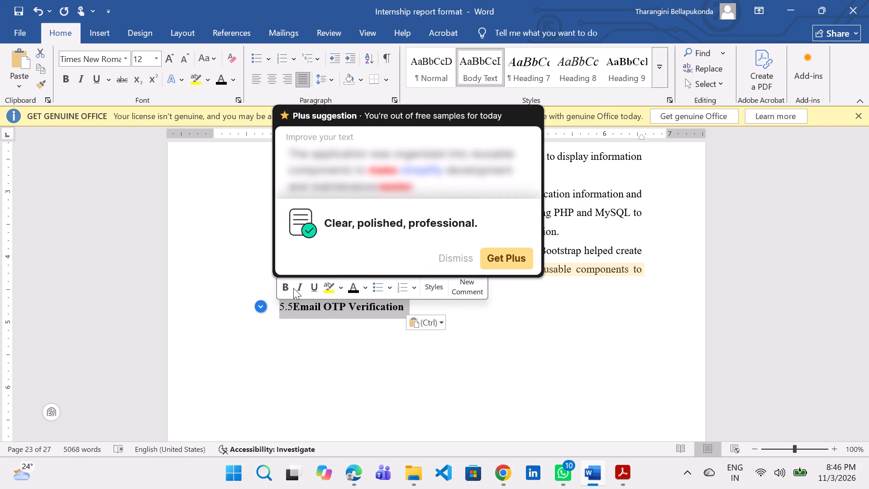
pyautogui.click(286, 288)
pyautogui.click(569, 316)
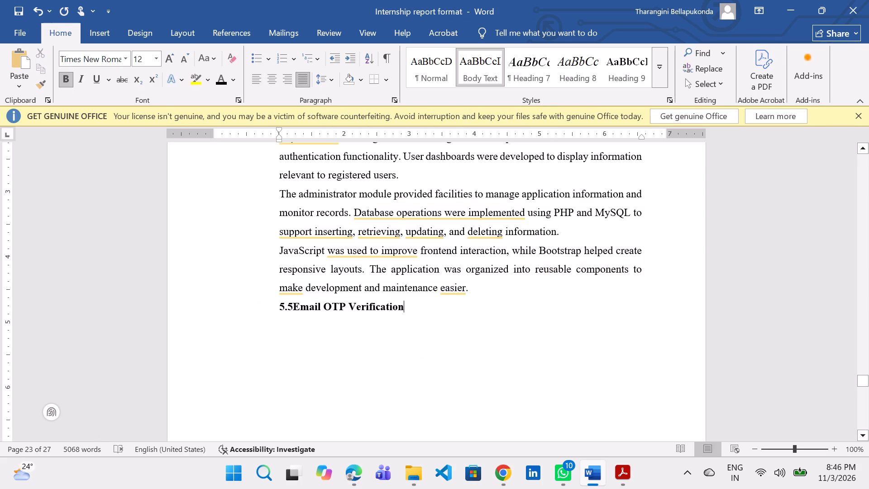
pyautogui.moveTo(417, 311); pyautogui.dragTo(260, 309)
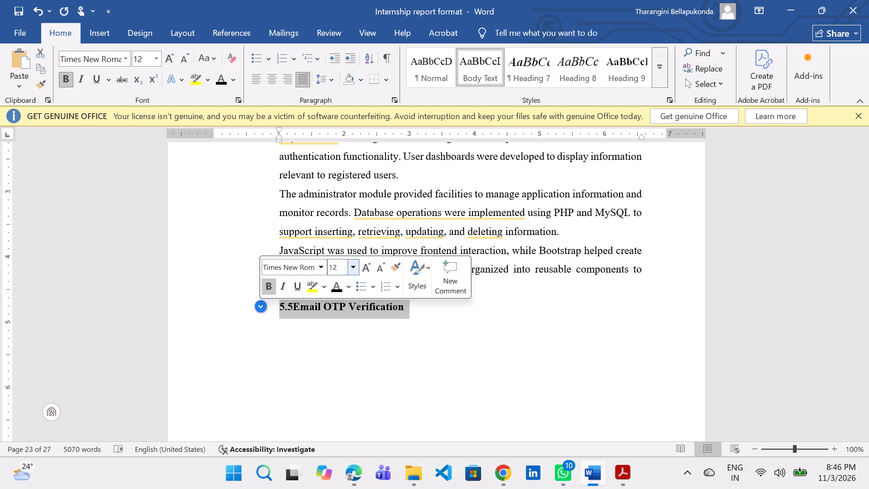
pyautogui.click(339, 268)
pyautogui.write('14')
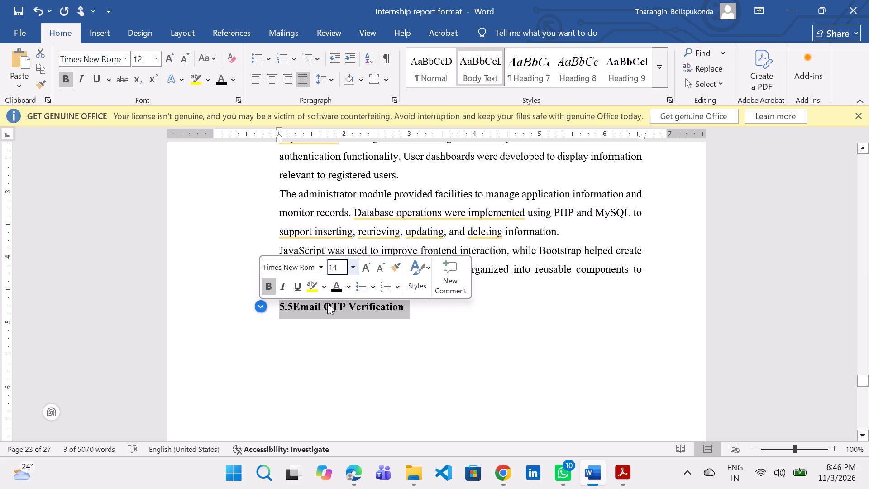
pyautogui.click(322, 309)
pyautogui.click(294, 309)
pyautogui.press('space')
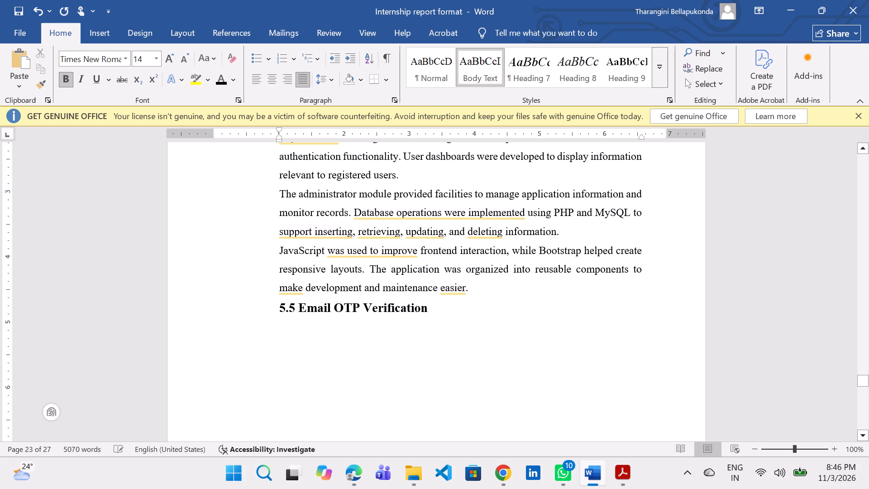
pyautogui.click(430, 309)
pyautogui.press('Return')
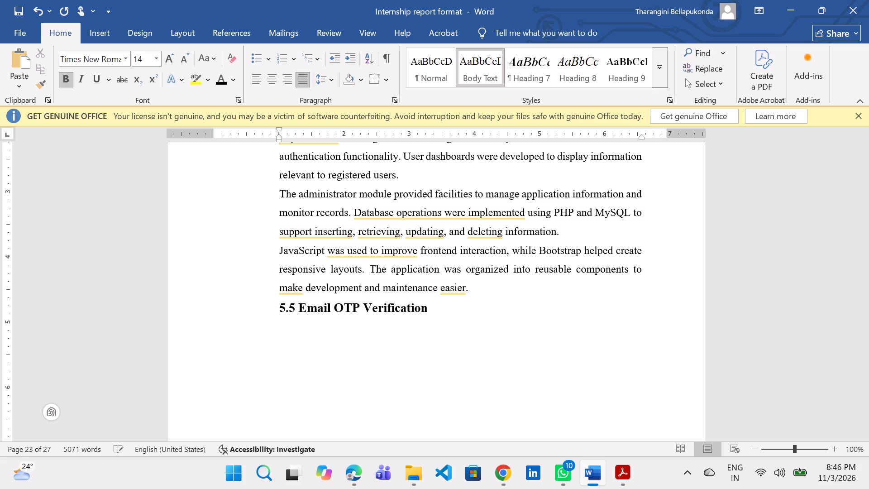
pyautogui.scroll(-6, 378, 423)
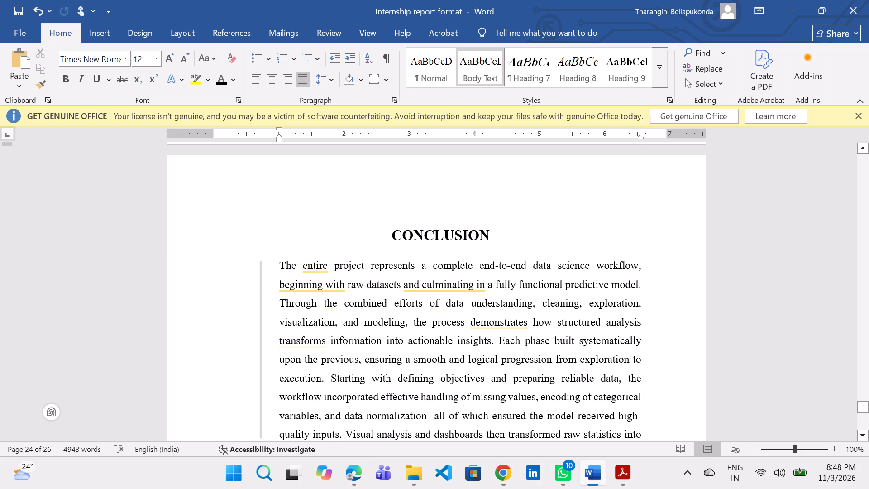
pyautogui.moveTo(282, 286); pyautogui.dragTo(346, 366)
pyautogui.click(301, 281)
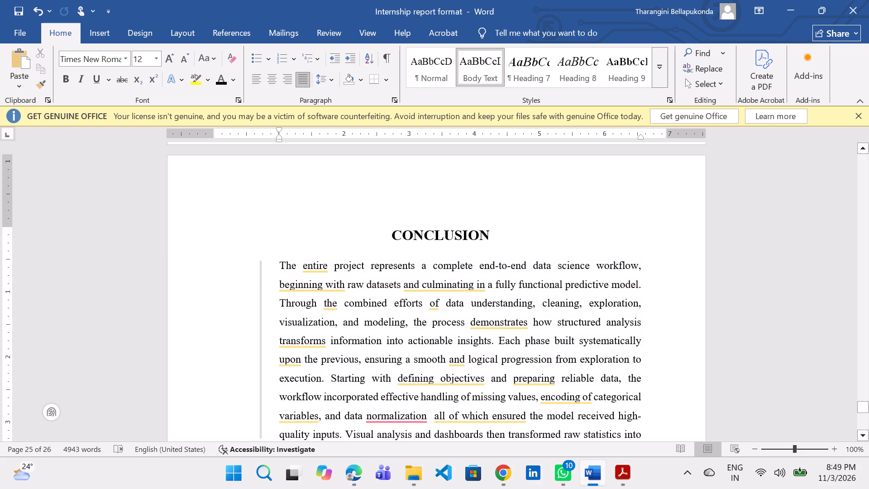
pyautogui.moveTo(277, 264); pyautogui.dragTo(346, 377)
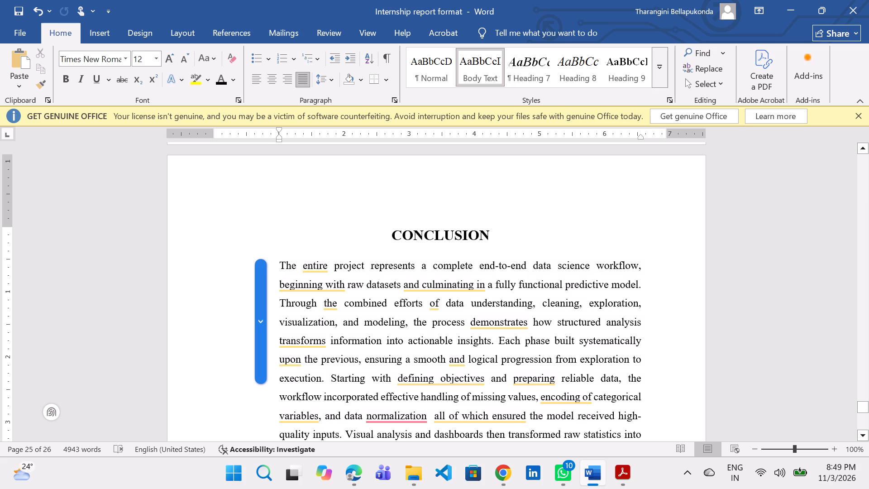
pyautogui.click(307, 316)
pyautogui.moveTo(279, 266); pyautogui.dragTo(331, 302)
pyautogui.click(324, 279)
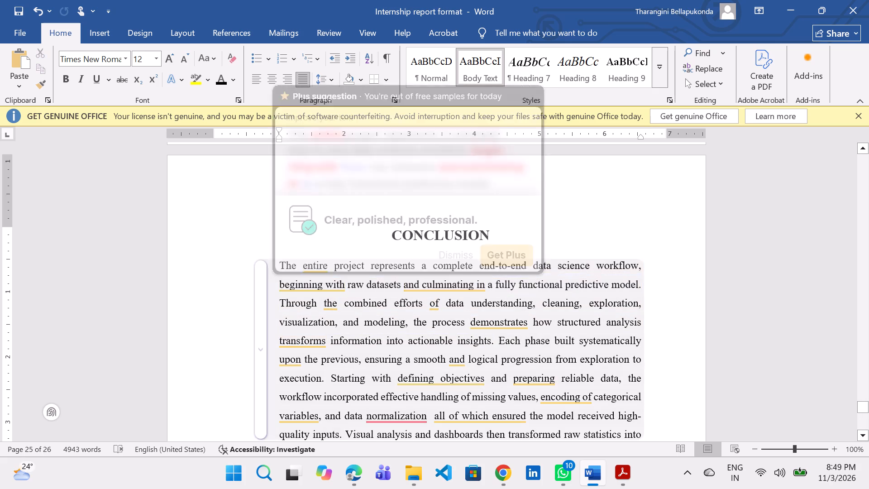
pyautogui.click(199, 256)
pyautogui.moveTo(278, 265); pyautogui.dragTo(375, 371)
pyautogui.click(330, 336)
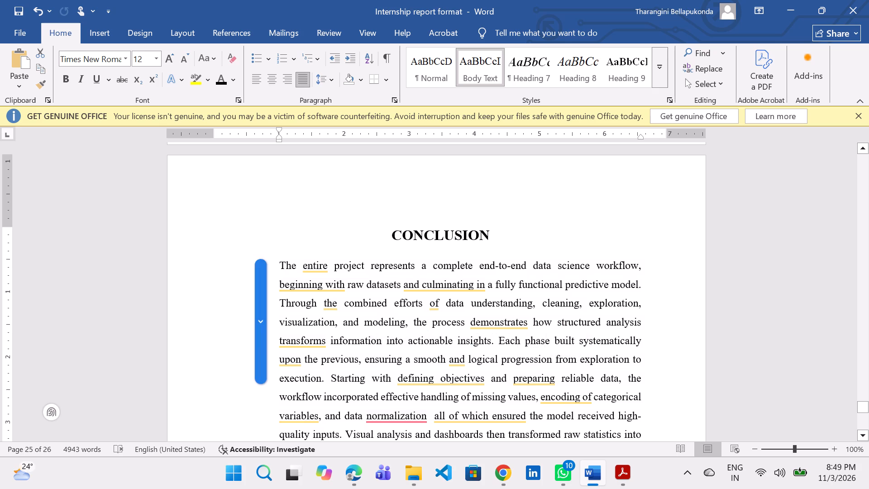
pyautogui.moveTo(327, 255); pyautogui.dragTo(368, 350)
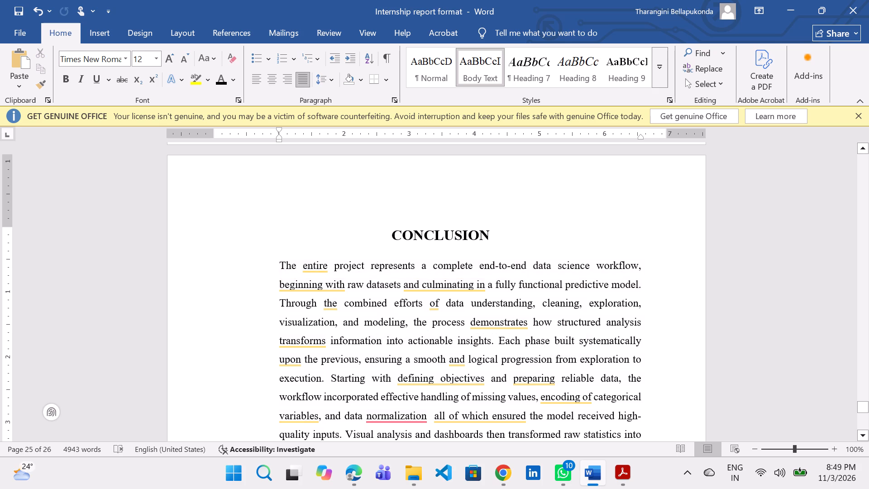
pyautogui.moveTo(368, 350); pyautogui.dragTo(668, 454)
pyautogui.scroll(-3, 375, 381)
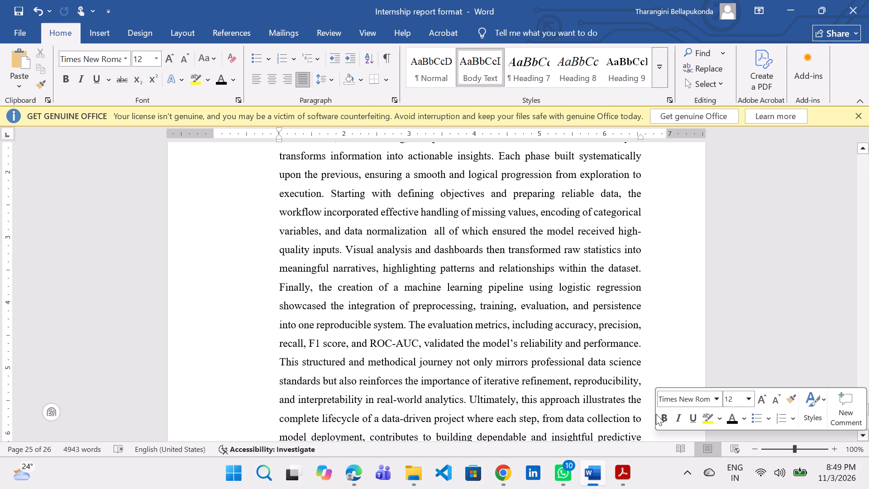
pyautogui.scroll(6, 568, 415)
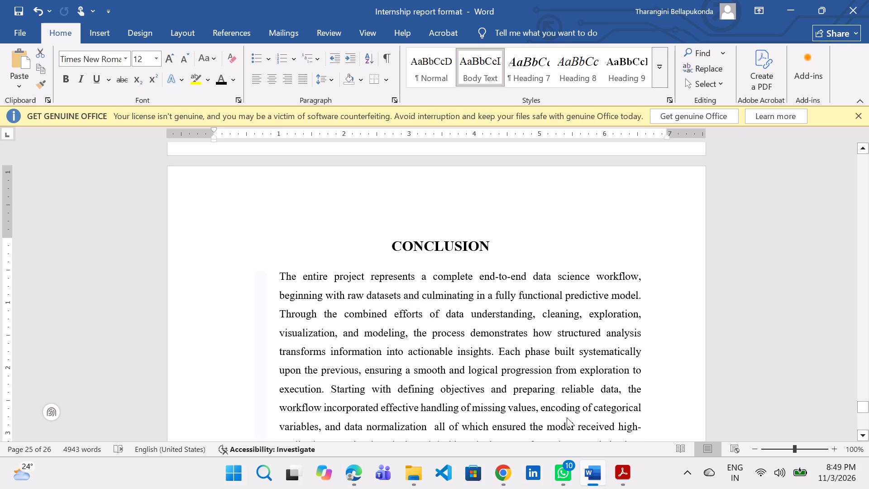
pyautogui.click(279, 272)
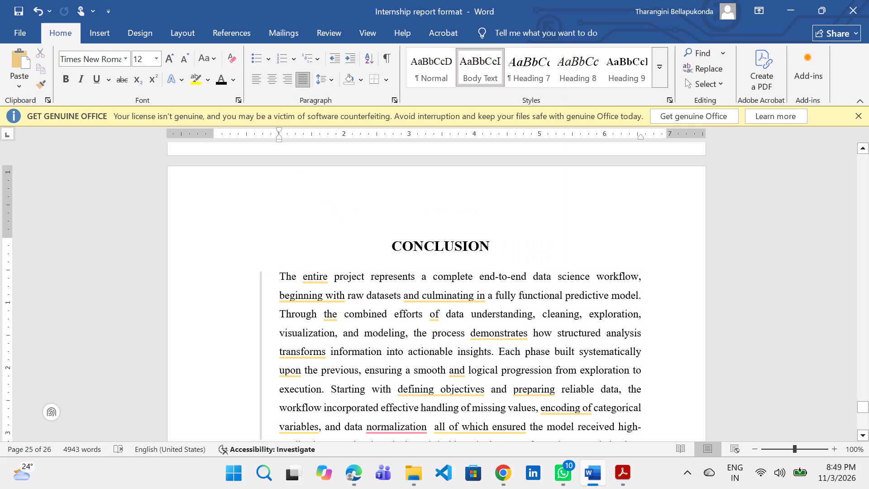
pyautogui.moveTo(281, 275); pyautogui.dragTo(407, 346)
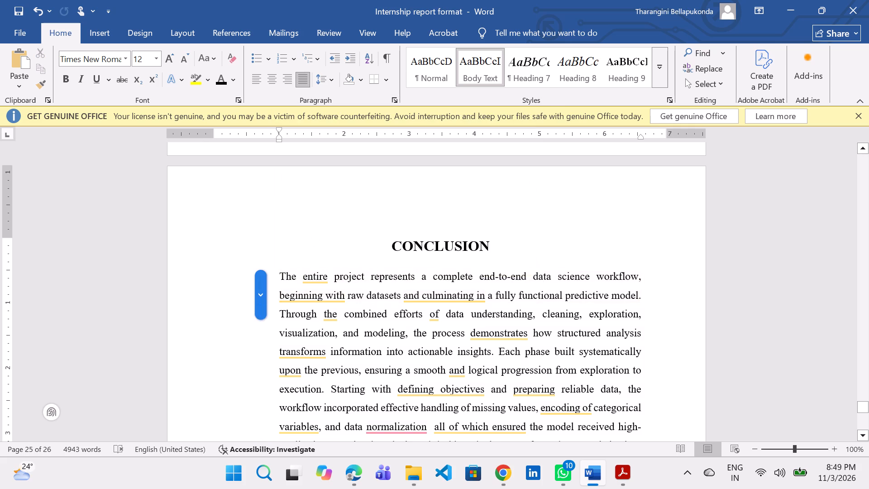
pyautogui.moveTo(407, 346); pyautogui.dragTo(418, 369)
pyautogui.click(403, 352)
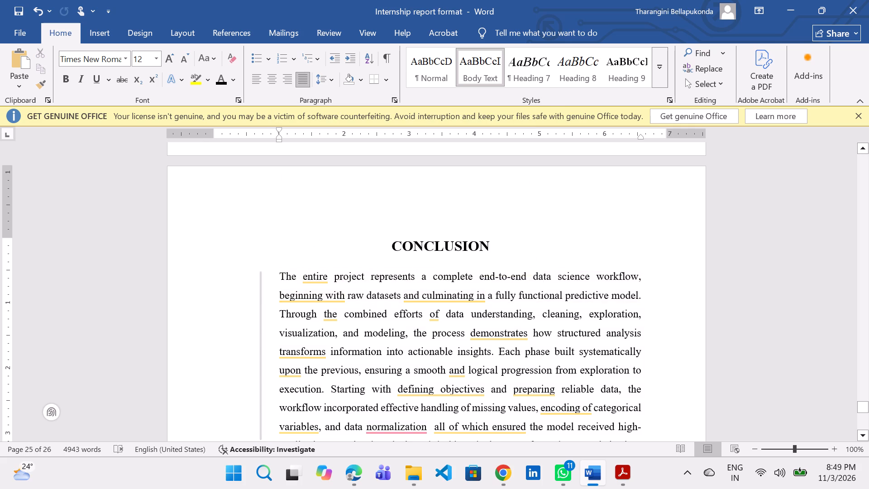
# Replace all the old data science text under the CONCLUSION heading with the copied ChatGPT conclusion.
pyautogui.moveTo(503, 249); pyautogui.dragTo(541, 488)
pyautogui.scroll(14, 393, 350)
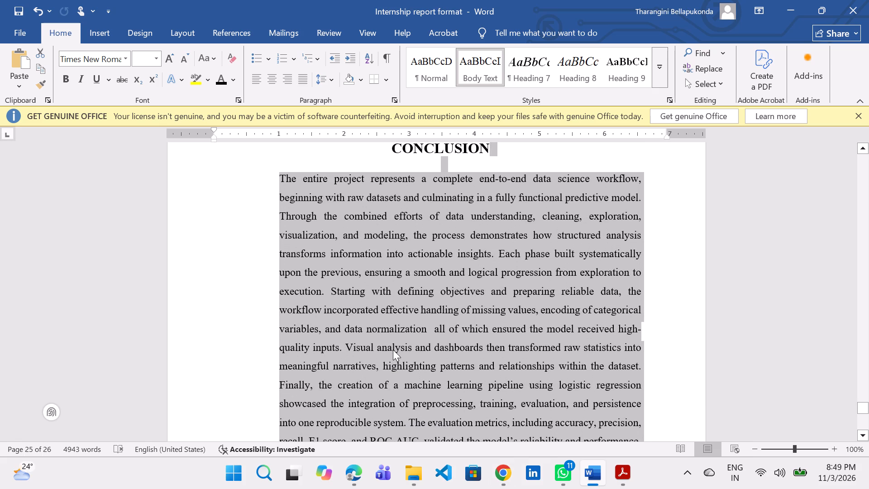
pyautogui.hotkey('ctrl', 'v')
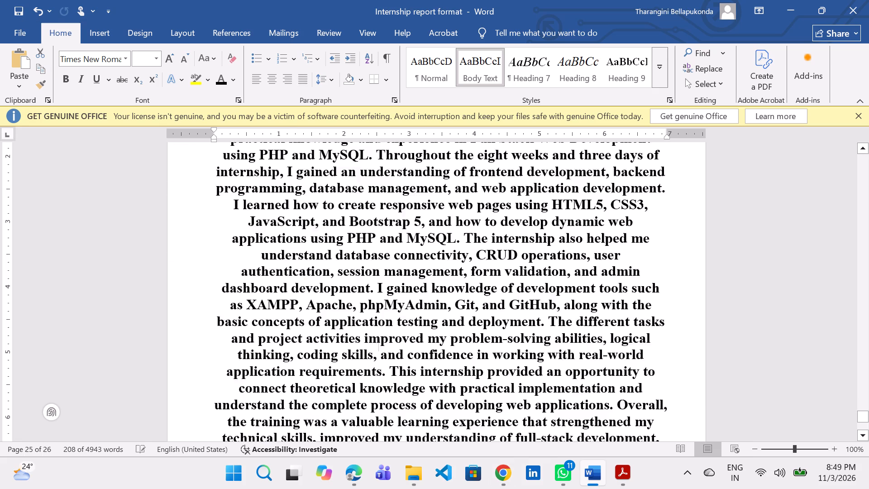
# Delete the duplicated word CONCLUSION from the section heading so it appears only once.
pyautogui.scroll(6, 525, 316)
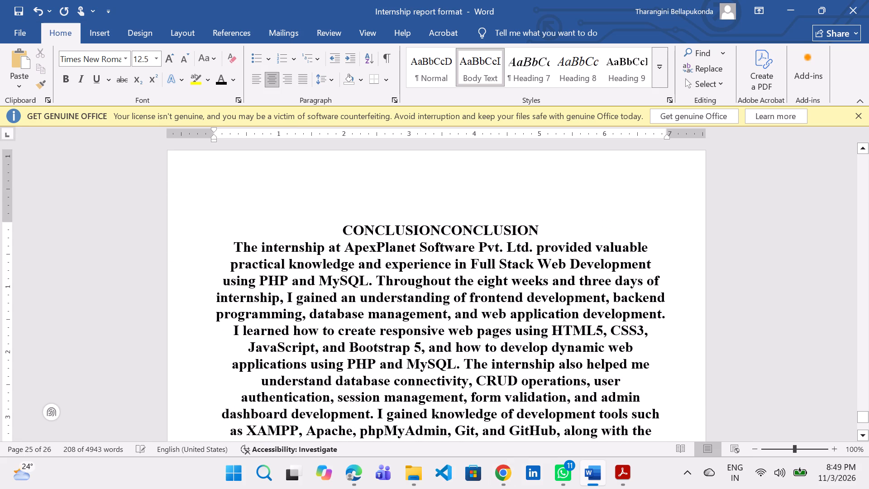
pyautogui.moveTo(563, 211); pyautogui.dragTo(446, 232)
pyautogui.press('BackSpace')
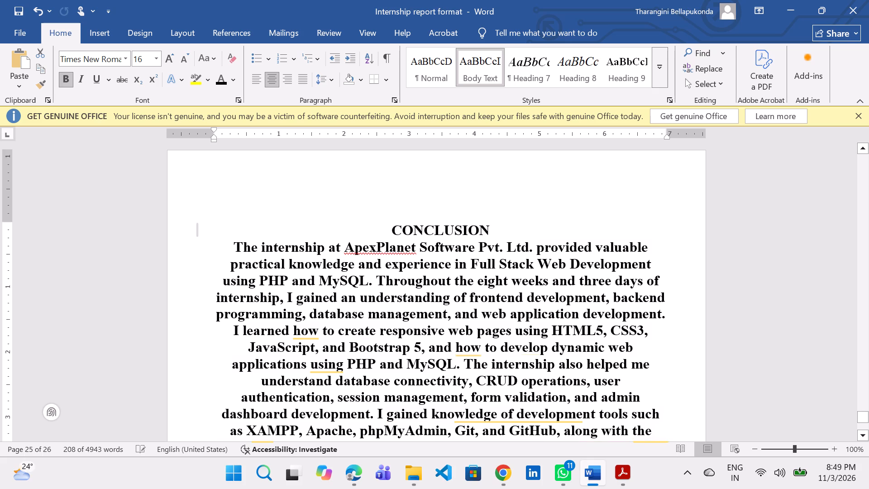
# Justify the pasted conclusion paragraph and remove its bold formatting, leaving out the IEEE references note below it.
pyautogui.moveTo(232, 245); pyautogui.dragTo(411, 488)
pyautogui.scroll(-4, 411, 488)
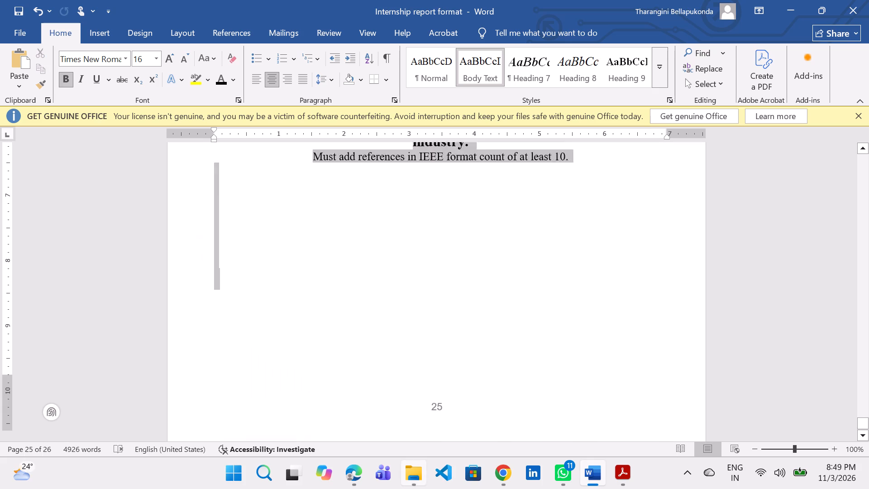
pyautogui.moveTo(411, 488); pyautogui.dragTo(581, 280)
pyautogui.scroll(4, 411, 488)
pyautogui.scroll(3, 581, 280)
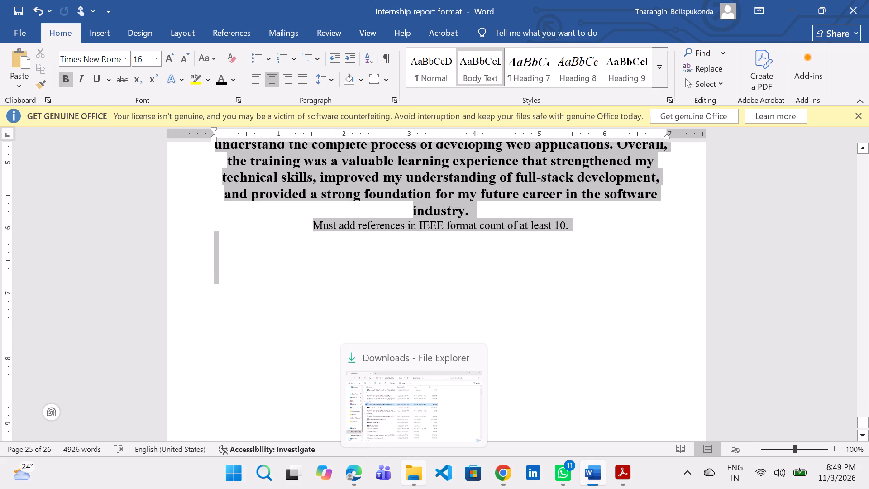
pyautogui.moveTo(581, 280); pyautogui.dragTo(625, 271)
pyautogui.scroll(2, 581, 280)
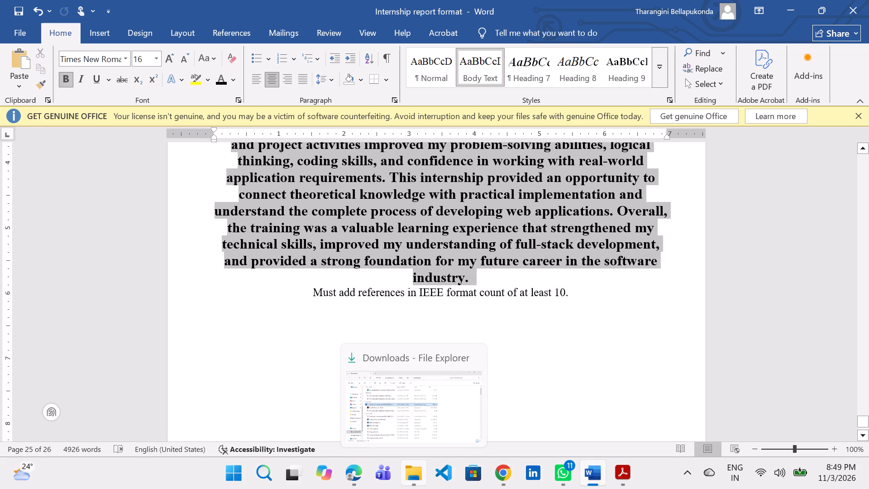
pyautogui.moveTo(625, 271); pyautogui.dragTo(627, 272)
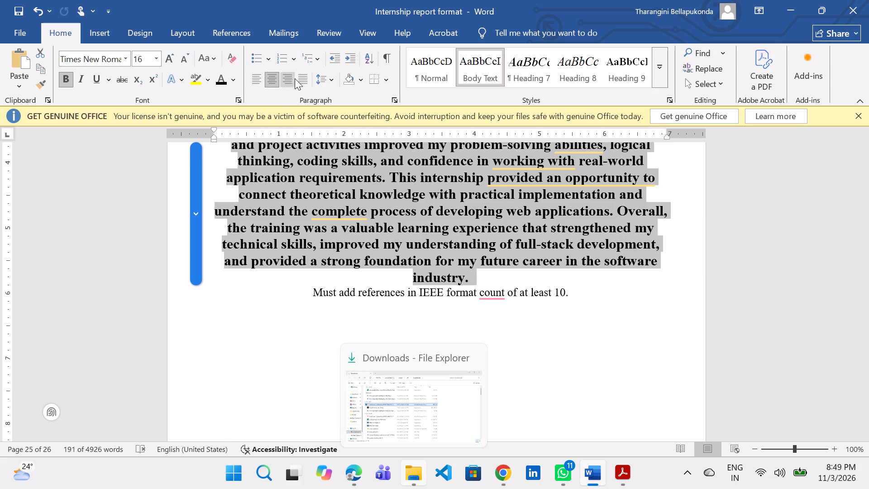
pyautogui.click(299, 77)
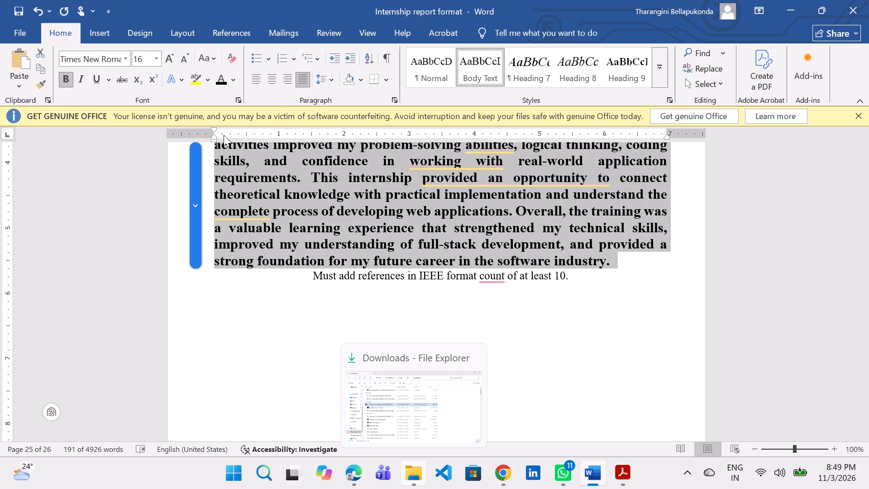
pyautogui.scroll(9, 249, 190)
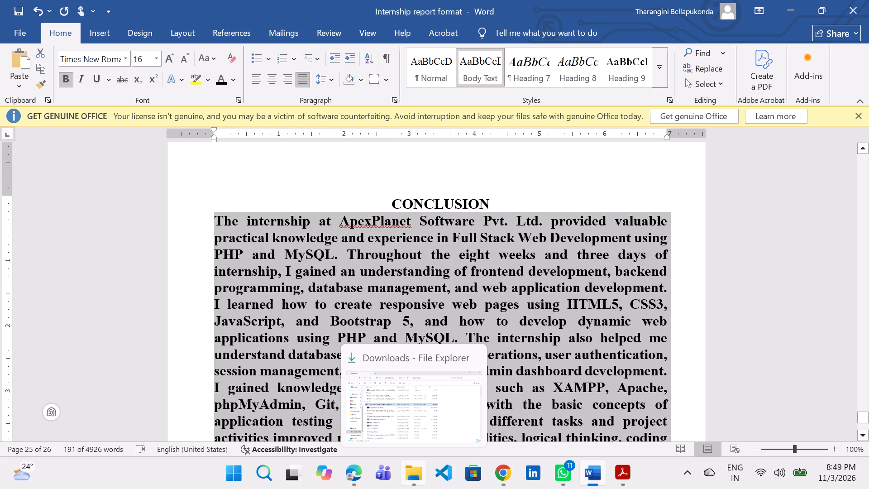
pyautogui.click(66, 86)
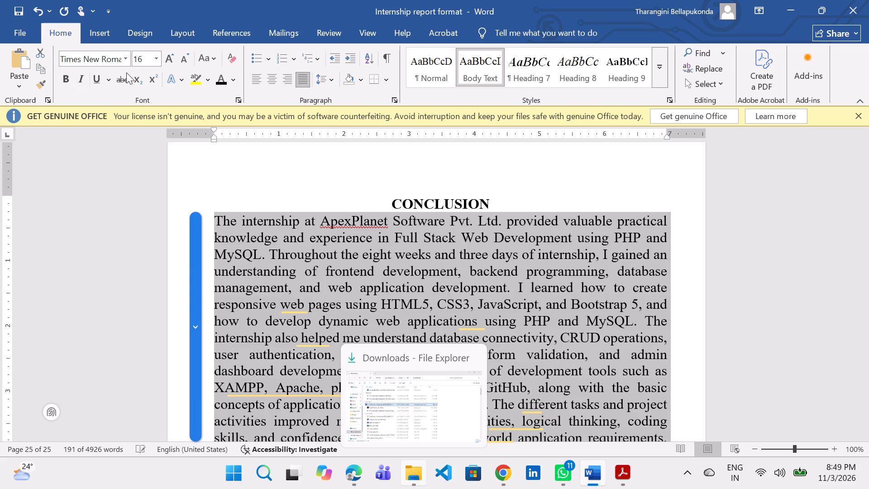
# Set the conclusion paragraph to font size 12 with 1.5 line spacing.
pyautogui.click(143, 60)
pyautogui.press('1')
pyautogui.press('2')
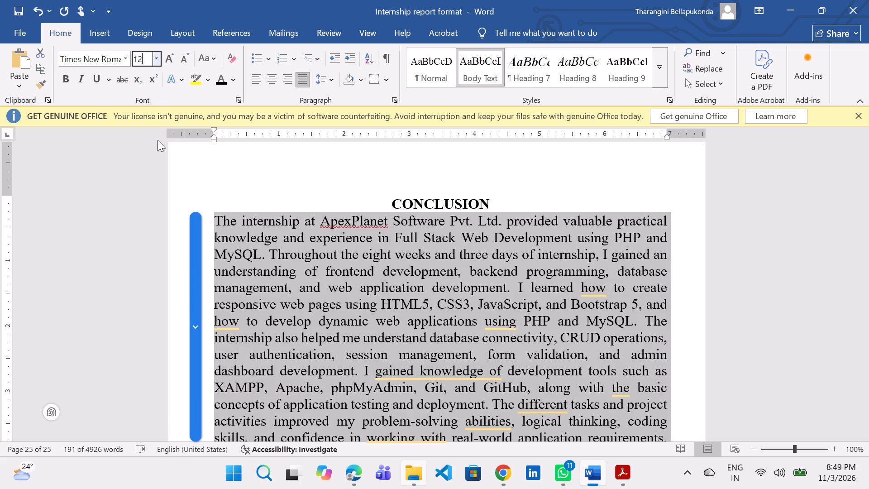
pyautogui.click(323, 83)
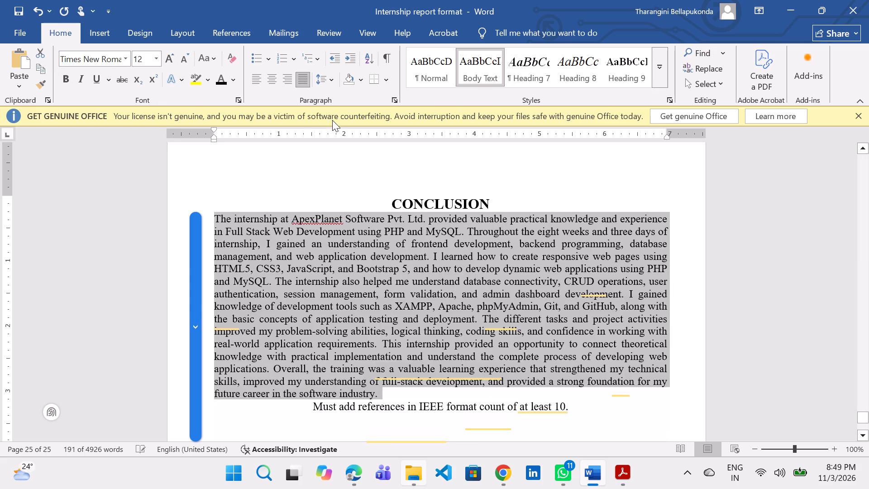
pyautogui.click(318, 81)
pyautogui.click(342, 131)
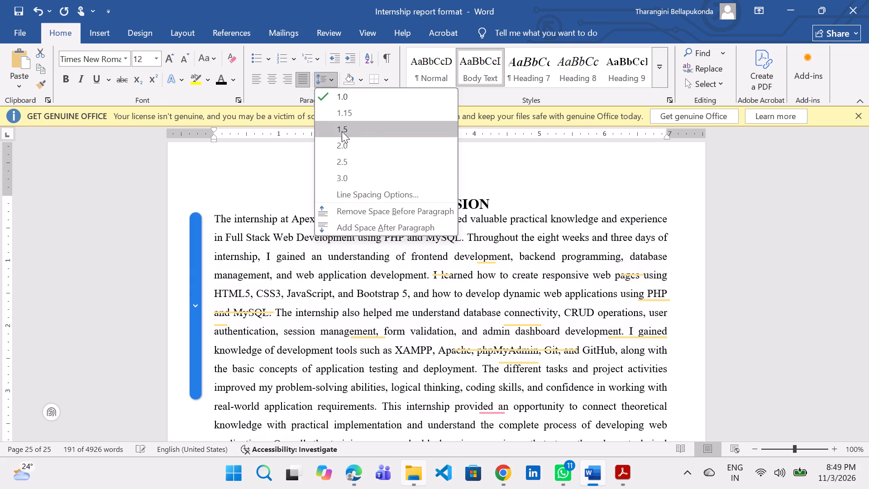
# Indent every line of the conclusion paragraph 1 inch from the left margin, aligning it with the TECHNOLOGIES paragraph on the preceding page.
pyautogui.moveTo(211, 134); pyautogui.dragTo(248, 142)
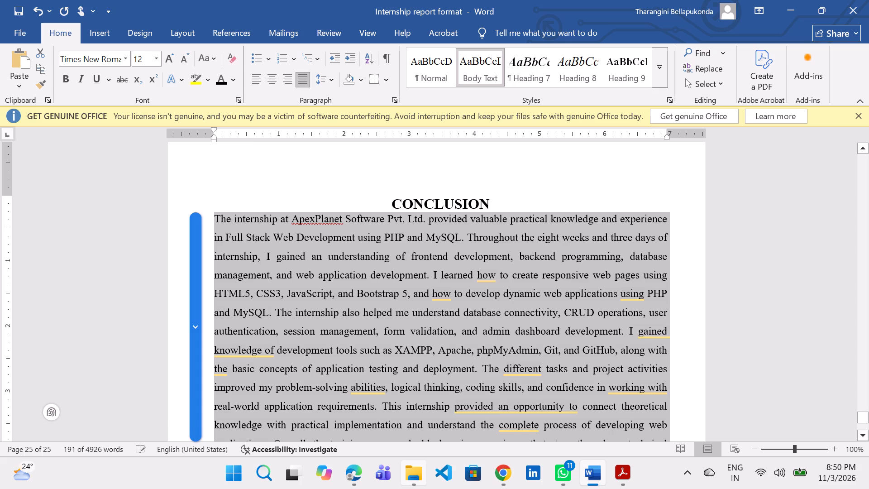
pyautogui.moveTo(248, 142); pyautogui.dragTo(245, 144)
pyautogui.moveTo(213, 135); pyautogui.dragTo(249, 144)
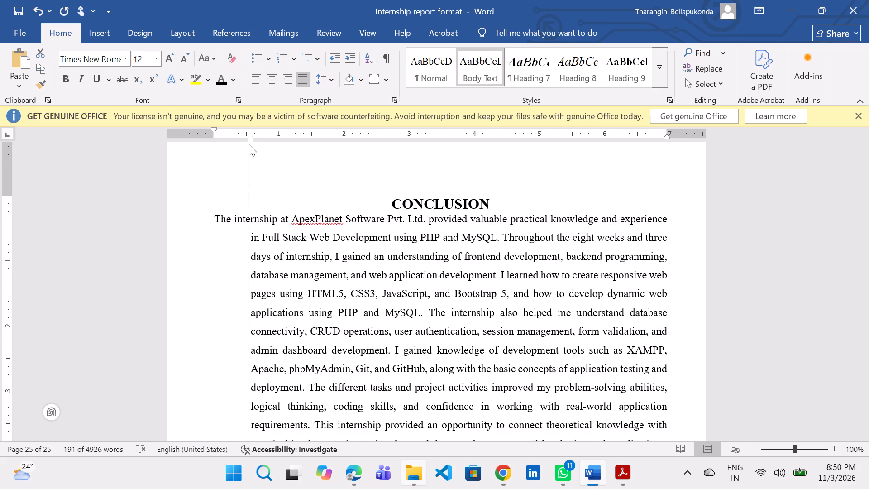
pyautogui.moveTo(249, 144); pyautogui.dragTo(248, 147)
pyautogui.moveTo(211, 126); pyautogui.dragTo(231, 129)
pyautogui.moveTo(214, 129); pyautogui.dragTo(245, 136)
pyautogui.scroll(9, 351, 266)
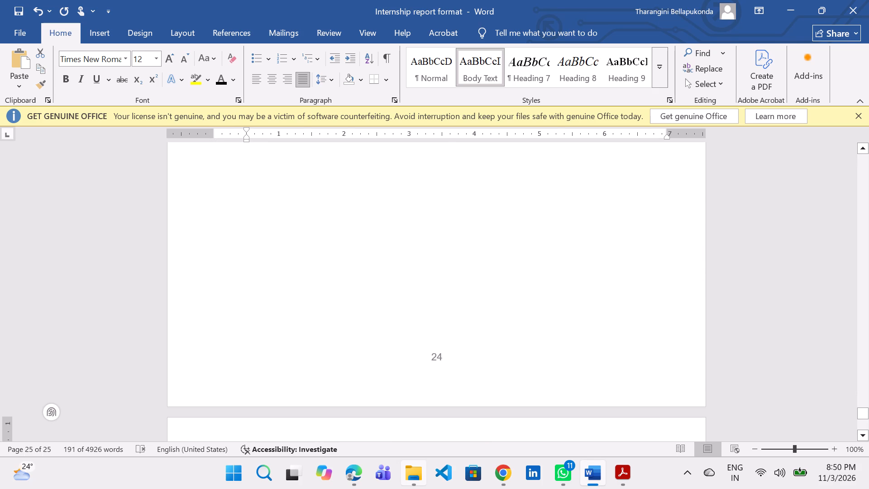
pyautogui.scroll(4, 347, 273)
pyautogui.scroll(-1, 347, 273)
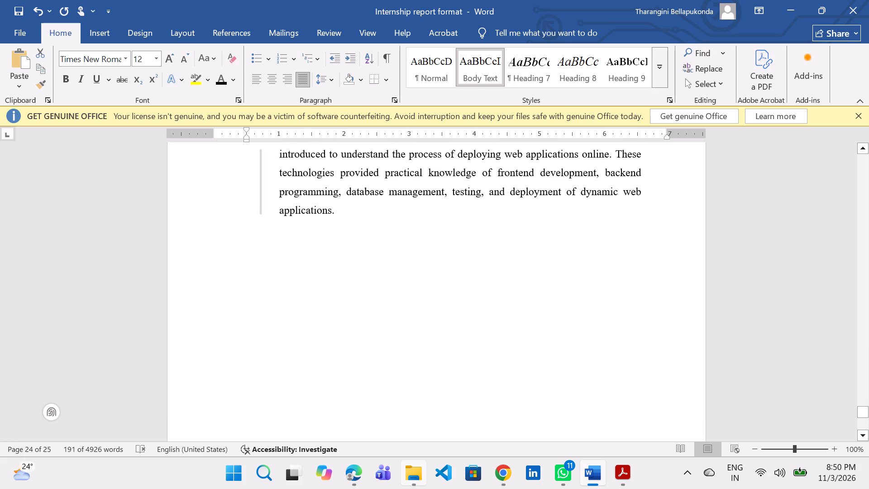
pyautogui.moveTo(246, 139); pyautogui.dragTo(268, 153)
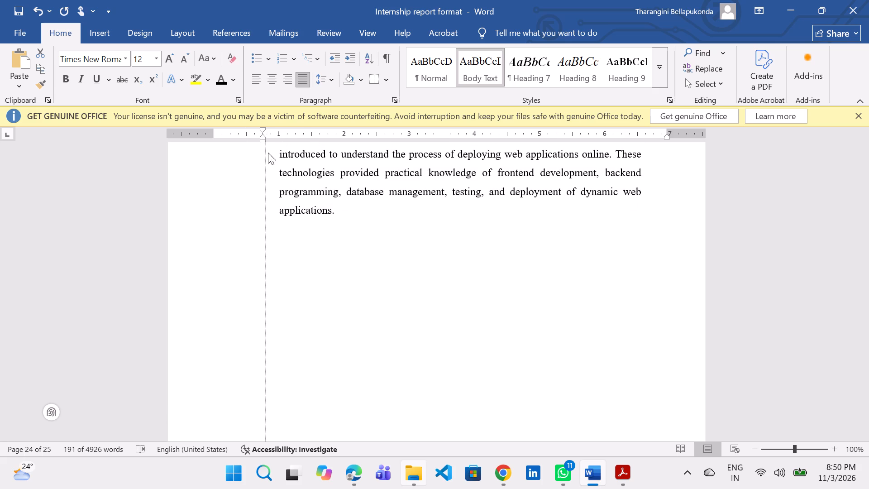
pyautogui.moveTo(268, 153); pyautogui.dragTo(282, 158)
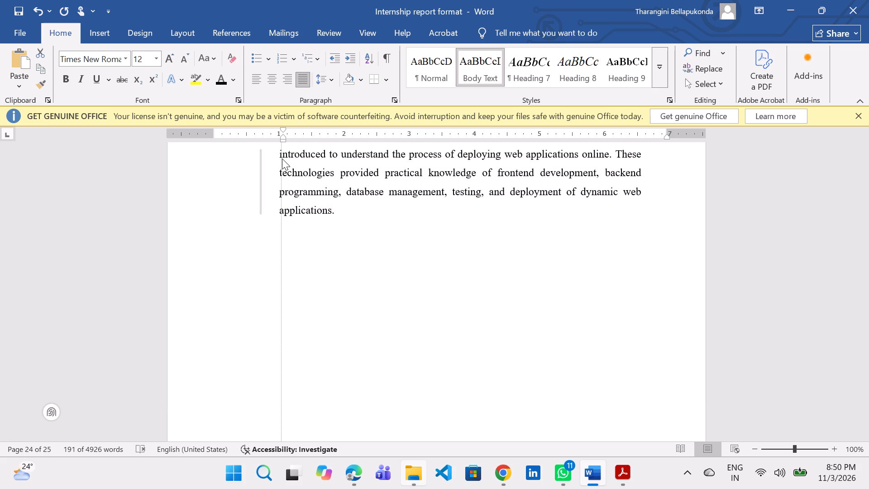
pyautogui.moveTo(282, 158); pyautogui.dragTo(278, 161)
pyautogui.scroll(-2, 361, 240)
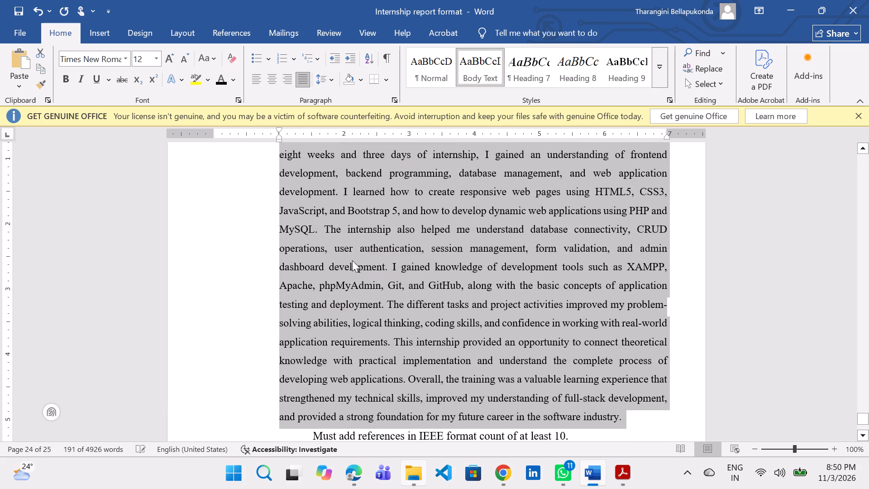
# Pull in the conclusion paragraph's right indent so its right edge lines up with the TECHNOLOGIES paragraph on the preceding page.
pyautogui.scroll(-3, 352, 260)
pyautogui.scroll(2, 344, 257)
pyautogui.scroll(-1, 343, 259)
pyautogui.scroll(10, 343, 259)
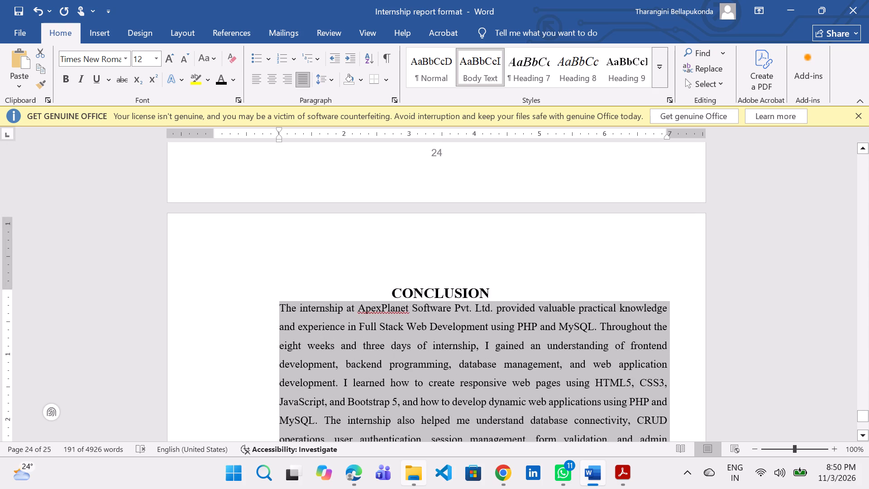
pyautogui.scroll(10, 340, 262)
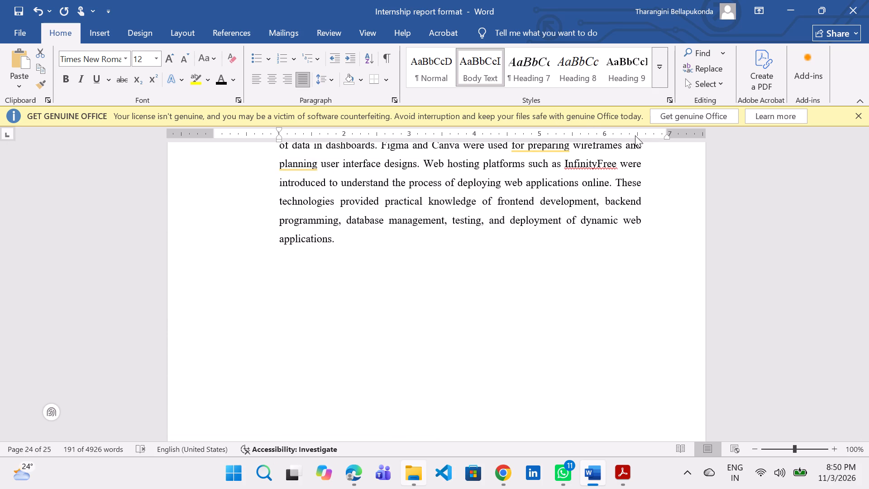
pyautogui.moveTo(666, 137); pyautogui.dragTo(640, 144)
pyautogui.scroll(-6, 614, 214)
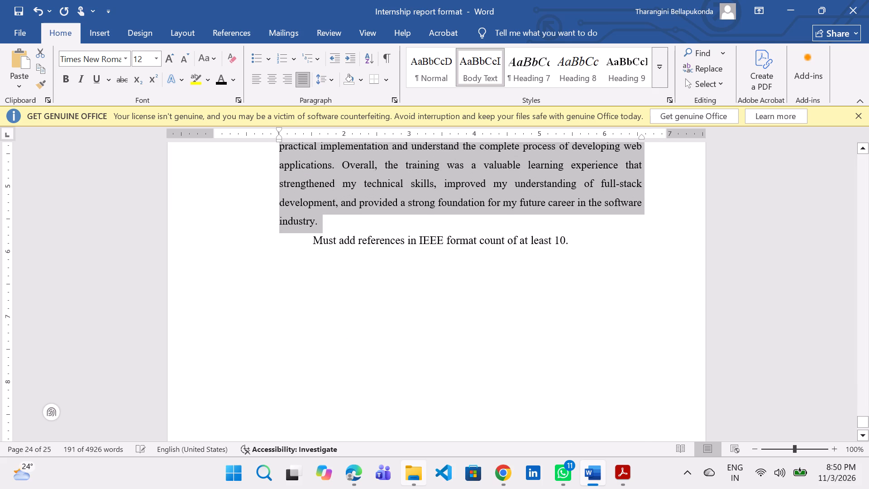
# Insert blank lines after the conclusion paragraph to push the IEEE references note onto the top of a new page.
pyautogui.click(606, 236)
pyautogui.click(460, 217)
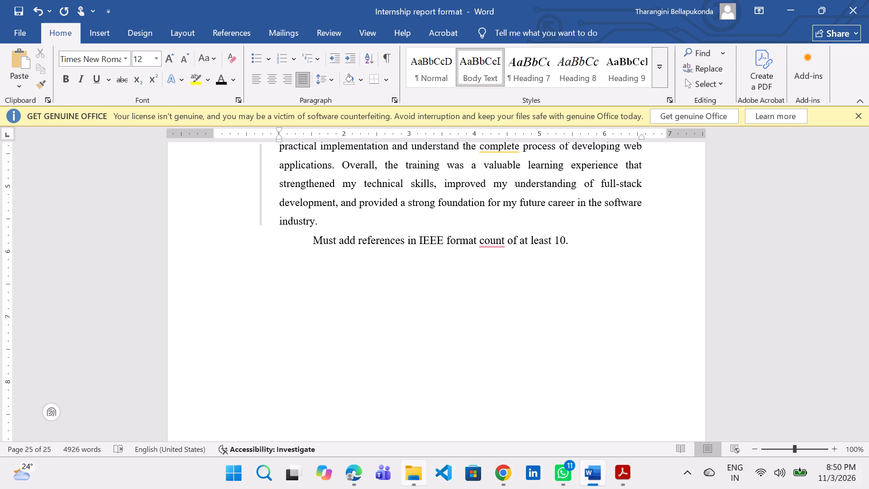
pyautogui.click(564, 232)
pyautogui.press('Return')
pyautogui.press('Return')
pyautogui.press('Return')
pyautogui.press('Return')
pyautogui.press('Return')
pyautogui.press('Return')
pyautogui.press('Return')
pyautogui.press('Return')
pyautogui.press('Return')
pyautogui.press('Return')
pyautogui.press('Return')
pyautogui.press('Return')
pyautogui.press('Return')
pyautogui.press('Return')
pyautogui.press('Return')
pyautogui.press('Return')
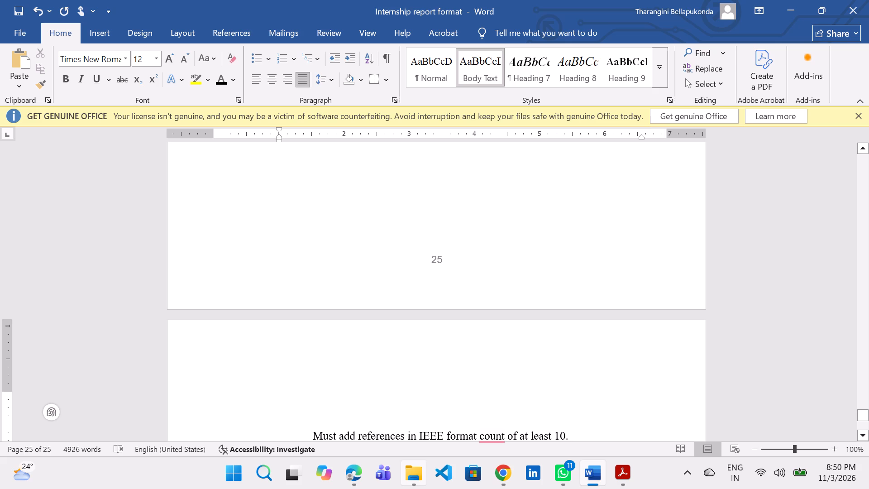
pyautogui.press('Return')
pyautogui.press('BackSpace')
pyautogui.press('BackSpace')
pyautogui.press('BackSpace')
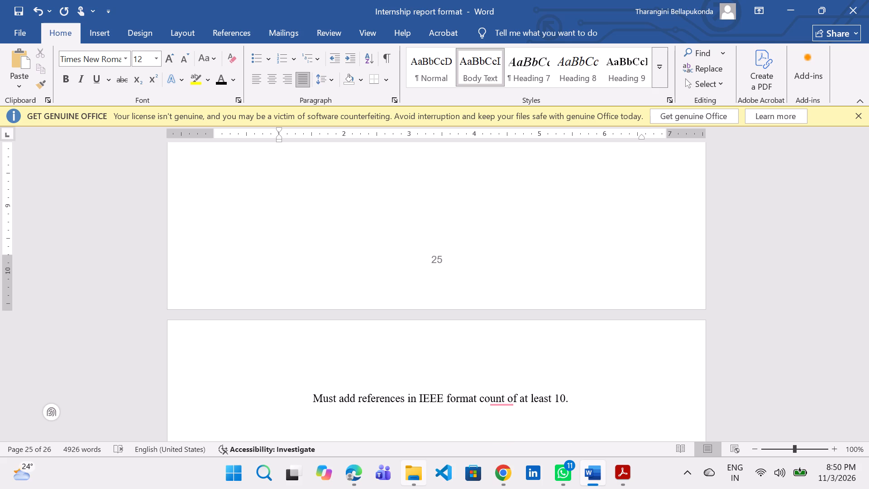
pyautogui.click(370, 362)
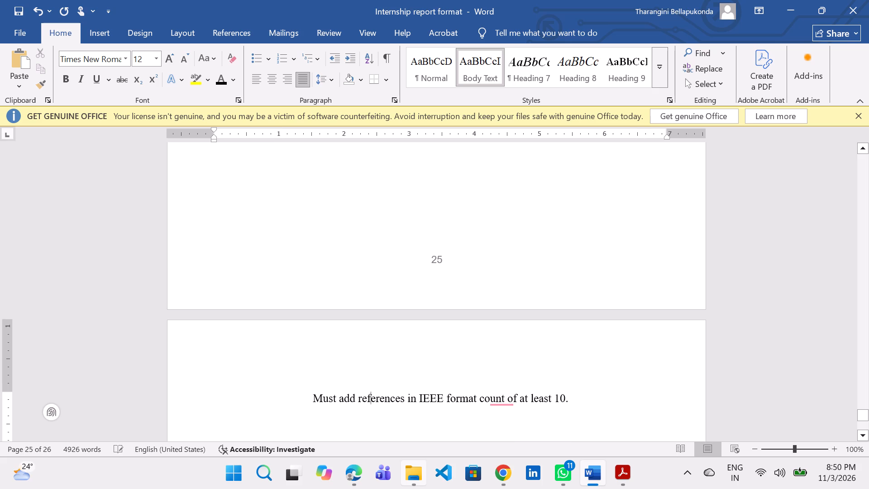
pyautogui.press('Up')
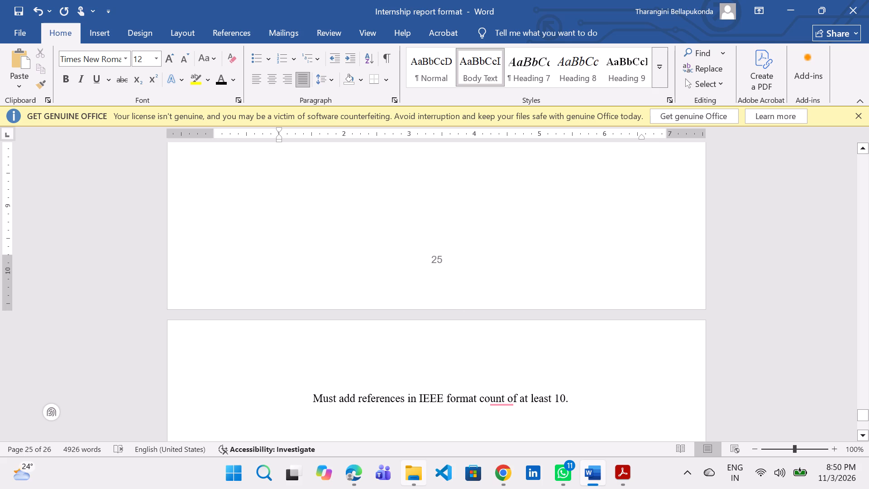
pyautogui.moveTo(602, 377); pyautogui.dragTo(591, 377)
pyautogui.moveTo(588, 378); pyautogui.dragTo(288, 352)
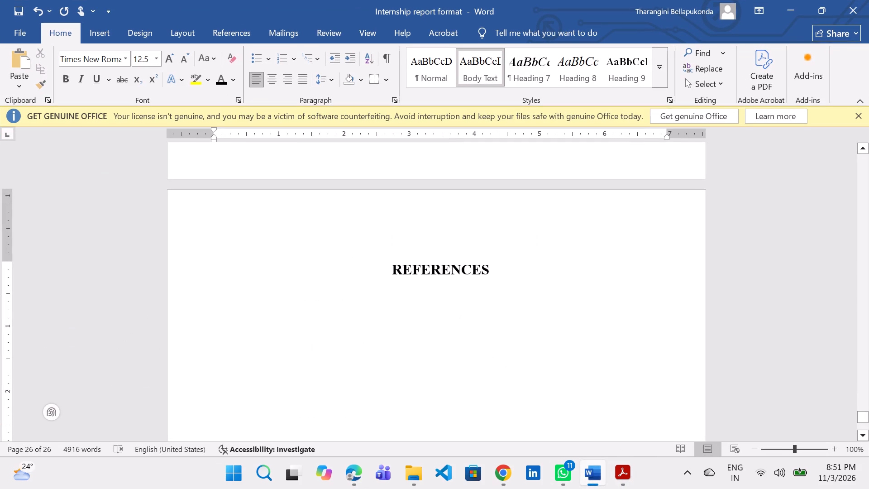
pyautogui.hotkey('ctrl', 'v')
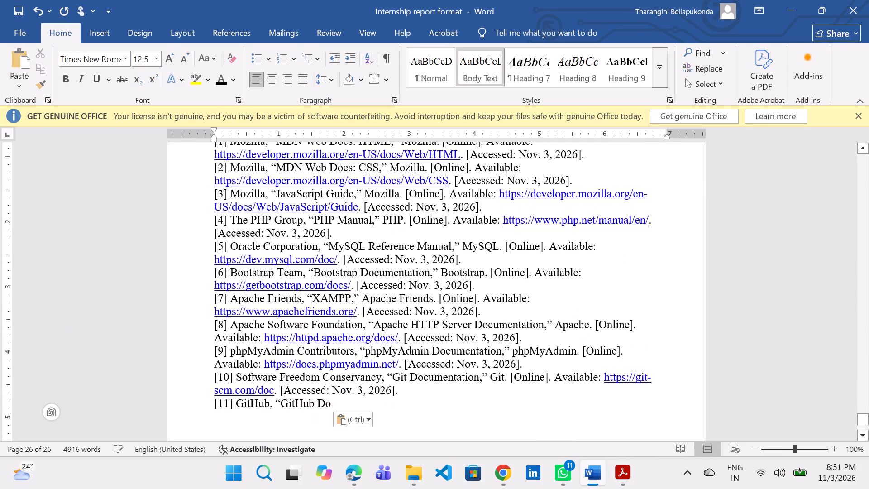
# Delete the incomplete reference [11] from the end of the pasted list.
pyautogui.moveTo(408, 411); pyautogui.dragTo(236, 395)
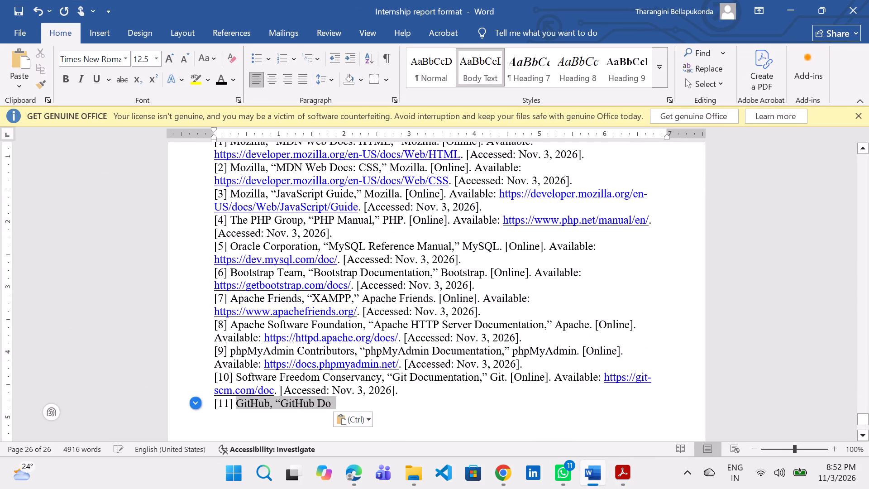
pyautogui.moveTo(236, 395); pyautogui.dragTo(215, 409)
pyautogui.press('BackSpace')
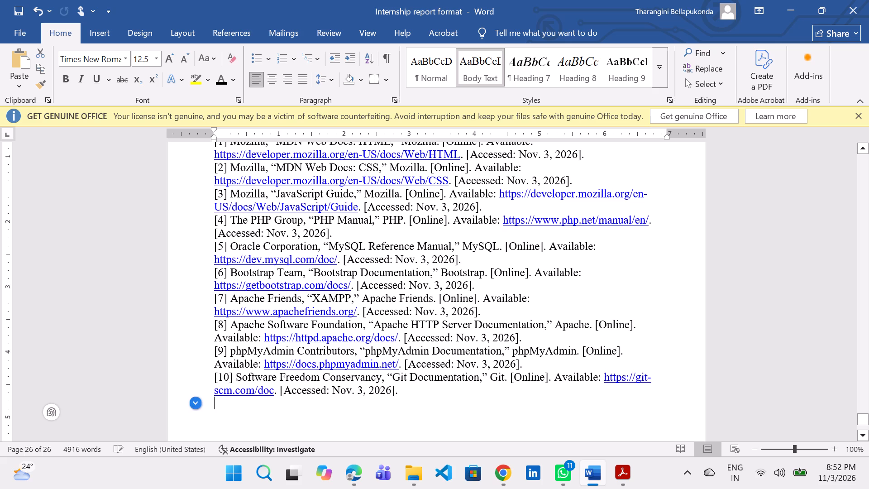
# Set the line spacing of the references list, entries [1] to [10], to 1.5.
pyautogui.moveTo(392, 407); pyautogui.dragTo(326, 270)
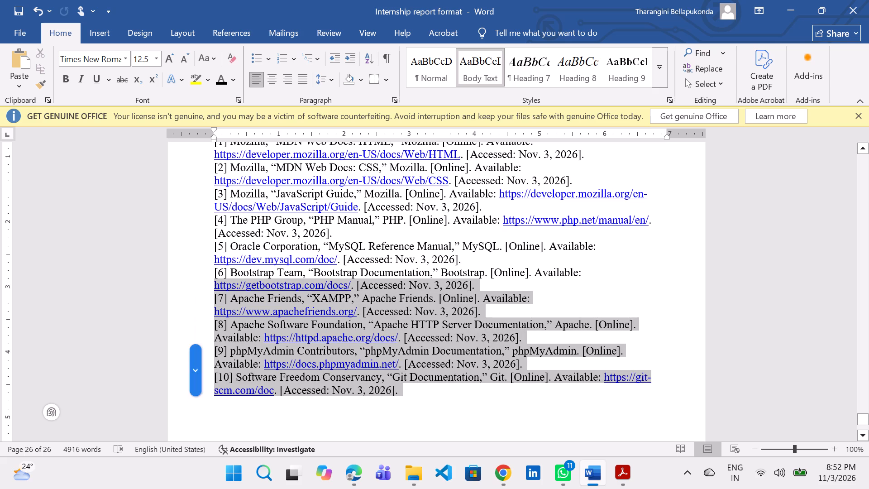
pyautogui.moveTo(326, 270); pyautogui.dragTo(253, 211)
pyautogui.scroll(3, 330, 270)
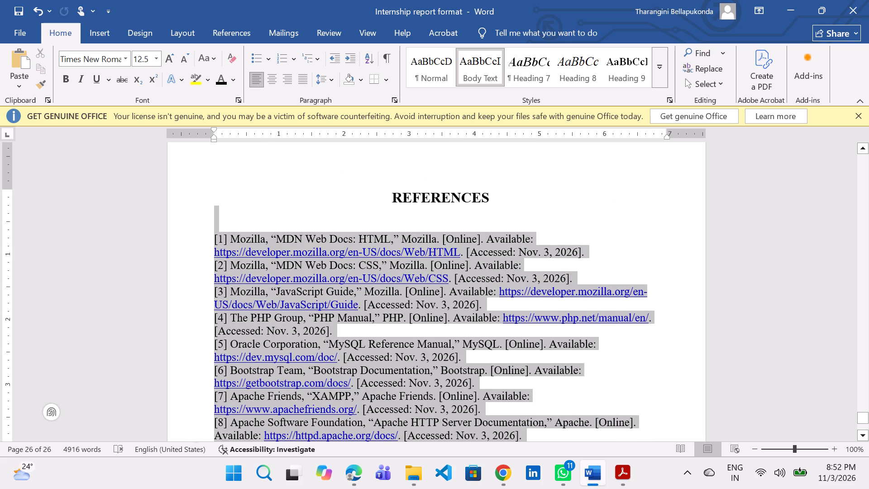
pyautogui.moveTo(253, 211); pyautogui.dragTo(227, 227)
pyautogui.moveTo(227, 227); pyautogui.dragTo(214, 236)
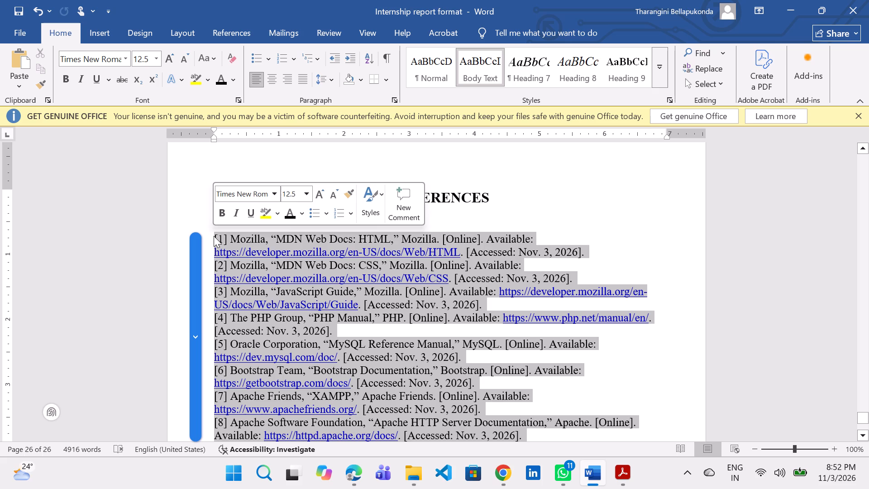
pyautogui.click(318, 86)
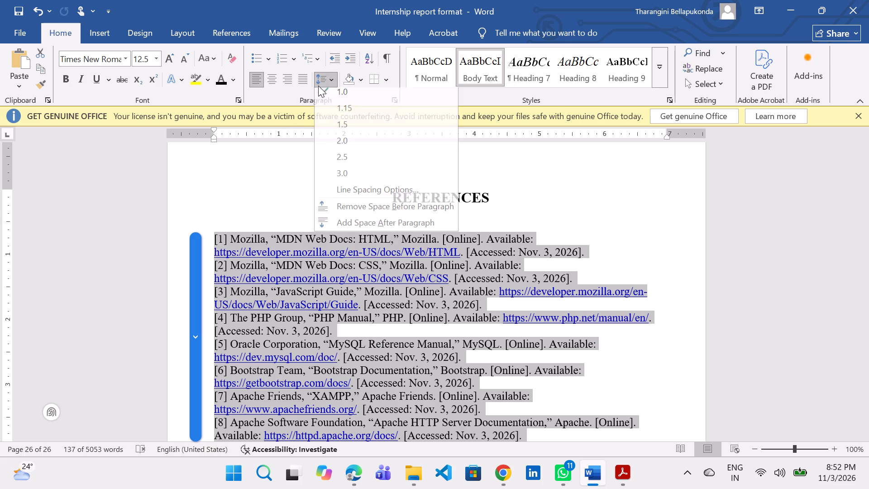
pyautogui.click(360, 134)
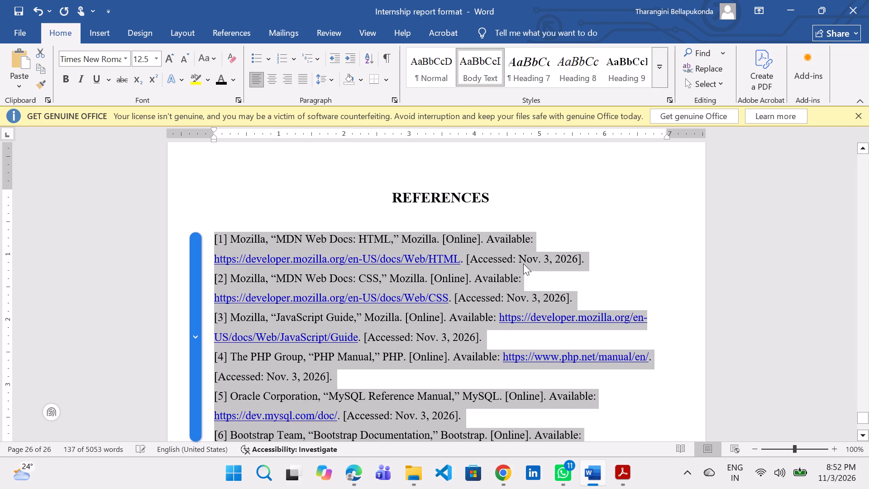
pyautogui.scroll(-11, 523, 268)
pyautogui.click(549, 317)
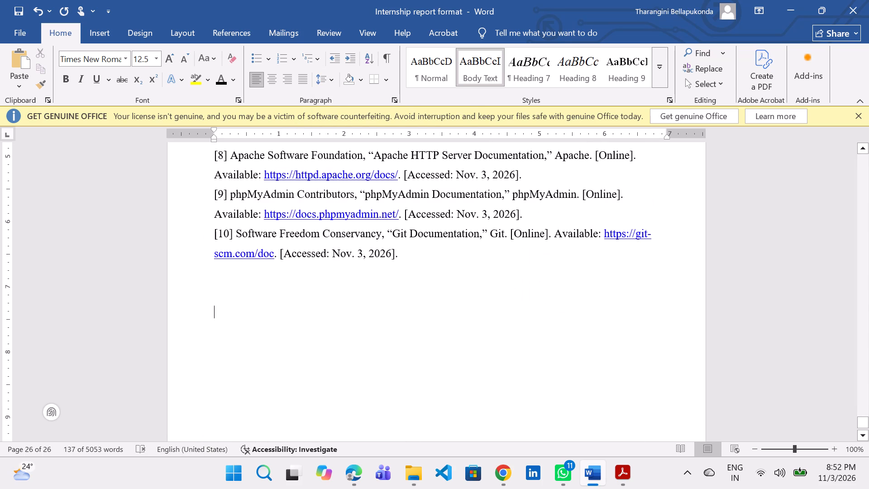
# Indent the left edge of references [1] to [10] to the 1-inch ruler mark, in line with the Conclusion text.
pyautogui.moveTo(396, 239); pyautogui.dragTo(282, 172)
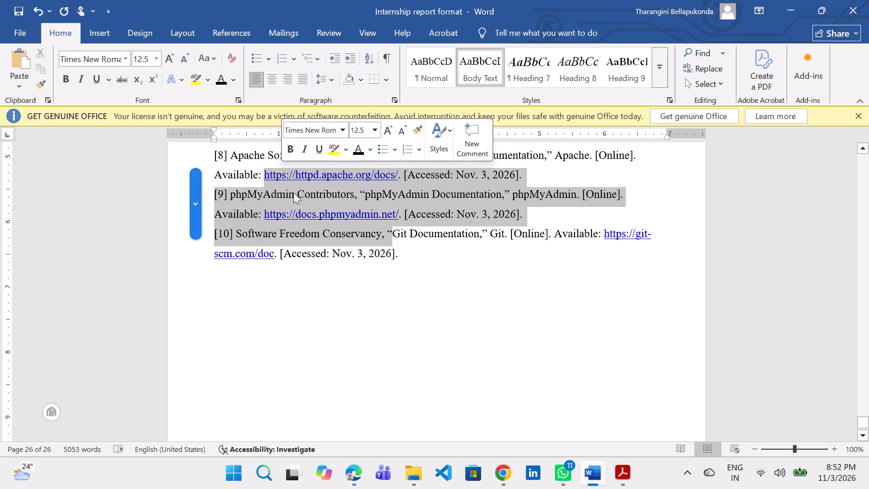
pyautogui.click(380, 335)
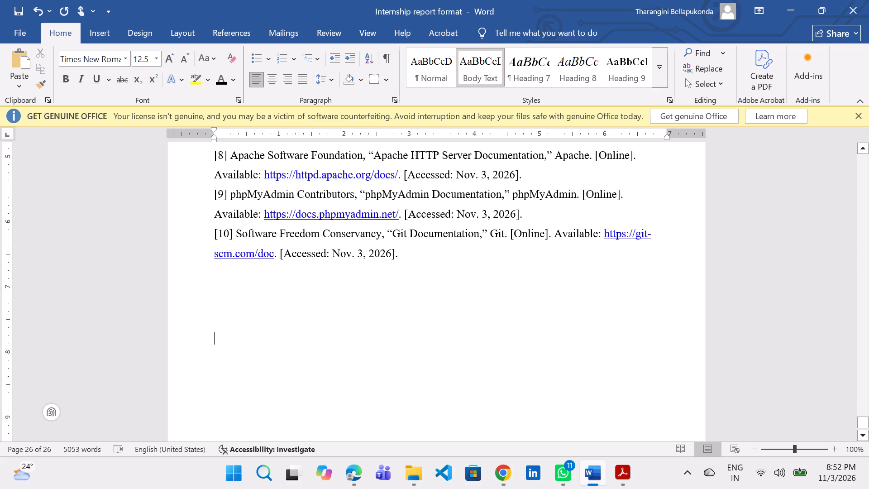
pyautogui.scroll(4, 421, 368)
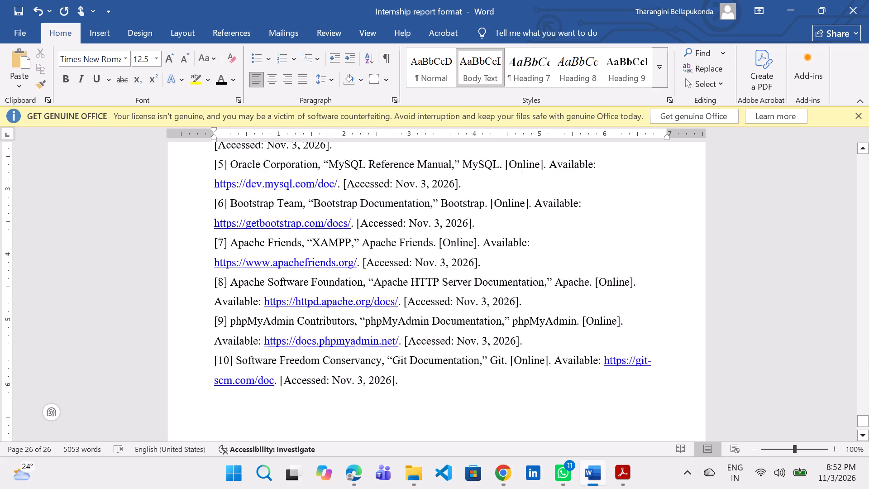
pyautogui.scroll(7, 415, 372)
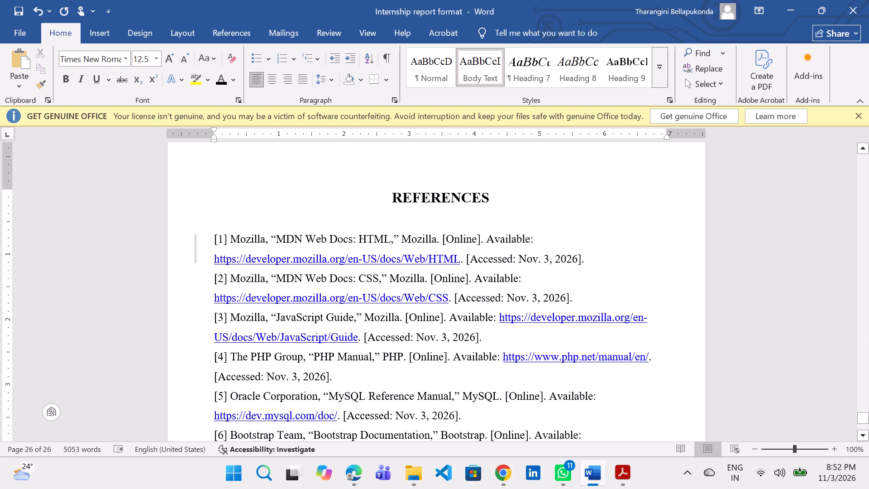
pyautogui.moveTo(221, 234); pyautogui.dragTo(257, 304)
pyautogui.click(206, 199)
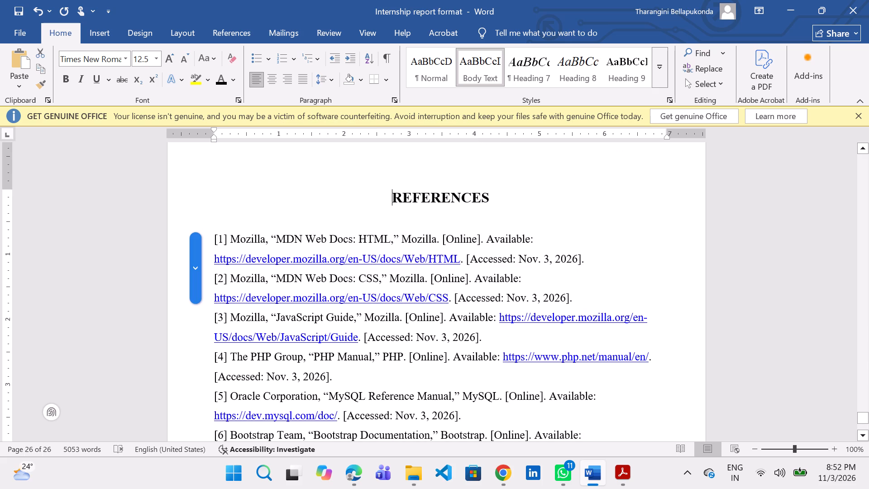
pyautogui.moveTo(225, 216); pyautogui.dragTo(300, 424)
pyautogui.scroll(-7, 300, 420)
pyautogui.scroll(14, 299, 357)
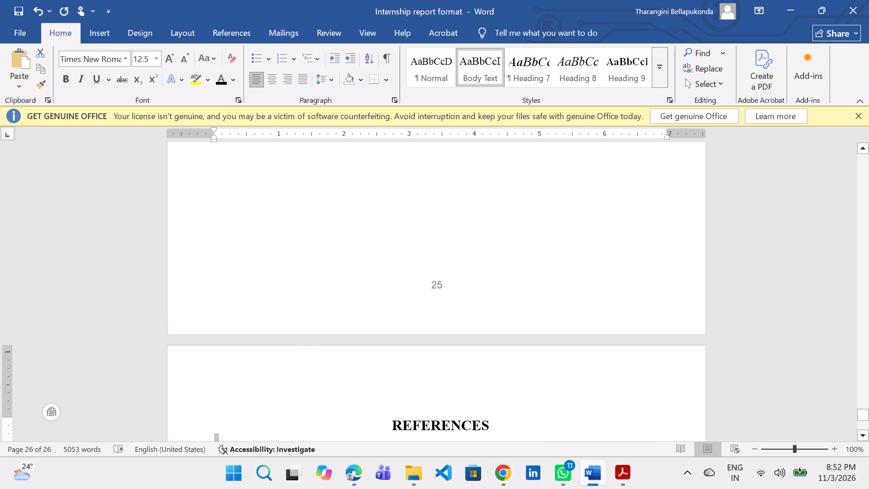
pyautogui.scroll(6, 295, 331)
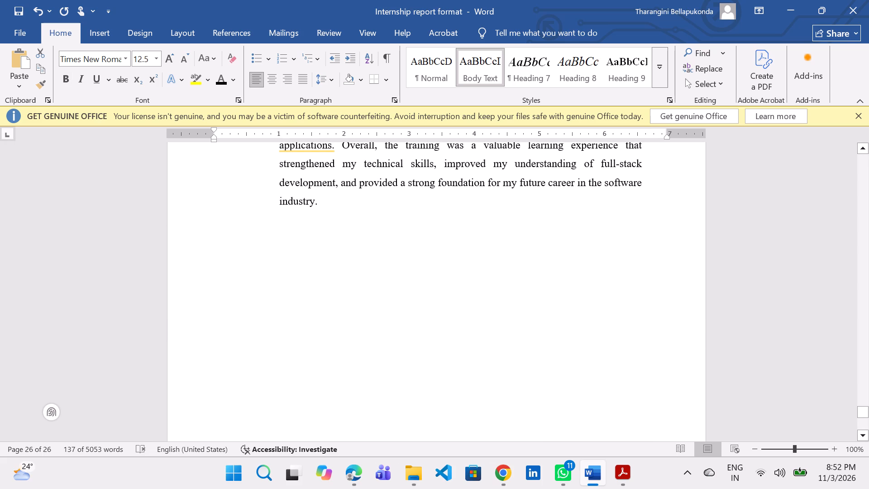
pyautogui.moveTo(214, 139); pyautogui.dragTo(235, 148)
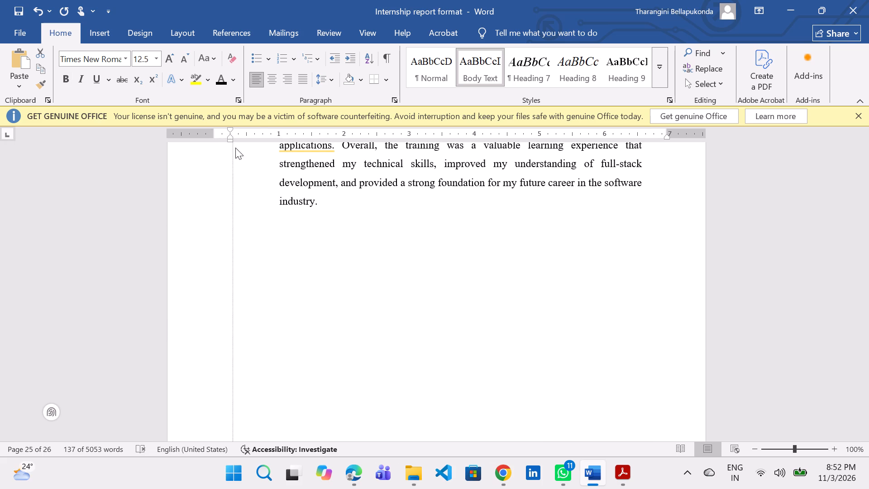
pyautogui.moveTo(235, 148); pyautogui.dragTo(278, 157)
# Move the right indent of the references list in to about 6.6 inches, matching the Conclusion paragraph's right edge.
pyautogui.scroll(5, 344, 235)
pyautogui.scroll(-5, 344, 235)
pyautogui.scroll(9, 344, 235)
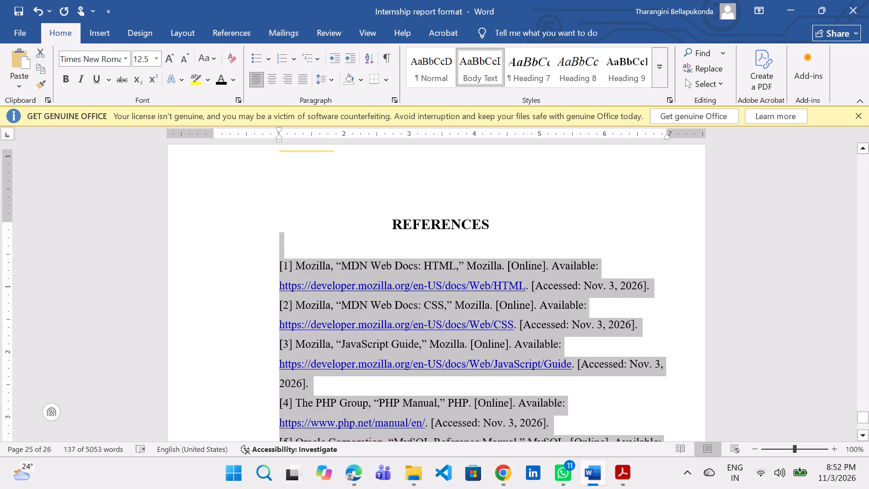
pyautogui.scroll(3, 344, 235)
pyautogui.scroll(9, 586, 193)
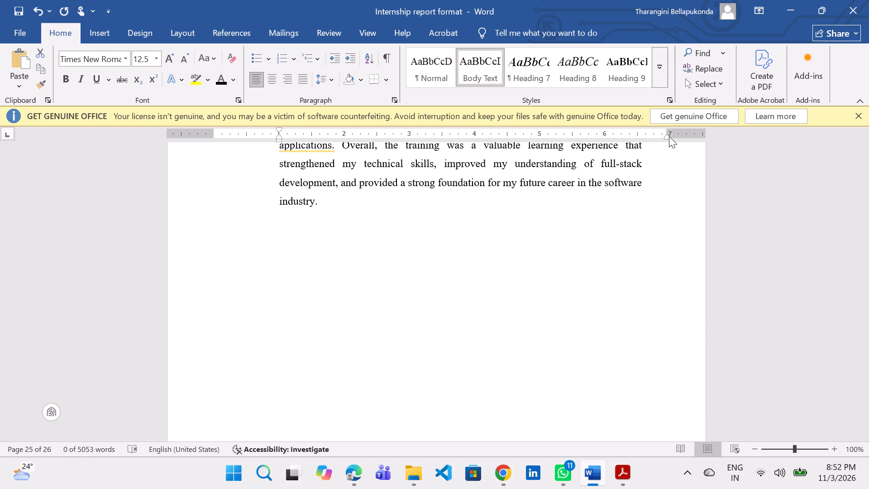
pyautogui.moveTo(665, 137); pyautogui.dragTo(642, 145)
pyautogui.scroll(-5, 617, 292)
pyautogui.click(549, 335)
# Check the references list's layout and compare its margins with the Conclusion paragraph.
pyautogui.scroll(5, 549, 335)
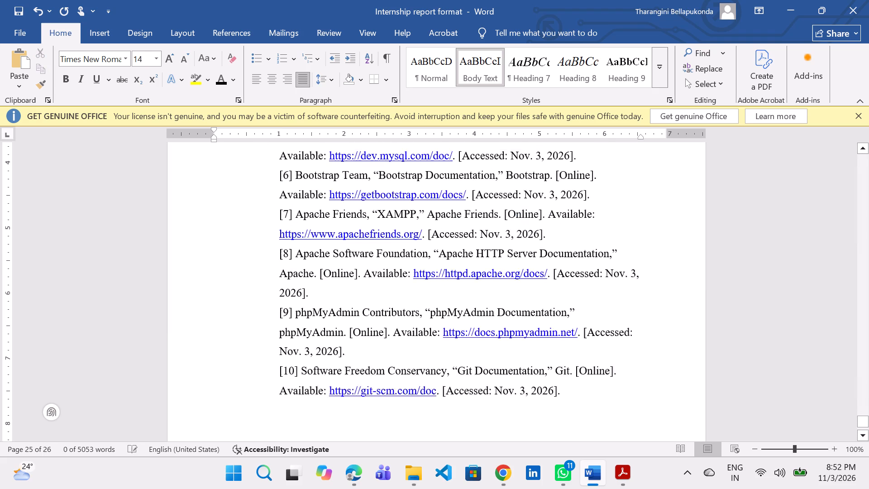
pyautogui.scroll(-14, 549, 335)
pyautogui.scroll(10, 544, 357)
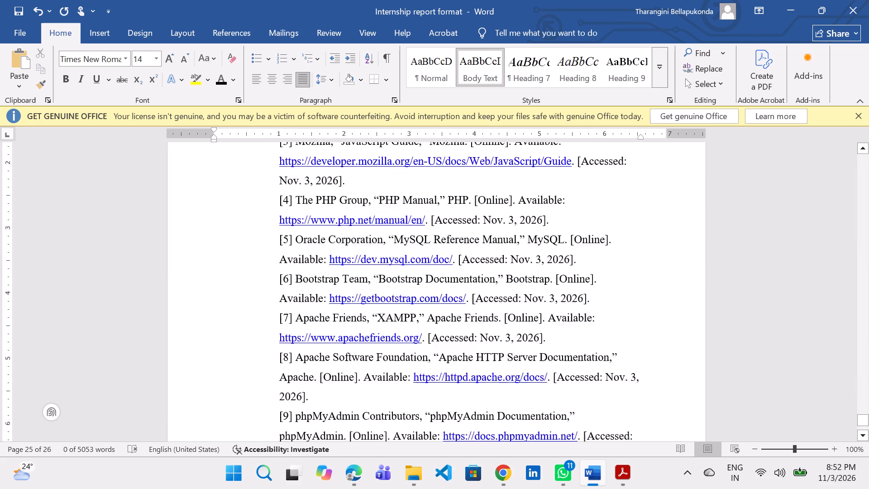
pyautogui.scroll(16, 557, 349)
pyautogui.scroll(8, 557, 349)
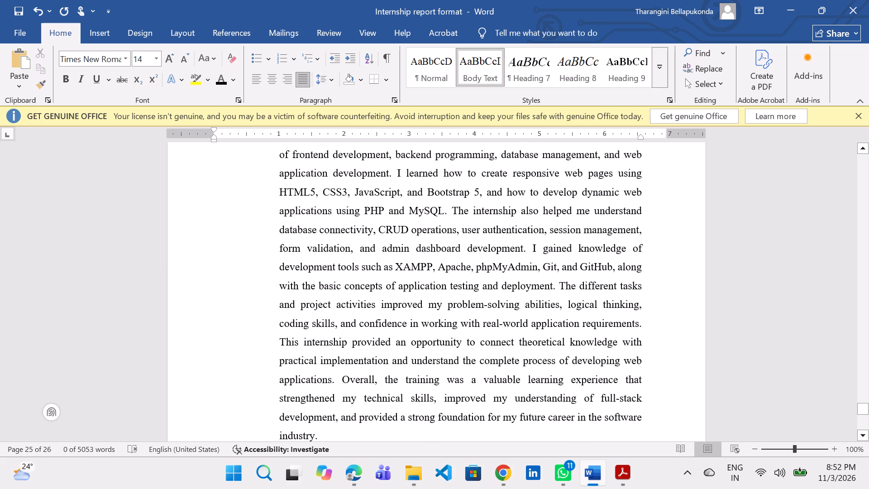
pyautogui.scroll(-18, 479, 441)
pyautogui.click(553, 337)
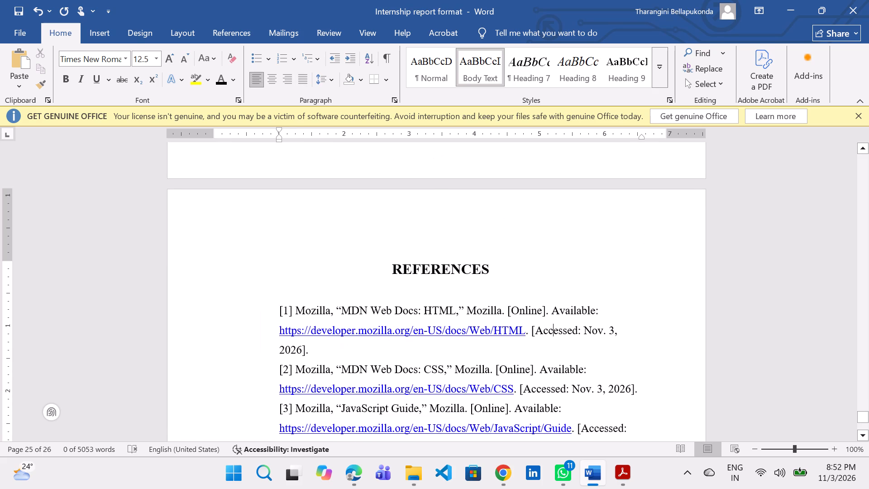
pyautogui.scroll(6, 506, 371)
pyautogui.scroll(-11, 506, 371)
pyautogui.click(321, 330)
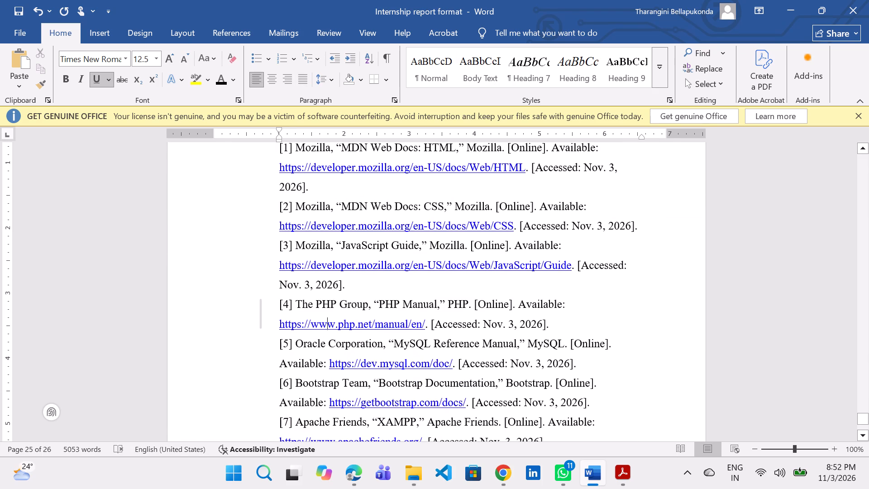
pyautogui.scroll(20, 391, 363)
pyautogui.scroll(16, 391, 363)
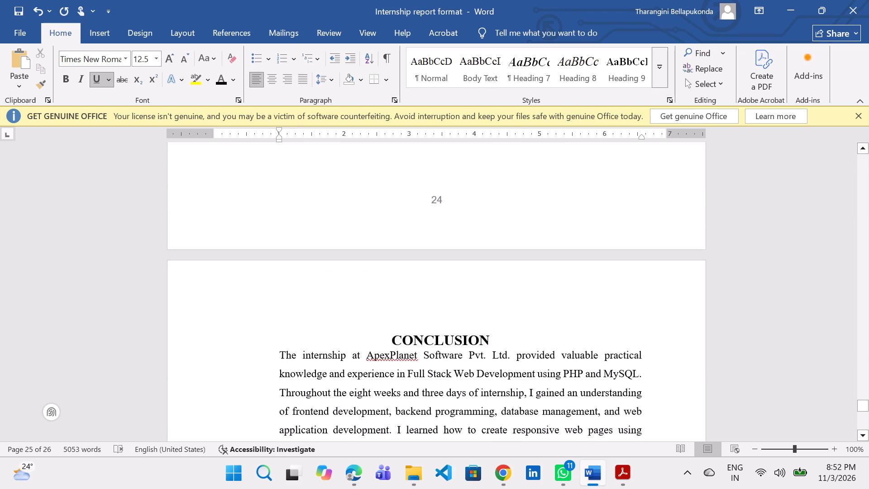
pyautogui.scroll(20, 391, 363)
pyautogui.scroll(10, 391, 363)
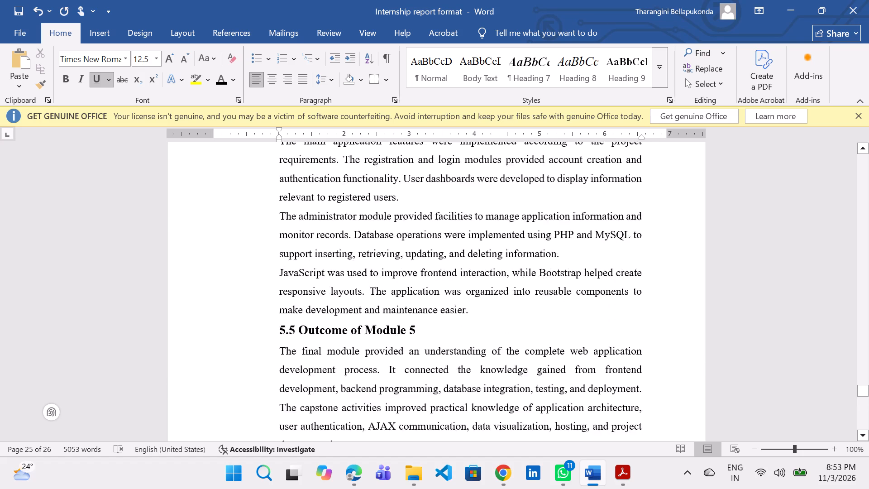
pyautogui.scroll(19, 391, 363)
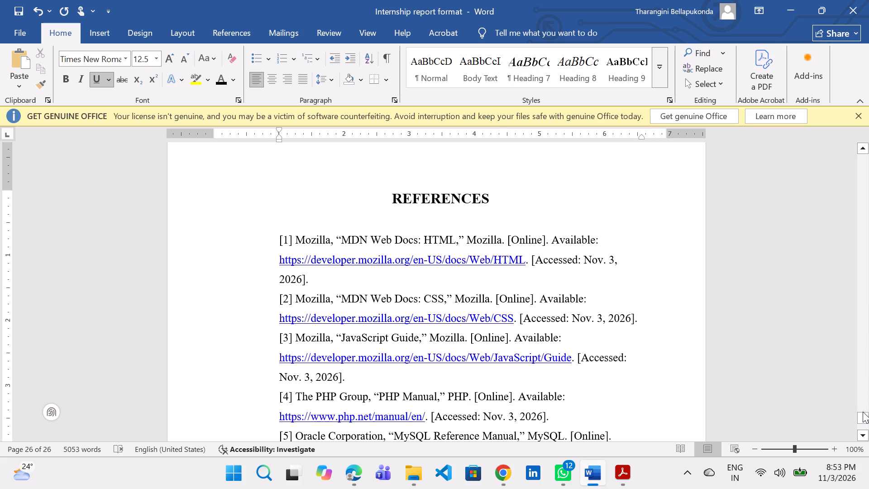
# Review the layout of the module pages, checking the headings and text margins from Module 5 back to Module 2.
pyautogui.moveTo(863, 412); pyautogui.dragTo(855, 214)
pyautogui.click(868, 251)
pyautogui.click(868, 251)
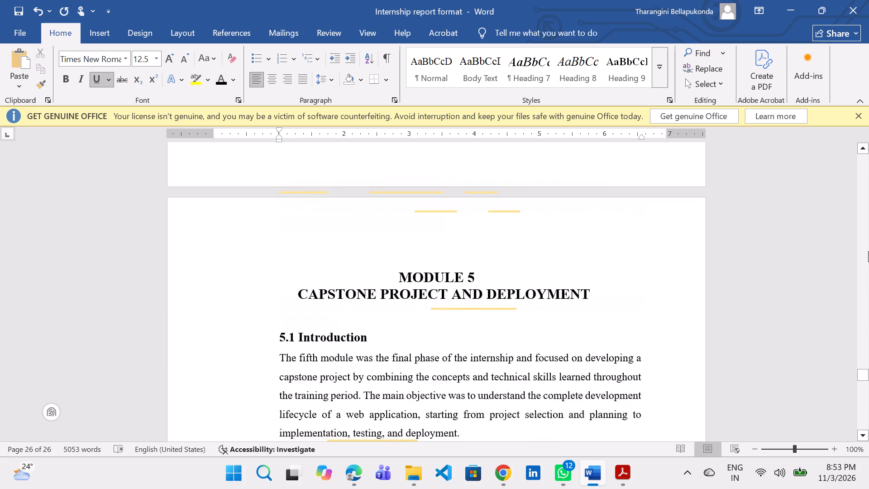
pyautogui.click(868, 251)
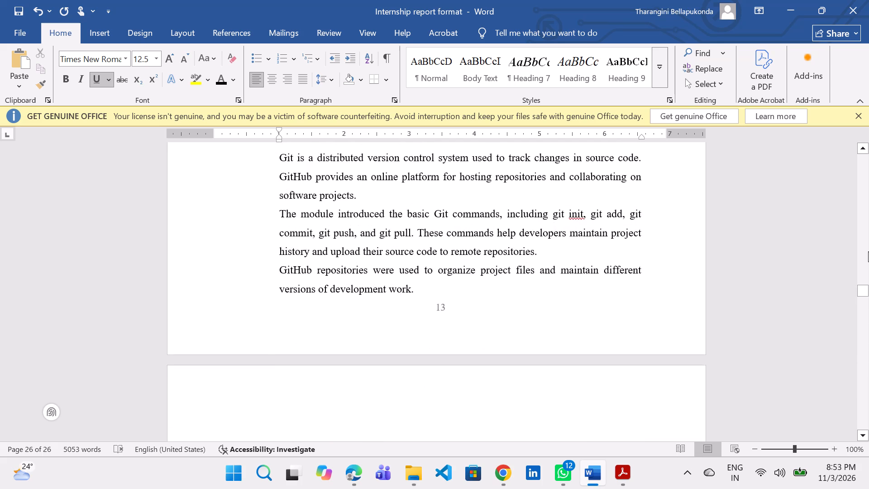
pyautogui.click(868, 251)
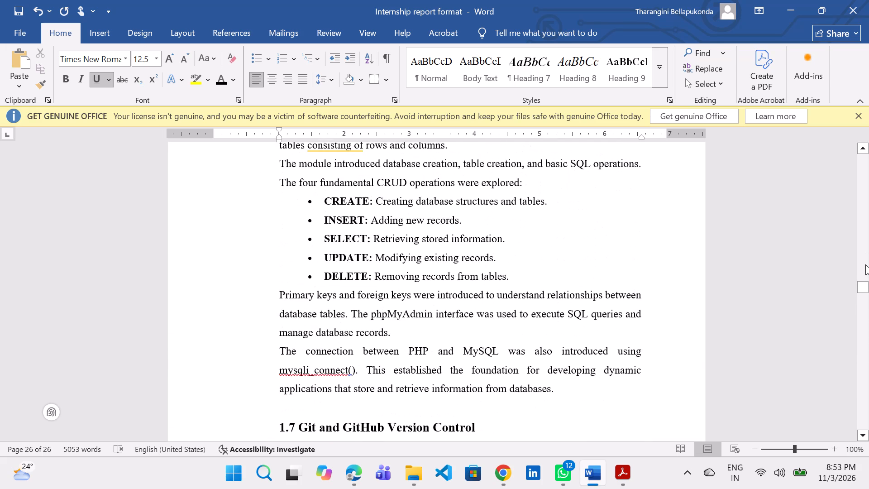
pyautogui.click(866, 302)
pyautogui.doubleClick(866, 302)
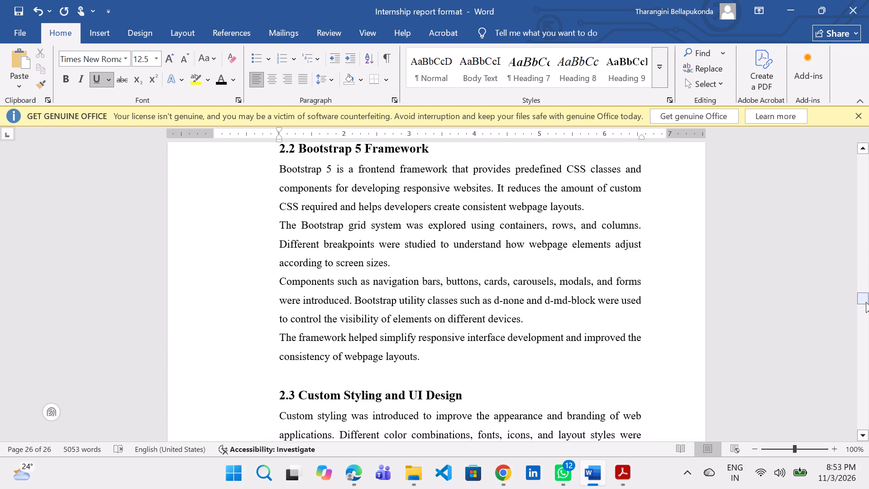
pyautogui.scroll(1, 866, 302)
pyautogui.click(866, 274)
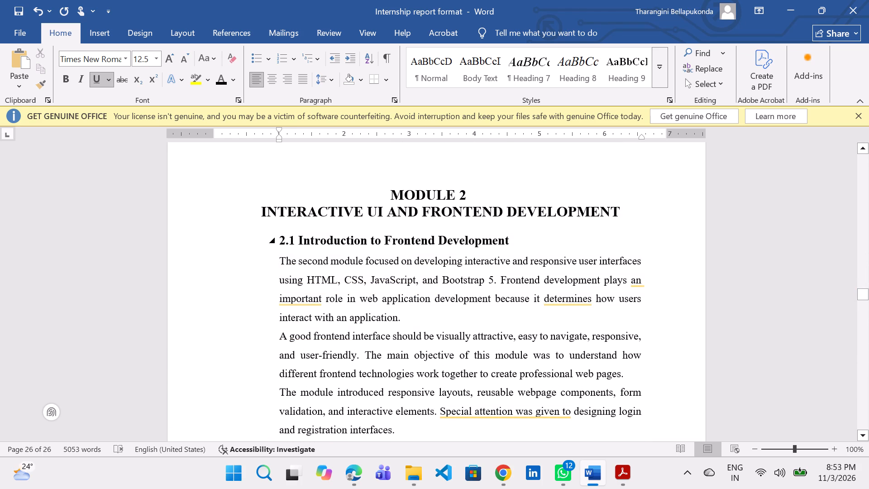
pyautogui.click(263, 213)
pyautogui.scroll(-8, 339, 249)
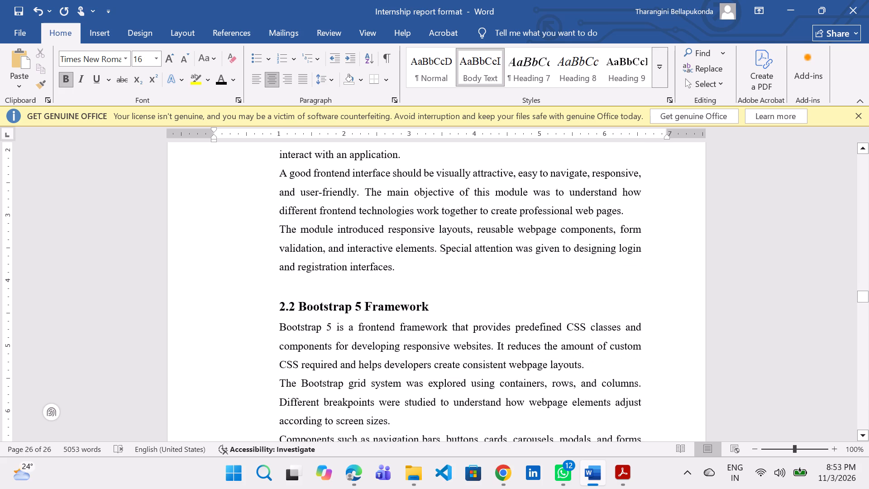
pyautogui.scroll(-20, 343, 258)
pyautogui.scroll(-11, 343, 258)
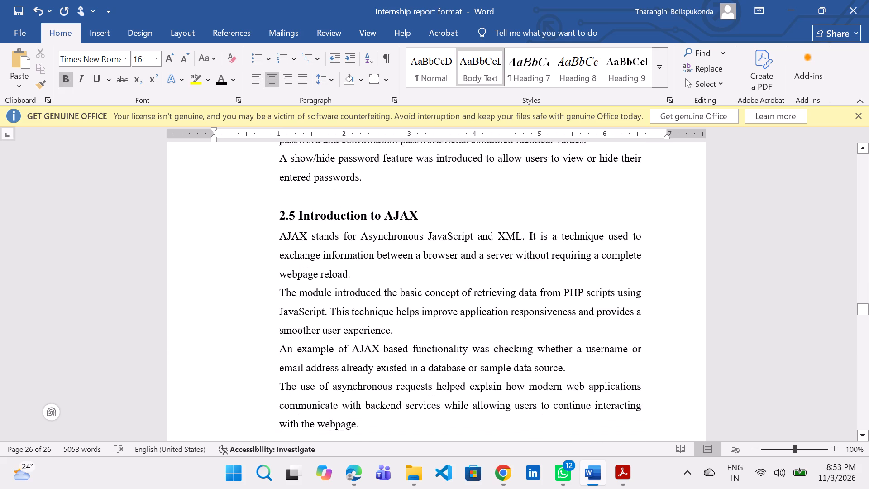
pyautogui.scroll(-16, 341, 255)
pyautogui.scroll(20, 342, 254)
pyautogui.scroll(1, 342, 254)
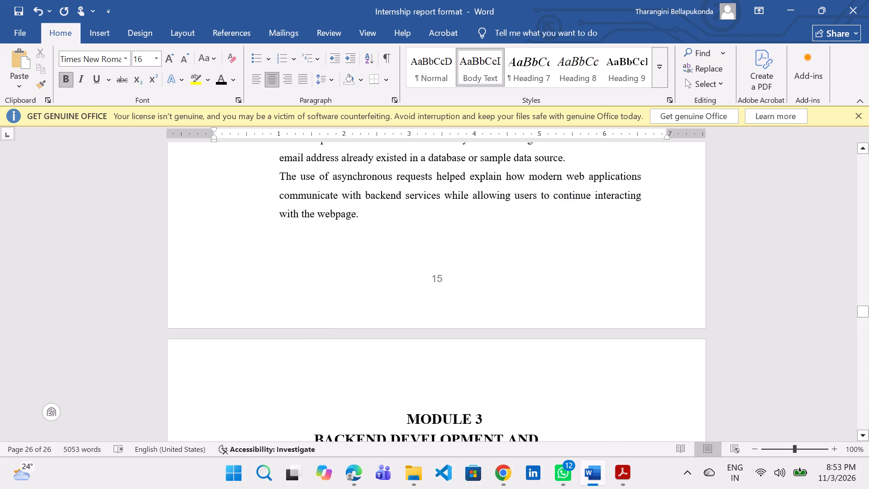
# Review the page layout from Module 2 back through Module 1 to the Overview of the Project section.
pyautogui.scroll(20, 342, 254)
pyautogui.scroll(8, 342, 254)
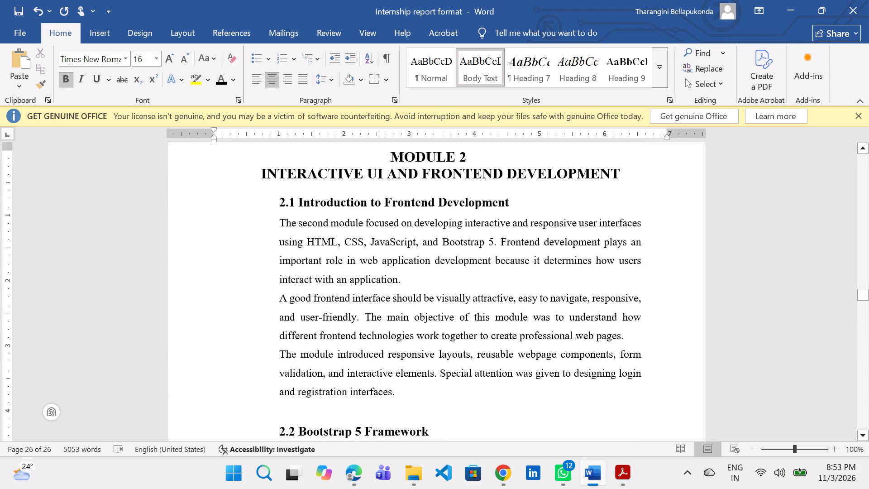
pyautogui.scroll(20, 342, 254)
pyautogui.scroll(14, 342, 254)
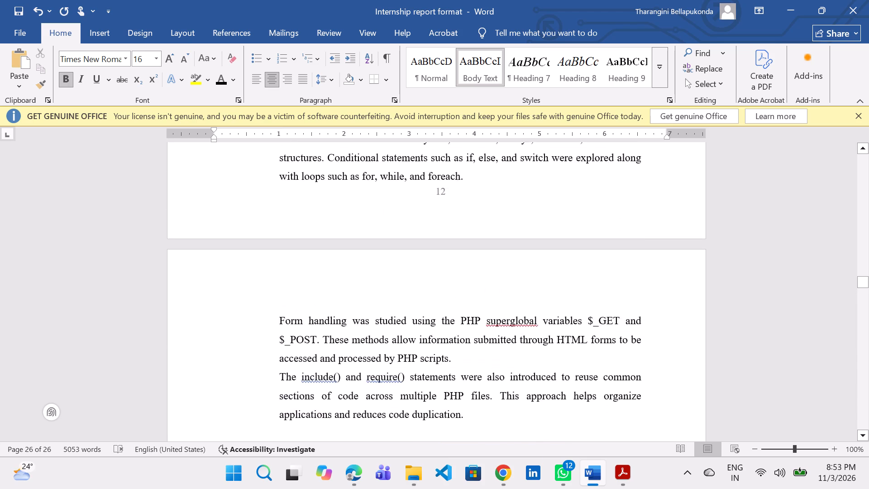
pyautogui.scroll(8, 342, 254)
pyautogui.scroll(-1, 342, 254)
pyautogui.scroll(17, 342, 254)
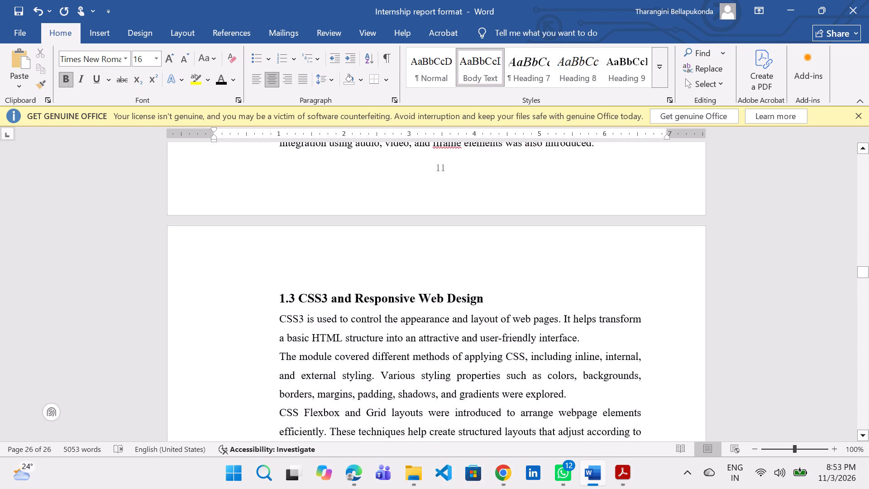
pyautogui.scroll(20, 342, 254)
pyautogui.scroll(5, 342, 254)
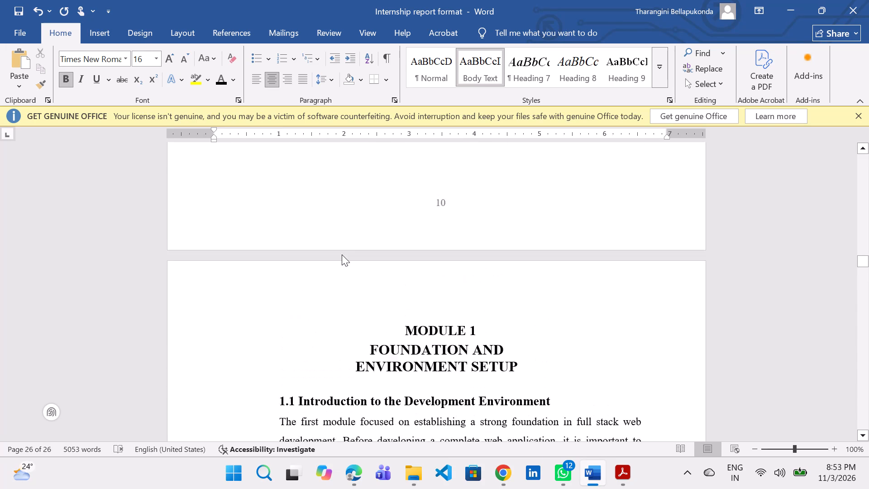
pyautogui.scroll(20, 342, 254)
pyautogui.scroll(5, 342, 254)
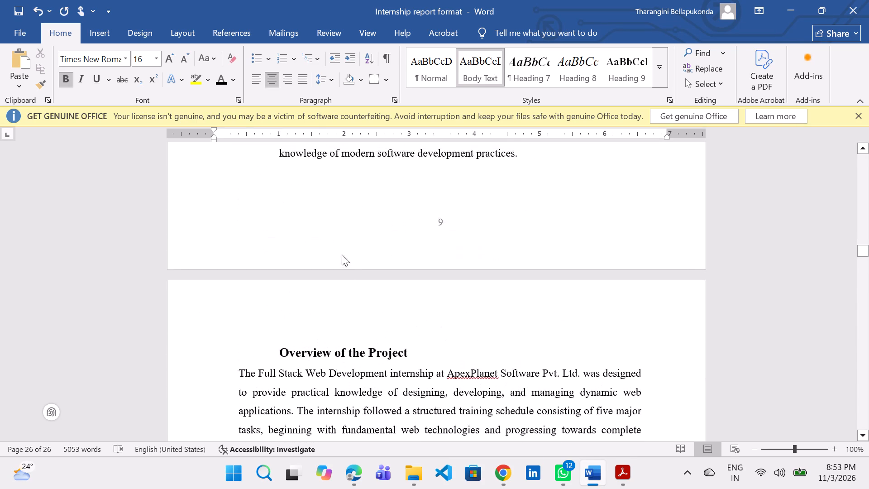
pyautogui.scroll(1, 342, 254)
pyautogui.scroll(-9, 342, 254)
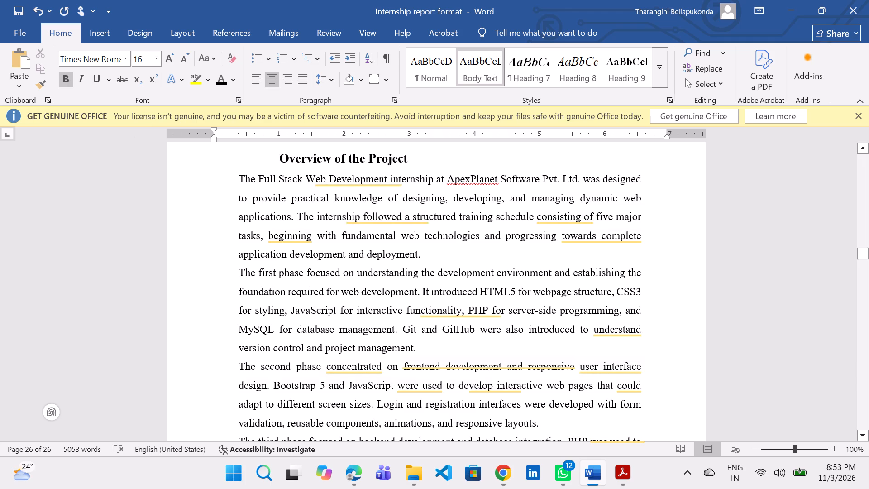
# Indent the left edge of all Overview of the Project body paragraphs to the 1-inch ruler mark, in line with the heading.
pyautogui.moveTo(233, 177); pyautogui.dragTo(294, 356)
pyautogui.scroll(-3, 291, 347)
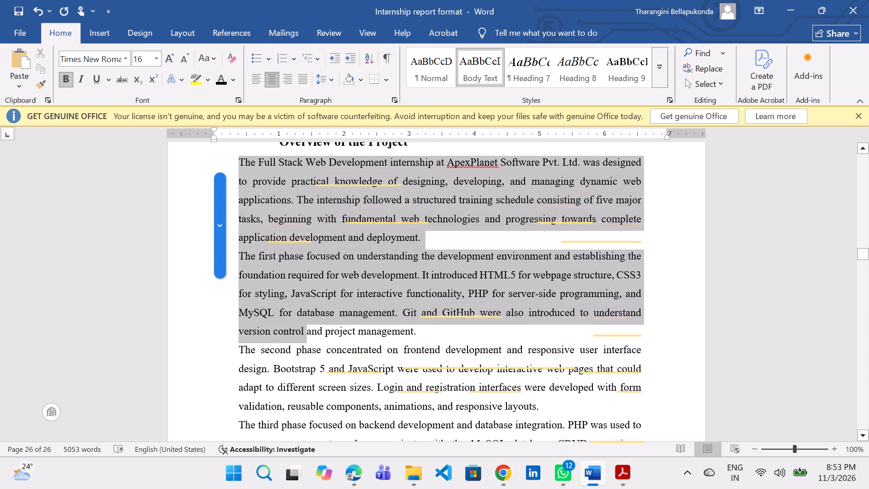
pyautogui.moveTo(294, 356); pyautogui.dragTo(295, 359)
pyautogui.scroll(-8, 294, 356)
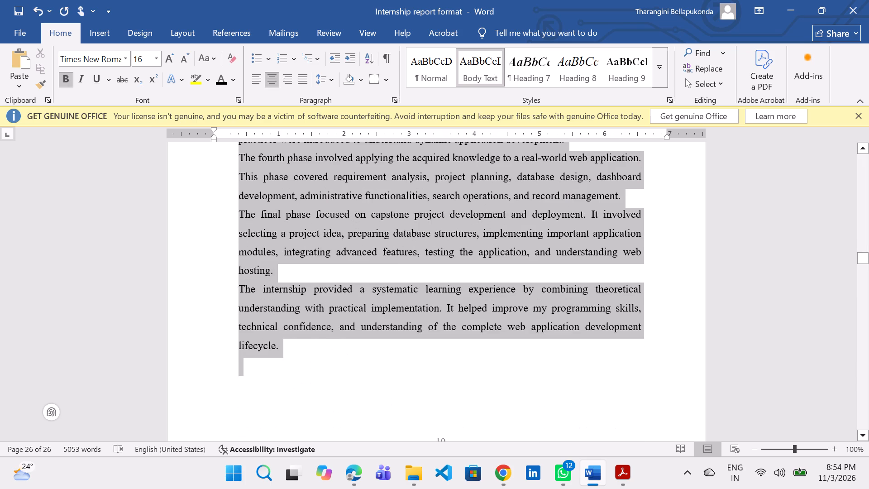
pyautogui.moveTo(295, 359); pyautogui.dragTo(291, 350)
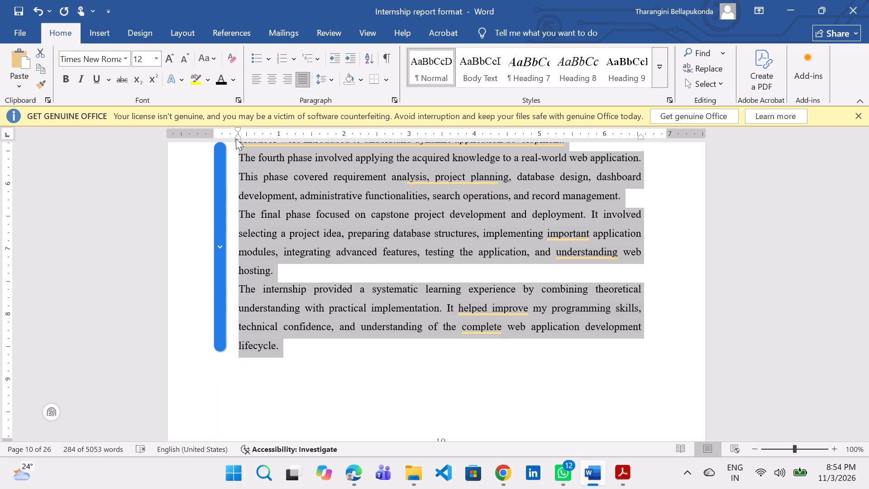
pyautogui.scroll(19, 253, 164)
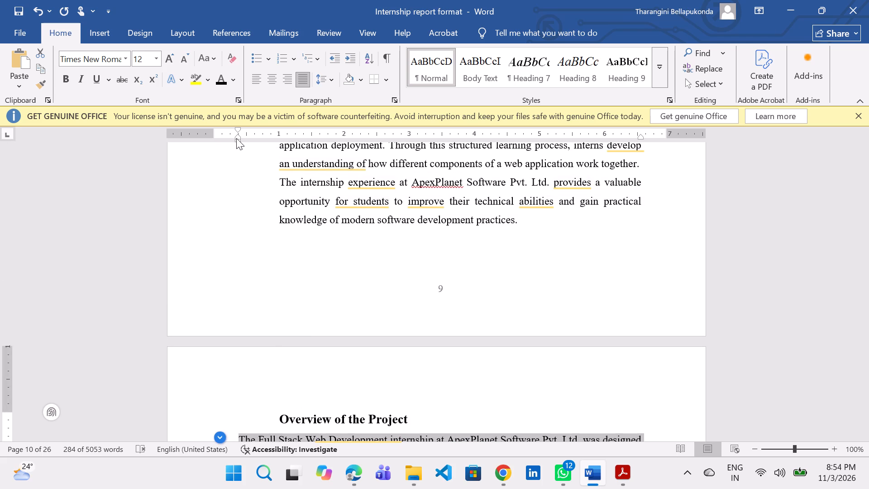
pyautogui.moveTo(236, 138); pyautogui.dragTo(263, 142)
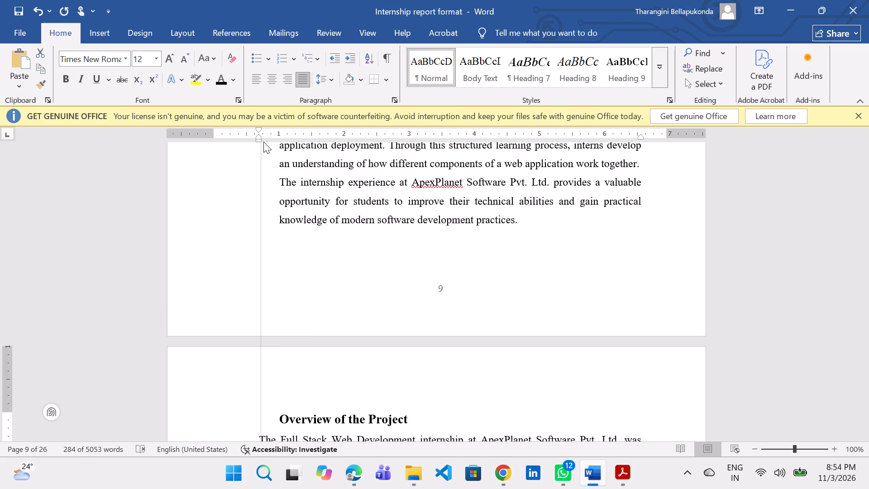
pyautogui.moveTo(263, 142); pyautogui.dragTo(277, 143)
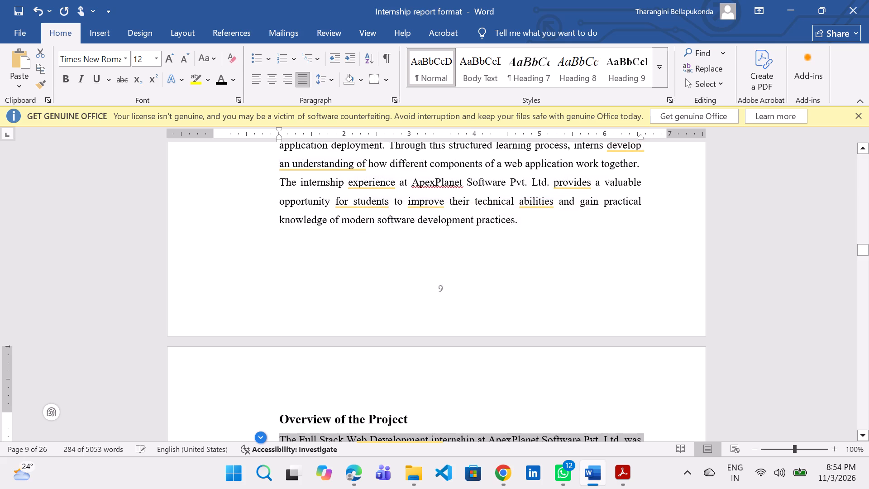
# Check the Overview of the Project paragraphs' left and right margins against the preceding company page, through to the section's end.
pyautogui.scroll(-10, 655, 268)
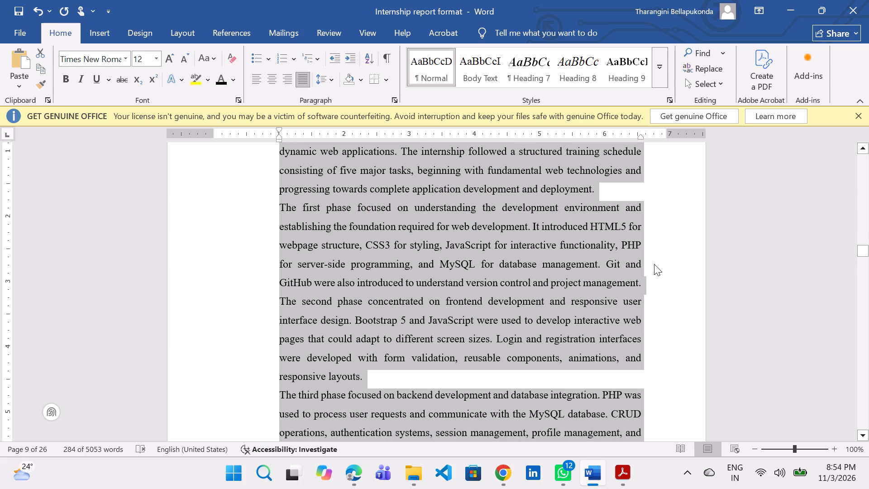
pyautogui.scroll(11, 654, 264)
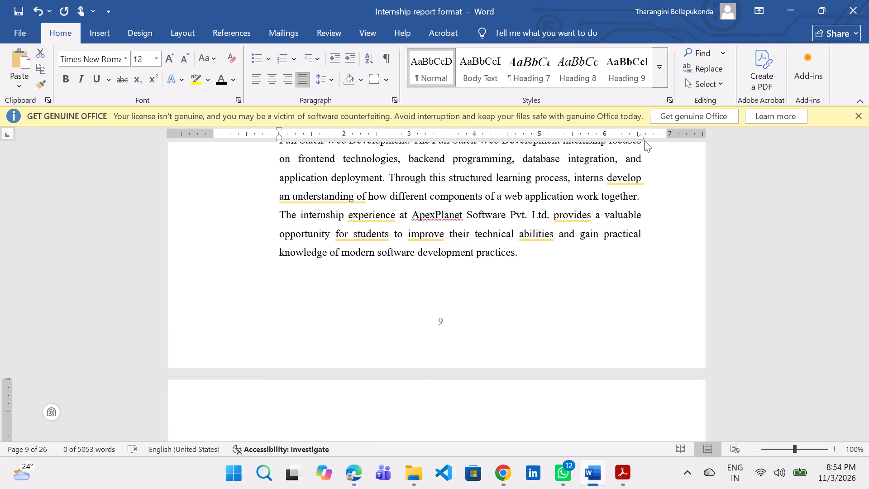
pyautogui.click(638, 136)
pyautogui.click(638, 136)
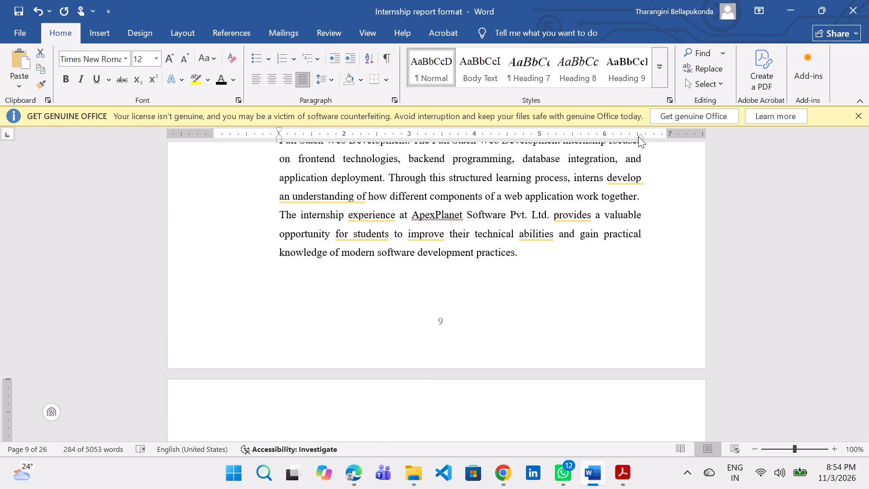
pyautogui.scroll(-12, 639, 138)
pyautogui.scroll(-4, 626, 219)
pyautogui.click(626, 282)
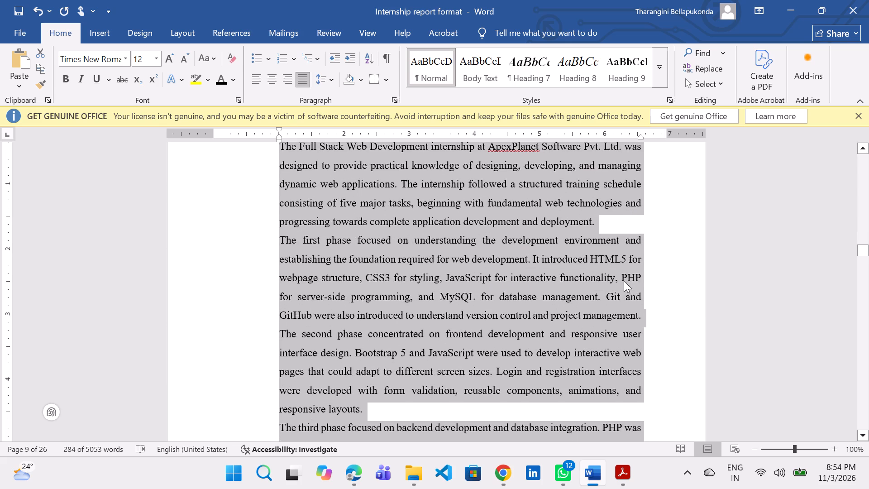
pyautogui.scroll(5, 590, 283)
pyautogui.scroll(-19, 588, 284)
pyautogui.scroll(-2, 587, 286)
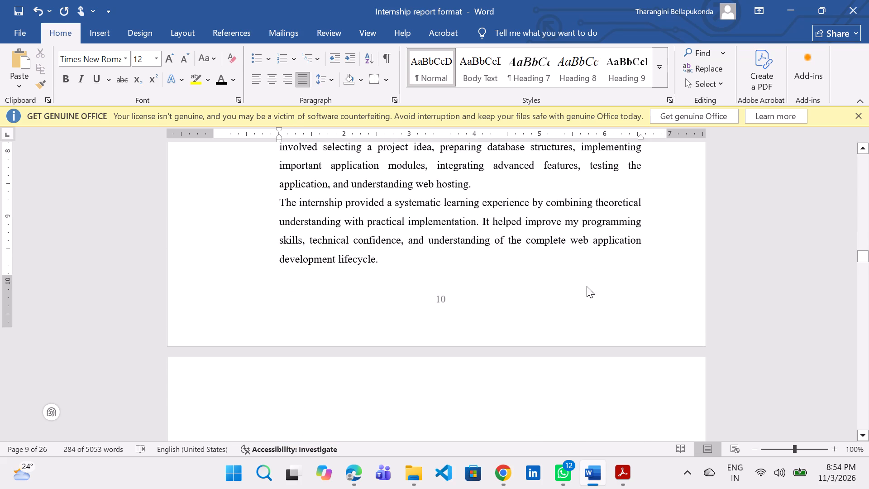
# Delete the extra blank lines above the MODULE 1 heading, keeping the heading on its own new page.
pyautogui.scroll(-3, 587, 286)
pyautogui.scroll(1, 587, 286)
pyautogui.click(486, 330)
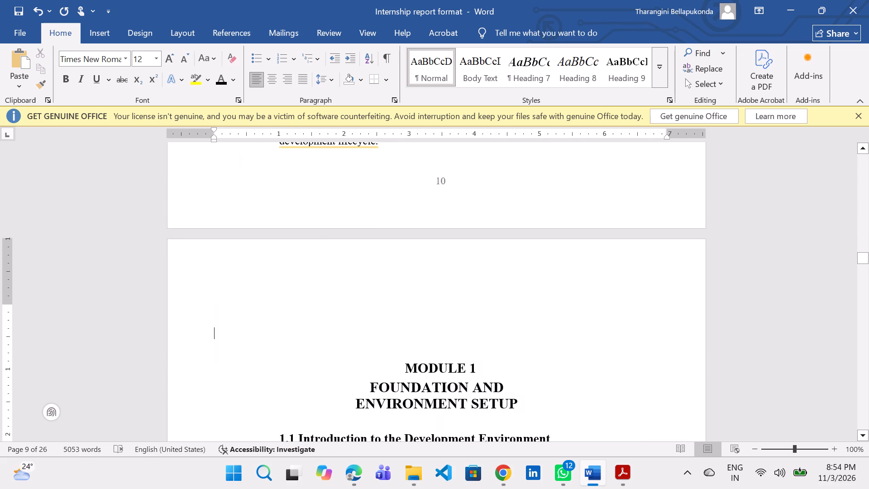
pyautogui.press('BackSpace')
pyautogui.press('BackSpace')
pyautogui.press('BackSpace')
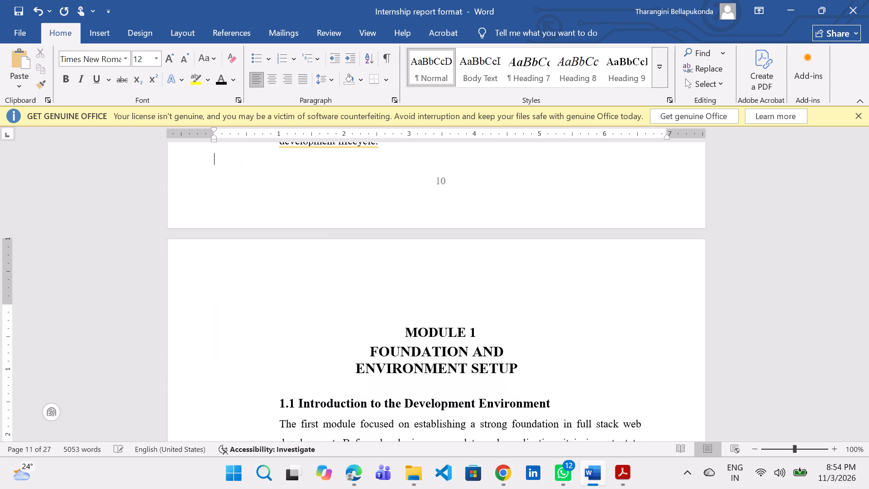
pyautogui.press('Down')
pyautogui.press('BackSpace')
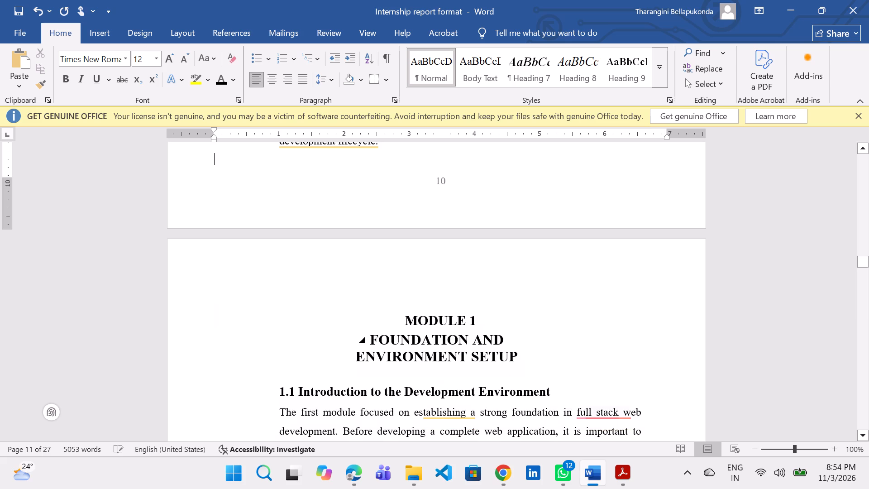
pyautogui.press('Down')
pyautogui.press('BackSpace')
pyautogui.press('Down')
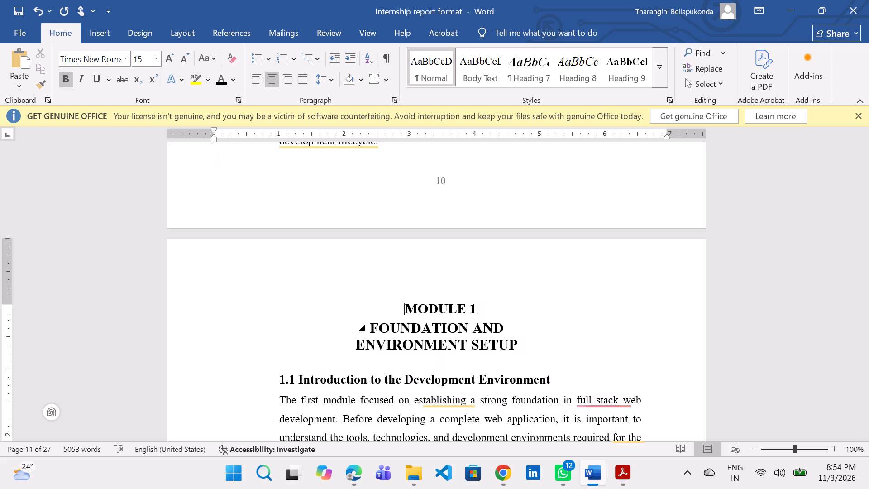
pyautogui.press('Up')
pyautogui.press('Down')
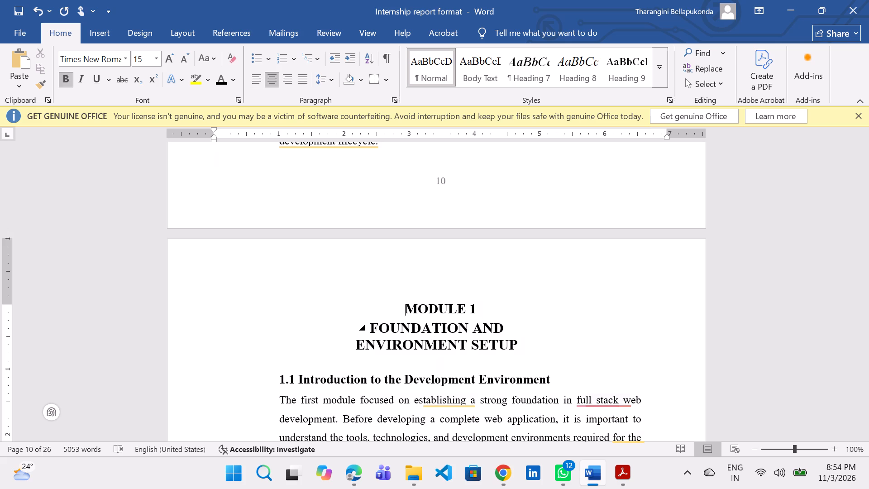
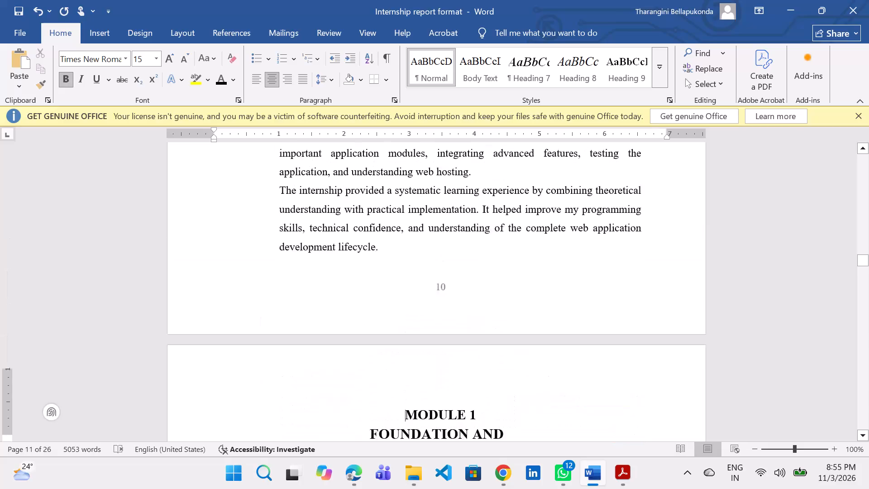
# Delete the red placeholder note about adding the module number and names, and remove its leftover page before INTRODUCTION.
pyautogui.scroll(6, 441, 372)
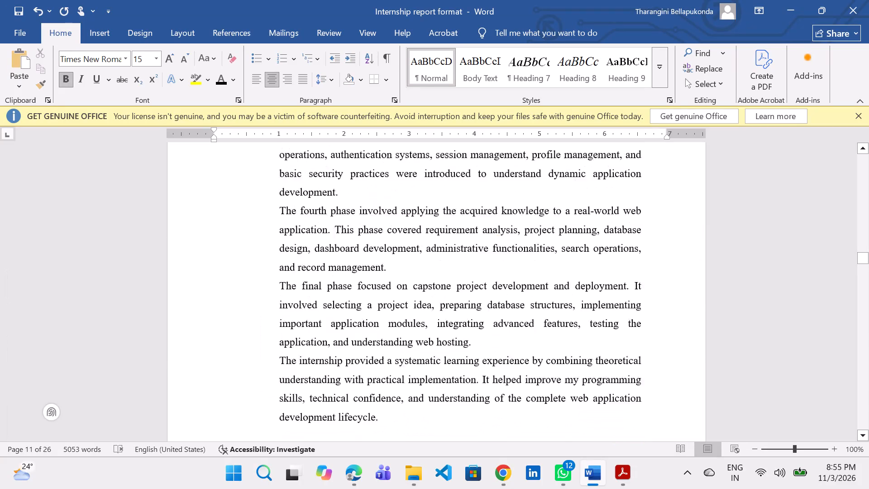
pyautogui.scroll(18, 441, 372)
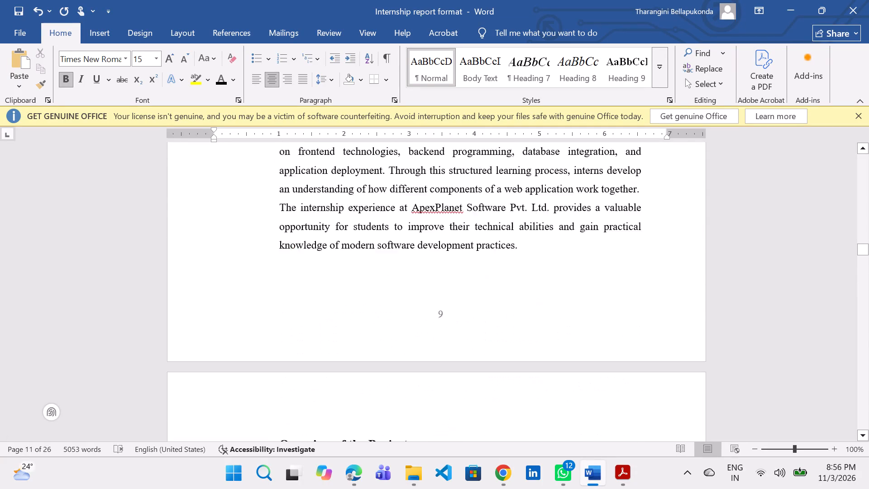
pyautogui.scroll(20, 441, 372)
pyautogui.scroll(7, 441, 372)
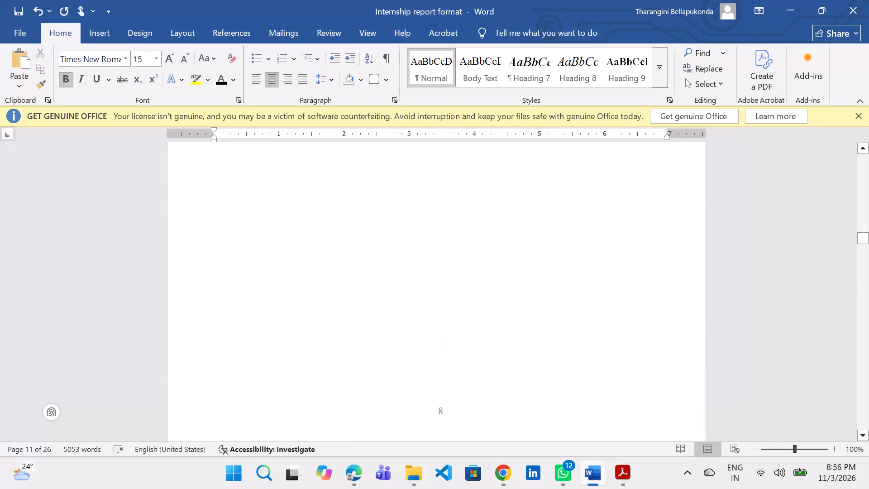
pyautogui.scroll(20, 441, 372)
pyautogui.scroll(-8, 441, 372)
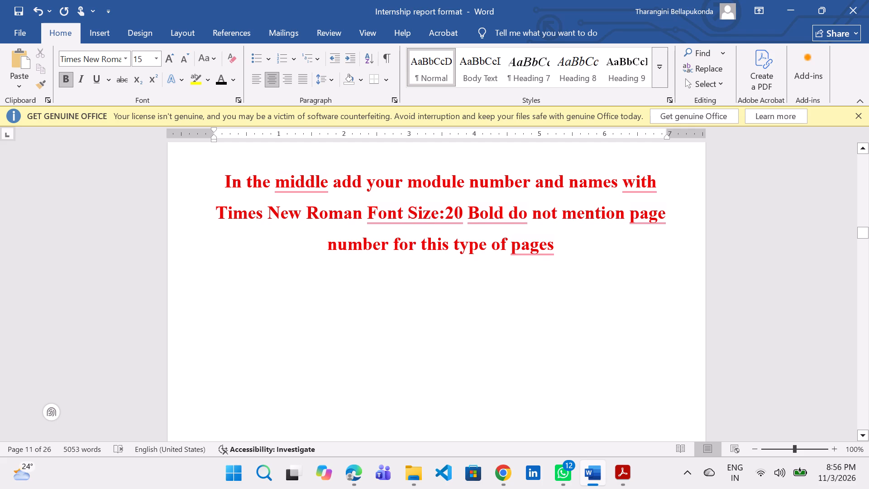
pyautogui.scroll(3, 587, 332)
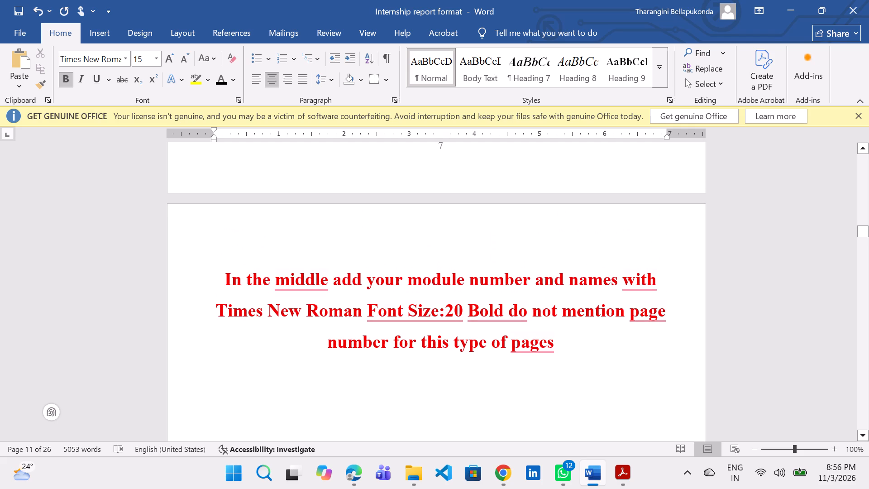
pyautogui.moveTo(606, 355); pyautogui.dragTo(228, 269)
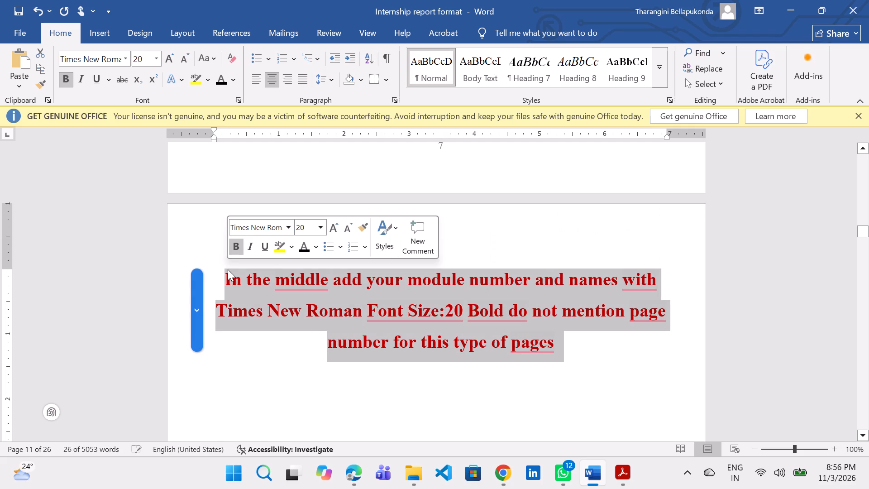
pyautogui.press('BackSpace')
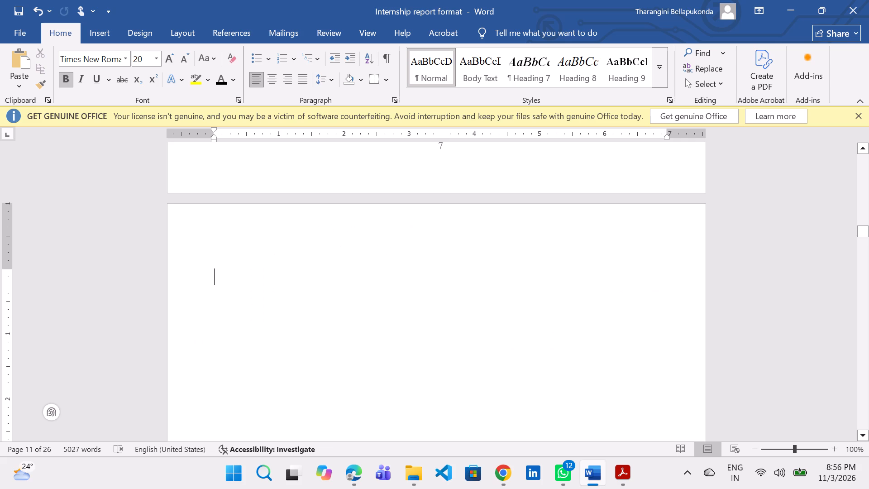
pyautogui.press('BackSpace')
pyautogui.press('BackSpace')
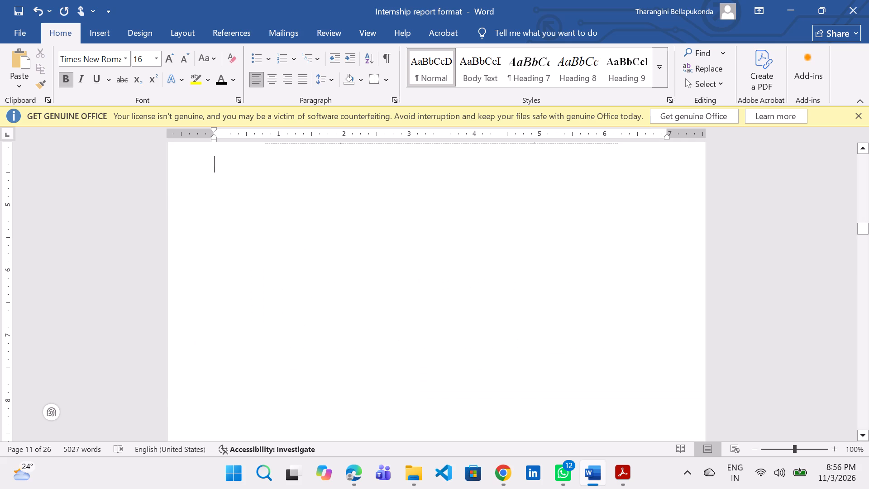
# Review the LIST OF TABLES page, checking its table names and page numbers and the space around the table.
pyautogui.scroll(-4, 221, 270)
pyautogui.scroll(-4, 295, 368)
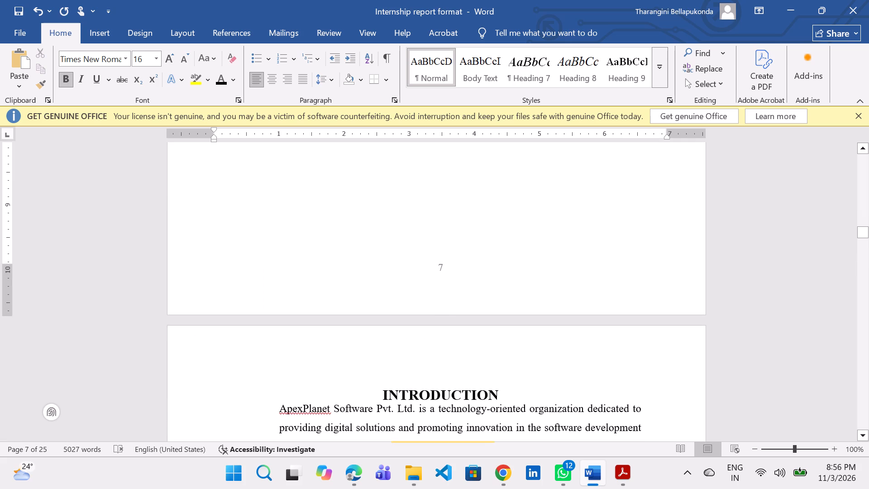
pyautogui.scroll(18, 286, 349)
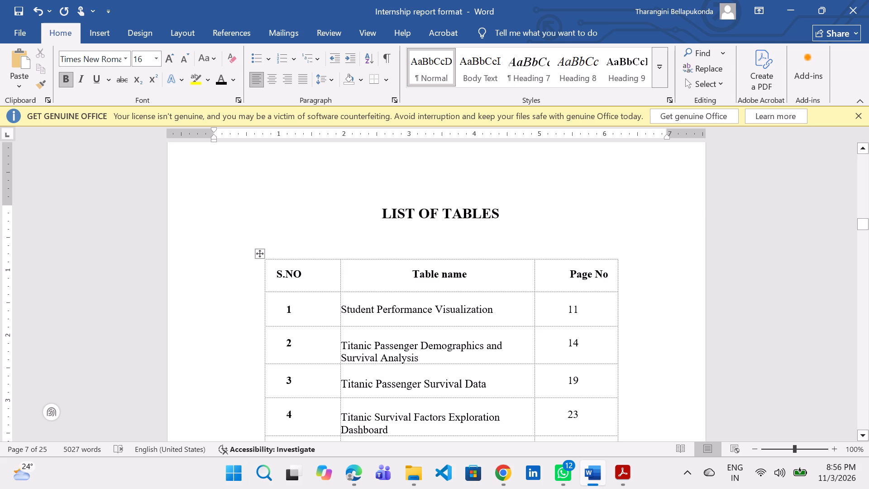
pyautogui.scroll(-2, 485, 290)
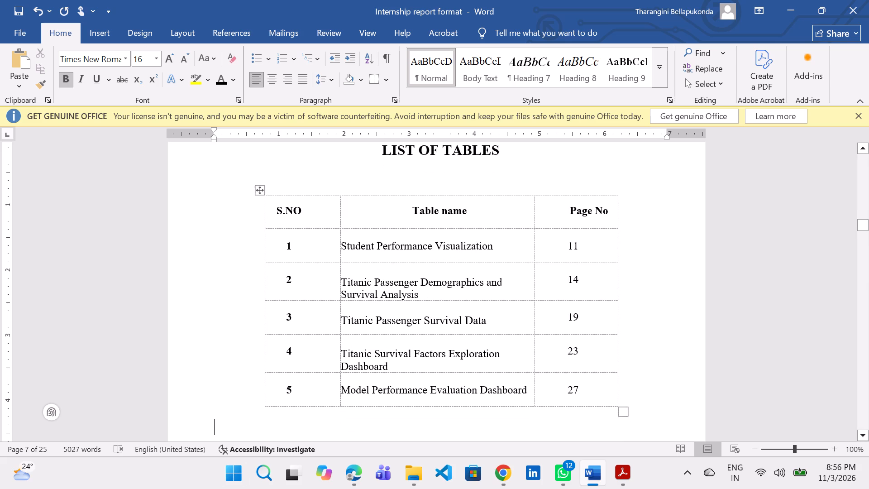
pyautogui.scroll(-1, 485, 290)
pyautogui.scroll(2, 485, 290)
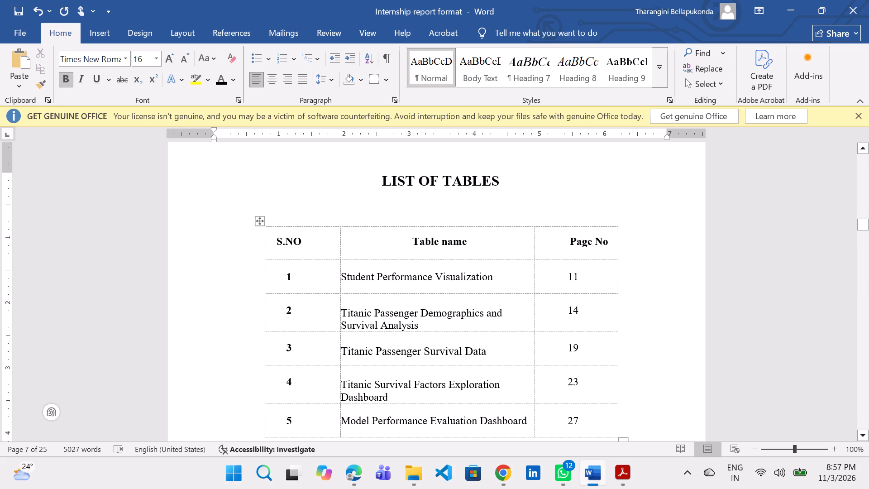
pyautogui.scroll(-3, 496, 341)
pyautogui.scroll(4, 496, 341)
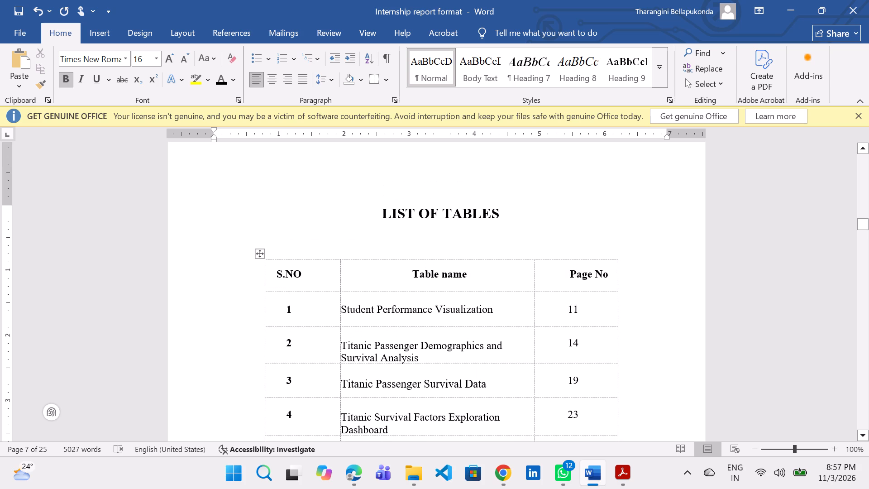
pyautogui.scroll(-5, 506, 345)
pyautogui.scroll(2, 515, 331)
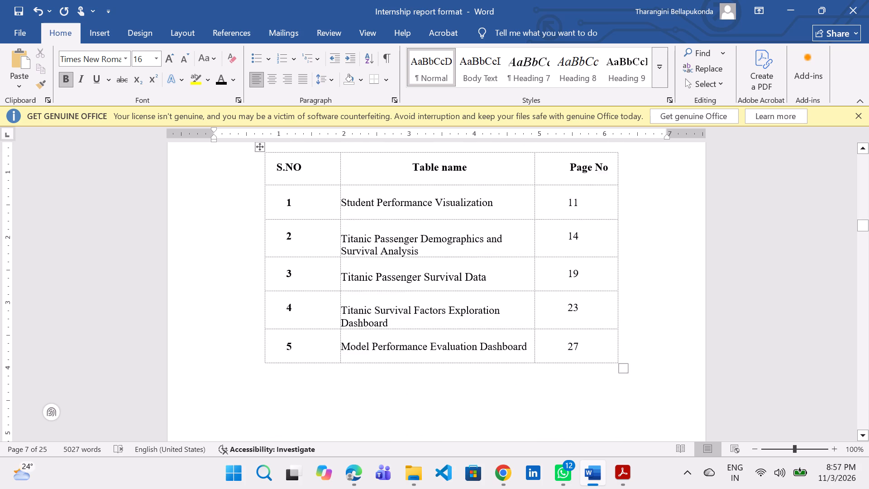
pyautogui.scroll(1, 515, 331)
pyautogui.scroll(1, 502, 365)
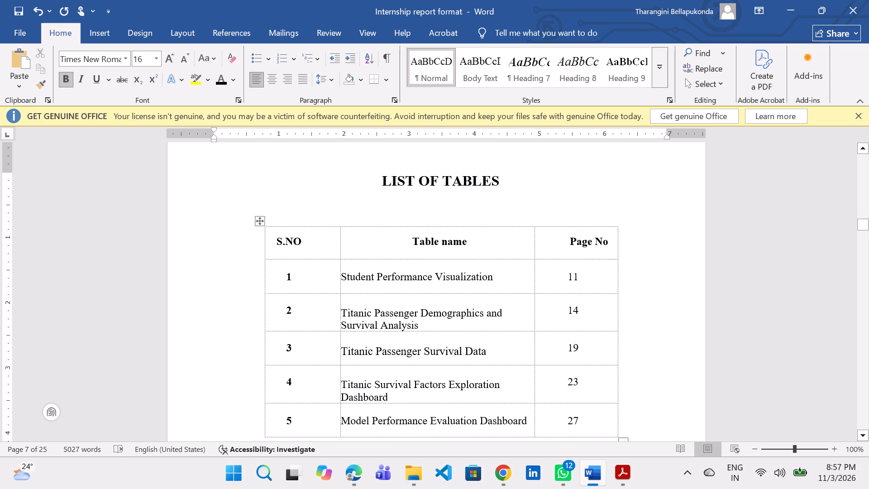
pyautogui.scroll(1, 502, 366)
pyautogui.scroll(-2, 502, 369)
pyautogui.scroll(1, 493, 375)
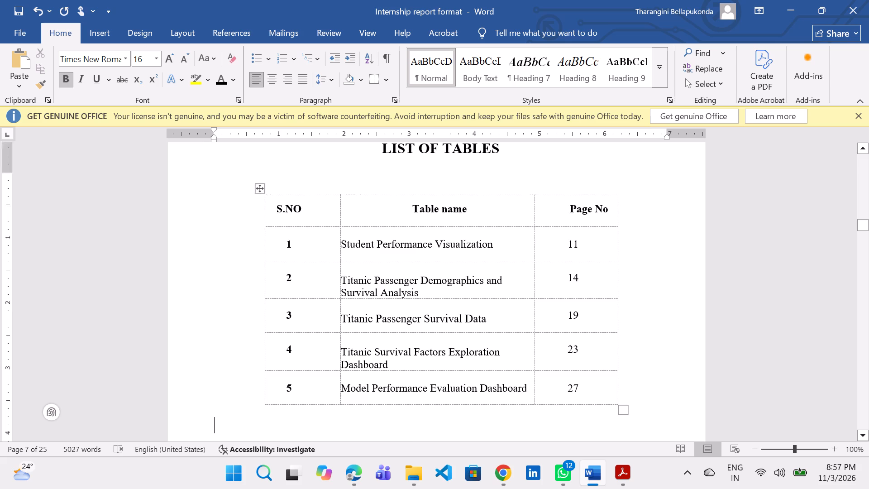
pyautogui.scroll(13, 493, 375)
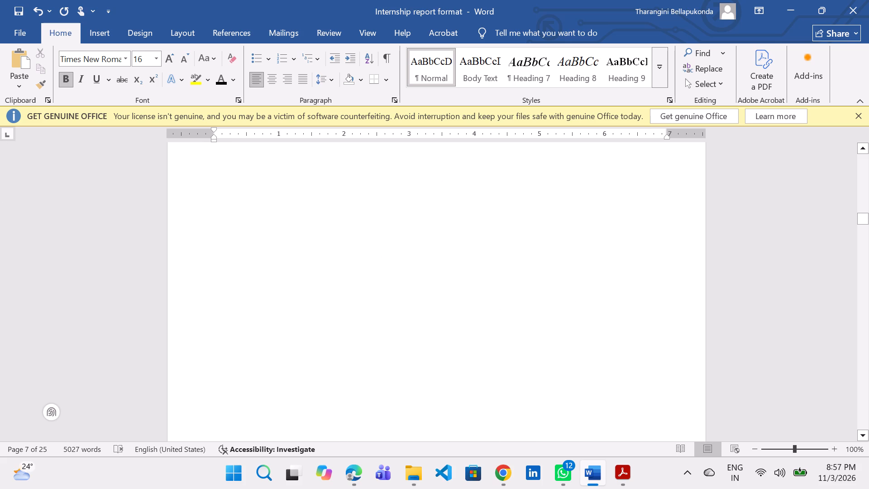
# Switch to the internship completion certificate PDF in Acrobat.
pyautogui.click(579, 466)
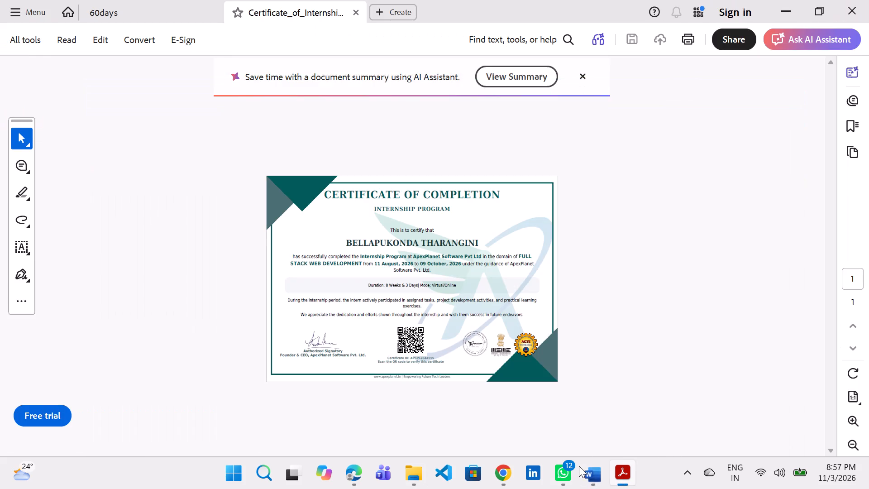
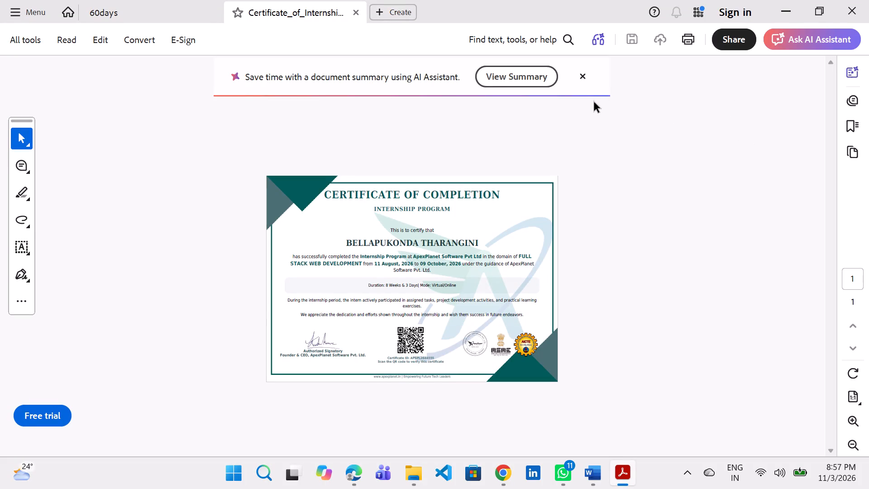
# Close the internship completion certificate and the 60days document in Acrobat.
pyautogui.click(359, 14)
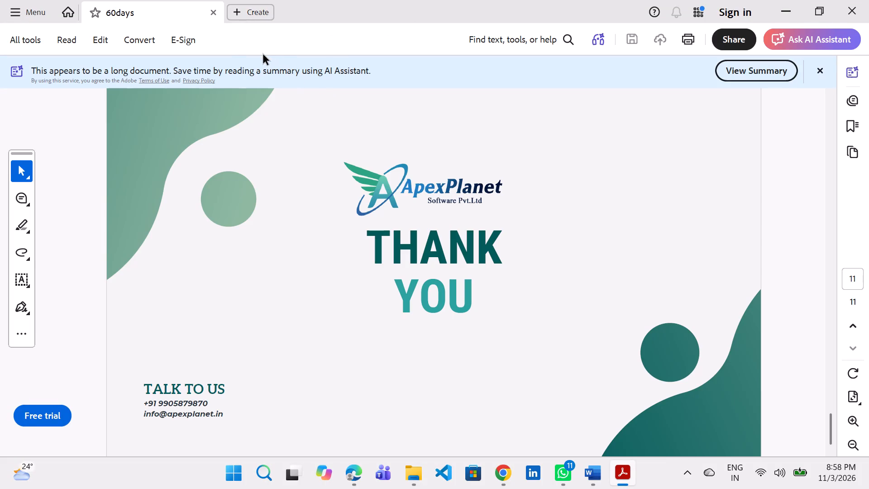
pyautogui.click(218, 16)
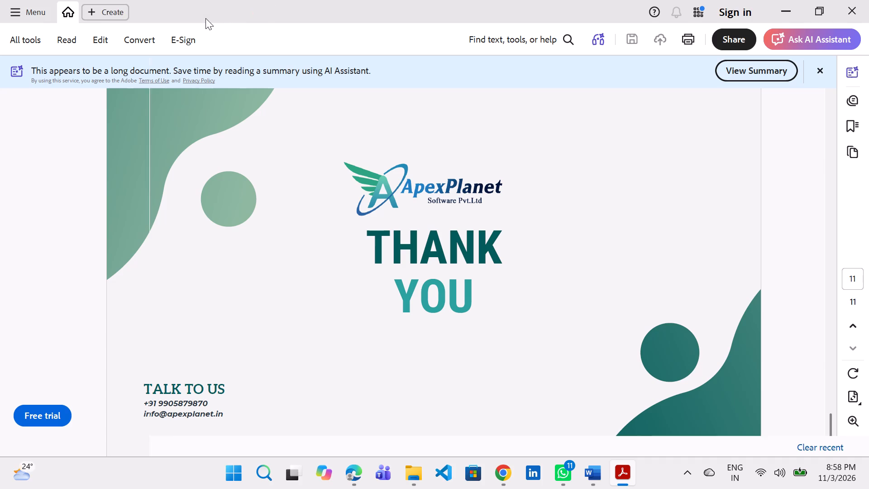
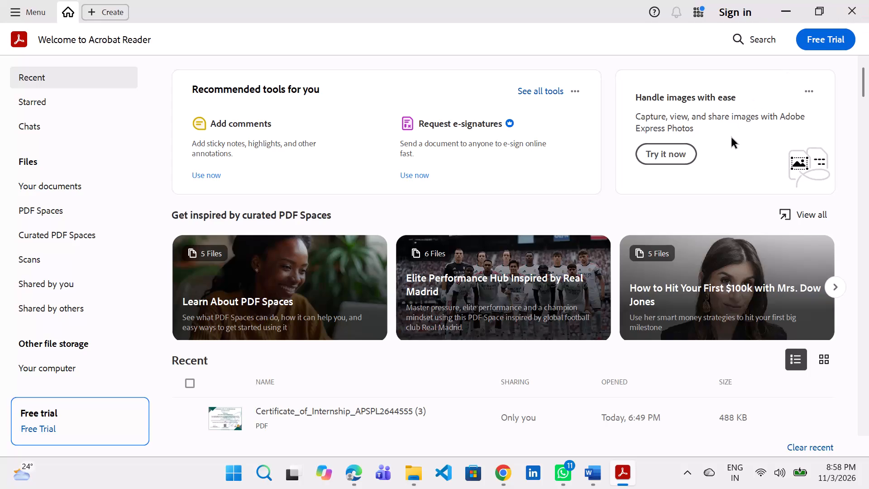
# Close Acrobat Reader.
pyautogui.click(843, 16)
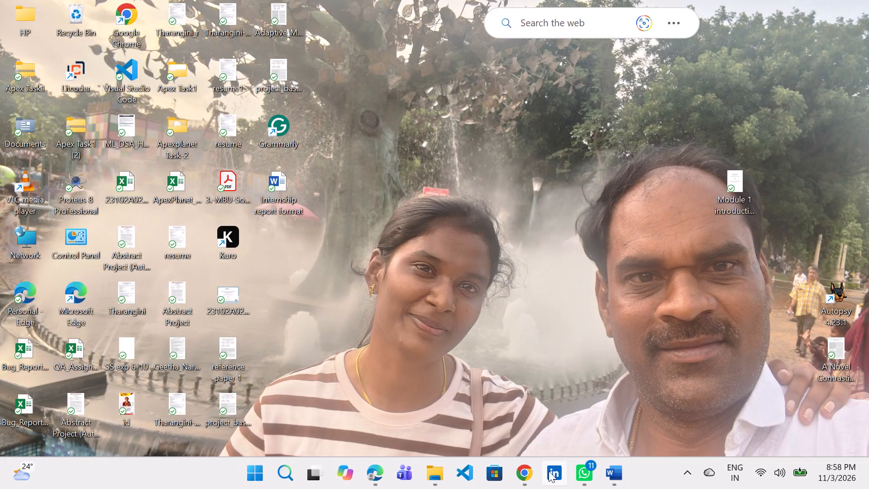
# Switch to the internship report in Word and delete the LIST OF FIGURES heading and its table.
pyautogui.click(603, 471)
pyautogui.scroll(3, 551, 421)
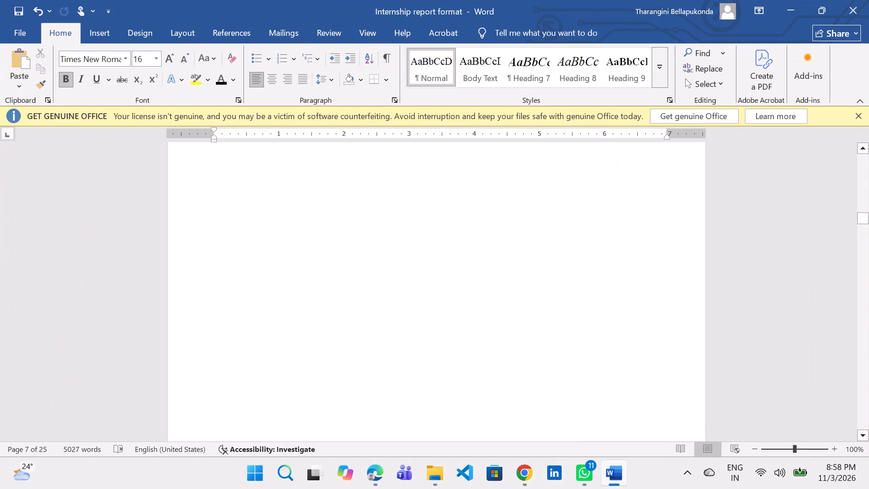
pyautogui.scroll(8, 551, 421)
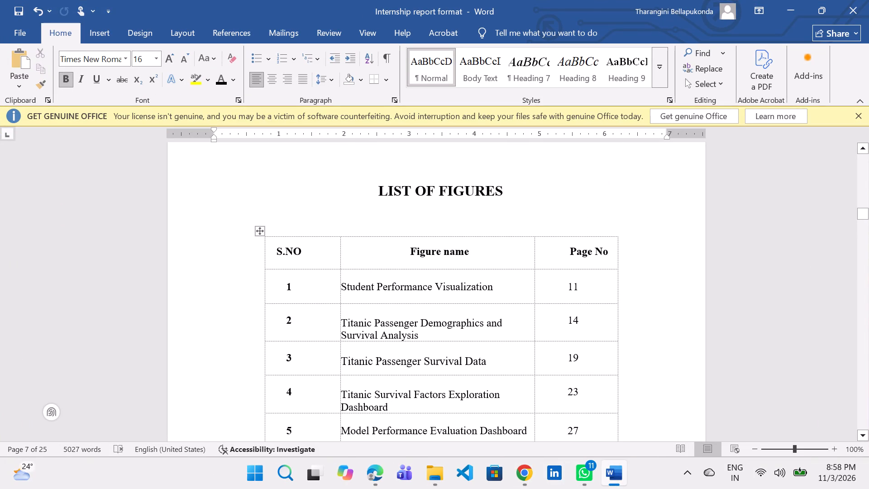
pyautogui.moveTo(368, 187); pyautogui.dragTo(499, 338)
pyautogui.scroll(-4, 499, 338)
pyautogui.press('BackSpace')
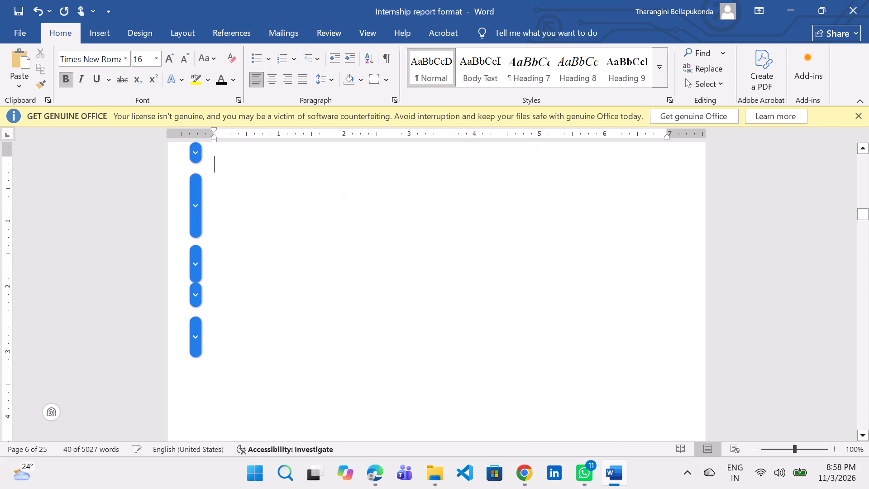
pyautogui.press('BackSpace')
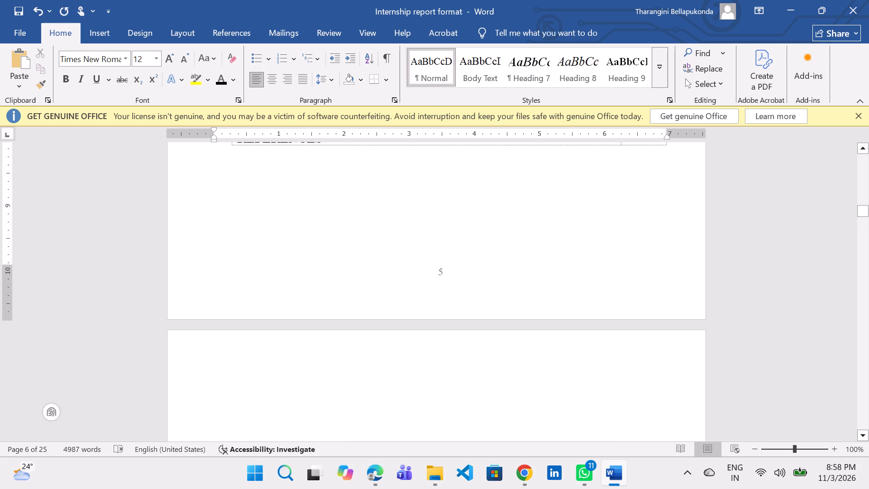
# Delete the LIST OF TABLES heading together with its table and the leftover lines below it.
pyautogui.scroll(-8, 462, 362)
pyautogui.scroll(-5, 378, 323)
pyautogui.scroll(-6, 385, 383)
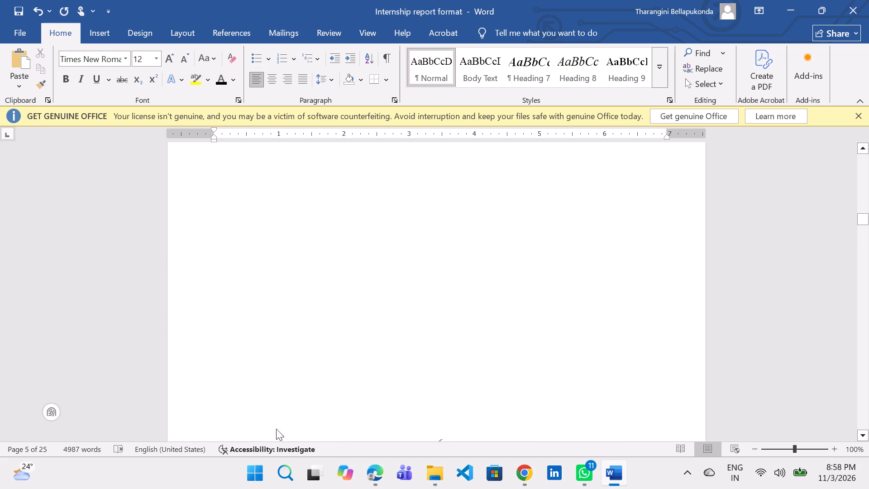
pyautogui.scroll(-5, 471, 275)
pyautogui.click(383, 258)
pyautogui.scroll(-9, 395, 247)
pyautogui.scroll(1, 402, 235)
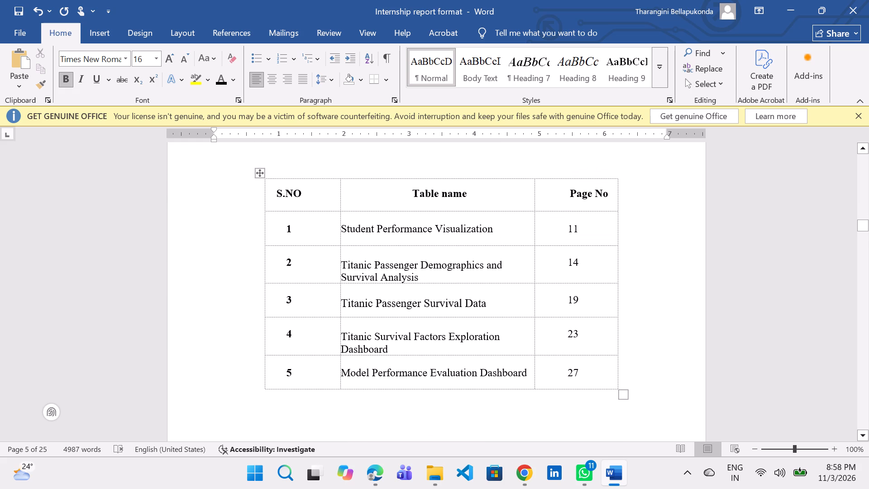
pyautogui.scroll(4, 402, 235)
pyautogui.moveTo(394, 244); pyautogui.dragTo(485, 374)
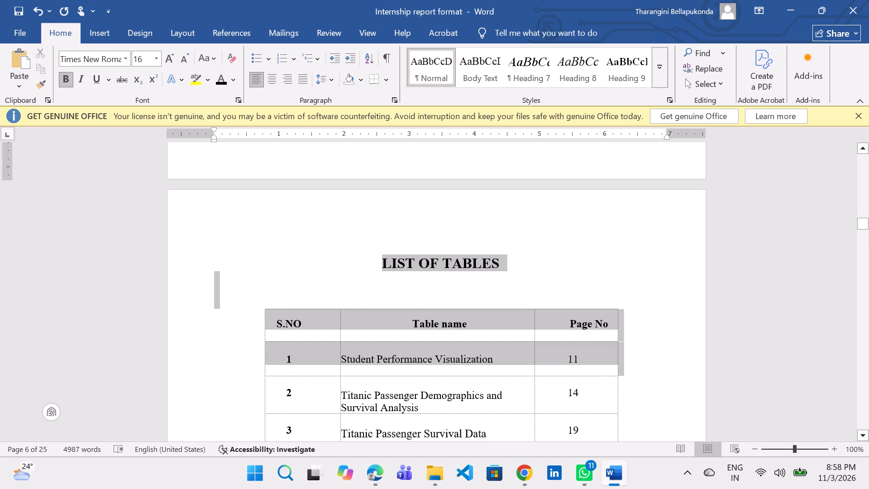
pyautogui.moveTo(485, 374); pyautogui.dragTo(490, 408)
pyautogui.scroll(-4, 489, 399)
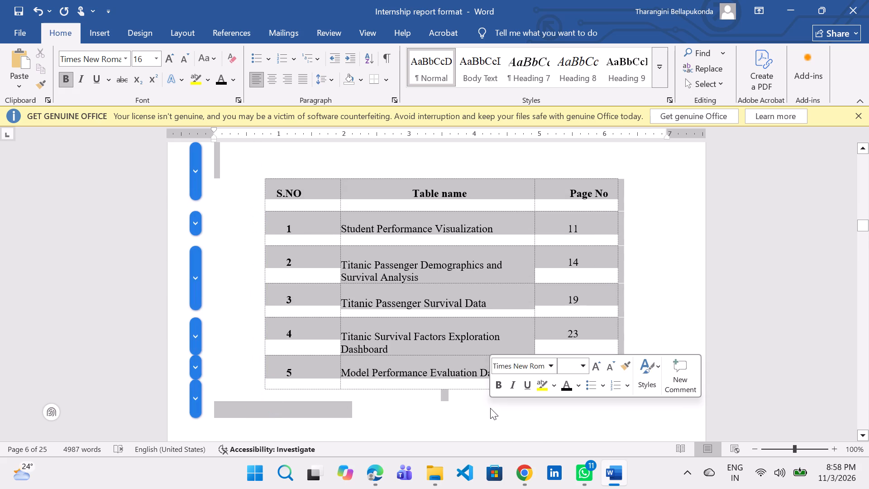
pyautogui.press('BackSpace')
# Remove the blank page space left between the table of contents and the INTRODUCTION page.
pyautogui.scroll(15, 495, 384)
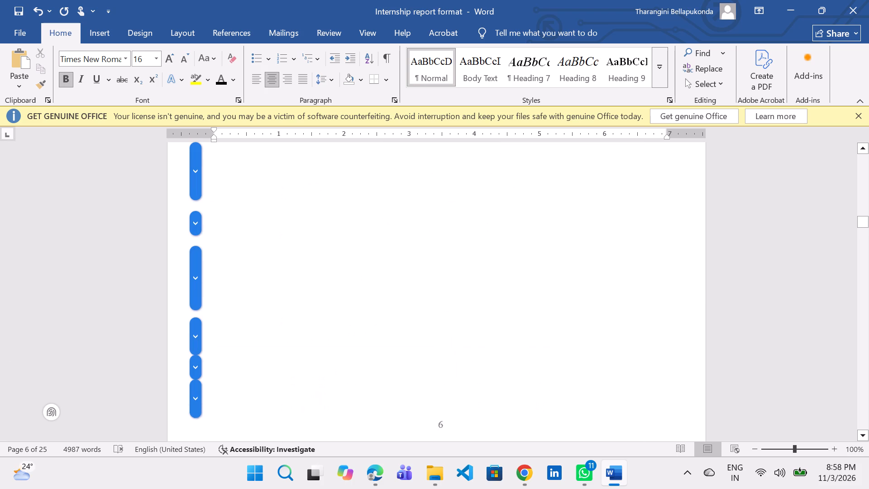
pyautogui.scroll(7, 495, 384)
pyautogui.click(403, 354)
pyautogui.scroll(5, 403, 354)
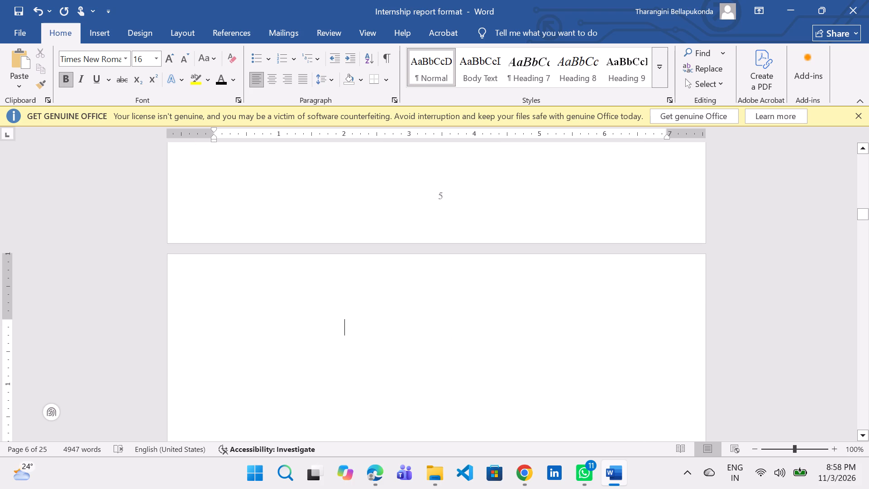
pyautogui.press('BackSpace')
pyautogui.press('BackSpace')
pyautogui.scroll(2, 422, 316)
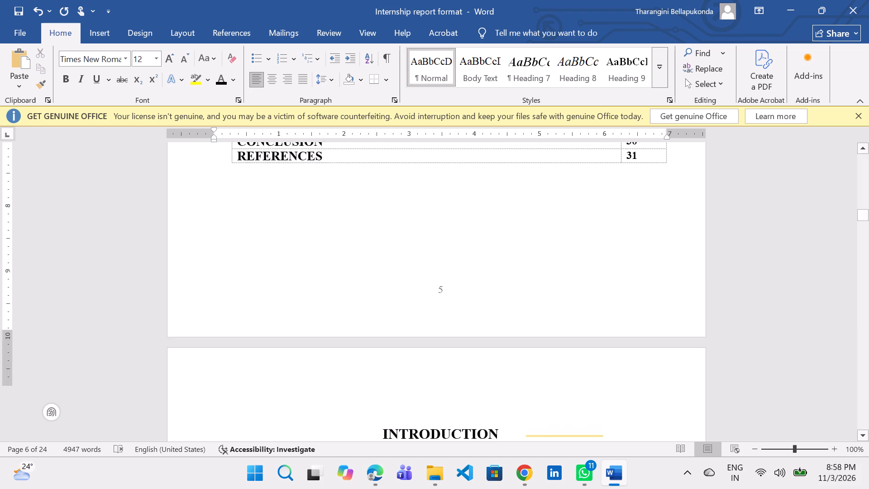
pyautogui.scroll(2, 422, 316)
pyautogui.scroll(-7, 422, 316)
pyautogui.click(385, 256)
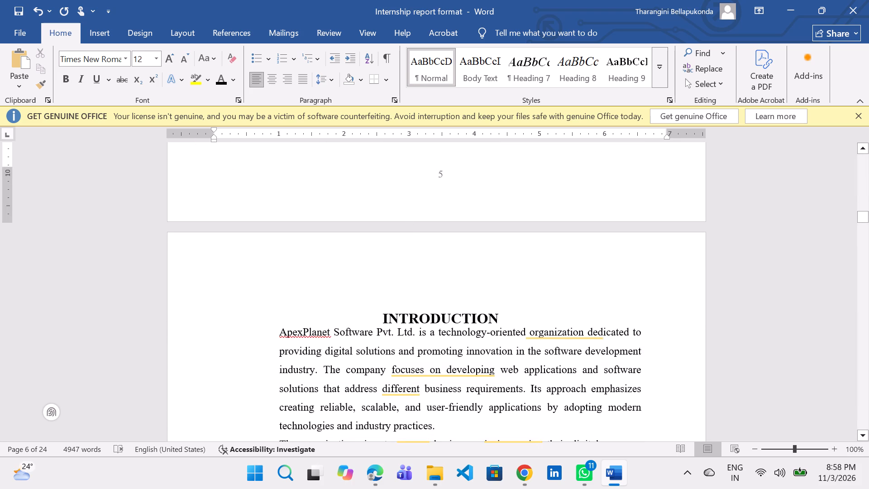
pyautogui.press('Up')
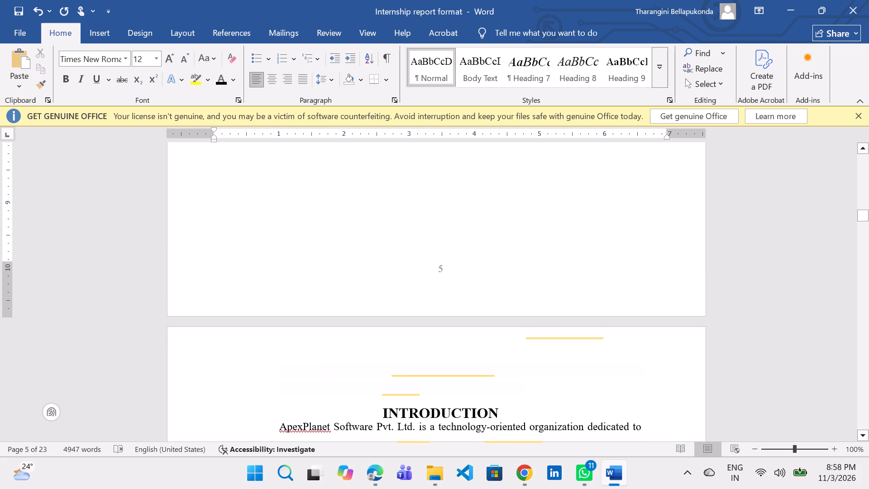
# Add a line break after the INTRODUCTION heading to separate it from the first paragraph.
pyautogui.scroll(-4, 426, 327)
pyautogui.click(531, 249)
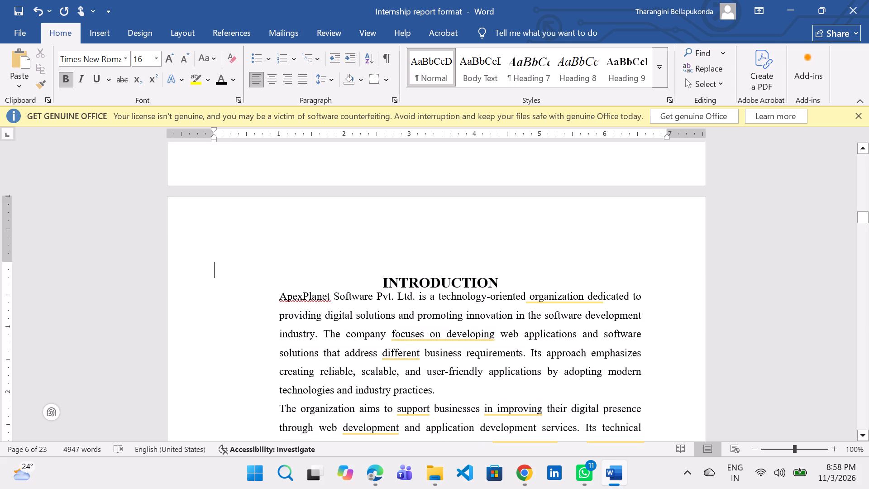
pyautogui.click(544, 260)
pyautogui.moveTo(591, 250); pyautogui.dragTo(589, 257)
pyautogui.click(525, 312)
pyautogui.click(492, 278)
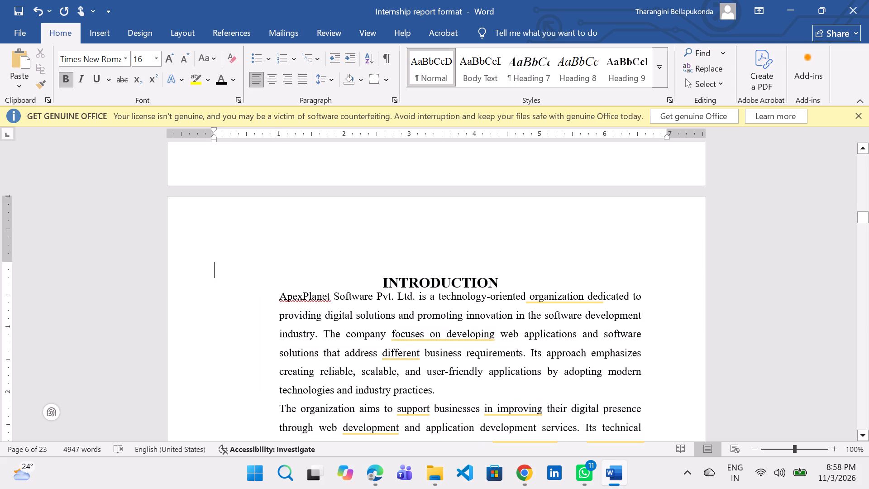
pyautogui.click(520, 280)
pyautogui.press('Return')
# Clear the LIST OF FIGURES entry and its page number 6 from the table of contents.
pyautogui.scroll(3, 522, 296)
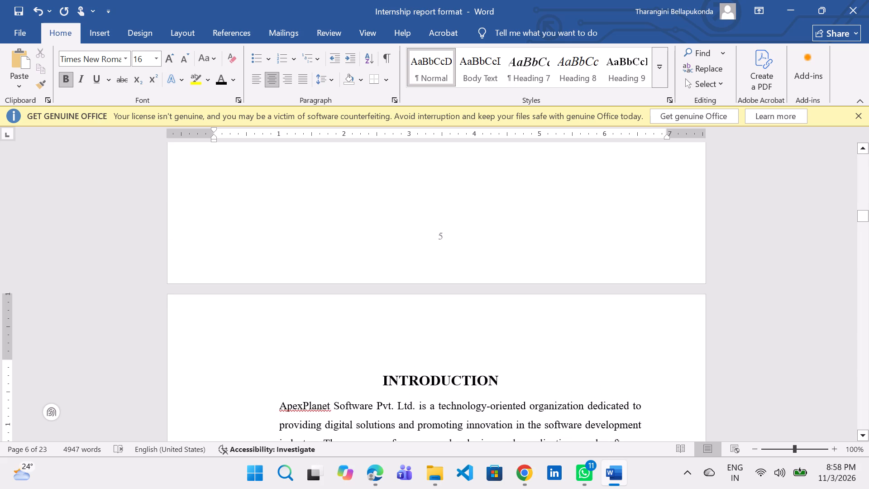
pyautogui.scroll(14, 505, 255)
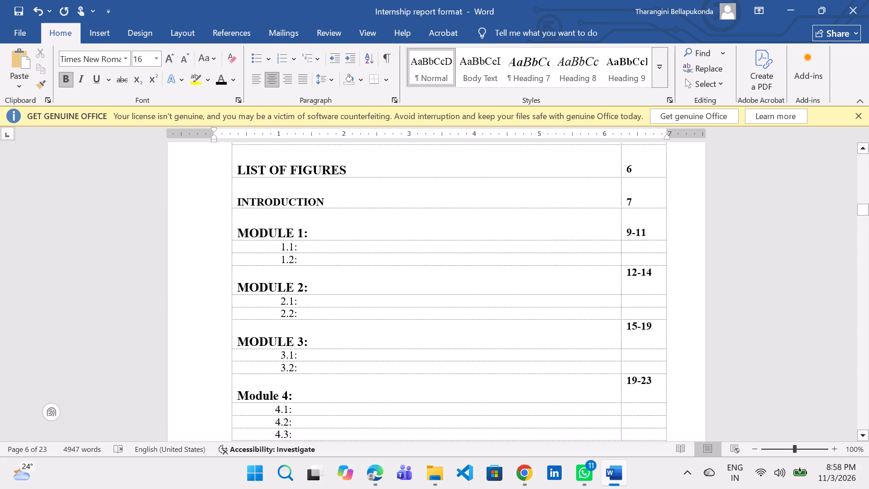
pyautogui.scroll(3, 497, 277)
pyautogui.scroll(-2, 496, 263)
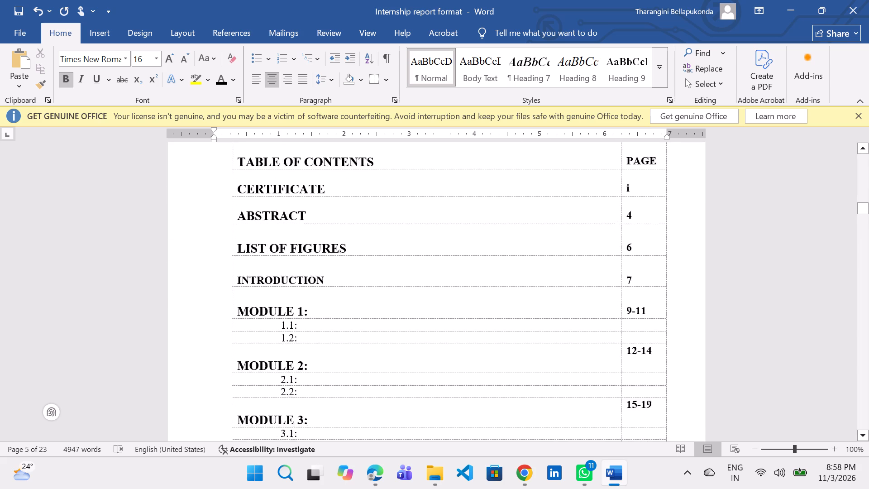
pyautogui.scroll(-1, 496, 263)
pyautogui.scroll(1, 496, 263)
pyautogui.scroll(-2, 496, 263)
pyautogui.scroll(1, 496, 263)
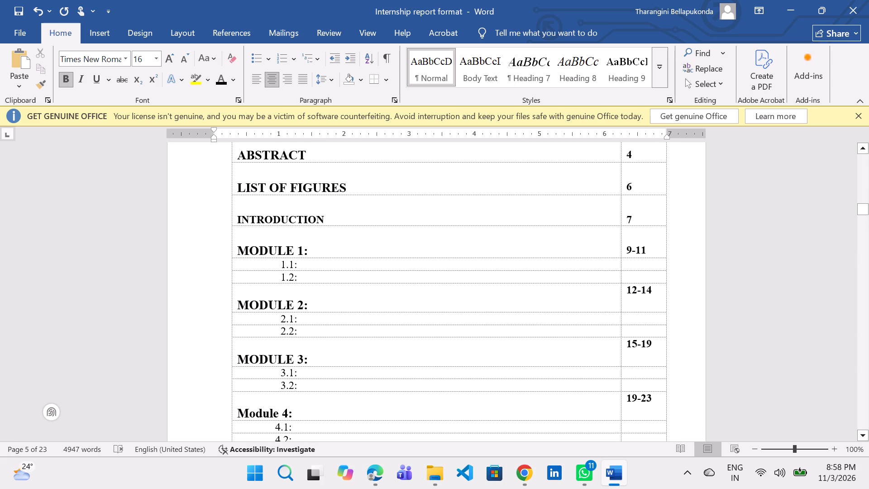
pyautogui.scroll(3, 496, 263)
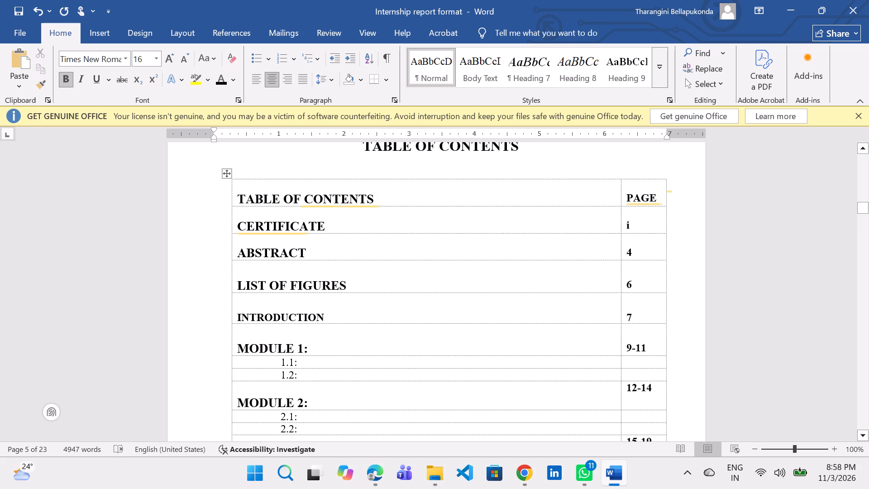
pyautogui.moveTo(393, 285); pyautogui.dragTo(191, 271)
pyautogui.press('BackSpace')
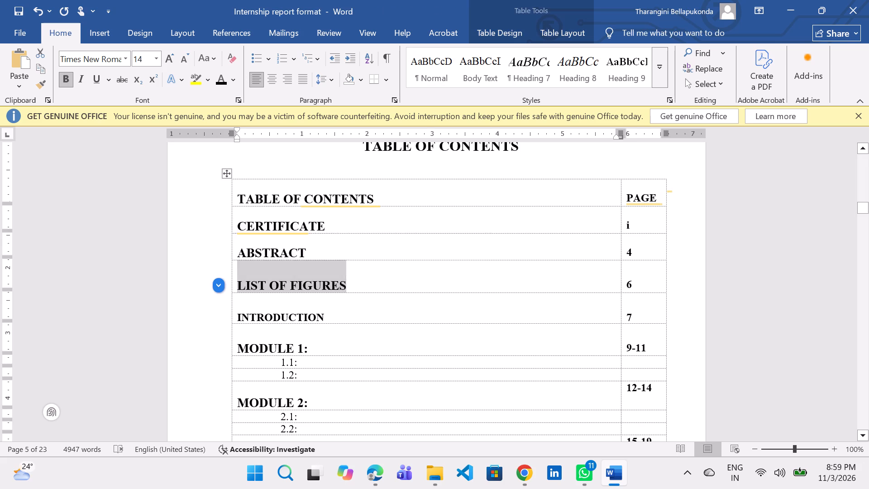
pyautogui.press('BackSpace')
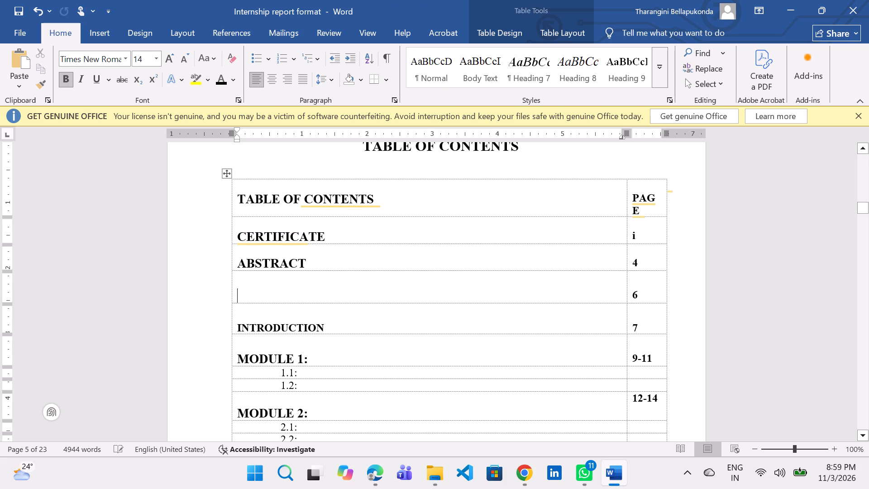
pyautogui.click(647, 286)
pyautogui.press('BackSpace')
pyautogui.press('BackSpace')
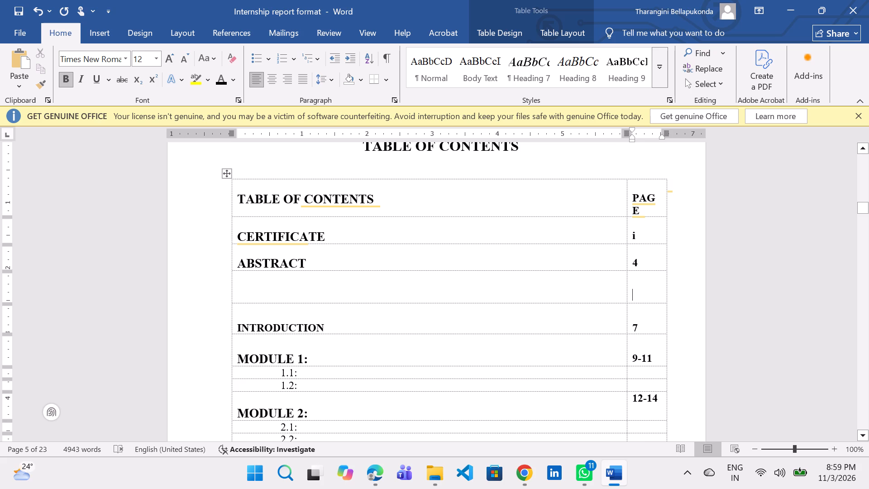
# Delete the empty row between ABSTRACT and INTRODUCTION in the table of contents.
pyautogui.click(524, 300)
pyautogui.scroll(2, 321, 208)
pyautogui.scroll(-7, 285, 283)
pyautogui.scroll(1, 277, 282)
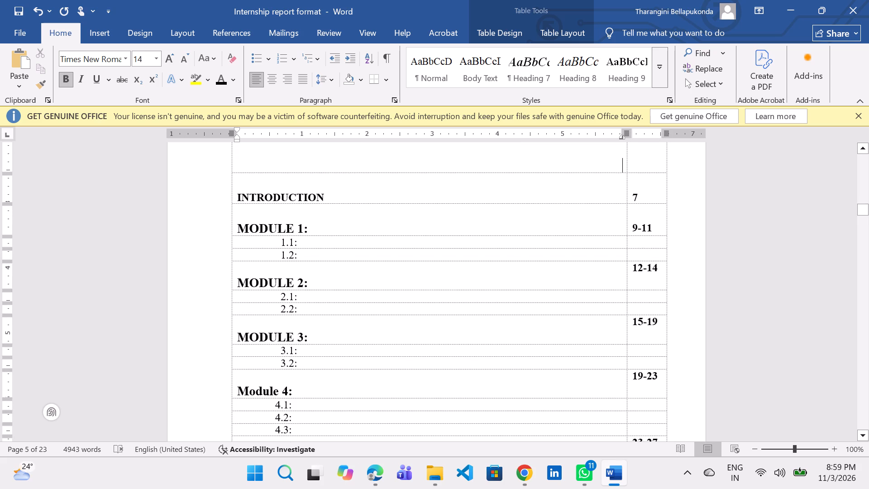
pyautogui.scroll(14, 277, 281)
pyautogui.scroll(10, 275, 276)
pyautogui.scroll(-7, 275, 276)
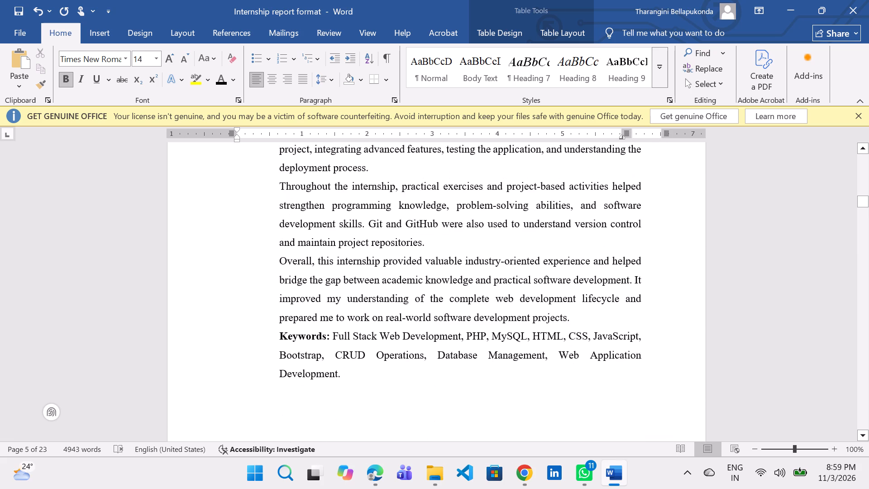
pyautogui.scroll(-14, 275, 276)
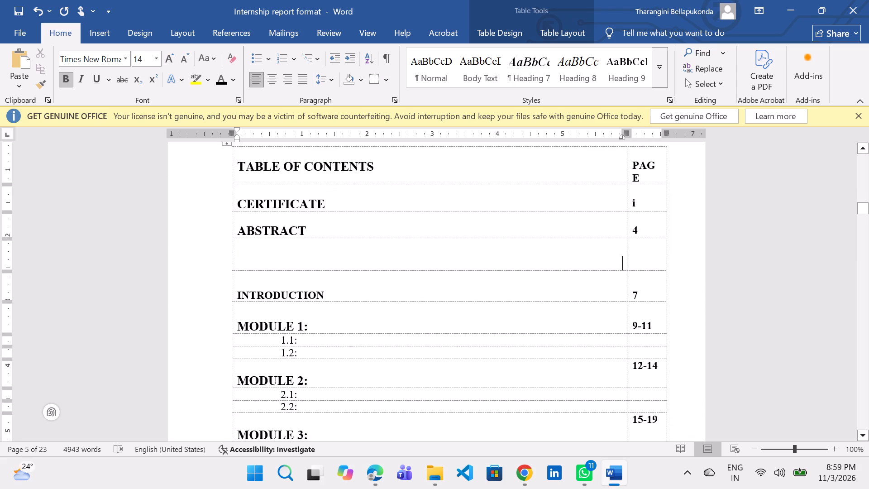
pyautogui.click(257, 264)
pyautogui.press('BackSpace')
pyautogui.rightClick(389, 266)
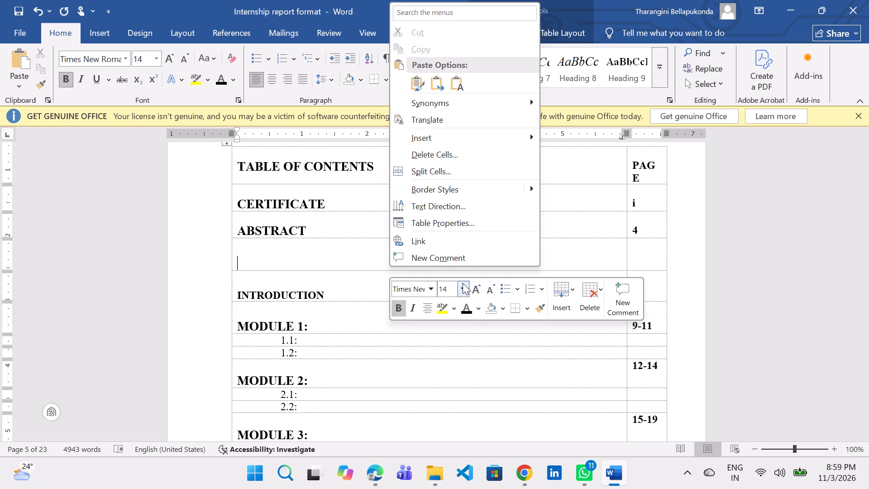
pyautogui.click(577, 288)
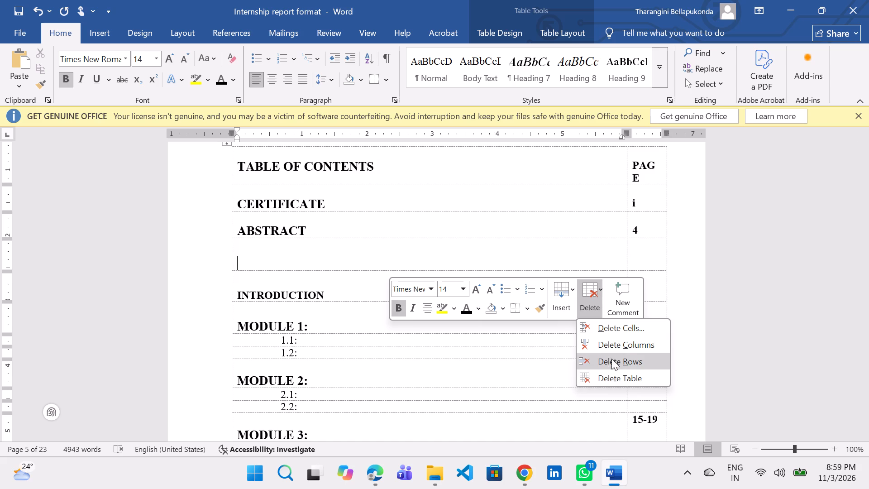
pyautogui.click(611, 359)
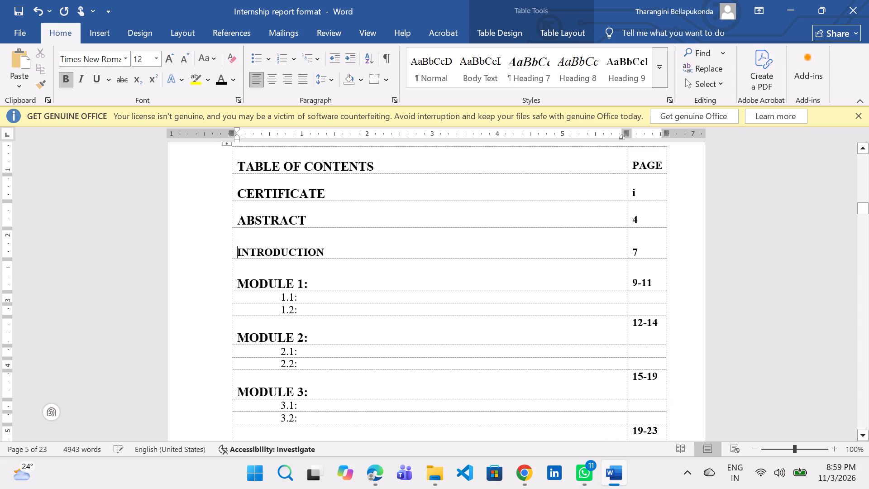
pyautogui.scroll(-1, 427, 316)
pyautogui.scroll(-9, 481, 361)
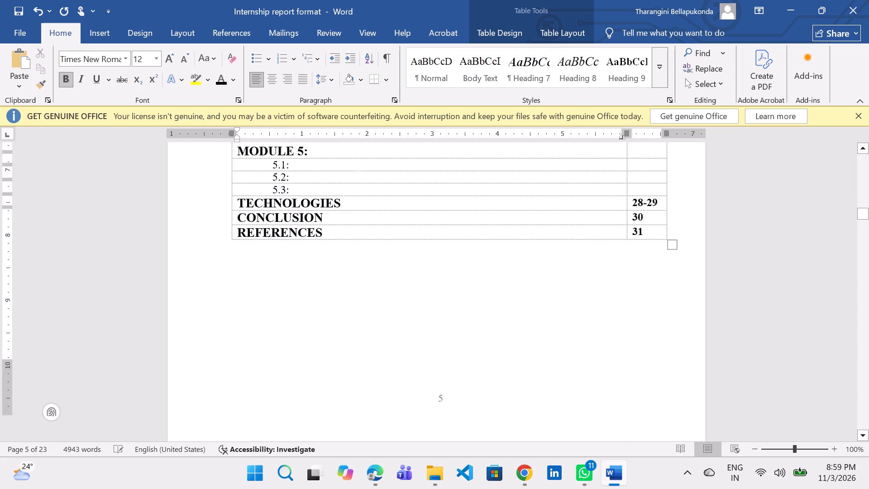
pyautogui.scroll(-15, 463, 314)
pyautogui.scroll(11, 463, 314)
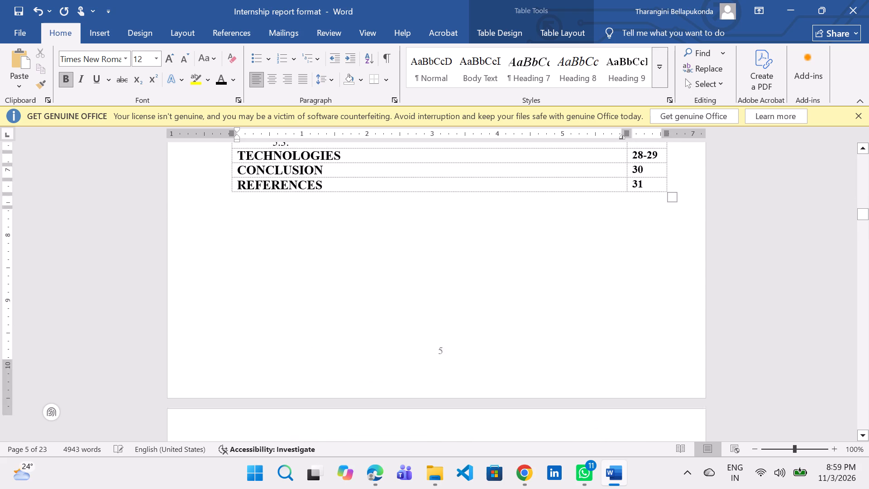
# Change the INTRODUCTION page number in the table of contents to 6-7, matching the pages that section occupies.
pyautogui.scroll(15, 463, 314)
pyautogui.scroll(-4, 463, 314)
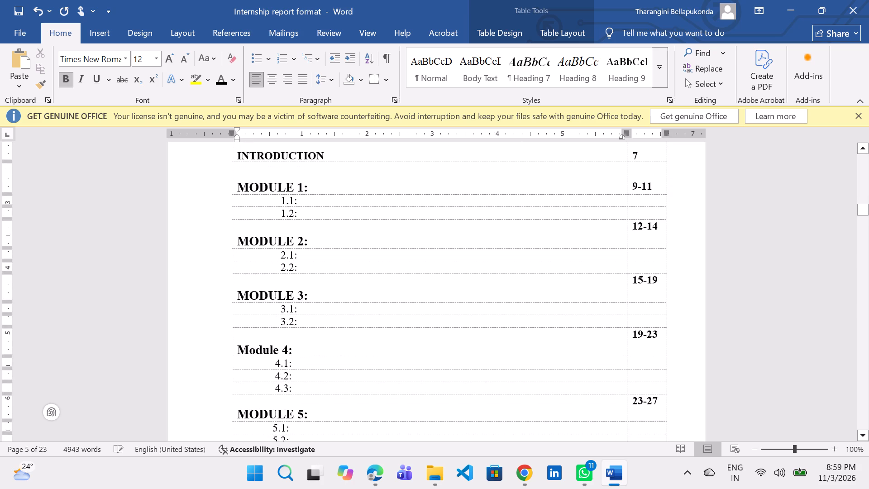
pyautogui.scroll(1, 463, 314)
pyautogui.click(332, 235)
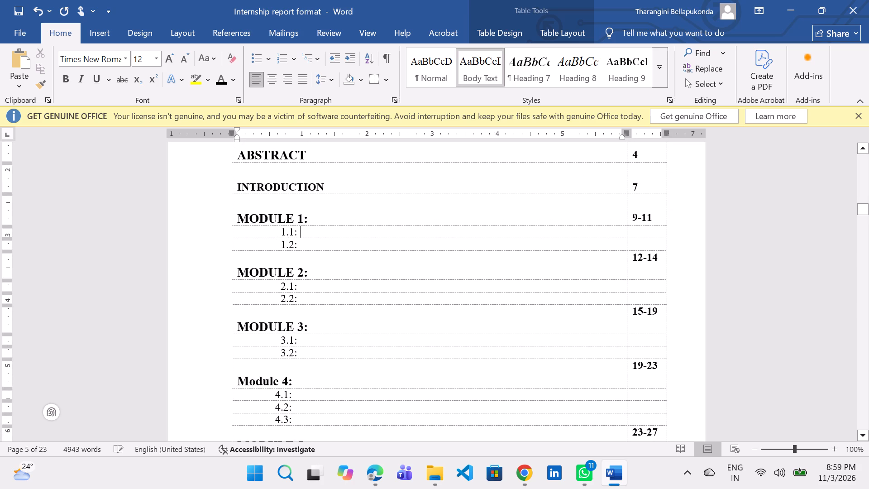
pyautogui.scroll(-5, 386, 346)
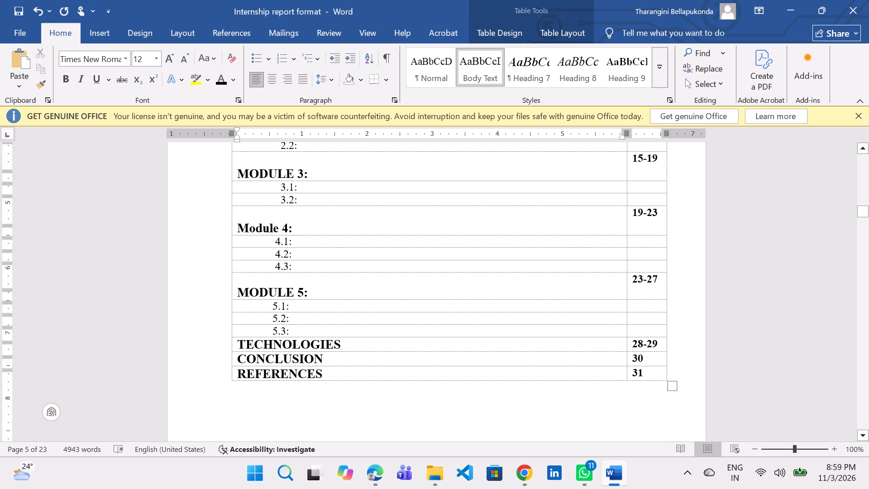
pyautogui.scroll(-20, 386, 346)
pyautogui.scroll(-8, 386, 346)
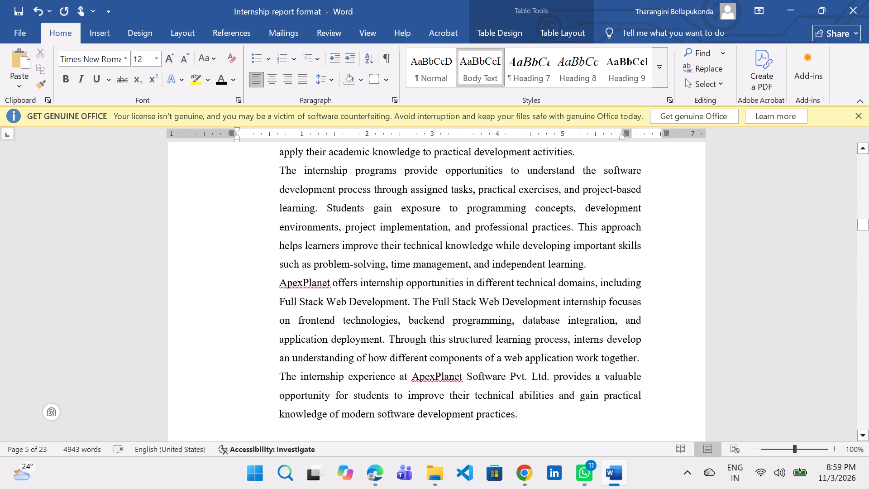
pyautogui.scroll(-10, 387, 348)
pyautogui.scroll(3, 404, 240)
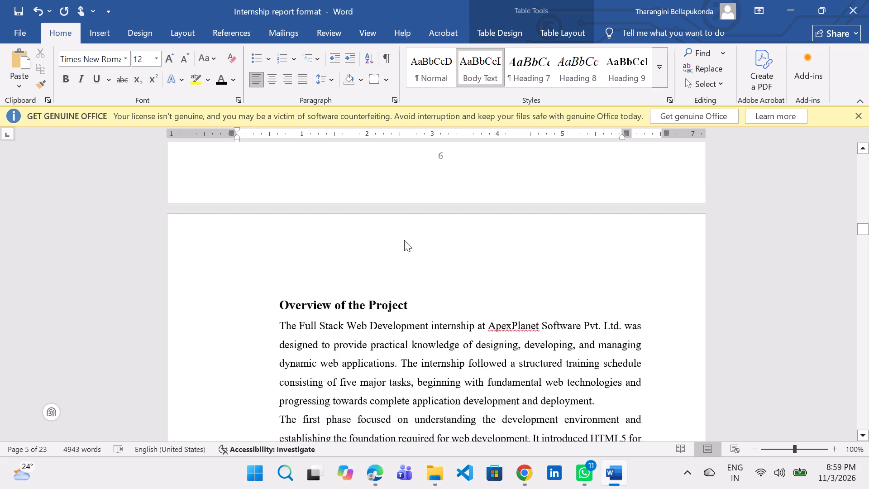
pyautogui.scroll(6, 404, 240)
pyautogui.scroll(-20, 404, 247)
pyautogui.scroll(-2, 404, 247)
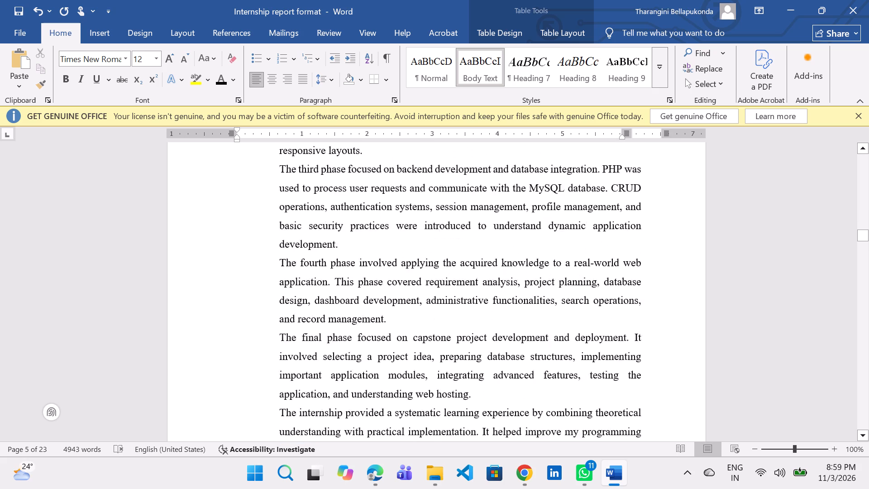
pyautogui.scroll(-4, 403, 269)
pyautogui.scroll(1, 403, 269)
pyautogui.scroll(20, 410, 277)
pyautogui.scroll(1, 410, 277)
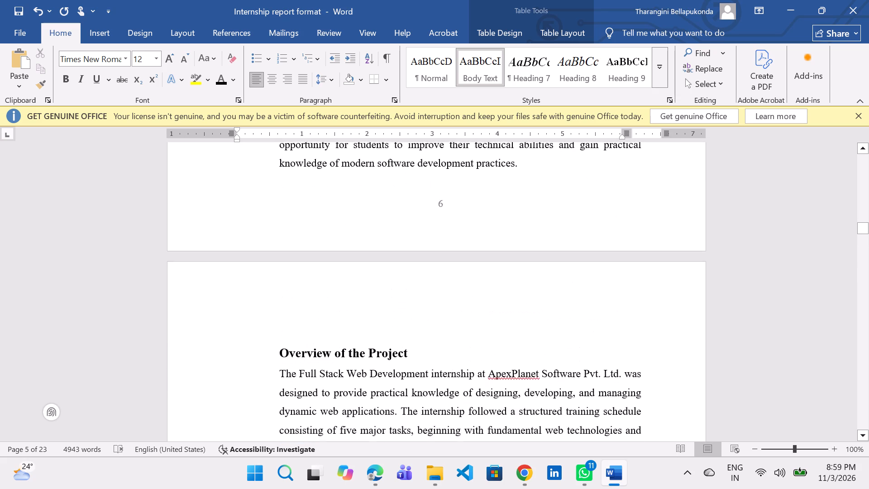
pyautogui.scroll(20, 410, 277)
pyautogui.scroll(15, 410, 277)
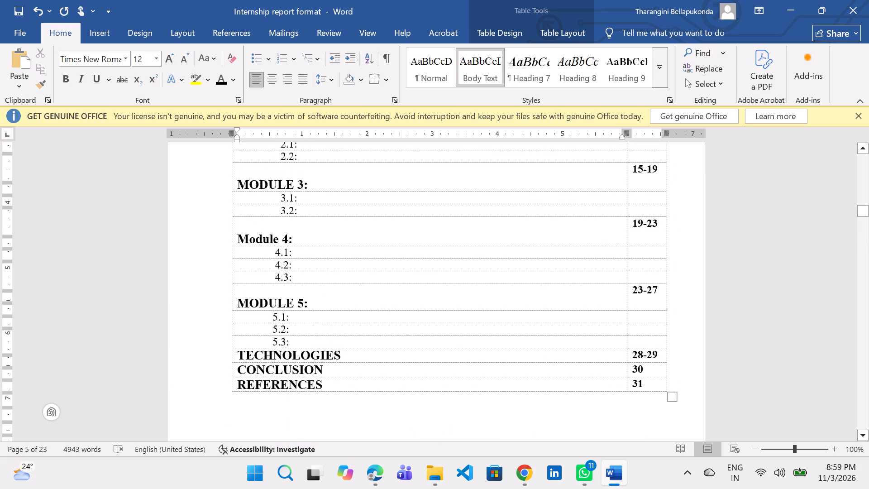
pyautogui.scroll(4, 410, 277)
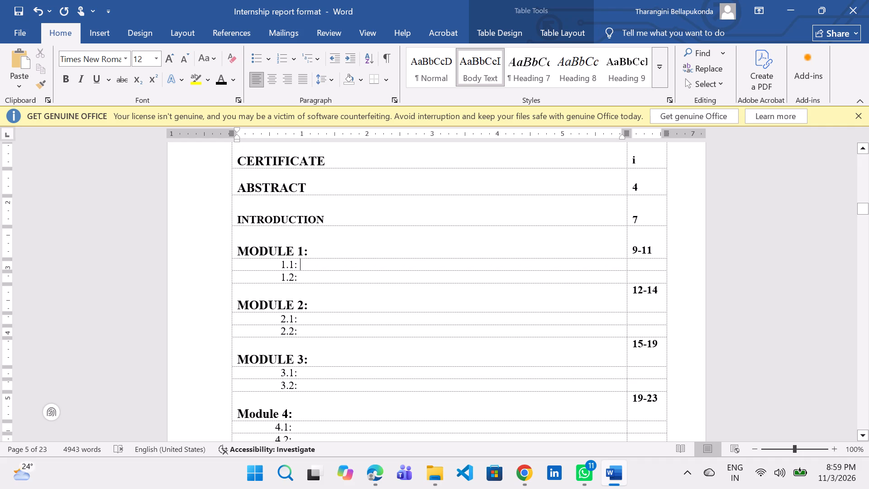
pyautogui.click(640, 215)
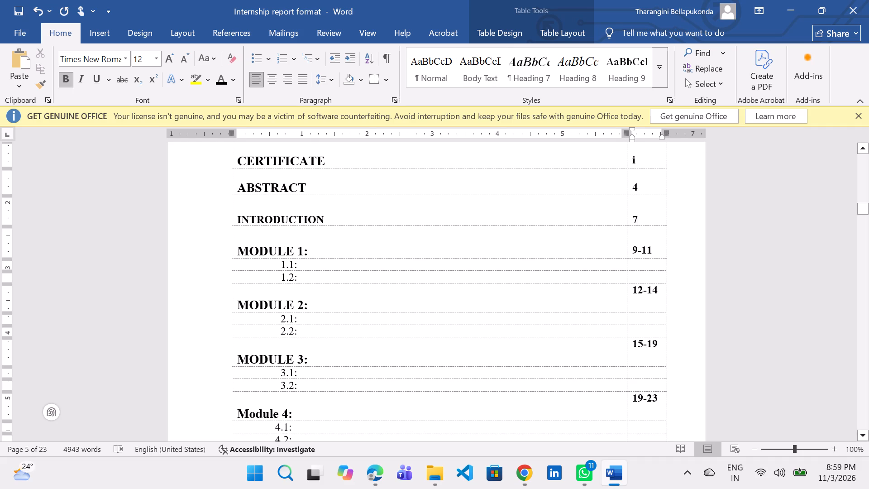
pyautogui.press('Left')
pyautogui.write('6-')
# Copy the heading text "Introduction to the Development Environment" from Module 1 into the 1.1 entry of the table of contents.
pyautogui.scroll(-14, 618, 243)
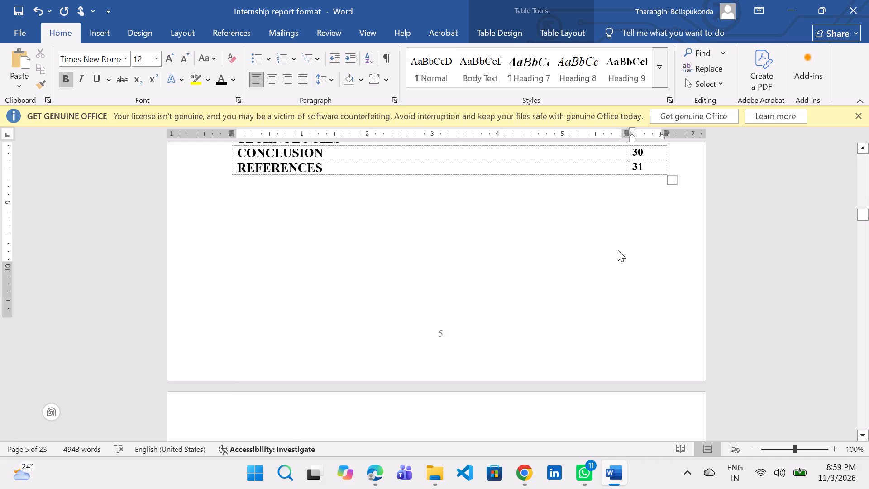
pyautogui.scroll(-20, 618, 250)
pyautogui.scroll(-6, 618, 250)
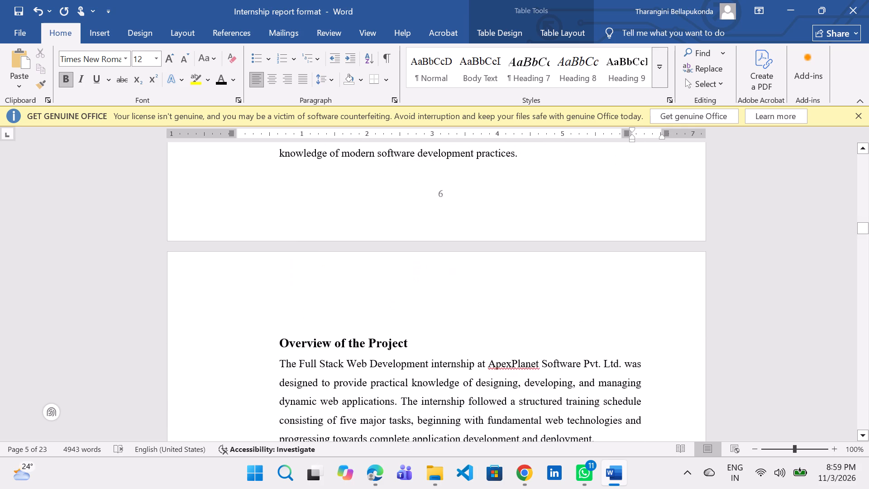
pyautogui.scroll(-20, 614, 269)
pyautogui.scroll(-4, 614, 269)
pyautogui.scroll(1, 607, 281)
pyautogui.scroll(-3, 607, 281)
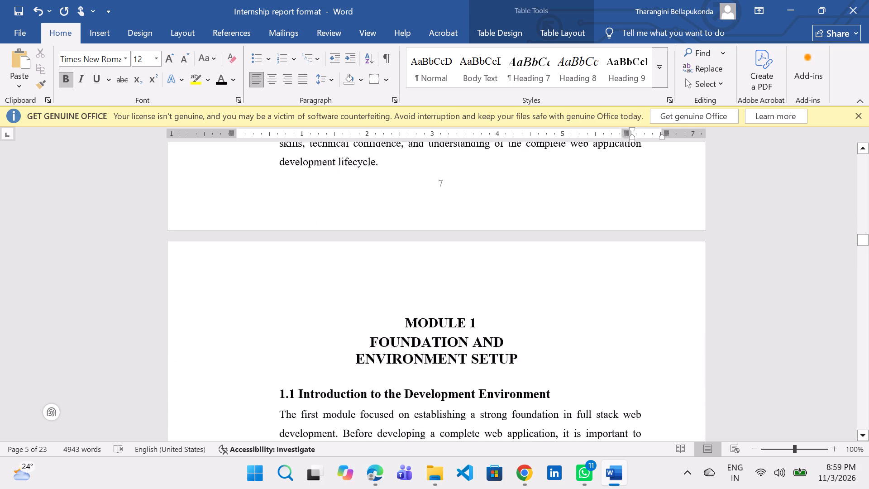
pyautogui.scroll(-2, 607, 281)
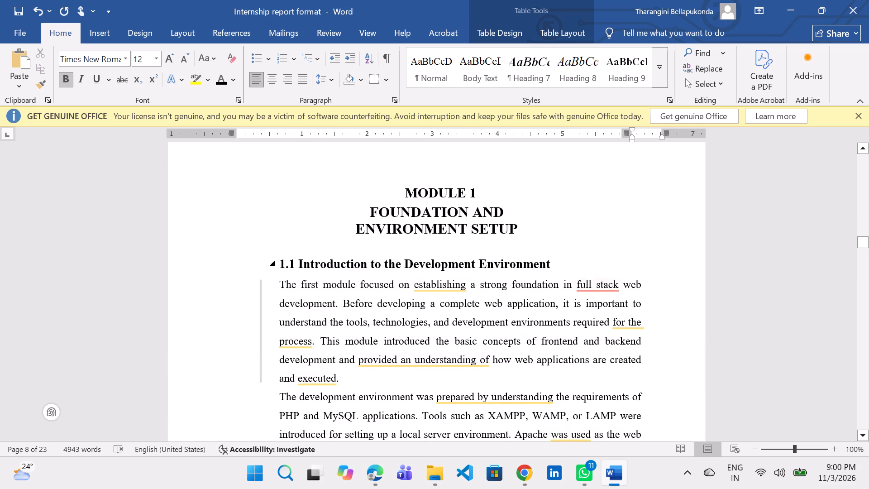
pyautogui.moveTo(556, 269); pyautogui.dragTo(341, 288)
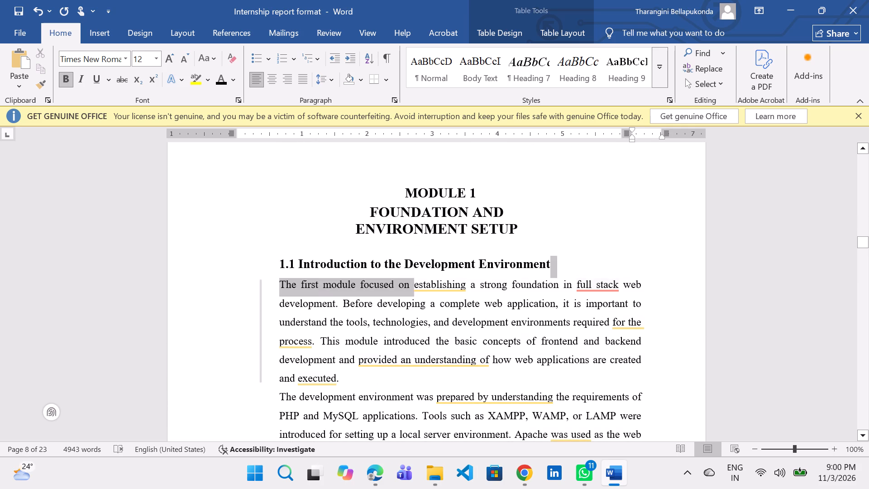
pyautogui.moveTo(341, 288); pyautogui.dragTo(299, 264)
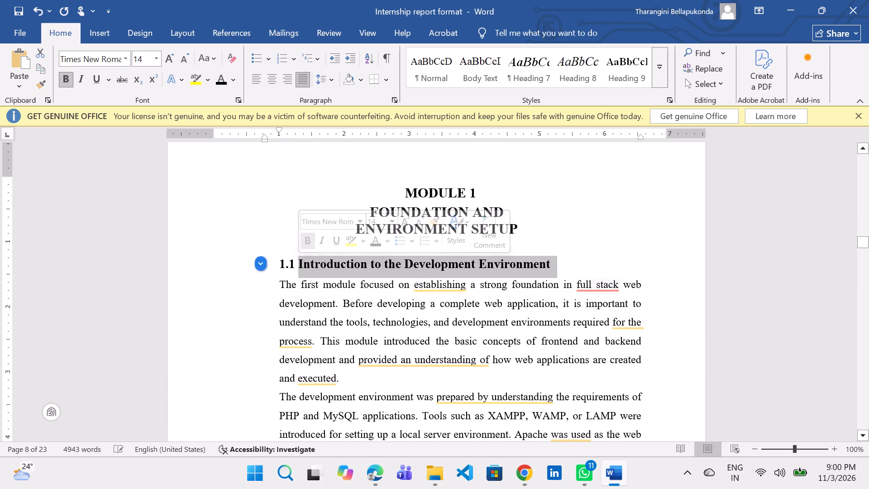
pyautogui.hotkey('ctrl', 'c')
pyautogui.scroll(20, 372, 323)
pyautogui.scroll(1, 372, 323)
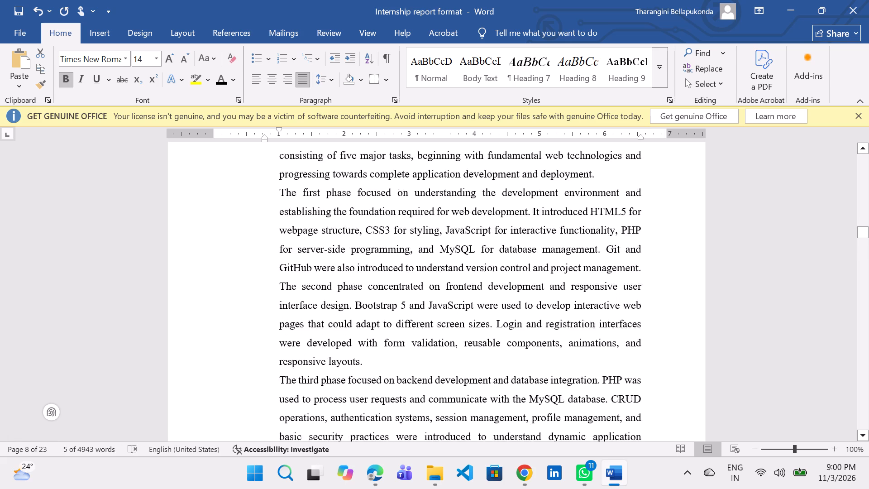
pyautogui.scroll(20, 372, 323)
pyautogui.scroll(17, 372, 323)
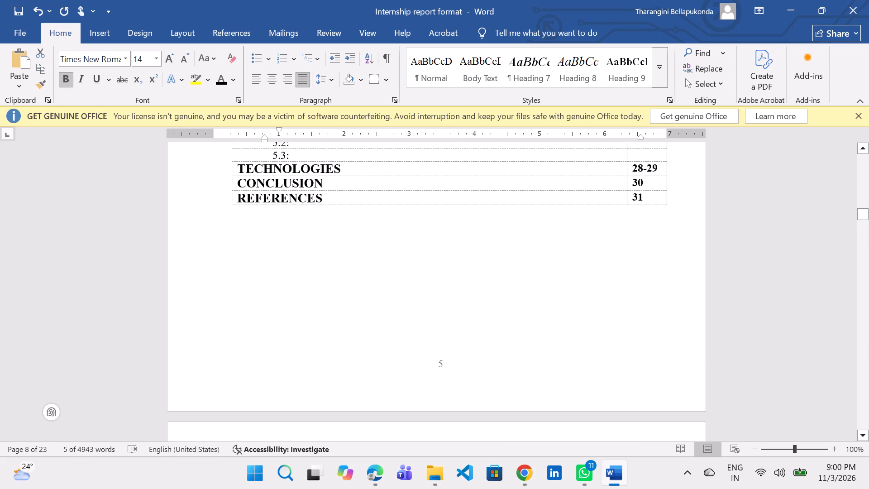
pyautogui.scroll(6, 372, 323)
pyautogui.scroll(6, 281, 281)
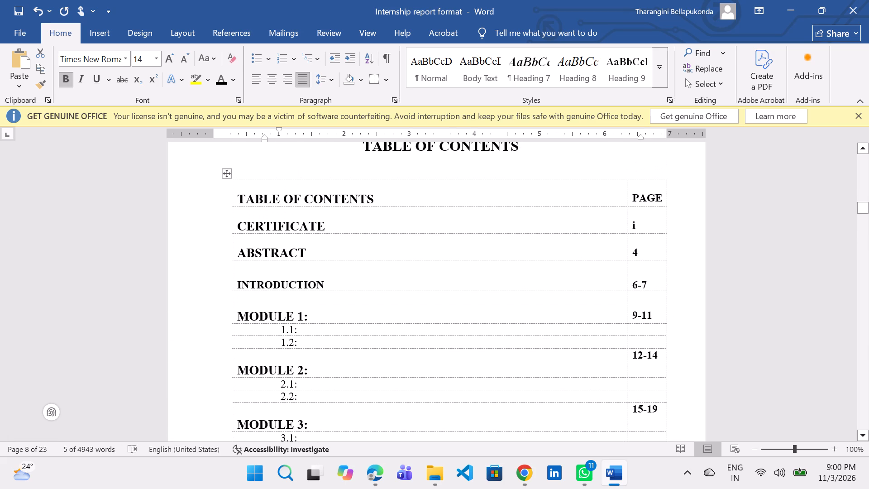
pyautogui.click(329, 331)
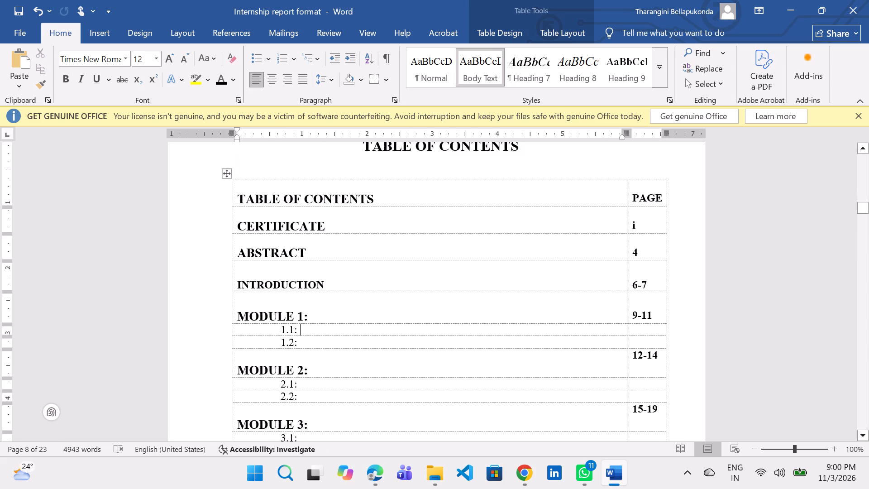
pyautogui.hotkey('ctrl', 'v')
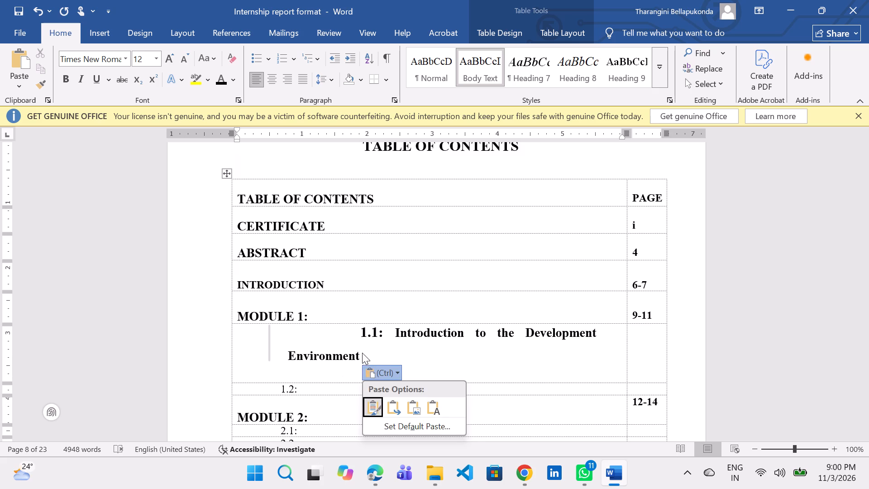
# Remove the bold from the 1.1 contents entry and set its font size to 12.
pyautogui.moveTo(363, 352); pyautogui.dragTo(310, 334)
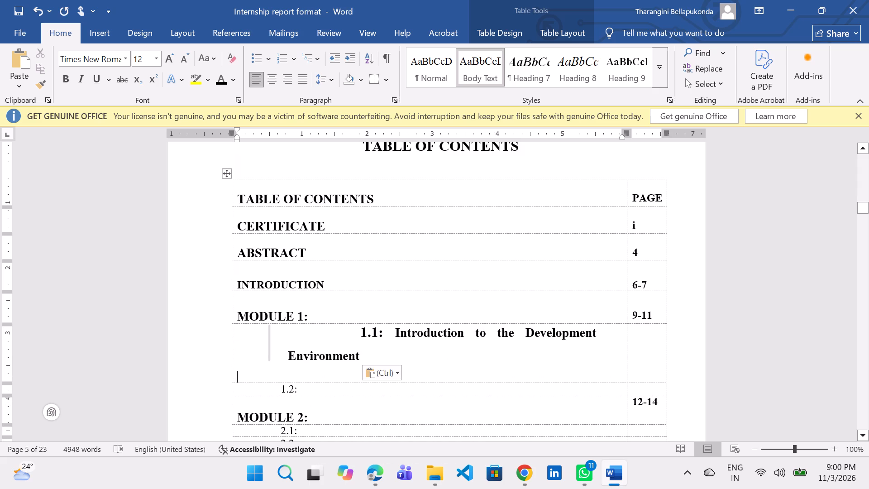
pyautogui.moveTo(310, 334); pyautogui.dragTo(275, 329)
pyautogui.moveTo(353, 330); pyautogui.dragTo(376, 356)
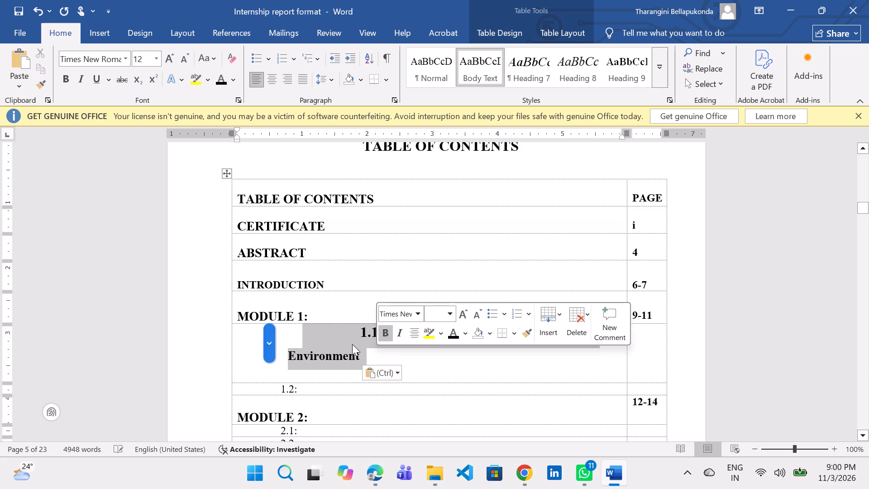
pyautogui.click(388, 332)
pyautogui.click(436, 309)
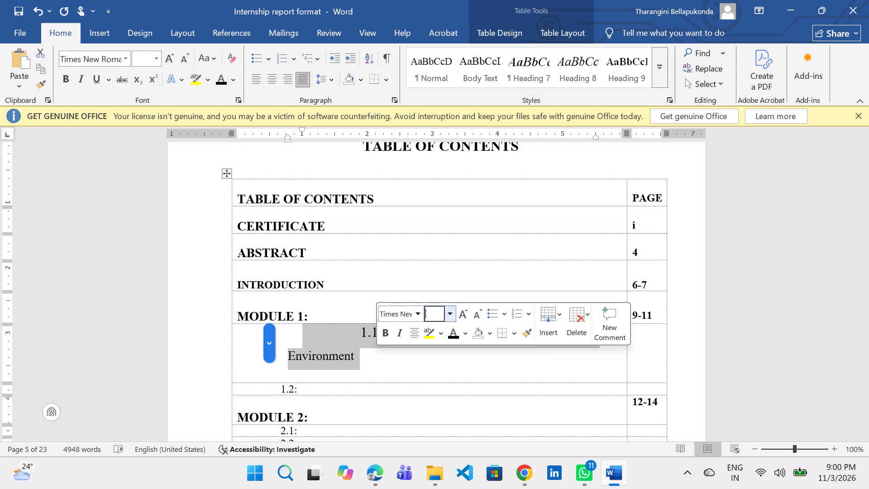
pyautogui.write('12')
pyautogui.click(398, 357)
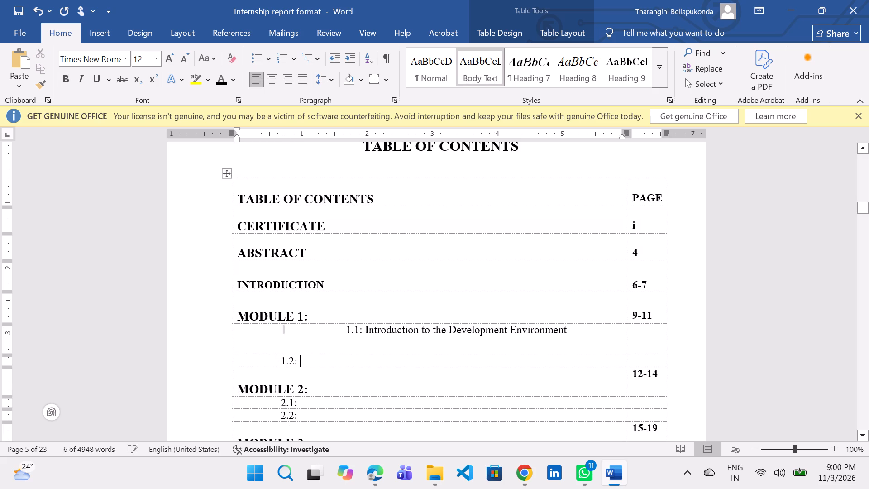
# Remove the inherited indentation before the 1.1 contents entry and delete the blank line beneath it.
pyautogui.moveTo(346, 331); pyautogui.dragTo(236, 340)
pyautogui.press('BackSpace')
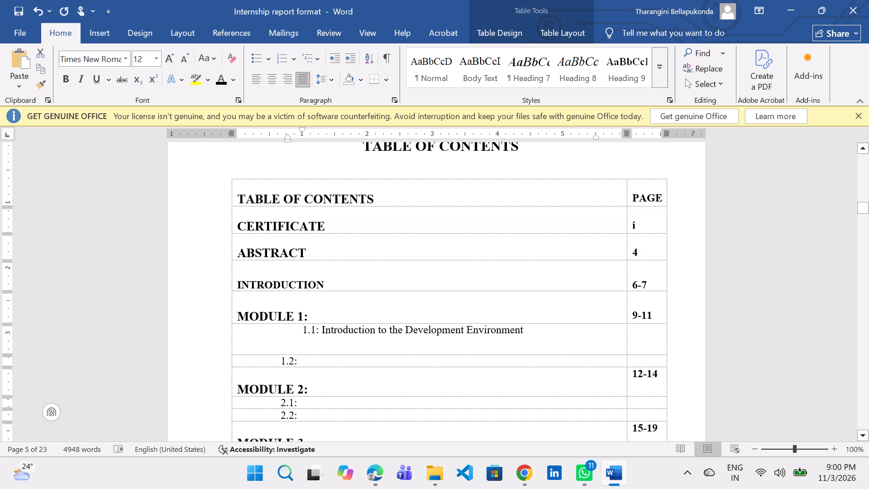
pyautogui.press('BackSpace')
pyautogui.press('BackSpace')
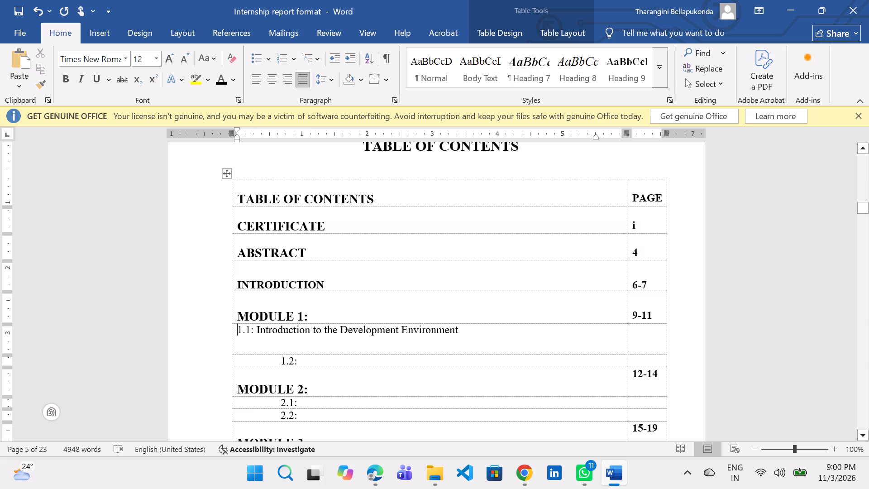
pyautogui.click(284, 350)
pyautogui.press('BackSpace')
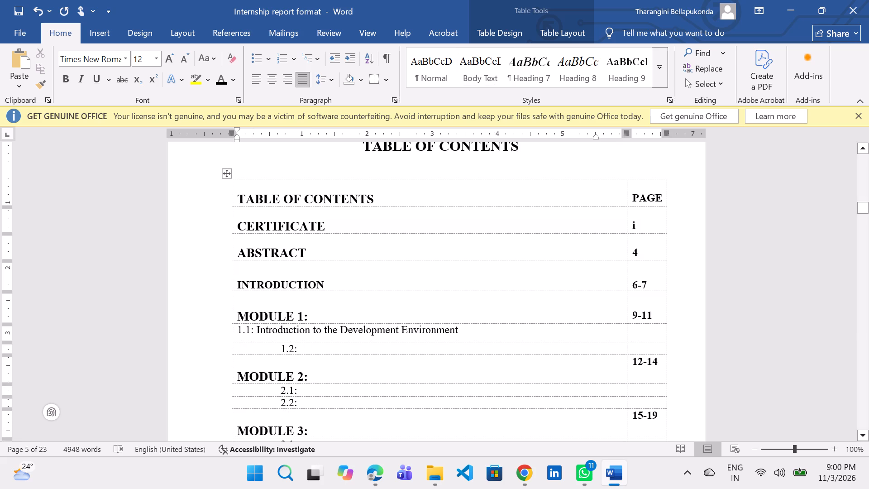
# Indent the 1.1 contents entry with 16 leading spaces so it lines up with the 1.2 entry.
pyautogui.click(241, 330)
pyautogui.press('Down')
pyautogui.press('Up')
pyautogui.press('Left')
pyautogui.press('space')
pyautogui.press('space')
pyautogui.press('space')
pyautogui.press('space')
pyautogui.press('space')
pyautogui.press('space')
pyautogui.press('space')
pyautogui.press('space')
pyautogui.press('space')
pyautogui.press('space')
pyautogui.press('space')
pyautogui.press('space')
pyautogui.press('space')
pyautogui.press('space')
pyautogui.press('space')
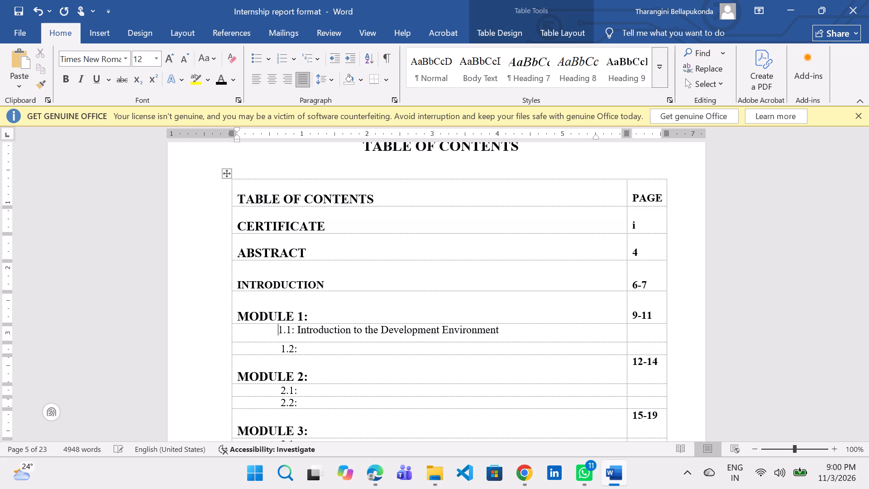
pyautogui.press('space')
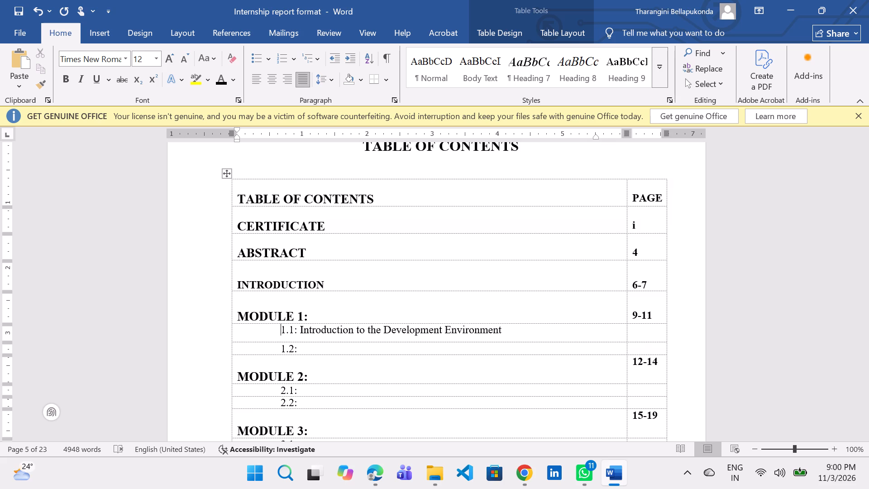
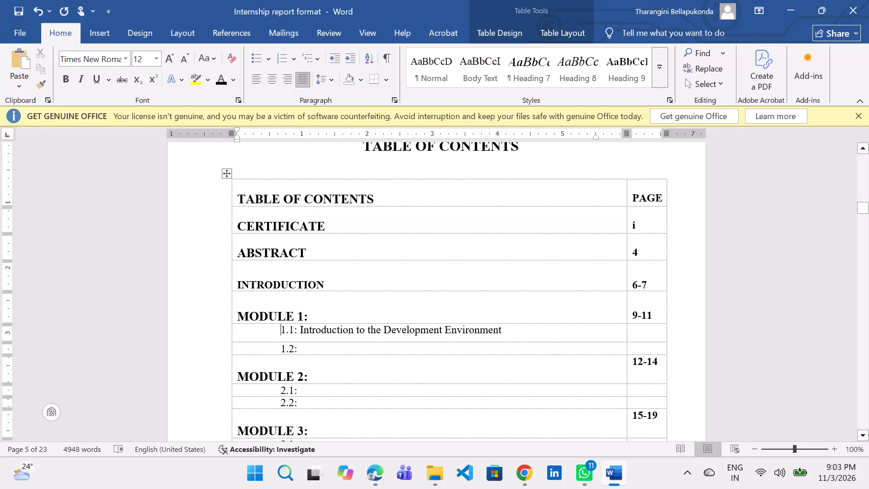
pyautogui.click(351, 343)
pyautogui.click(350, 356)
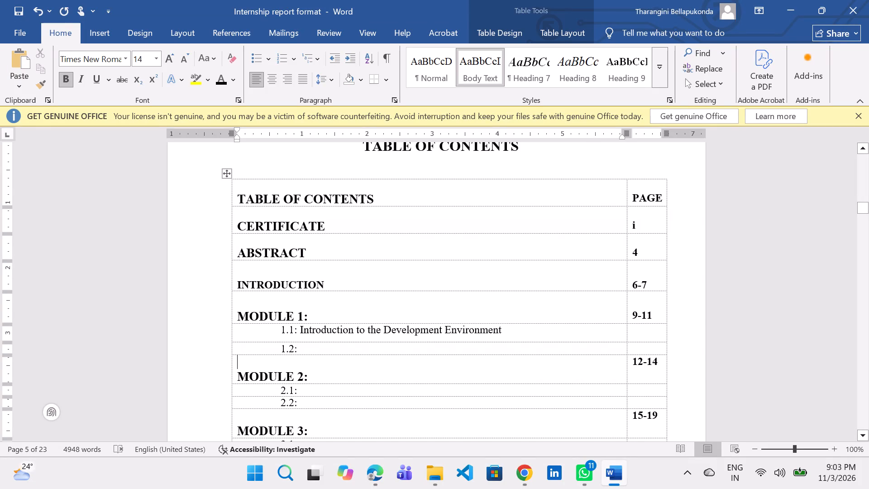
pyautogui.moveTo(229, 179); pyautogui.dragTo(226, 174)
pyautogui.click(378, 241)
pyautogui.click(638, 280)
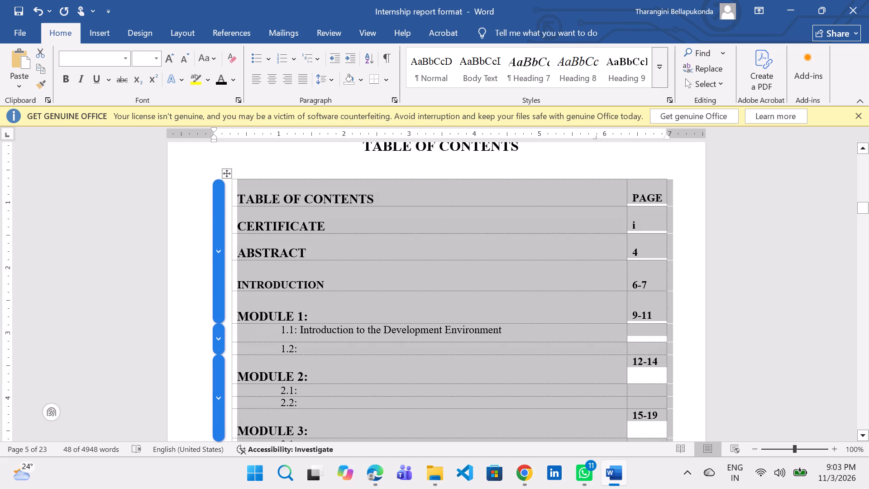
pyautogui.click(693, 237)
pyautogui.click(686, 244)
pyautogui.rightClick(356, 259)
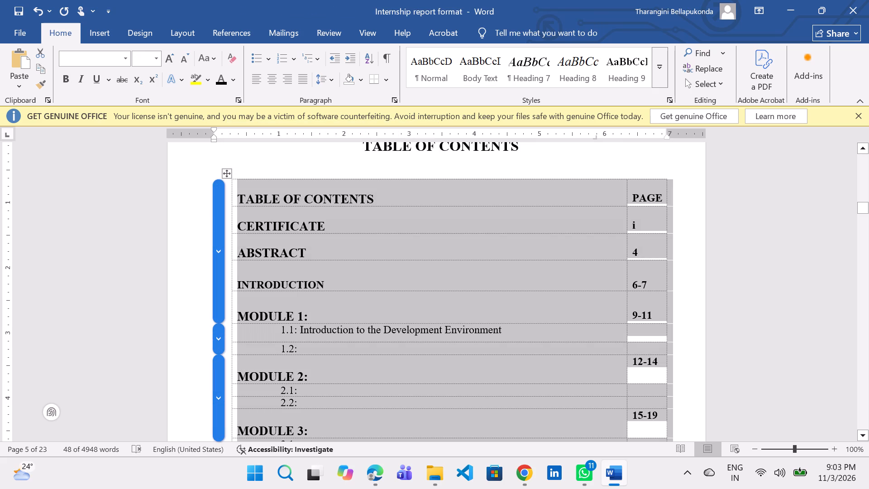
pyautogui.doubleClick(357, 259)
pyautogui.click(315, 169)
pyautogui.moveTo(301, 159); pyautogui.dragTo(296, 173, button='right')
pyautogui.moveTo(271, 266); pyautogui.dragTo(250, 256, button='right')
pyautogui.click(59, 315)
# Move the whole contents table slightly up and to the left beneath the TABLE OF CONTENTS title.
pyautogui.moveTo(230, 173); pyautogui.dragTo(239, 184)
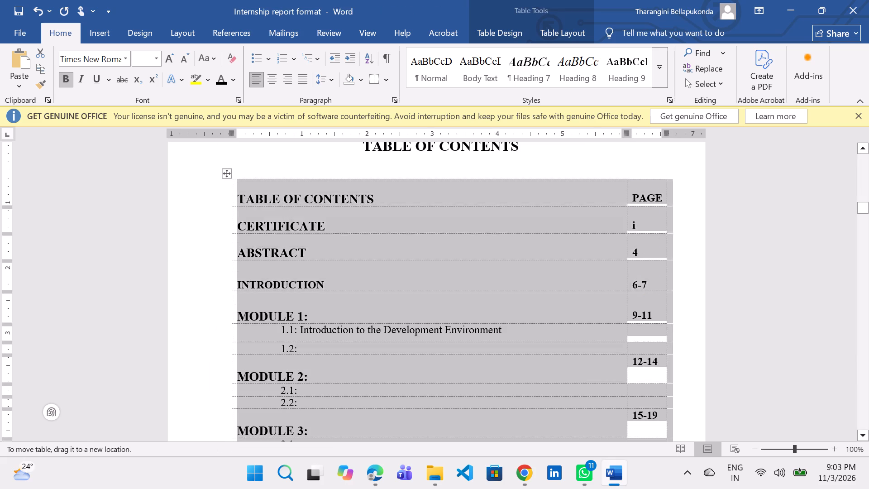
pyautogui.moveTo(239, 184); pyautogui.dragTo(245, 197)
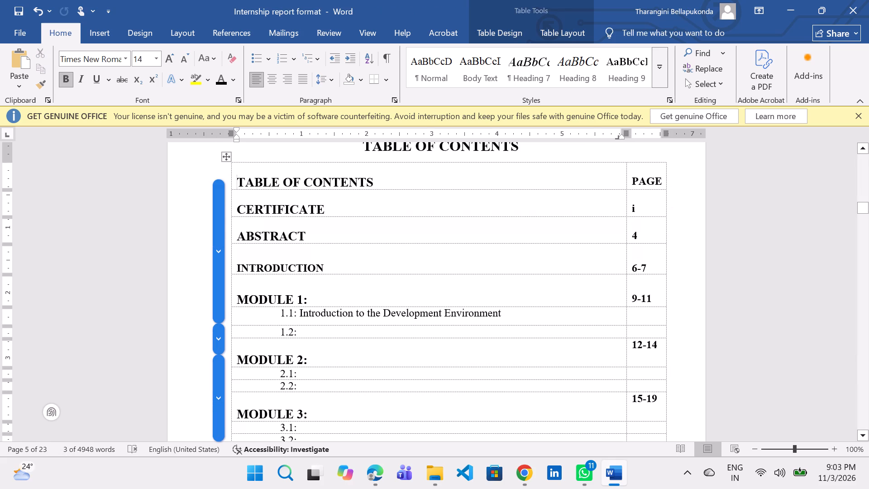
pyautogui.moveTo(228, 157); pyautogui.dragTo(247, 206)
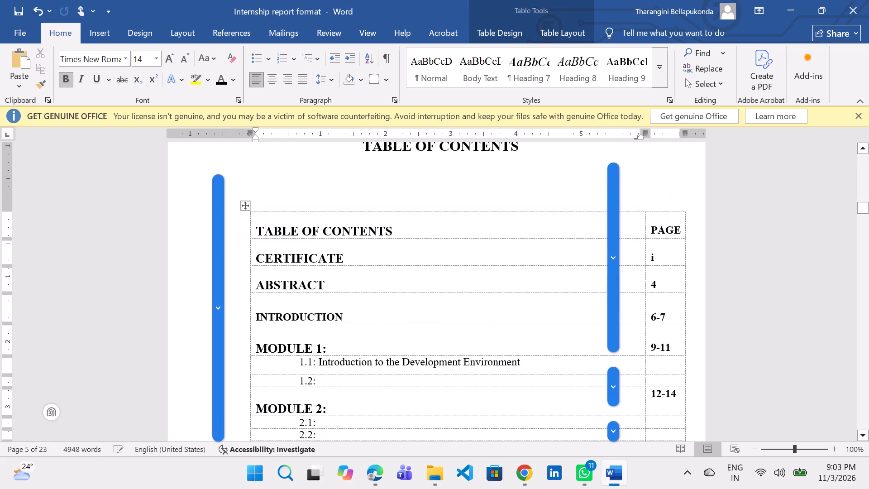
pyautogui.click(365, 219)
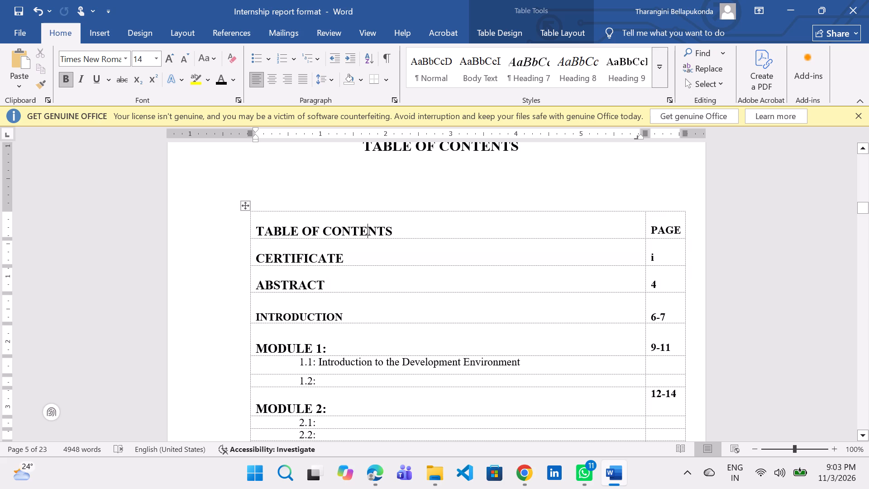
pyautogui.moveTo(248, 205); pyautogui.dragTo(233, 168)
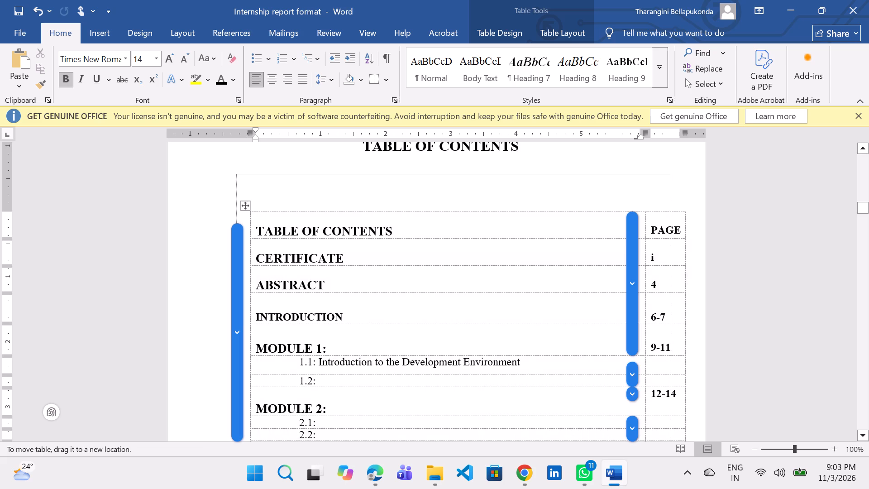
pyautogui.moveTo(233, 168); pyautogui.dragTo(232, 164)
# Review the repositioned contents table from its heading row down to the REFERENCES row.
pyautogui.scroll(-9, 365, 276)
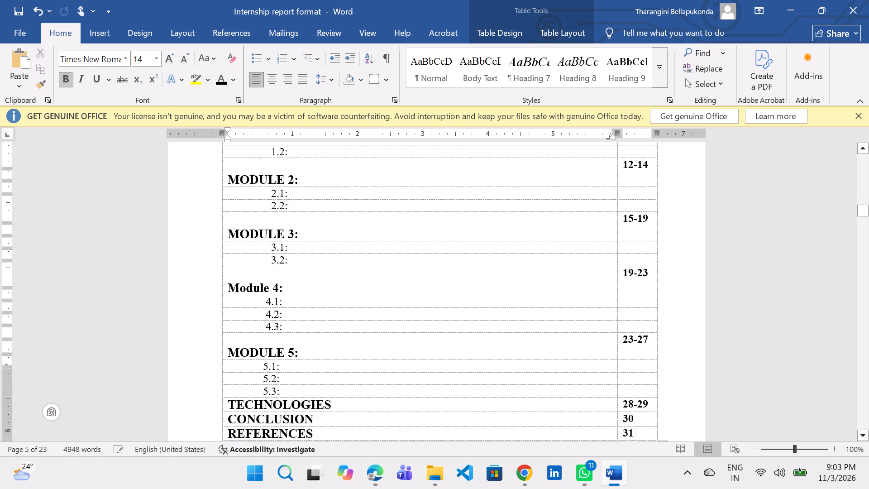
pyautogui.scroll(-4, 367, 266)
pyautogui.scroll(4, 499, 292)
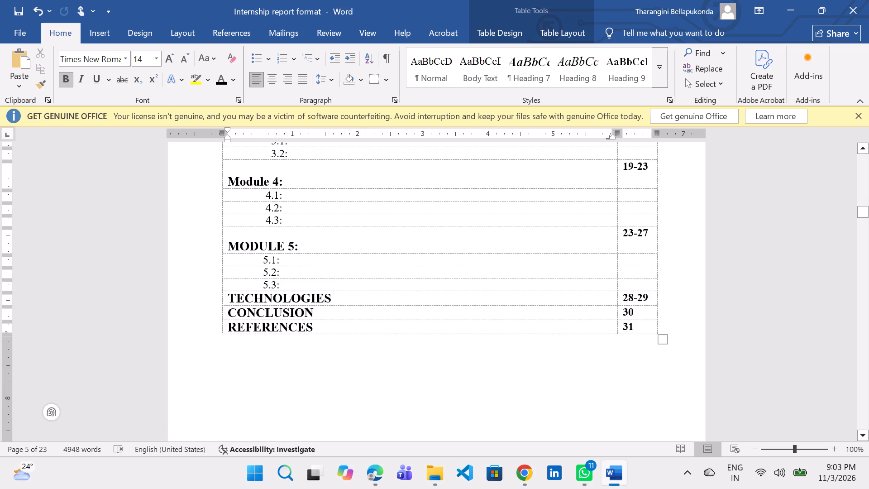
pyautogui.scroll(3, 499, 292)
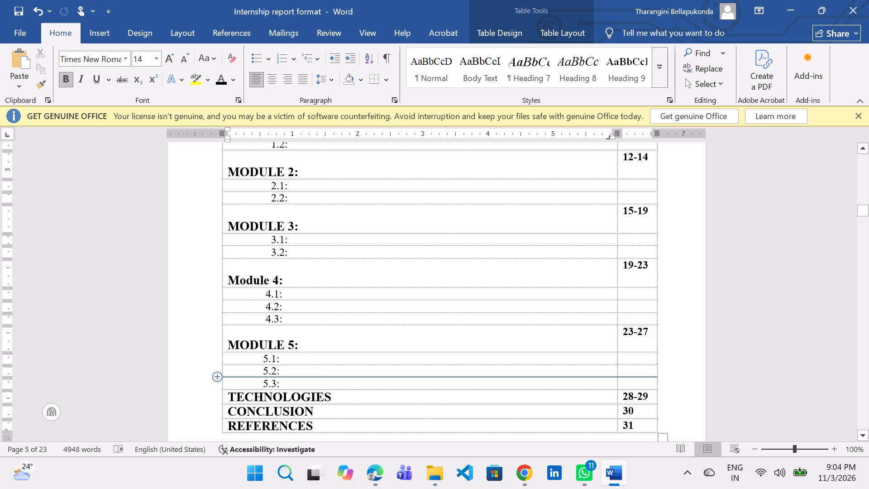
pyautogui.scroll(6, 296, 293)
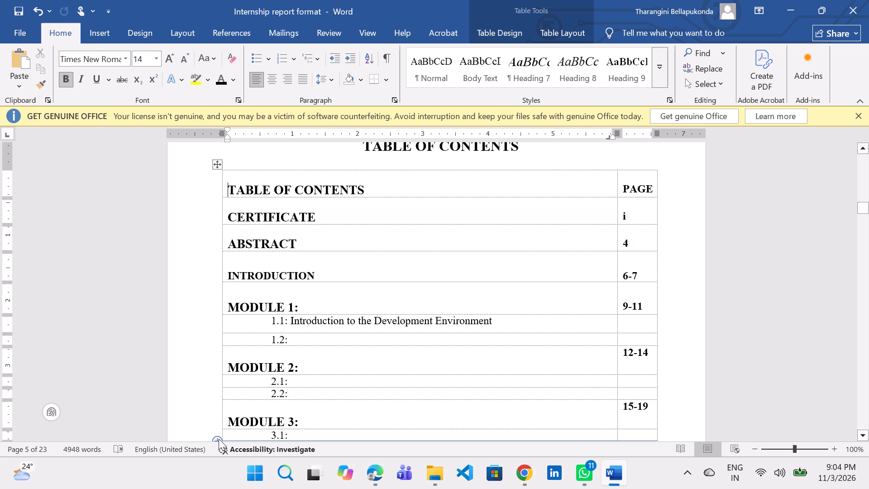
# Copy the heading text "HTML5 Fundamentals" from section 1.2 of Module 1 into the 1.2 entry of the table of contents.
pyautogui.scroll(-2, 219, 439)
pyautogui.scroll(-14, 369, 330)
pyautogui.scroll(1, 367, 340)
pyautogui.scroll(-9, 367, 340)
pyautogui.scroll(1, 366, 340)
pyautogui.scroll(-8, 366, 340)
pyautogui.scroll(1, 366, 340)
pyautogui.scroll(-6, 366, 340)
pyautogui.scroll(1, 363, 337)
pyautogui.scroll(-12, 363, 337)
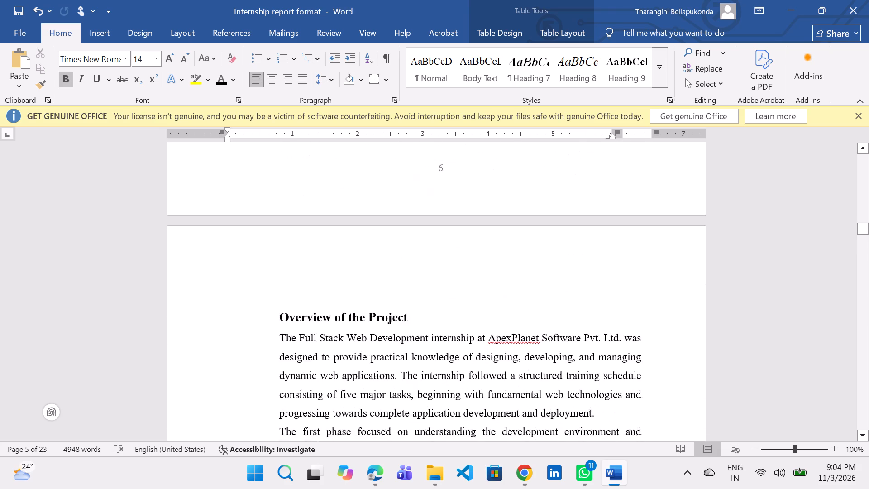
pyautogui.scroll(-20, 357, 337)
pyautogui.scroll(-11, 357, 337)
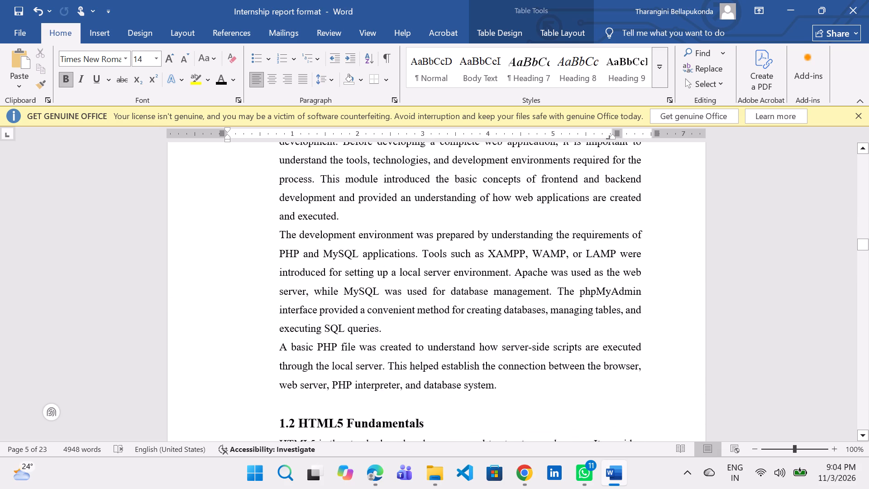
pyautogui.scroll(-9, 343, 358)
pyautogui.scroll(7, 346, 334)
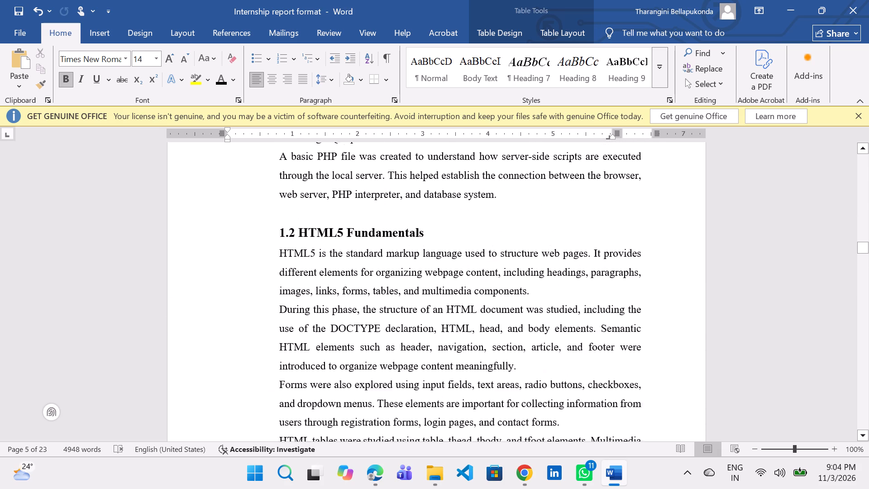
pyautogui.moveTo(439, 242); pyautogui.dragTo(439, 242)
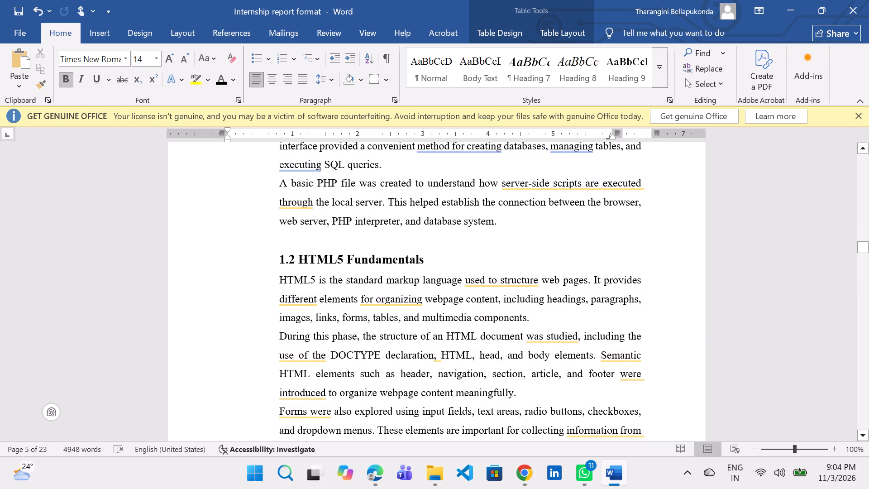
pyautogui.moveTo(439, 242); pyautogui.dragTo(359, 264)
pyautogui.click(367, 251)
pyautogui.click(430, 259)
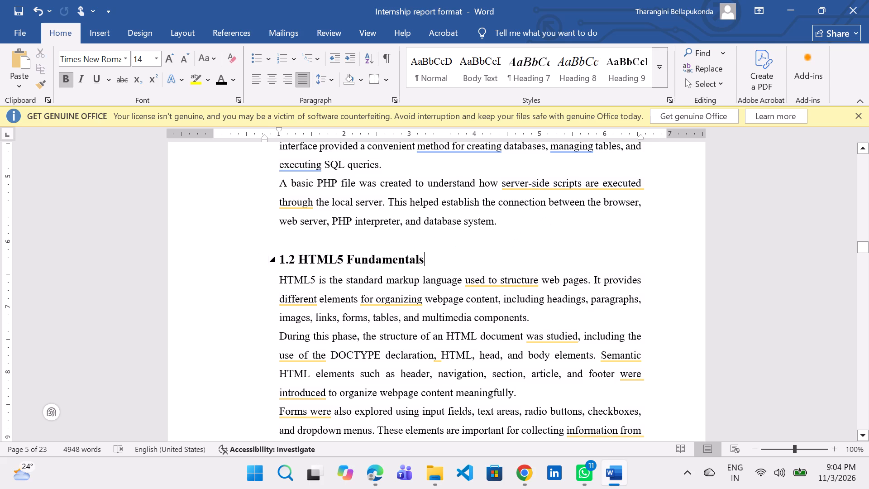
pyautogui.moveTo(430, 259); pyautogui.dragTo(300, 265)
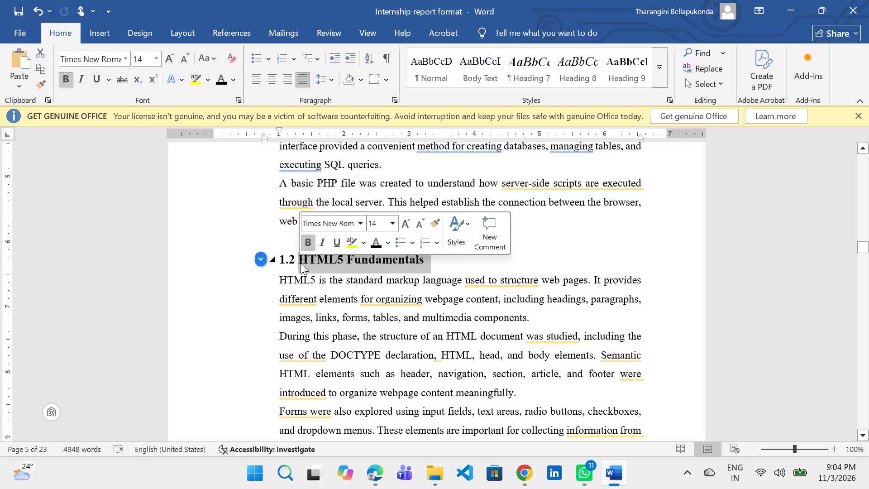
pyautogui.hotkey('ctrl', 'c')
pyautogui.scroll(-6, 310, 267)
pyautogui.scroll(20, 310, 268)
pyautogui.scroll(2, 310, 268)
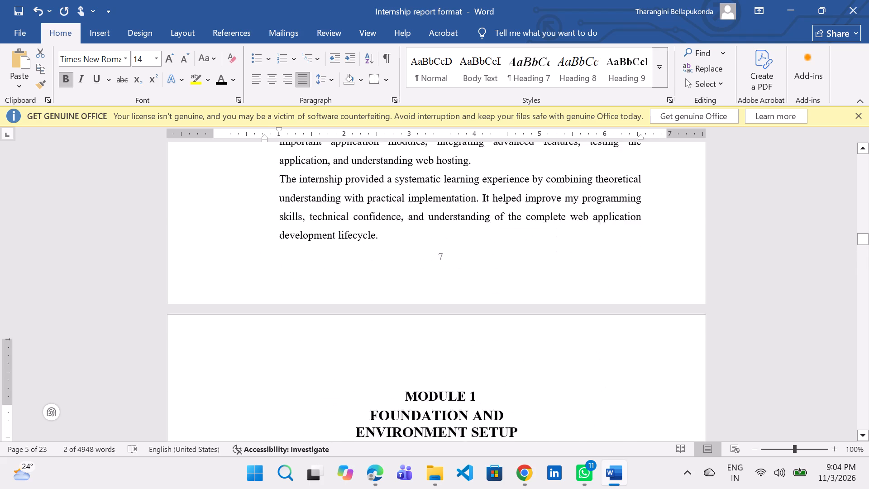
pyautogui.scroll(20, 310, 268)
pyautogui.scroll(20, 310, 268)
pyautogui.scroll(7, 310, 268)
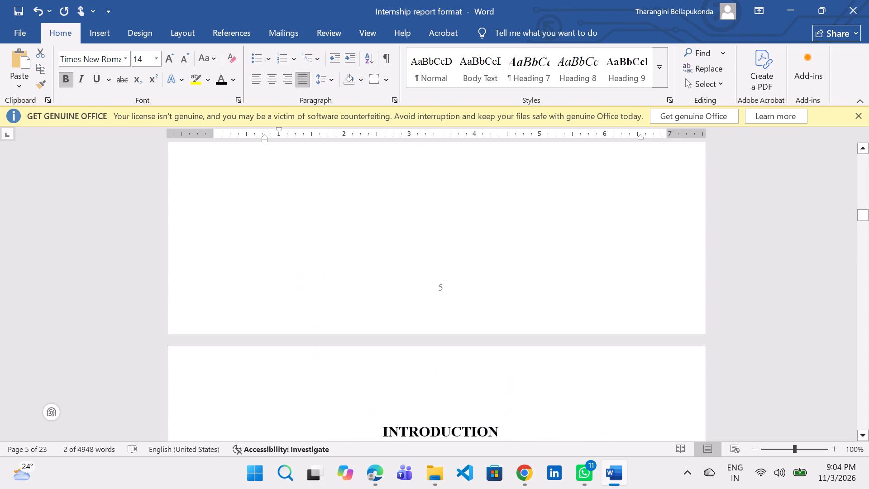
pyautogui.scroll(14, 310, 268)
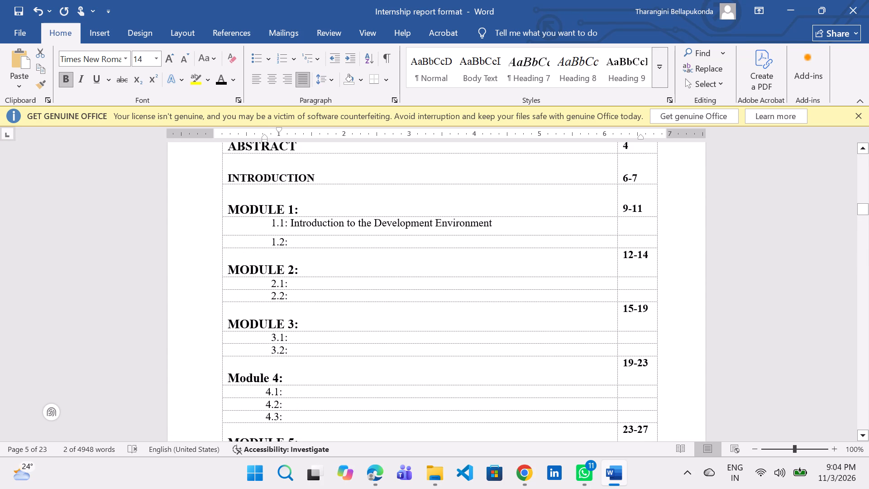
pyautogui.click(306, 249)
pyautogui.click(309, 245)
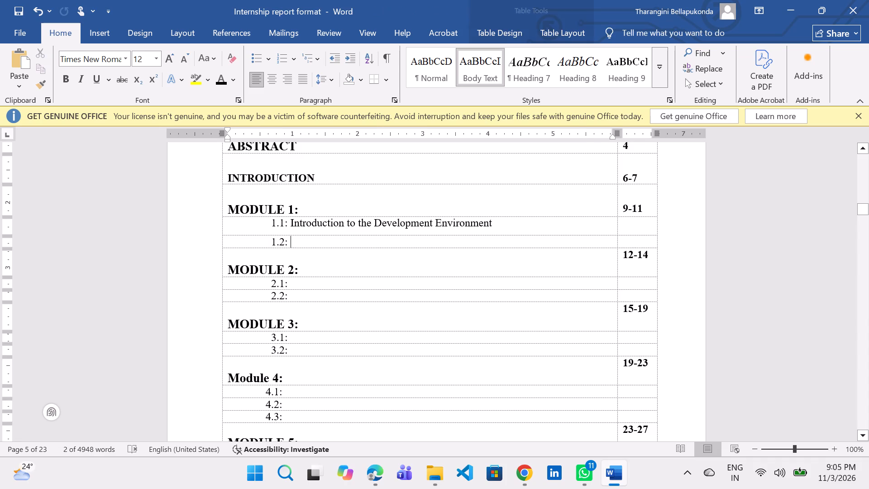
pyautogui.hotkey('ctrl', 'v')
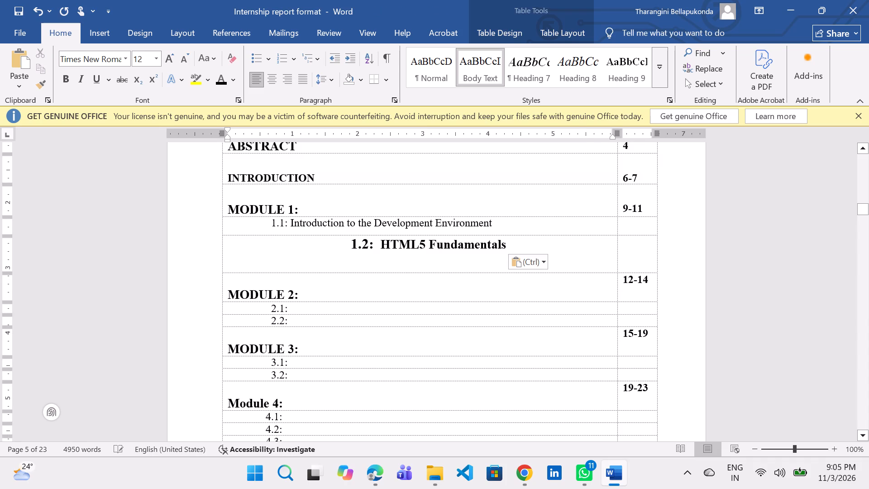
# Remove the bold from the 1.2 contents entry and set its font size to 12.
pyautogui.moveTo(509, 244); pyautogui.dragTo(348, 247)
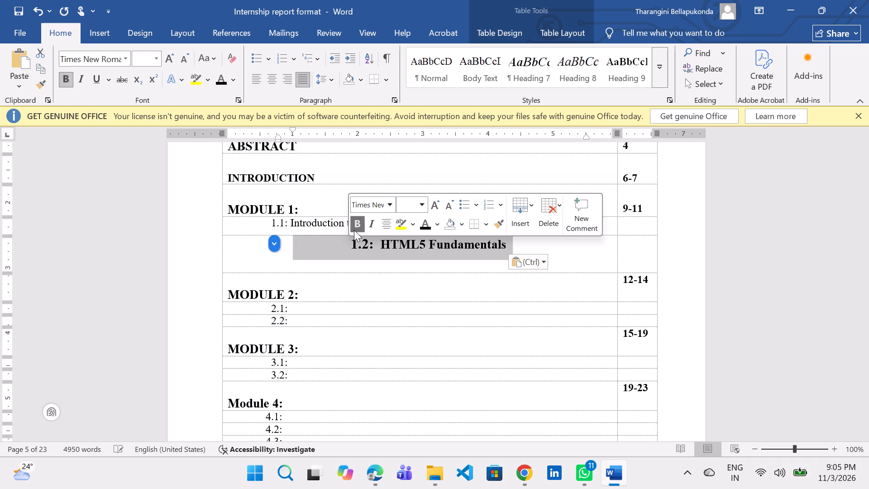
pyautogui.click(354, 230)
pyautogui.click(399, 210)
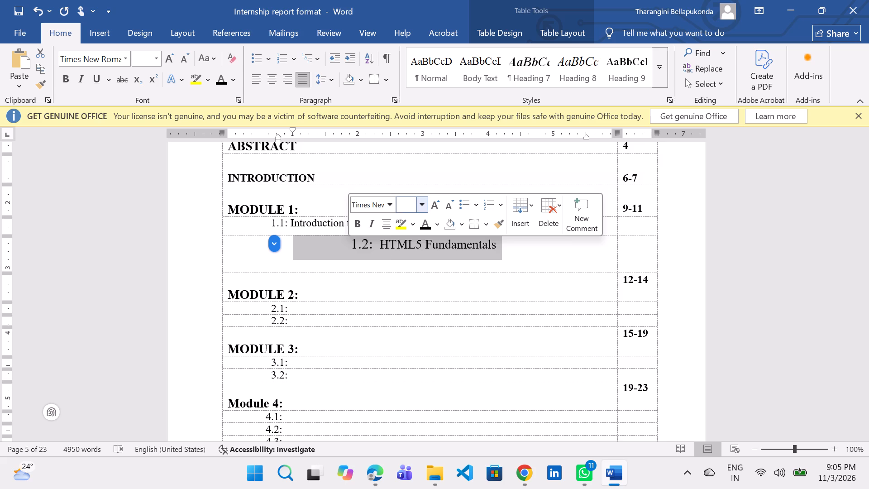
pyautogui.click(400, 206)
pyautogui.press('1')
pyautogui.press('2')
pyautogui.click(392, 258)
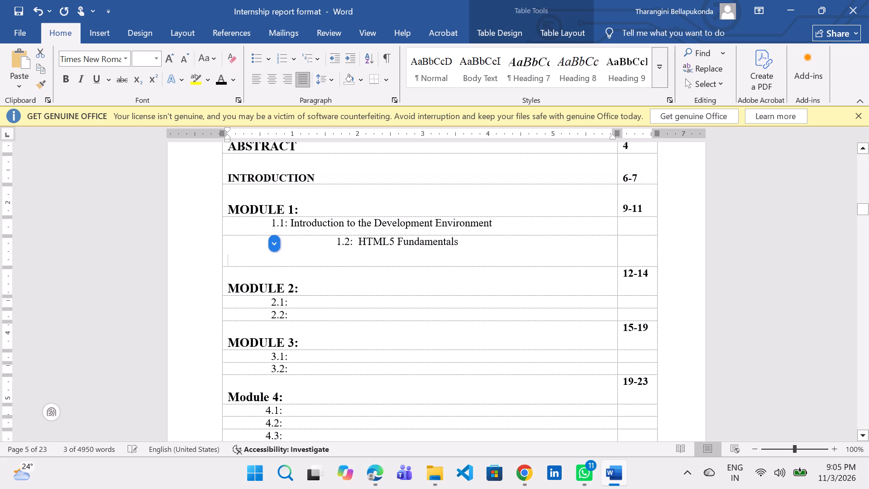
# Remove all leading spaces and inherited indentation before the 1.2 contents entry so it starts at the cell's edge.
pyautogui.click(334, 243)
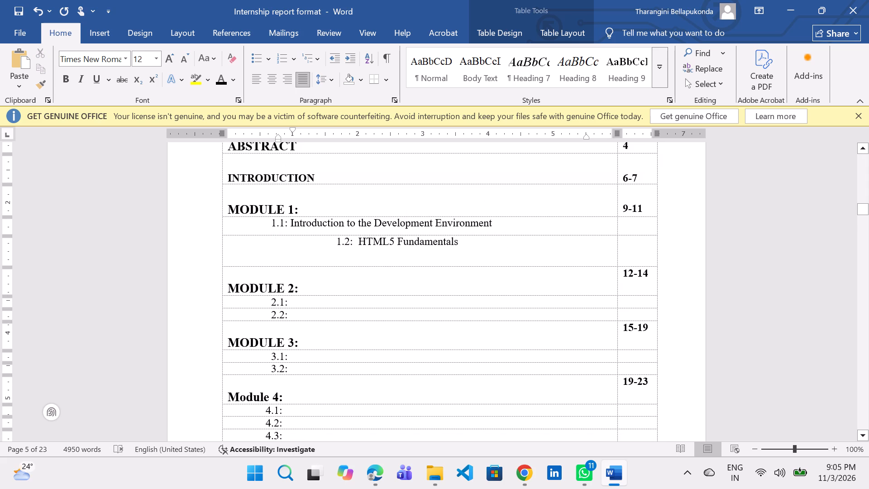
pyautogui.moveTo(494, 223); pyautogui.dragTo(413, 230)
pyautogui.click(472, 244)
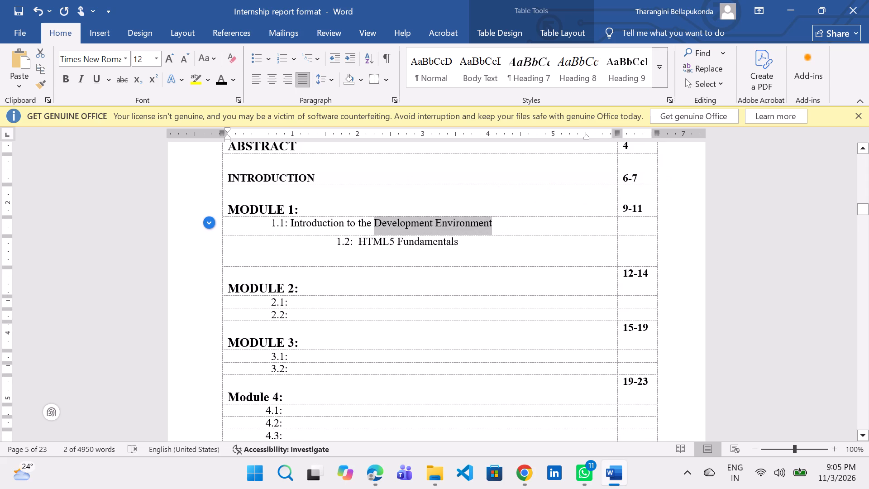
pyautogui.moveTo(472, 244); pyautogui.dragTo(401, 244)
pyautogui.click(365, 262)
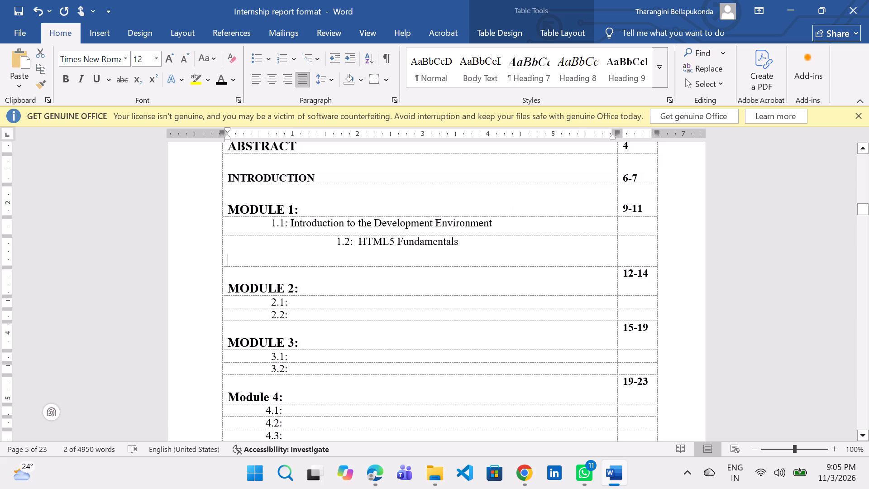
pyautogui.click(350, 240)
pyautogui.press('Left')
pyautogui.press('Left')
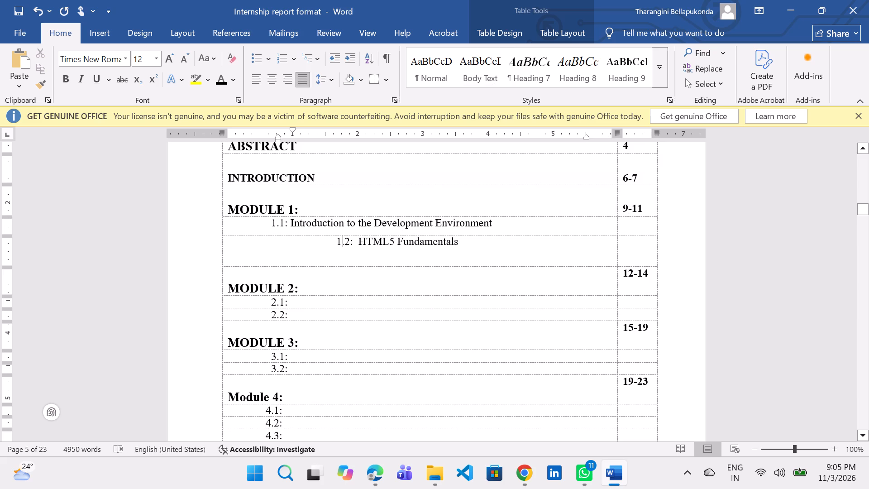
pyautogui.press('Left')
pyautogui.press('BackSpace')
pyautogui.press('BackSpace')
pyautogui.press('BackSpace')
pyautogui.press('BackSpace')
pyautogui.press('BackSpace')
pyautogui.press('BackSpace')
pyautogui.press('BackSpace')
pyautogui.press('BackSpace')
pyautogui.press('BackSpace')
pyautogui.press('BackSpace')
pyautogui.press('BackSpace')
pyautogui.press('BackSpace')
pyautogui.press('BackSpace')
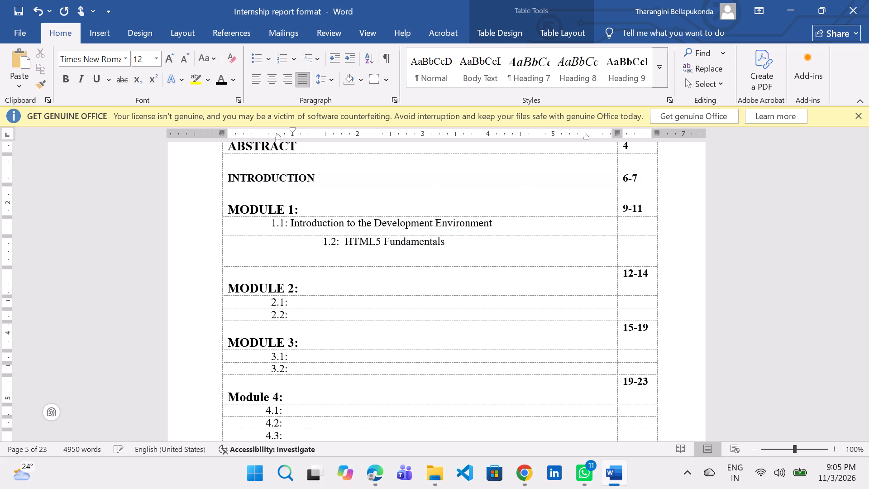
pyautogui.press('BackSpace')
pyautogui.press('BackSpace')
pyautogui.press('BackSpace')
pyautogui.press('BackSpace')
pyautogui.press('BackSpace')
pyautogui.press('BackSpace')
pyautogui.press('BackSpace')
pyautogui.press('BackSpace')
pyautogui.press('BackSpace')
pyautogui.press('BackSpace')
pyautogui.press('BackSpace')
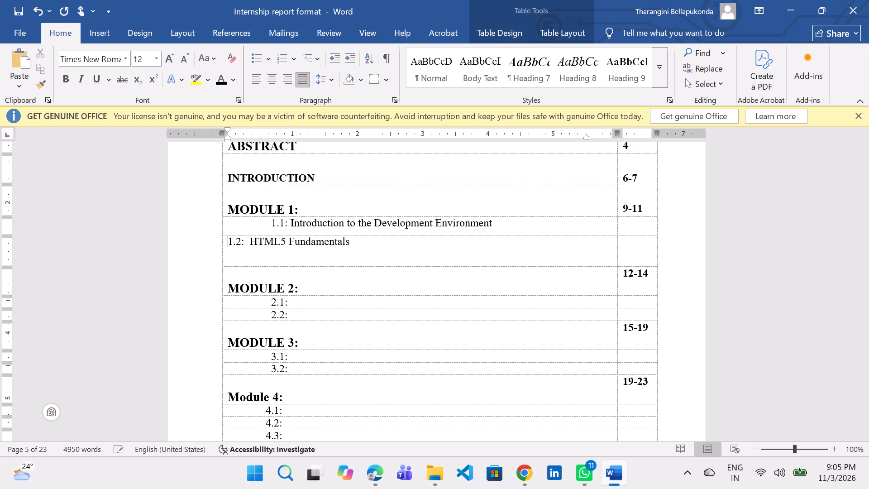
# Indent the 1.2 contents entry with leading spaces so it lines up with the 1.1 entry.
pyautogui.press('space')
pyautogui.press('space')
pyautogui.press('space')
pyautogui.press('space')
pyautogui.press('space')
pyautogui.press('space')
pyautogui.press('space')
pyautogui.press('space')
pyautogui.press('space')
pyautogui.press('space')
pyautogui.press('space')
pyautogui.press('space')
pyautogui.press('space')
pyautogui.press('space')
pyautogui.press('space')
pyautogui.press('space')
pyautogui.press('space')
pyautogui.press('space')
pyautogui.press('space')
pyautogui.press('space')
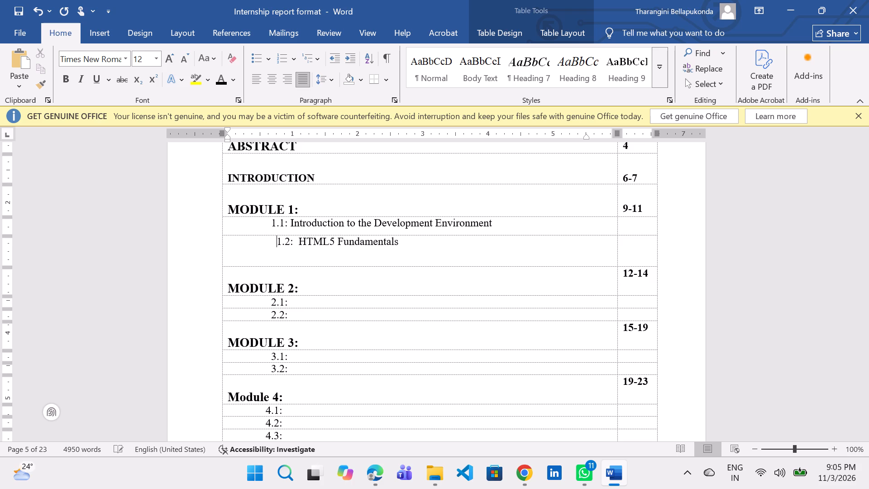
pyautogui.press('BackSpace')
pyautogui.press('BackSpace')
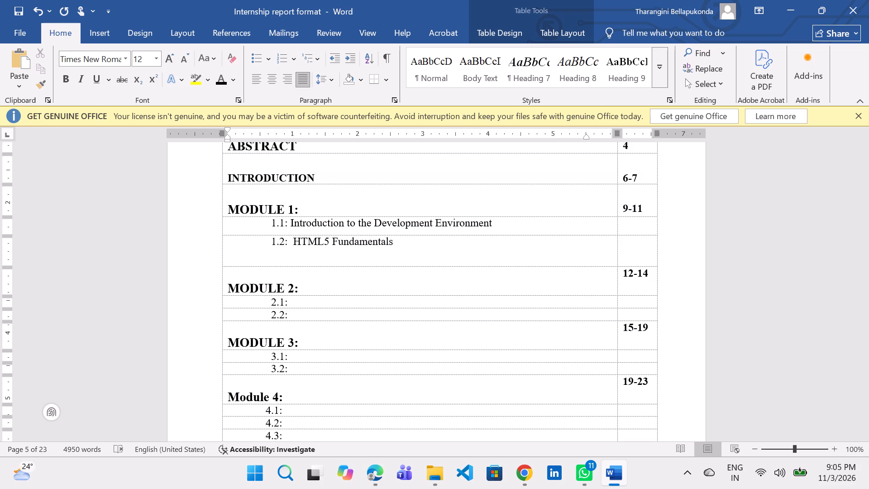
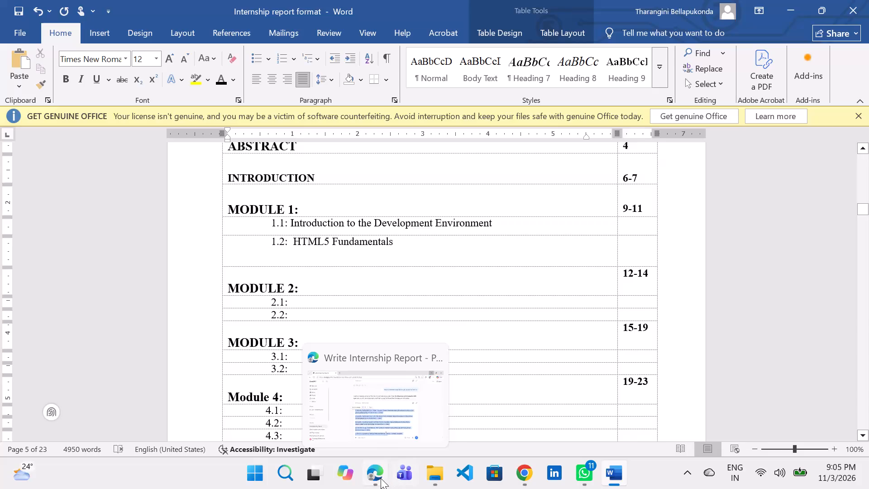
# Delete the number 1.3 from the "CSS3 and Responsive Web Design" heading in Module 1.
pyautogui.scroll(-3, 610, 336)
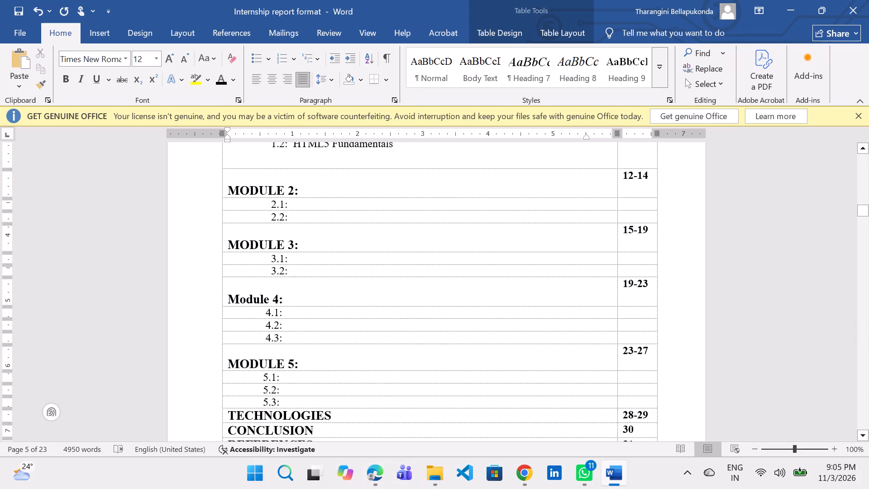
pyautogui.scroll(-10, 610, 336)
pyautogui.scroll(-19, 611, 339)
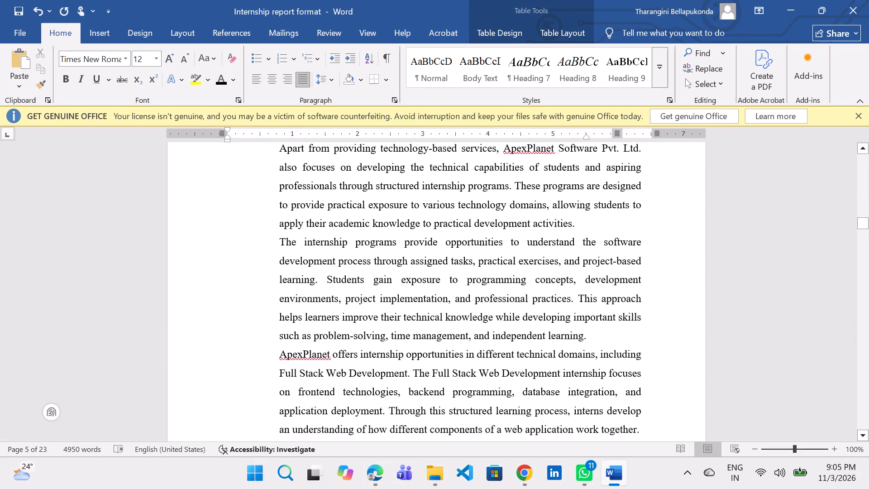
pyautogui.scroll(-20, 607, 343)
pyautogui.scroll(-14, 607, 343)
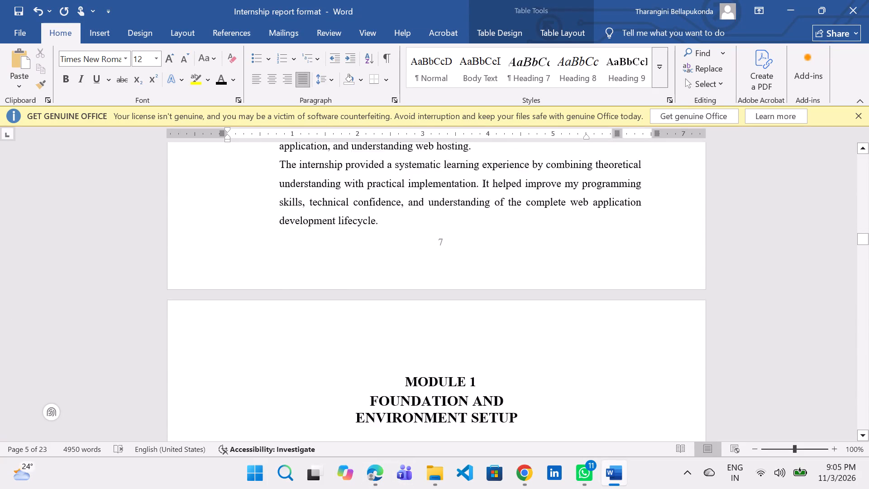
pyautogui.scroll(-15, 603, 350)
pyautogui.scroll(5, 602, 352)
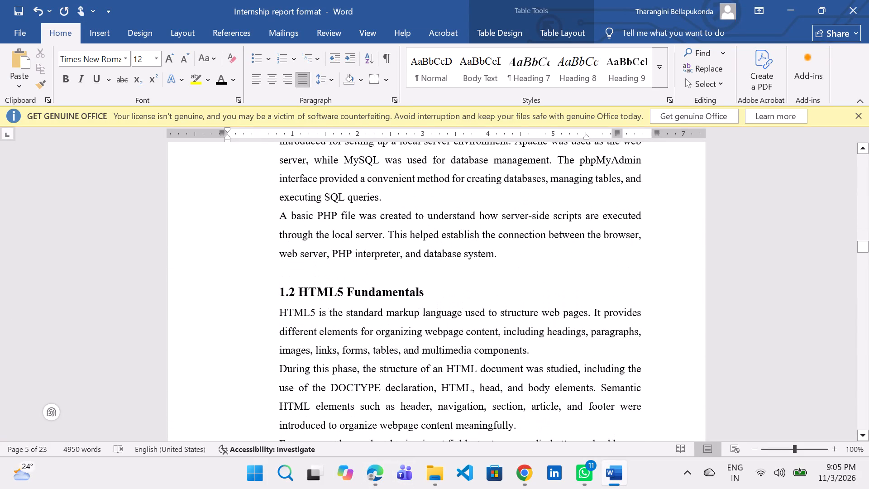
pyautogui.scroll(-15, 633, 319)
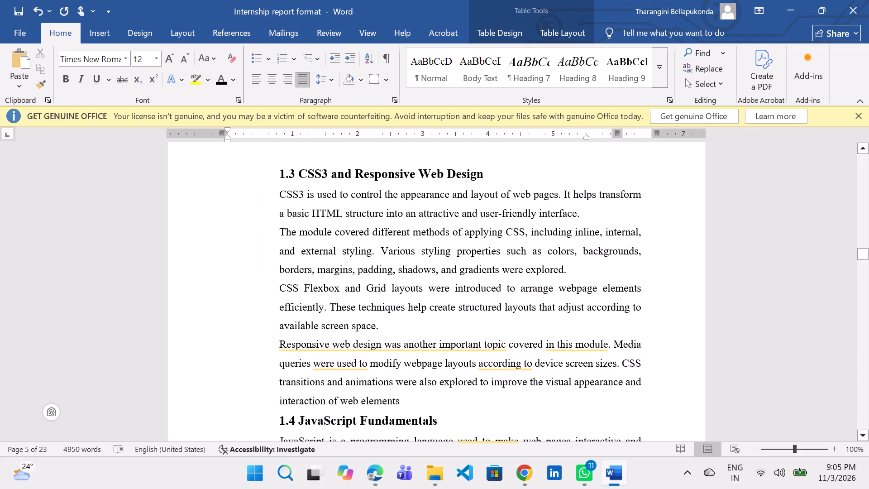
pyautogui.click(296, 177)
pyautogui.press('BackSpace')
pyautogui.press('BackSpace')
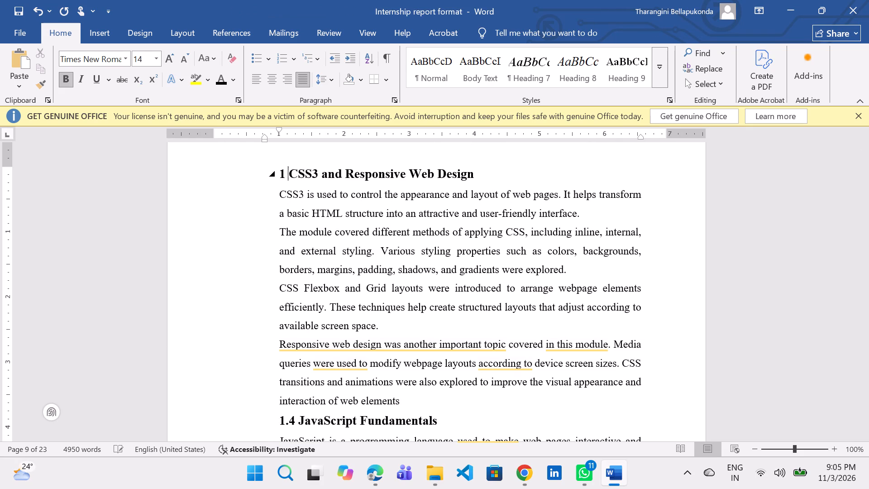
pyautogui.press('BackSpace')
# Copy the heading text "CSS3 and Responsive Web Design" into the 1.2 contents entry, after a comma following "HTML5 Fundamentals".
pyautogui.moveTo(476, 174); pyautogui.dragTo(431, 175)
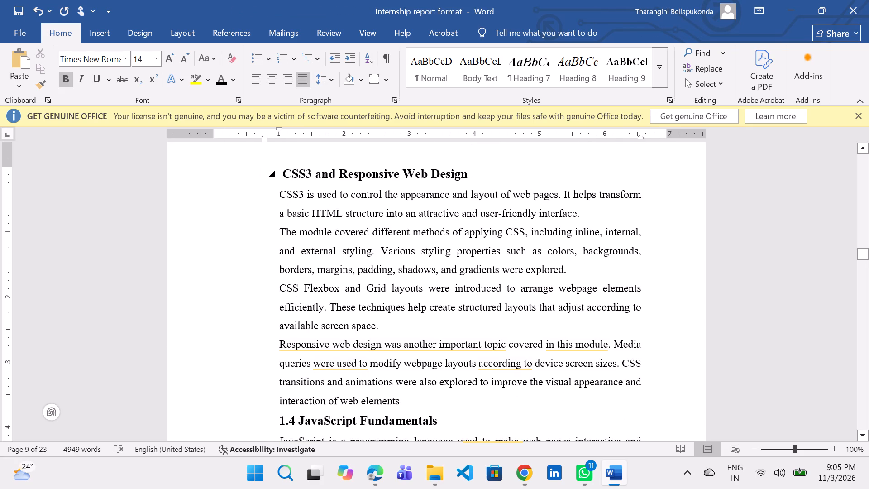
pyautogui.moveTo(431, 175); pyautogui.dragTo(300, 170)
pyautogui.hotkey('ctrl', 'c')
pyautogui.scroll(2, 344, 183)
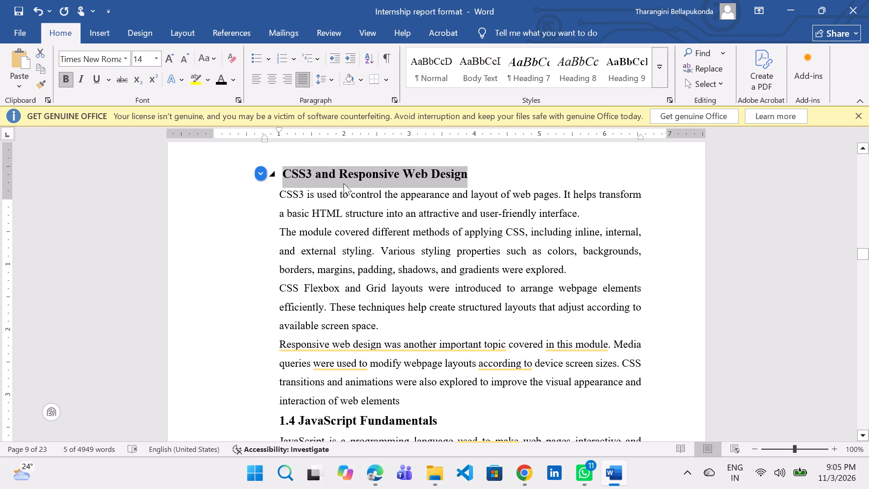
pyautogui.scroll(20, 344, 183)
pyautogui.scroll(20, 344, 183)
pyautogui.scroll(6, 344, 183)
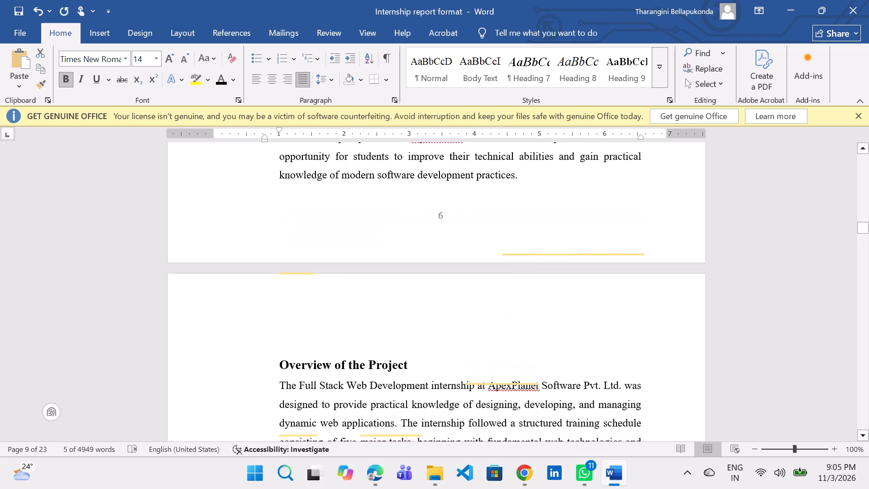
pyautogui.scroll(20, 344, 183)
pyautogui.scroll(18, 344, 183)
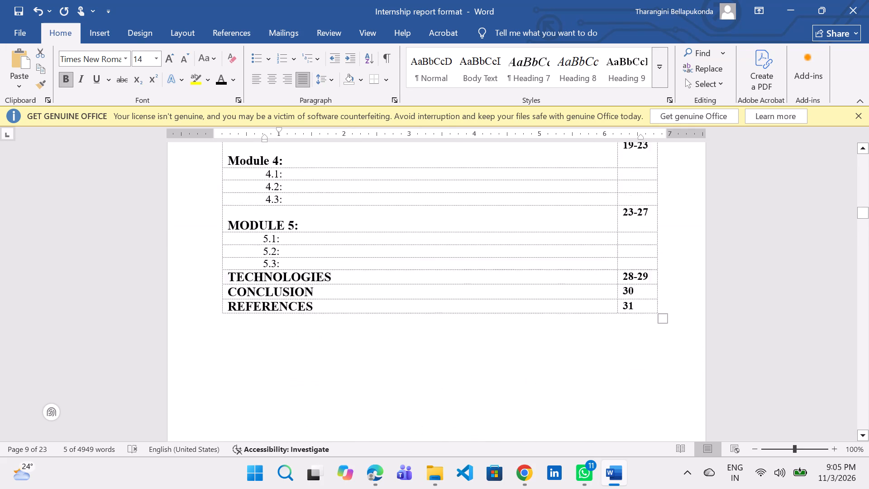
pyautogui.scroll(5, 344, 183)
pyautogui.click(419, 236)
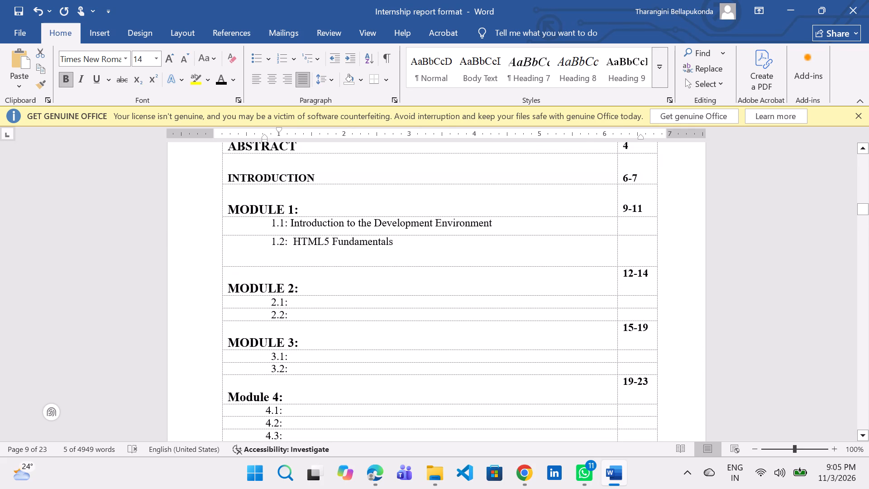
pyautogui.click(414, 252)
pyautogui.press(',')
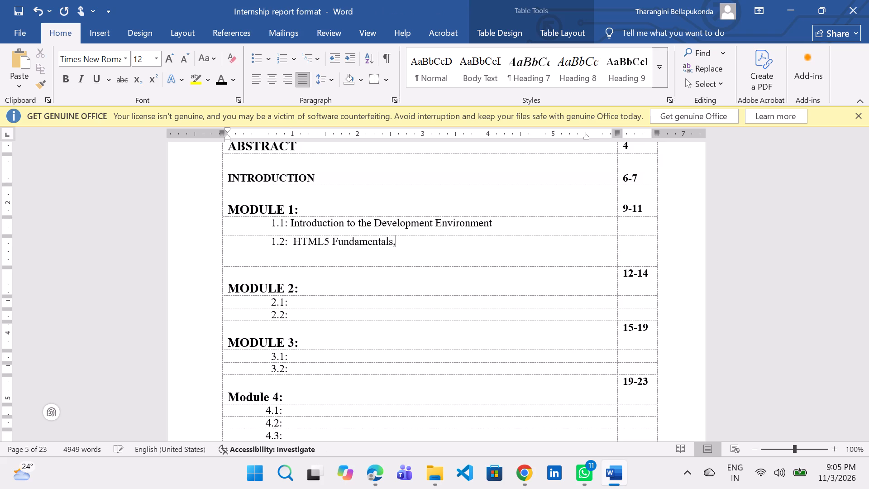
pyautogui.hotkey('ctrl', 'v')
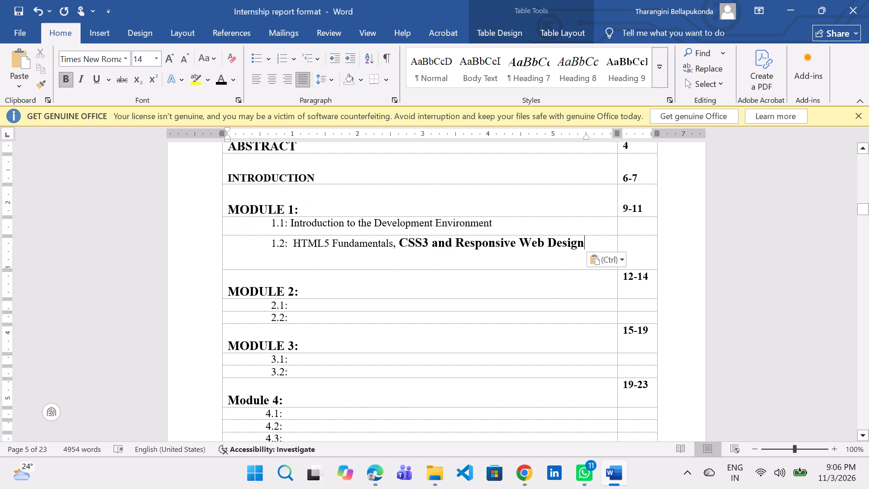
# Set "CSS3 and Responsive Web Design" in the 1.2 contents entry to font size 12 and remove its bold.
pyautogui.moveTo(590, 244); pyautogui.dragTo(396, 249)
pyautogui.click(456, 206)
pyautogui.press('1')
pyautogui.press('2')
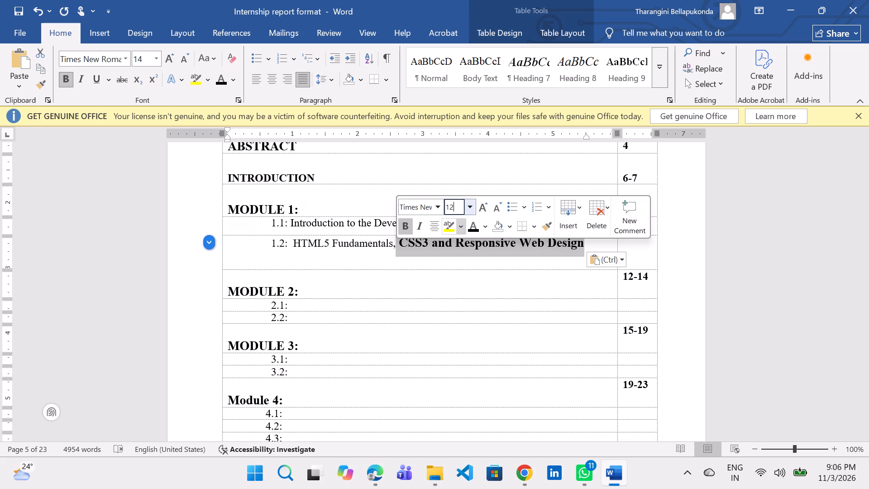
pyautogui.click(466, 260)
pyautogui.moveTo(563, 244); pyautogui.dragTo(473, 254)
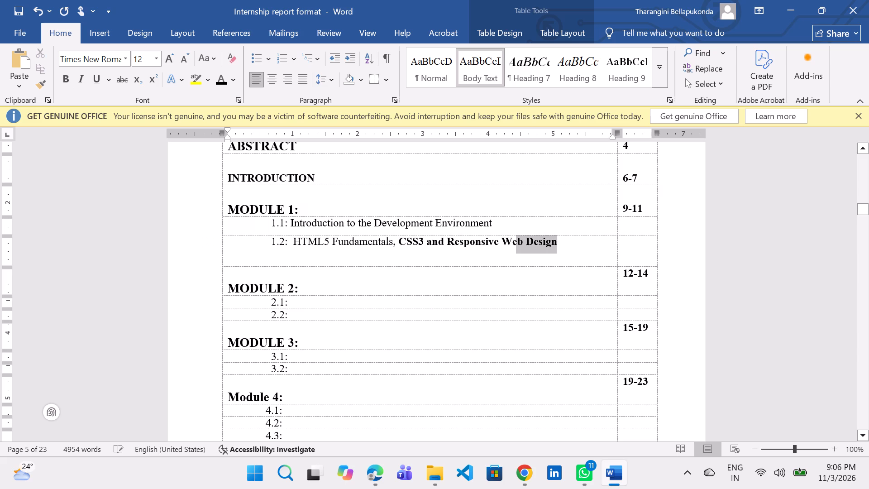
pyautogui.moveTo(473, 254); pyautogui.dragTo(399, 249)
pyautogui.click(411, 221)
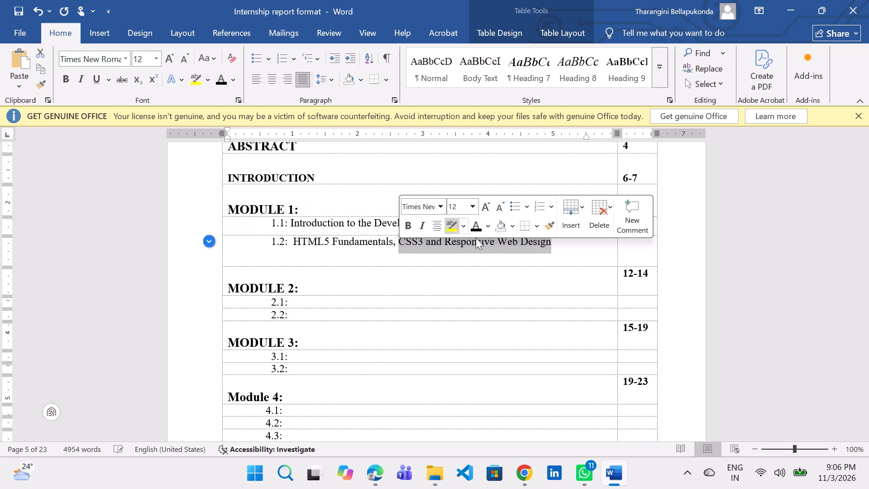
# Add a comma after "CSS3 and Responsive Web Design" in the 1.2 contents entry.
pyautogui.click(590, 249)
pyautogui.press(',')
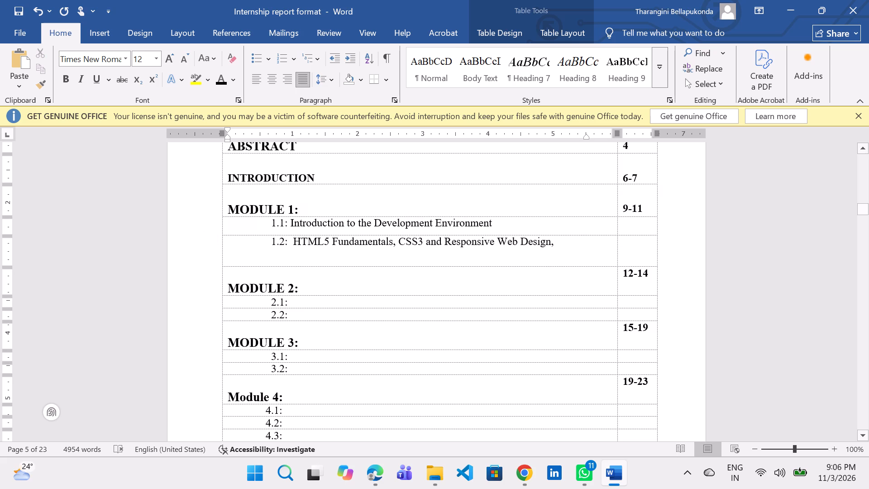
# Delete the number 1.4 and the leading space from the "JavaScript Fundamentals" heading in Module 1, keeping the heading's indentation.
pyautogui.scroll(-1, 412, 225)
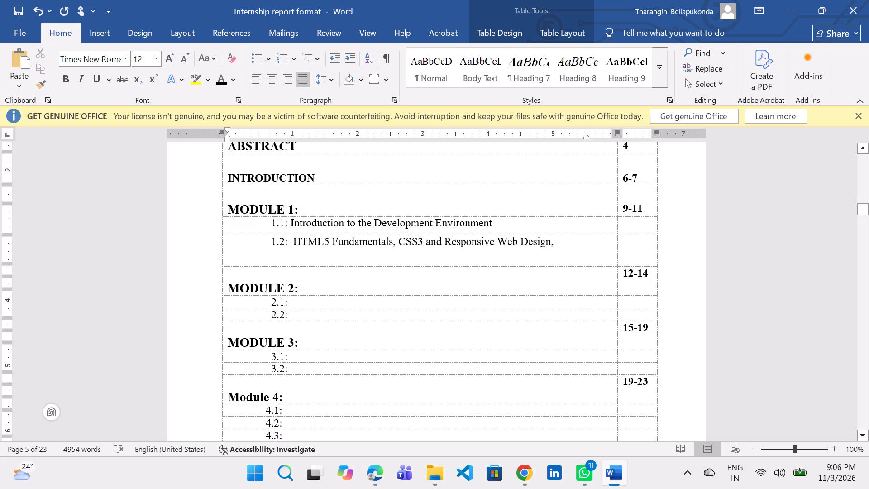
pyautogui.scroll(-1, 410, 230)
pyautogui.scroll(-20, 440, 379)
pyautogui.scroll(-7, 440, 379)
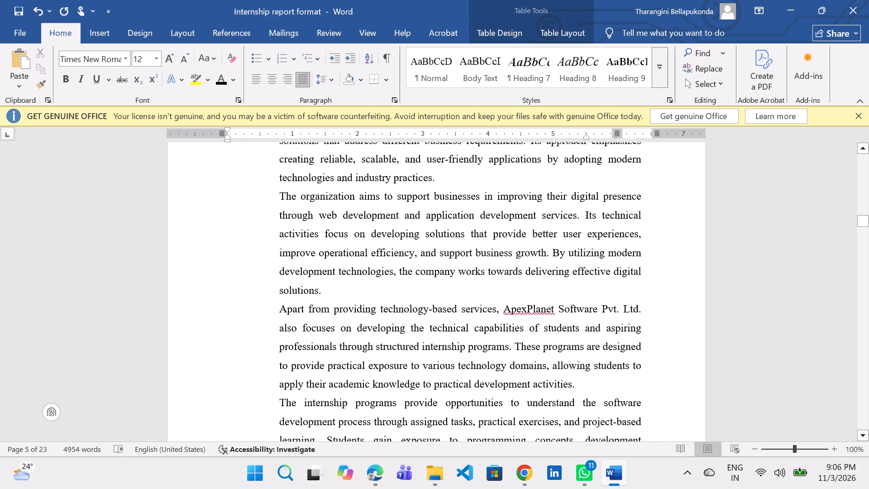
pyautogui.scroll(-18, 439, 373)
pyautogui.scroll(-14, 432, 365)
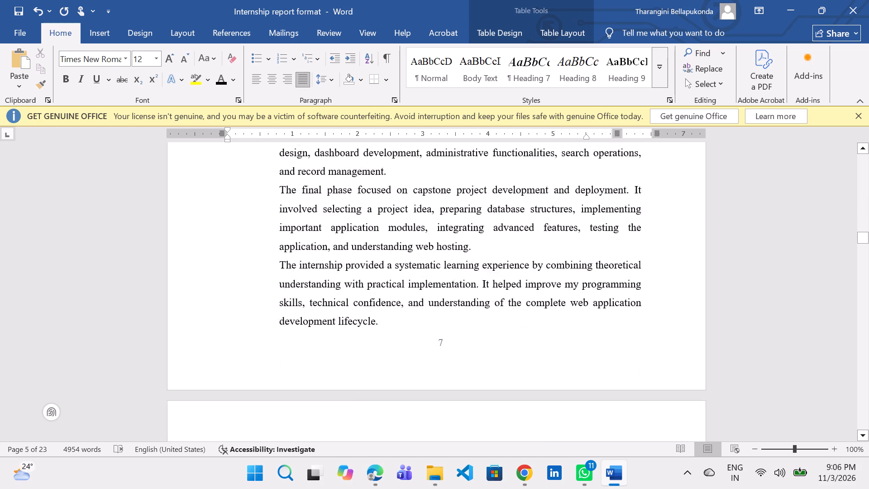
pyautogui.scroll(-20, 411, 367)
pyautogui.scroll(-14, 411, 367)
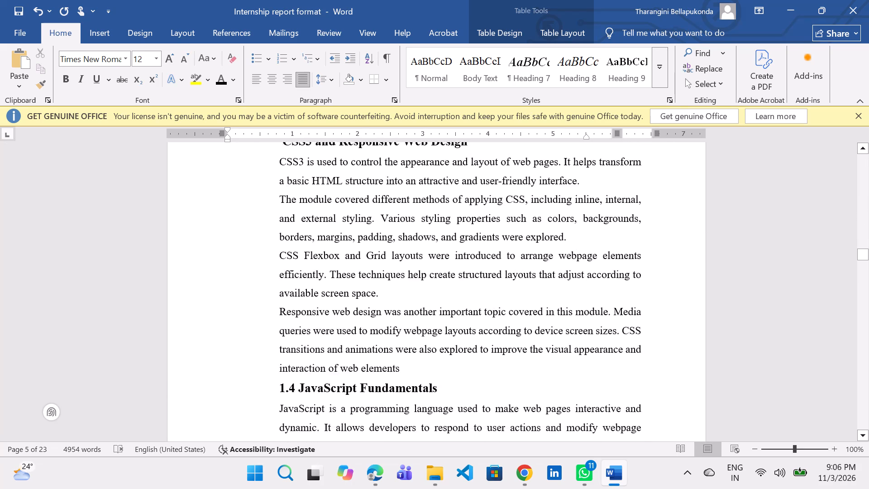
pyautogui.scroll(-1, 405, 373)
pyautogui.click(294, 262)
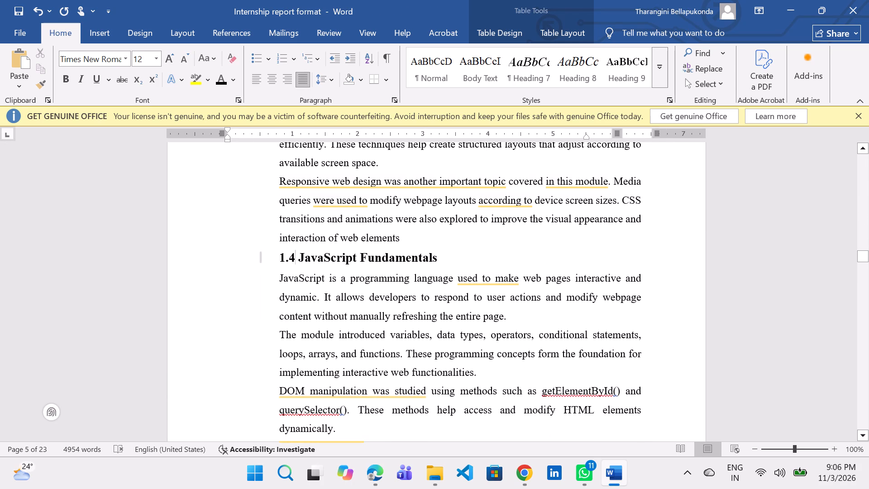
pyautogui.press('BackSpace')
pyautogui.press('BackSpace')
pyautogui.press('BackSpace')
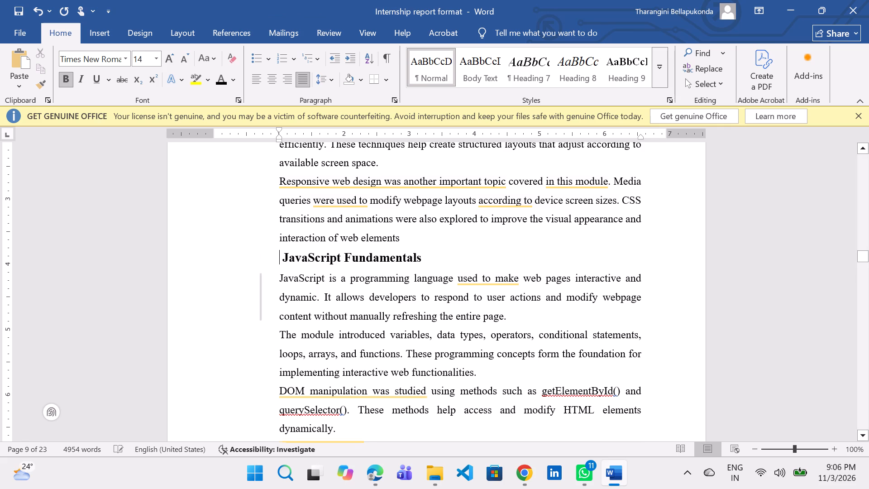
pyautogui.press('BackSpace')
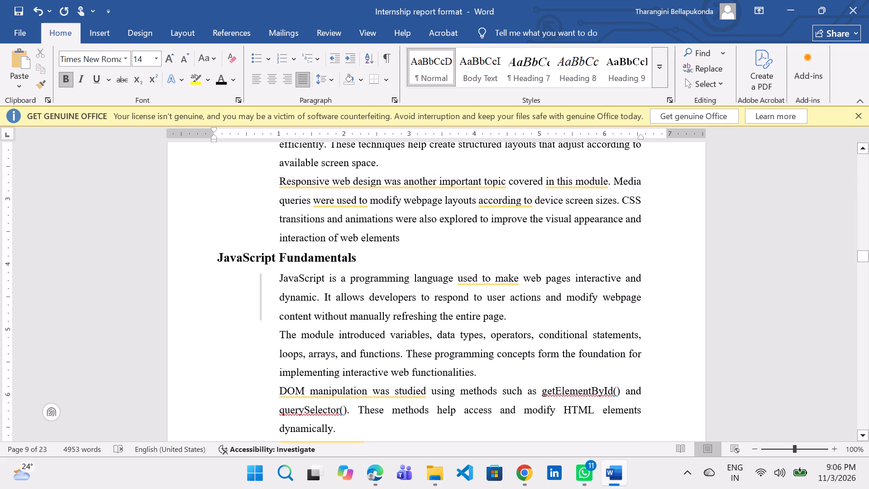
pyautogui.hotkey('ctrl', 'z')
pyautogui.press('Right')
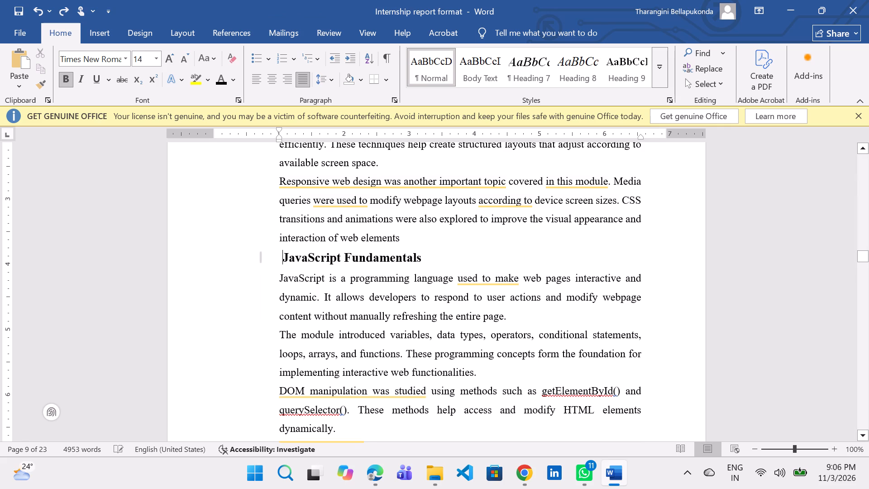
pyautogui.press('BackSpace')
# Copy the heading text "JavaScript Fundamentals" from Module 1 to the end of the 1.2 contents entry.
pyautogui.moveTo(433, 249); pyautogui.dragTo(311, 253)
pyautogui.click(400, 268)
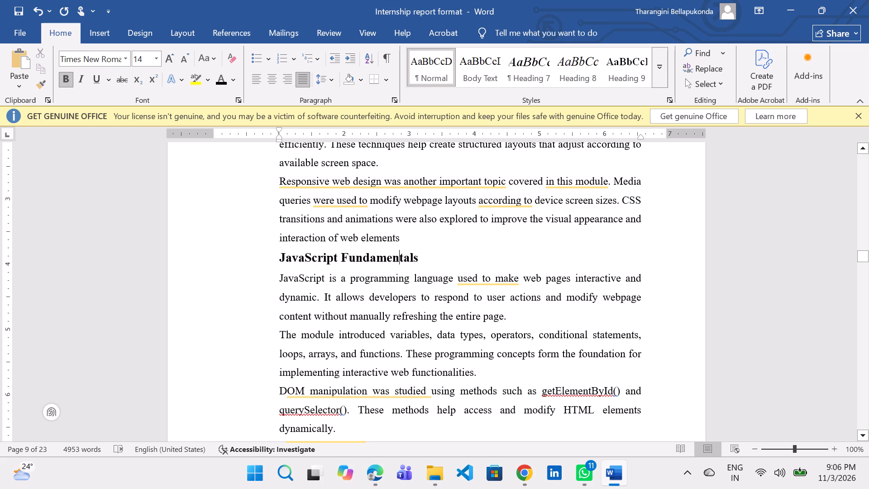
pyautogui.moveTo(423, 272); pyautogui.dragTo(425, 260)
pyautogui.click(425, 259)
pyautogui.moveTo(425, 259); pyautogui.dragTo(302, 252)
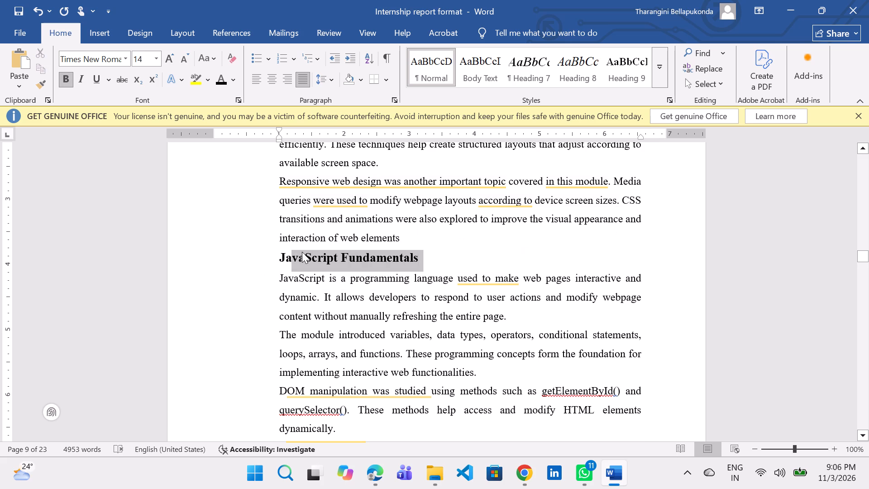
pyautogui.moveTo(302, 252); pyautogui.dragTo(292, 252)
pyautogui.hotkey('ctrl', 'c')
pyautogui.scroll(-1, 442, 253)
pyautogui.scroll(7, 442, 253)
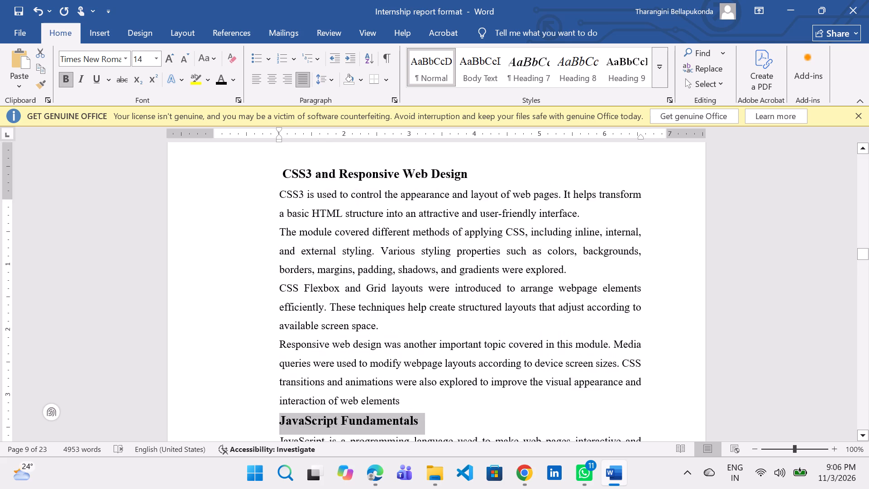
pyautogui.scroll(20, 442, 253)
pyautogui.scroll(20, 442, 253)
pyautogui.scroll(6, 442, 253)
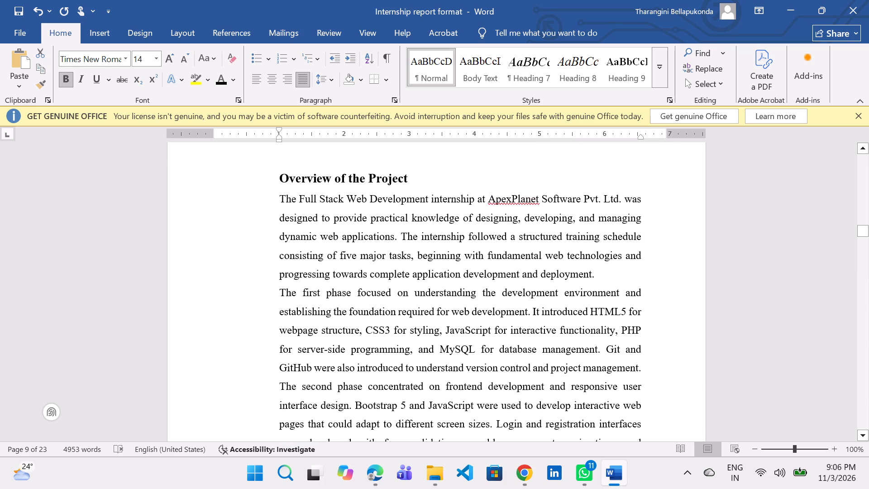
pyautogui.scroll(19, 442, 253)
pyautogui.scroll(10, 442, 253)
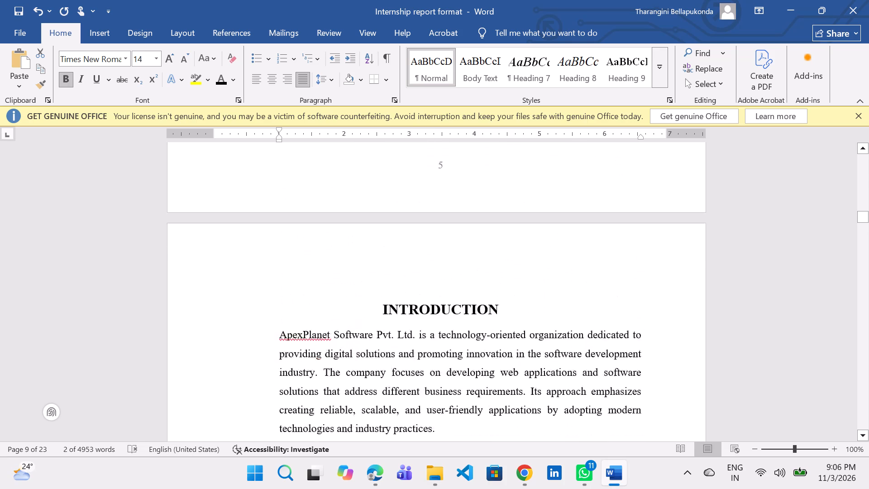
pyautogui.scroll(15, 442, 253)
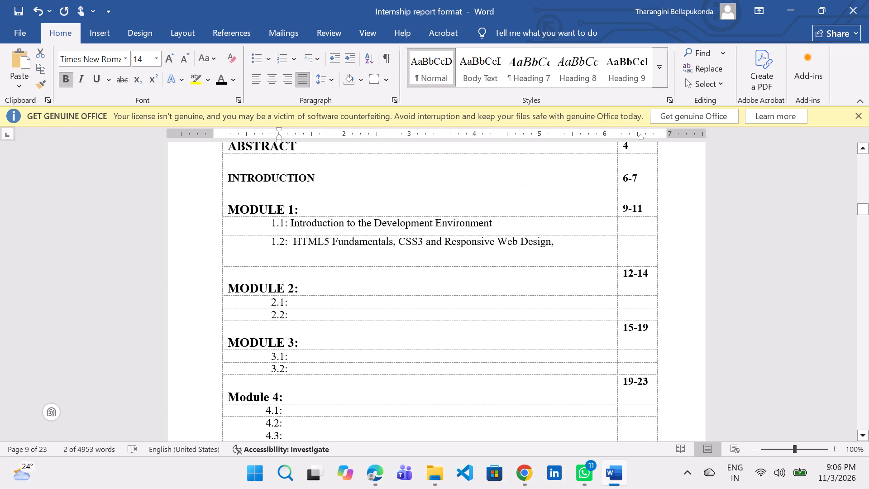
pyautogui.click(593, 262)
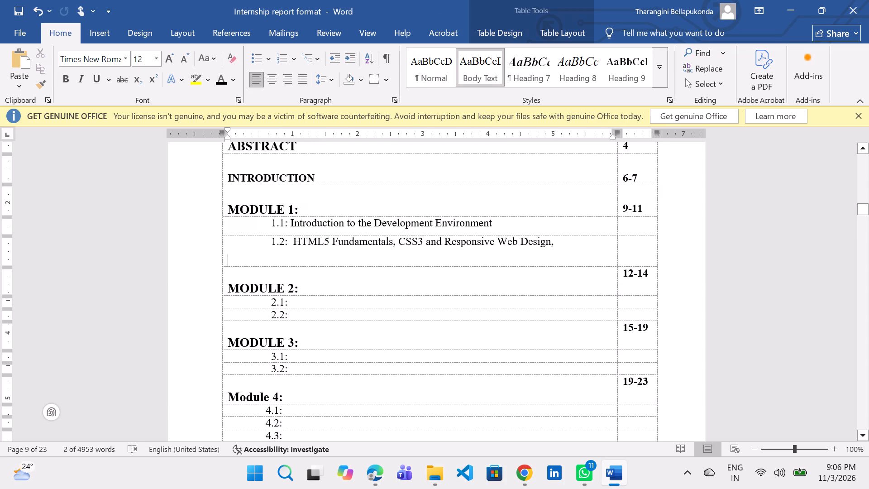
pyautogui.click(583, 251)
pyautogui.hotkey('ctrl', 'v')
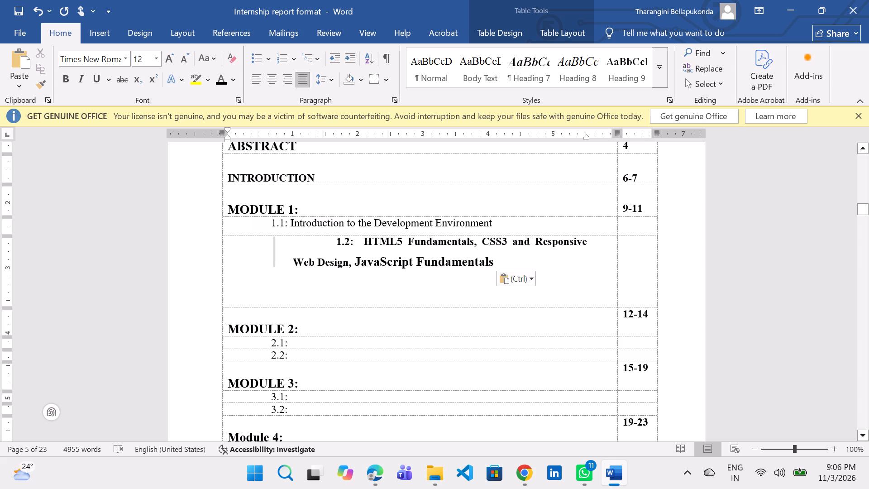
# Remove the bold from "JavaScript Fundamentals" in the 1.2 contents entry.
pyautogui.moveTo(502, 266); pyautogui.dragTo(359, 259)
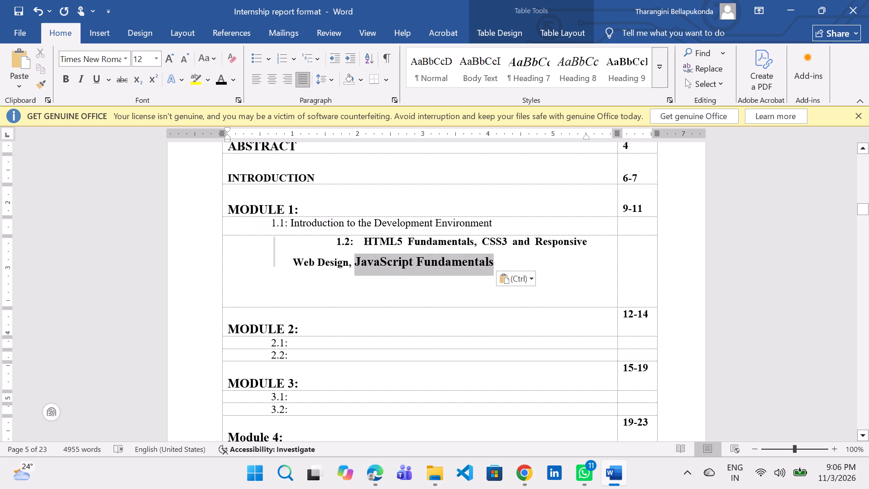
pyautogui.moveTo(359, 259); pyautogui.dragTo(358, 259)
pyautogui.click(368, 244)
pyautogui.click(372, 239)
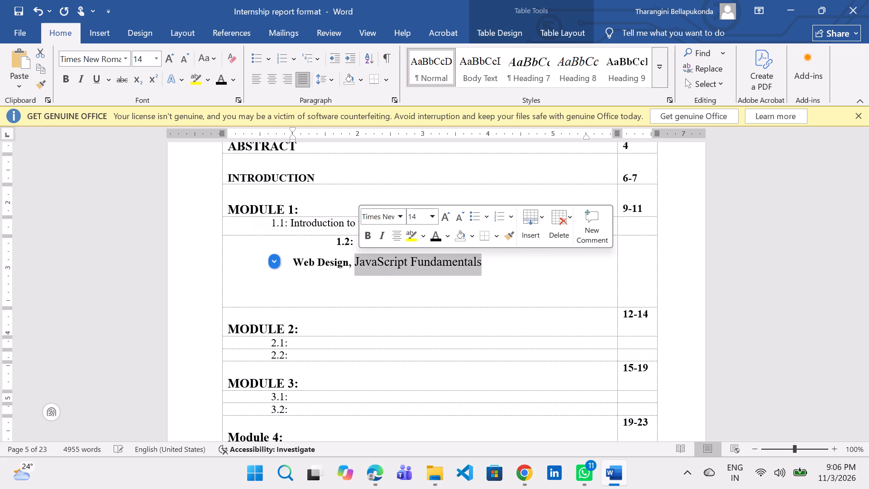
# Set the font size of "JavaScript Fundamentals" in the 1.2 contents entry to 12.
pyautogui.click(417, 216)
pyautogui.write('12')
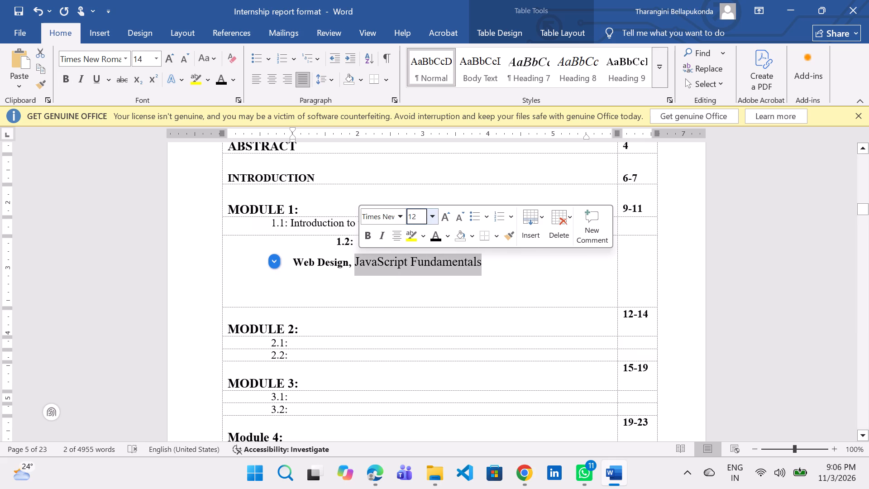
pyautogui.click(516, 260)
# Remove the bold from the whole 1.2 contents entry, including its number.
pyautogui.moveTo(513, 259); pyautogui.dragTo(349, 239)
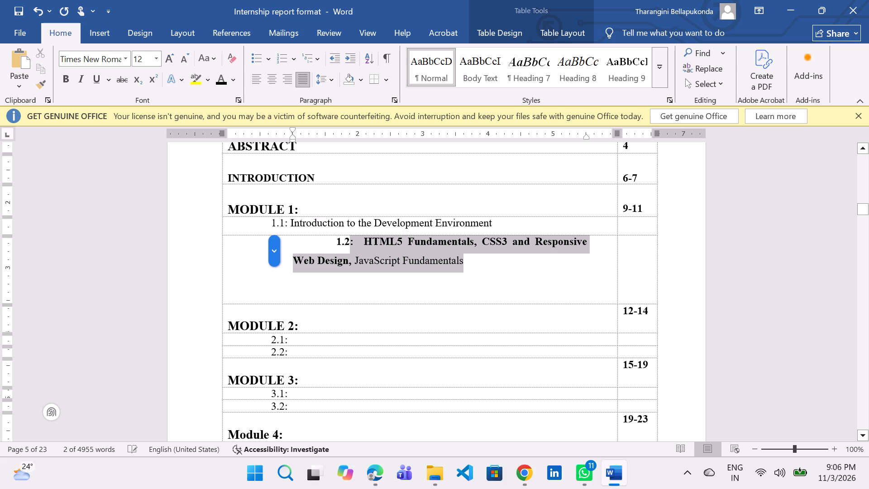
pyautogui.moveTo(349, 239); pyautogui.dragTo(336, 236)
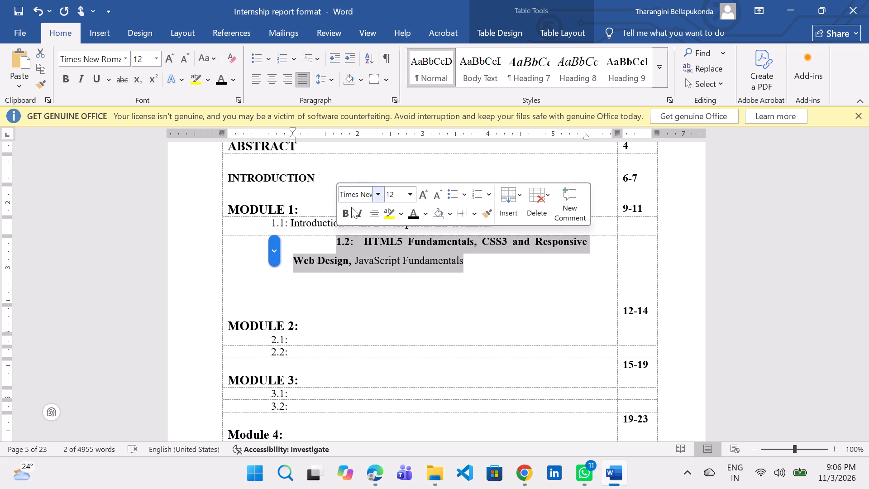
pyautogui.click(350, 213)
pyautogui.click(350, 214)
pyautogui.click(348, 215)
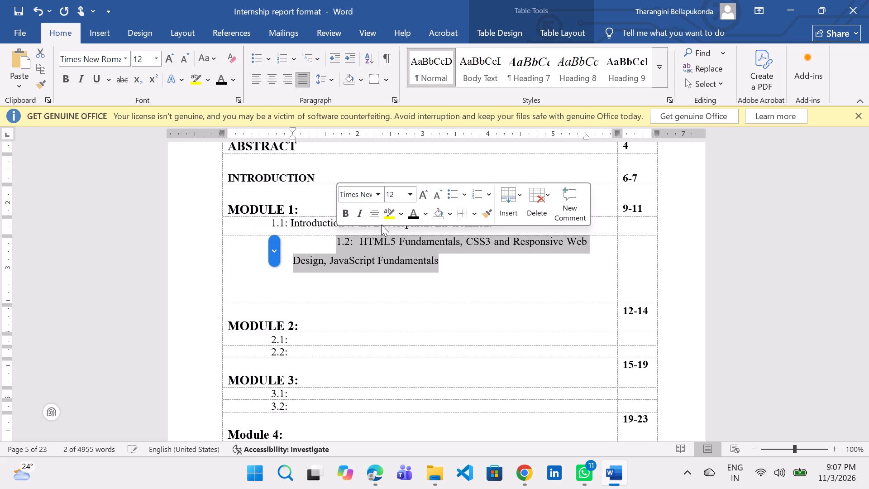
pyautogui.click(456, 260)
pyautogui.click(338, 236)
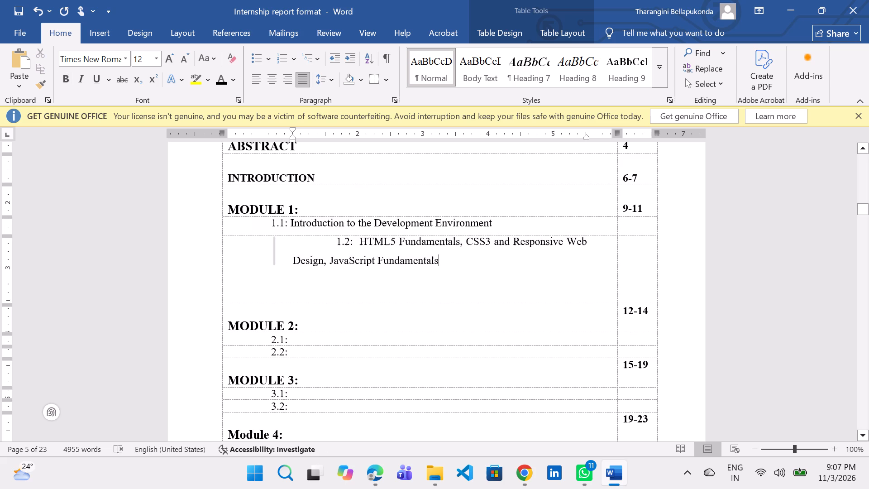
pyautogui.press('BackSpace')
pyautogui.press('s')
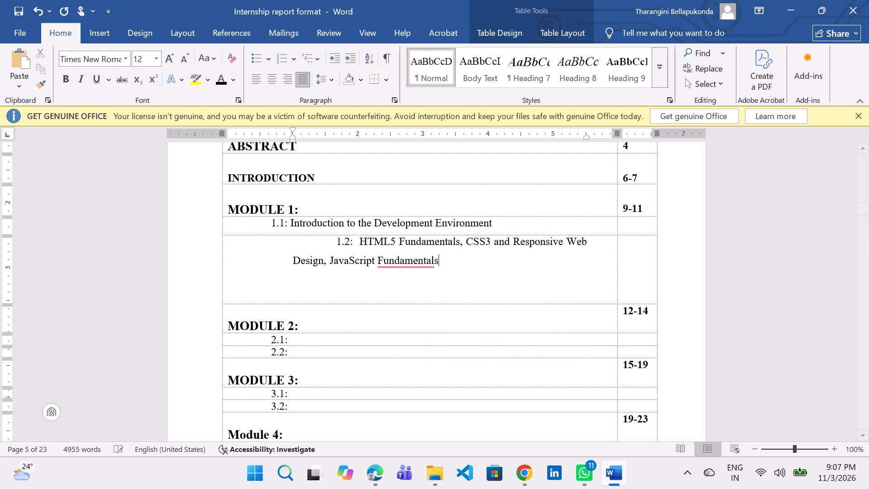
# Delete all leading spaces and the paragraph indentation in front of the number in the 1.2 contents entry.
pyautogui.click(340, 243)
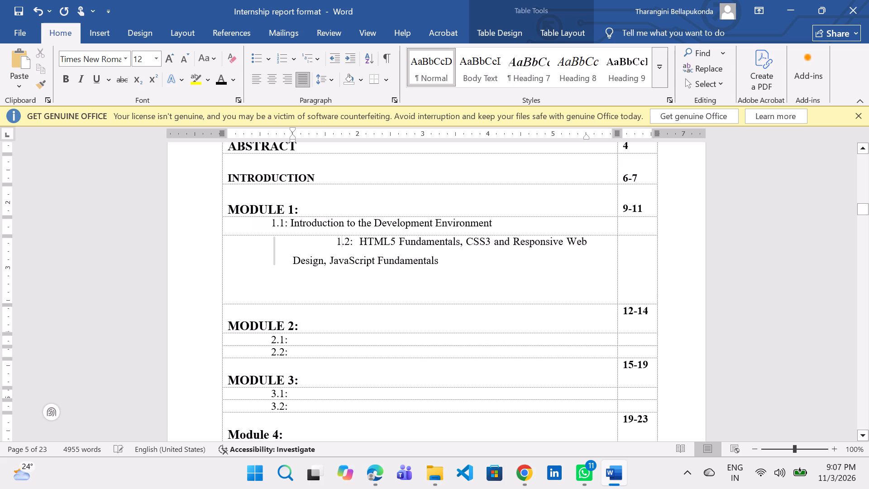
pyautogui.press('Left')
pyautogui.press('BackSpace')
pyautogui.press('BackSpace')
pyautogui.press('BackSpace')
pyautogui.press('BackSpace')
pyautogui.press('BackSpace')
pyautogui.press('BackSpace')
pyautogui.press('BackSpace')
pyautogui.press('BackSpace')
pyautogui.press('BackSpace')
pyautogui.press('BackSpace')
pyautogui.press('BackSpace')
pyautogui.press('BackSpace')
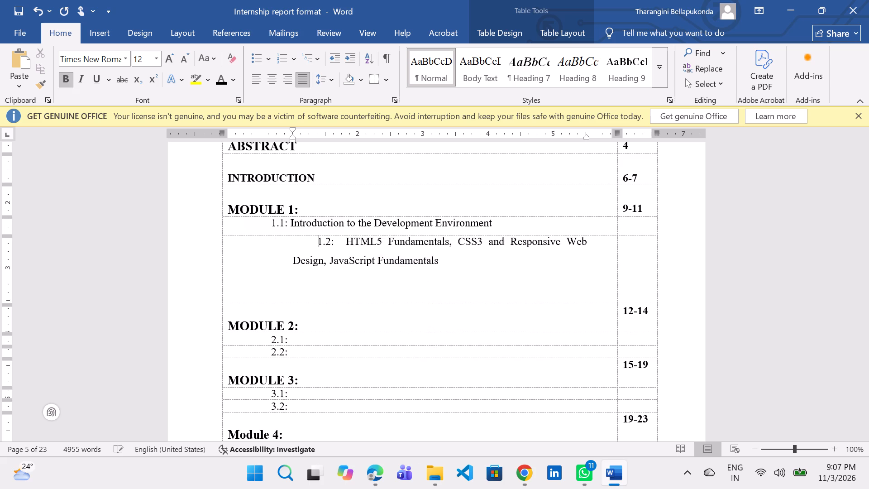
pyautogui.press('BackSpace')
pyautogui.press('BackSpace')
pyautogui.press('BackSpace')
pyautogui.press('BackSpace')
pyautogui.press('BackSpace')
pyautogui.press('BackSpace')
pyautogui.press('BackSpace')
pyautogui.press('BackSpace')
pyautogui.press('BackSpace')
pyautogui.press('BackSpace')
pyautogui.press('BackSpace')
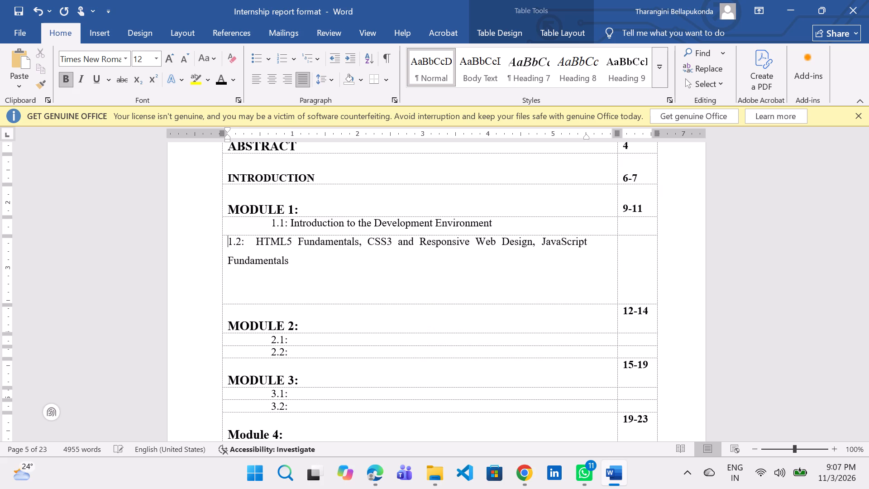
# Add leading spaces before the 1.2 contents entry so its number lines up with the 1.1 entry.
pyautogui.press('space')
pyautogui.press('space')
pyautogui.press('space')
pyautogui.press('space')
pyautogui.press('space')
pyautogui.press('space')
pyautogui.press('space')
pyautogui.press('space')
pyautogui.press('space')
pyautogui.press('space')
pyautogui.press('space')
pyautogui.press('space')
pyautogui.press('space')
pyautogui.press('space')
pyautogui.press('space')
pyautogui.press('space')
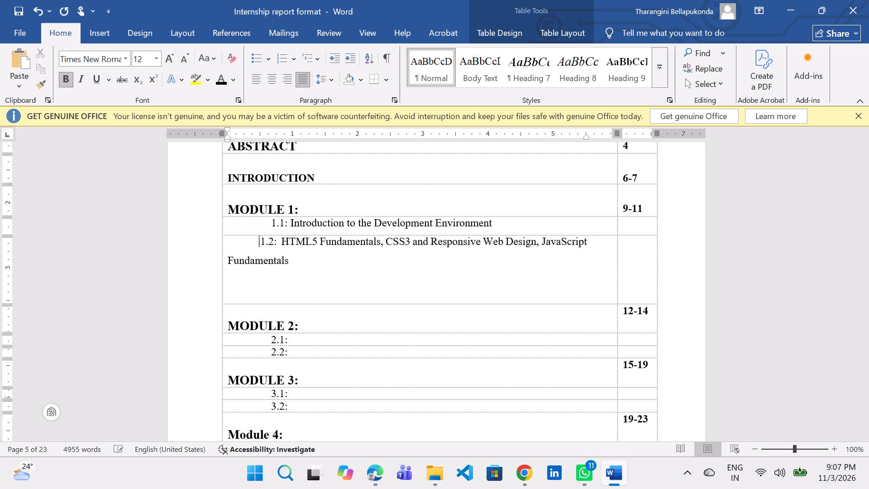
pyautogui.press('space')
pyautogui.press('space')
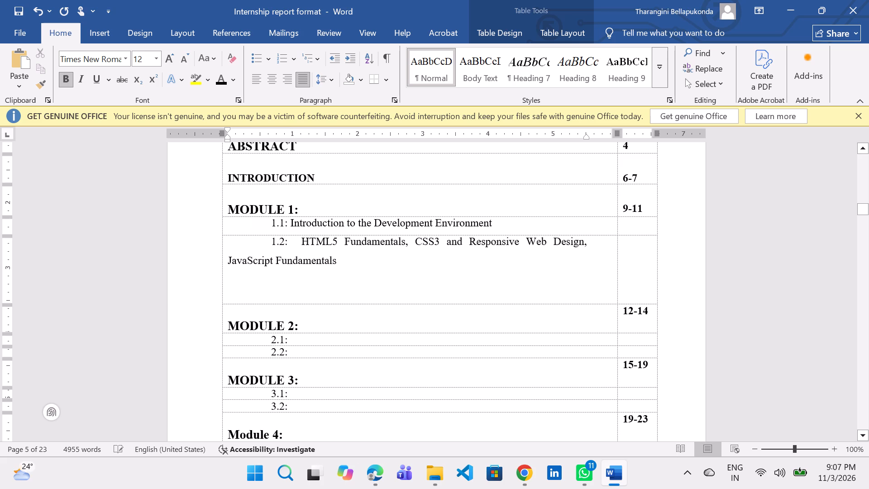
# Delete the number 1.5 and the space after it from the "Introduction to PHP Programming" heading in Module 1.
pyautogui.scroll(-9, 559, 374)
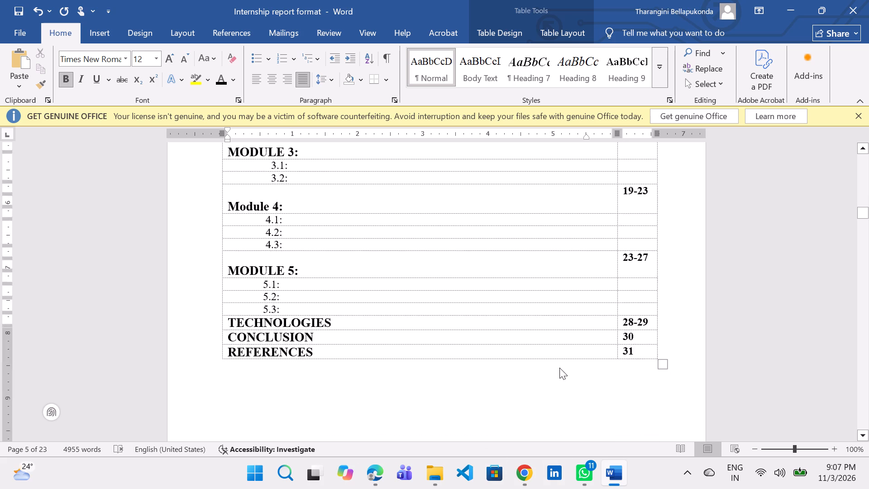
pyautogui.scroll(-20, 559, 368)
pyautogui.scroll(-16, 559, 368)
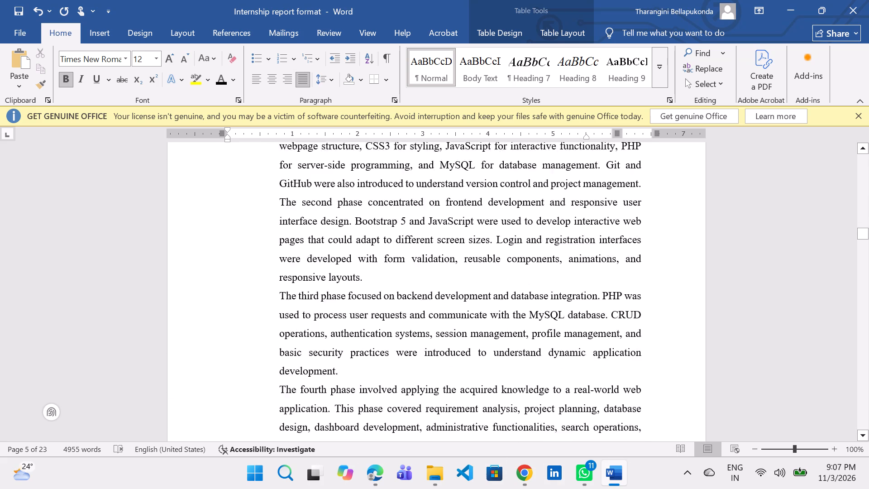
pyautogui.scroll(-20, 560, 376)
pyautogui.scroll(-15, 560, 376)
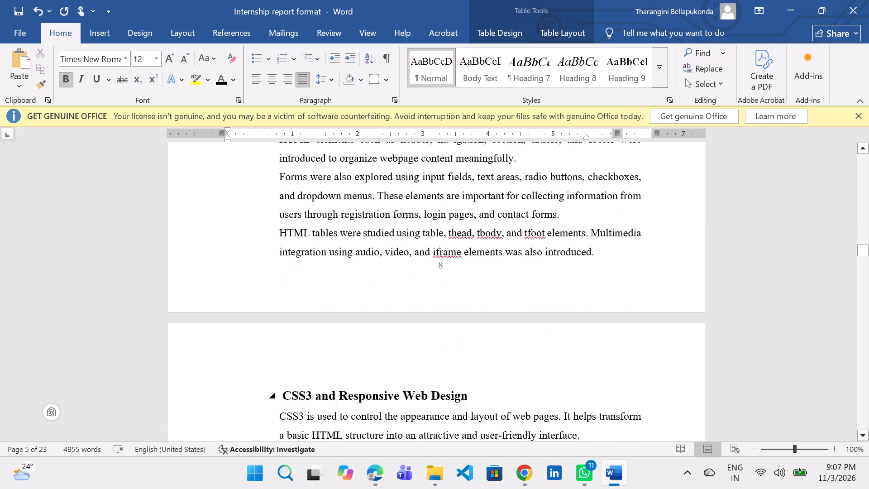
pyautogui.scroll(-20, 552, 382)
pyautogui.scroll(-6, 552, 382)
pyautogui.scroll(1, 552, 386)
pyautogui.scroll(-2, 552, 386)
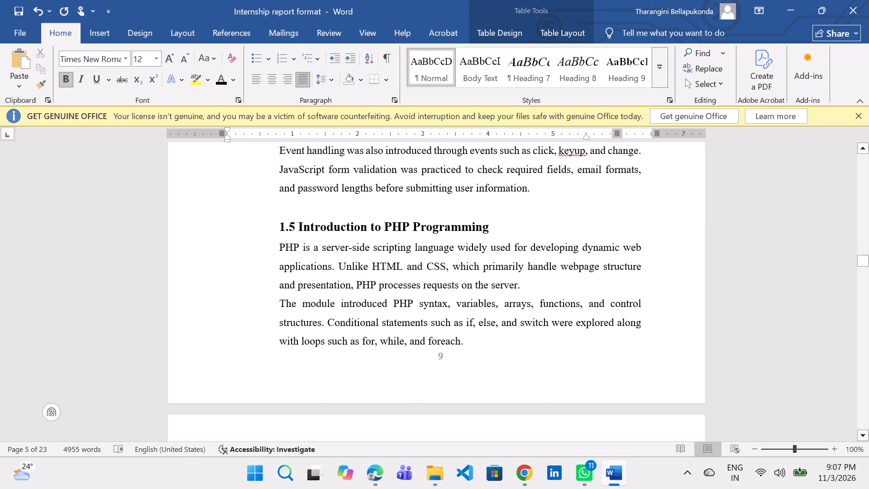
pyautogui.scroll(-18, 552, 386)
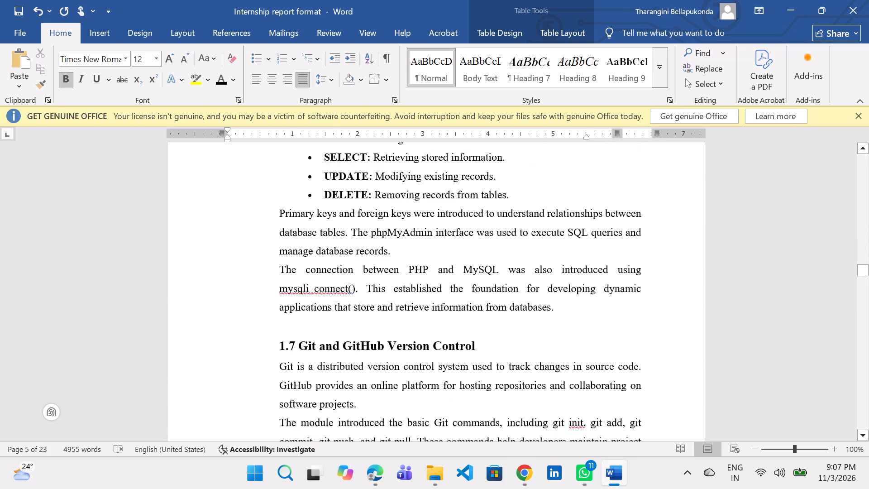
pyautogui.scroll(-9, 552, 386)
pyautogui.scroll(20, 552, 386)
pyautogui.scroll(1, 552, 386)
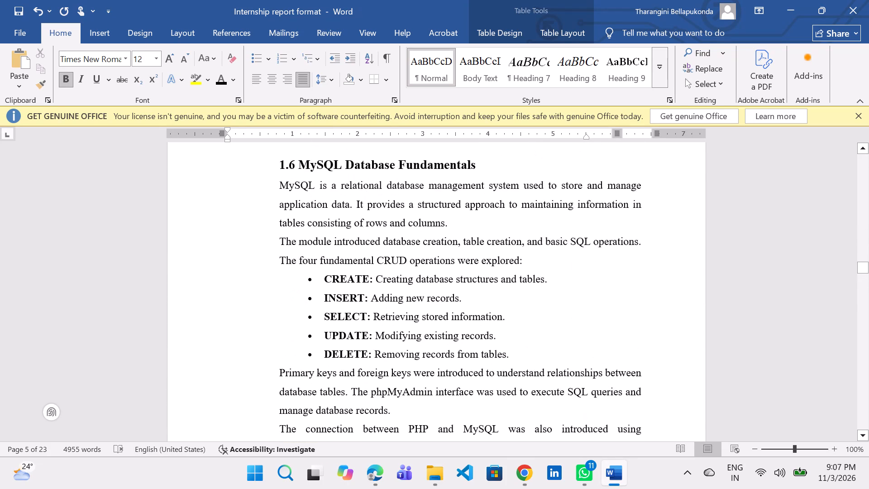
pyautogui.scroll(11, 552, 386)
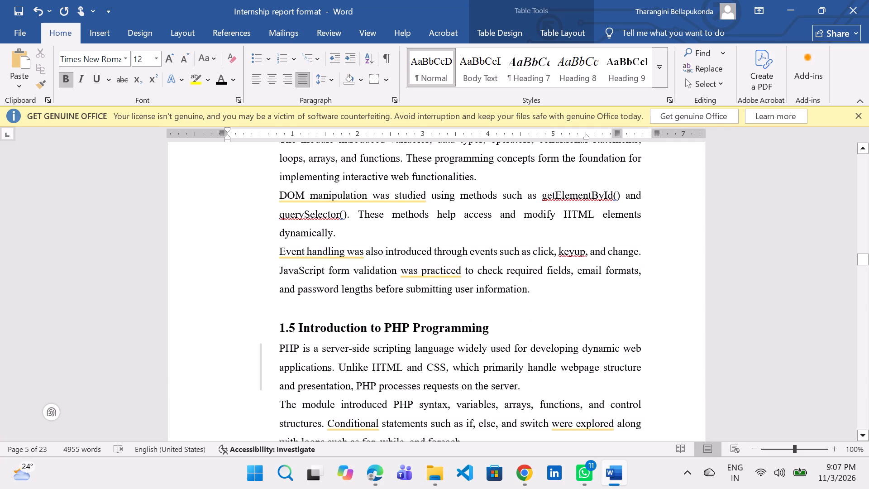
pyautogui.click(309, 332)
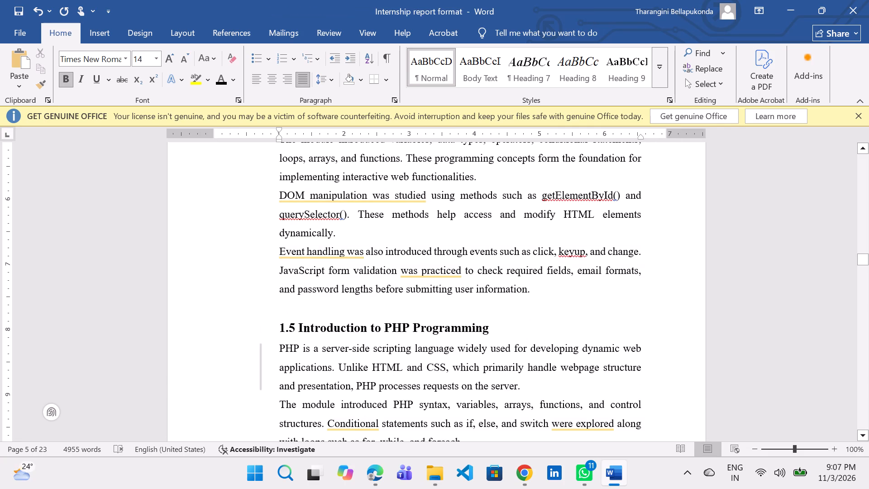
pyautogui.press('Left')
pyautogui.press('Left')
pyautogui.press('BackSpace')
pyautogui.press('BackSpace')
pyautogui.press('BackSpace')
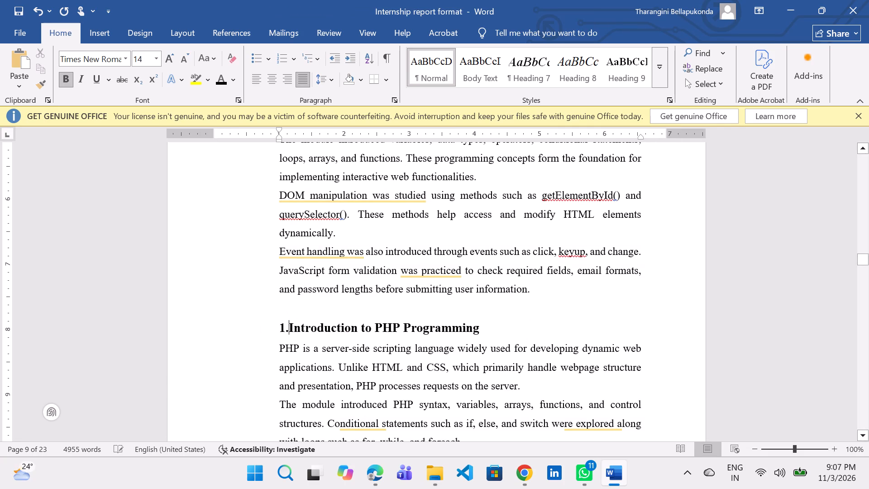
pyautogui.press('BackSpace')
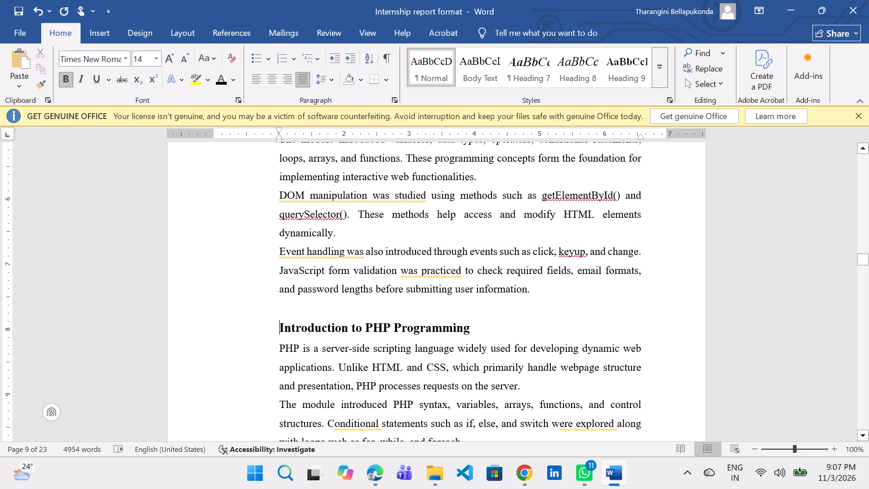
# Copy the heading text "Introduction to PHP Programming" from Module 1 and return to the 1.2 contents entry.
pyautogui.moveTo(491, 327); pyautogui.dragTo(310, 328)
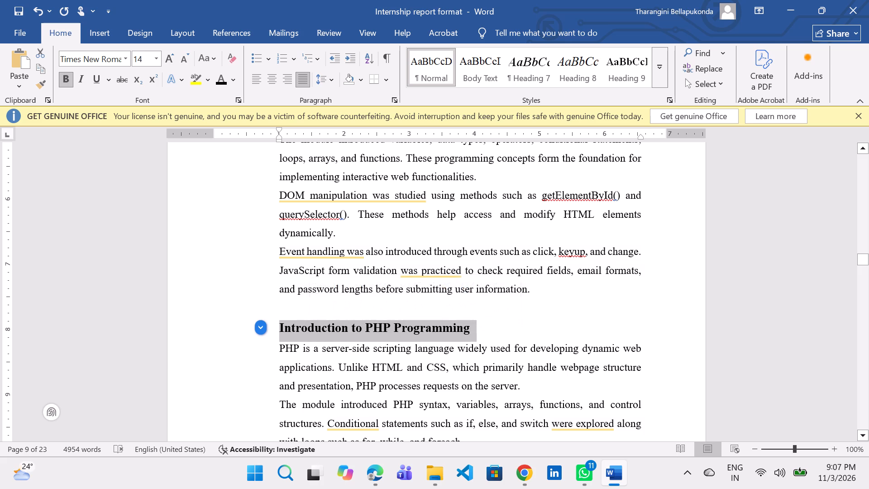
pyautogui.hotkey('ctrl', 'c')
pyautogui.scroll(20, 484, 354)
pyautogui.scroll(13, 484, 354)
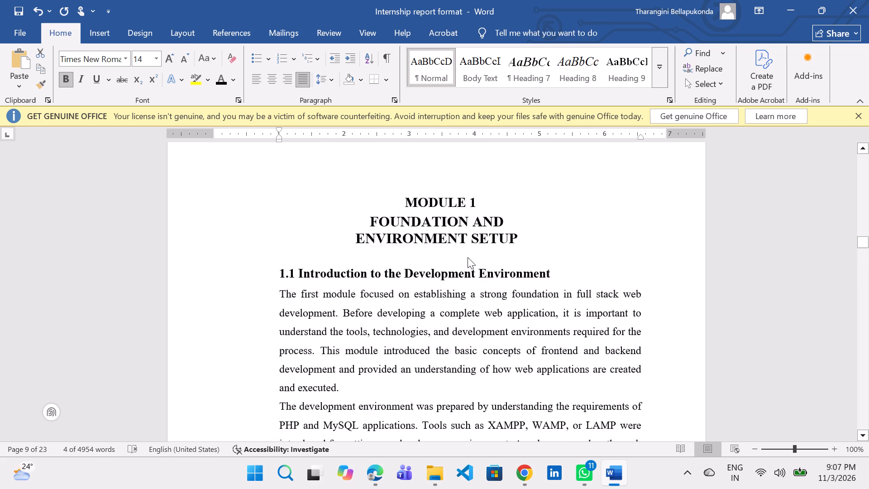
pyautogui.scroll(20, 468, 257)
pyautogui.scroll(20, 468, 257)
pyautogui.scroll(5, 468, 257)
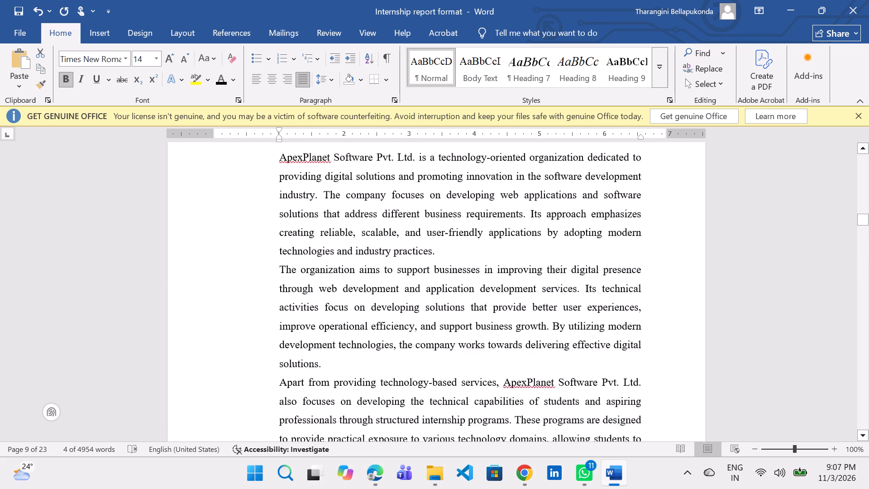
pyautogui.scroll(20, 468, 257)
pyautogui.scroll(5, 468, 257)
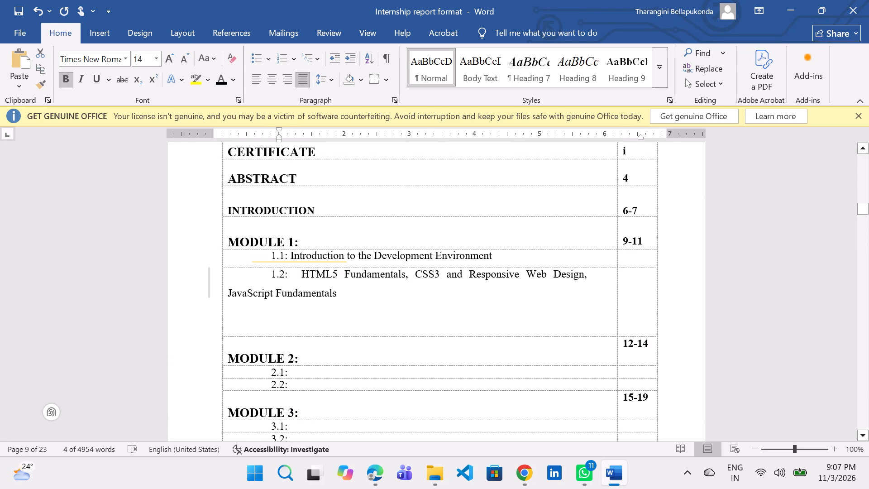
pyautogui.click(410, 296)
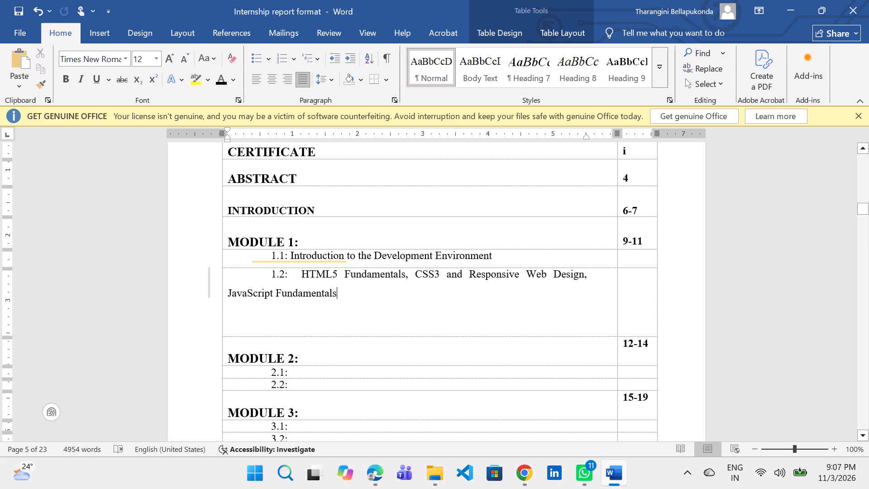
# Replace the space between "Responsive" and "Web" in the 1.2 contents entry with a comma.
pyautogui.click(526, 280)
pyautogui.press('BackSpace')
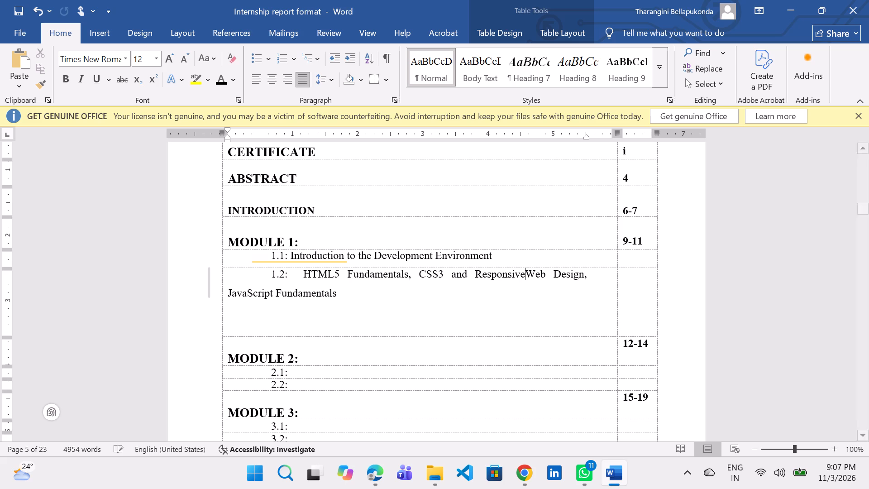
pyautogui.press(',')
pyautogui.click(451, 283)
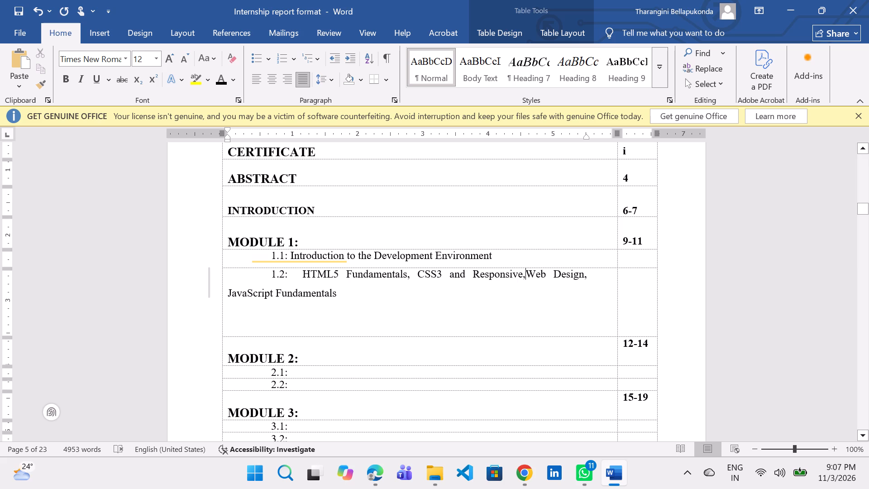
# Add a comma after "JavaScript Fundamentals" in the 1.2 contents entry and paste the copied heading text after it.
pyautogui.click(394, 304)
pyautogui.press(',')
pyautogui.hotkey('ctrl', 'v')
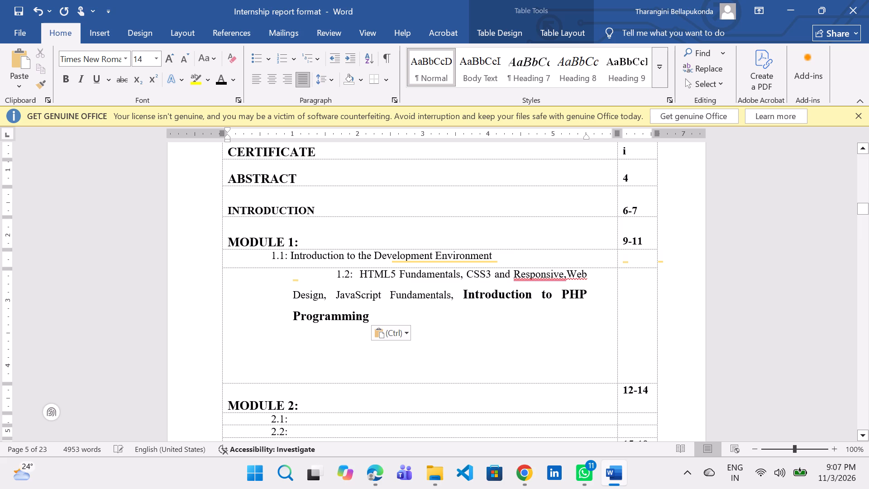
# Format "Introduction to PHP Programming" in the 1.2 contents entry as non-bold text in size 12.
pyautogui.moveTo(463, 291); pyautogui.dragTo(473, 313)
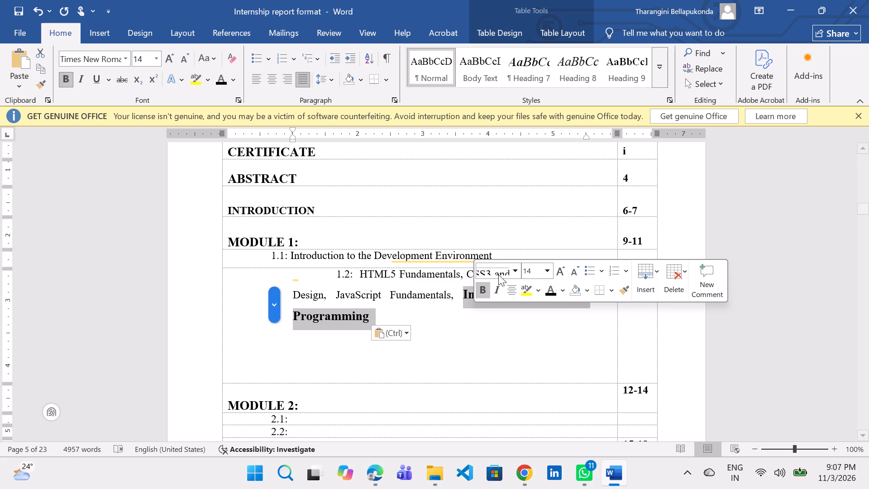
pyautogui.click(486, 288)
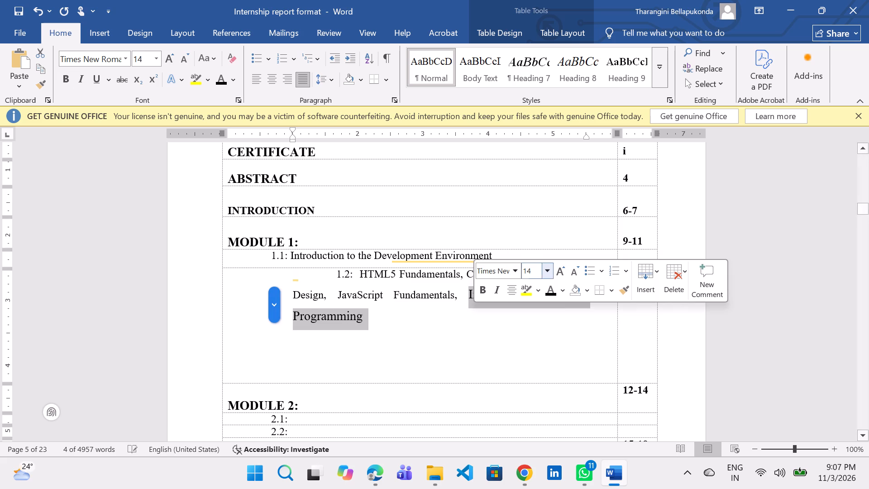
pyautogui.click(530, 268)
pyautogui.press('1')
pyautogui.press('2')
pyautogui.click(453, 314)
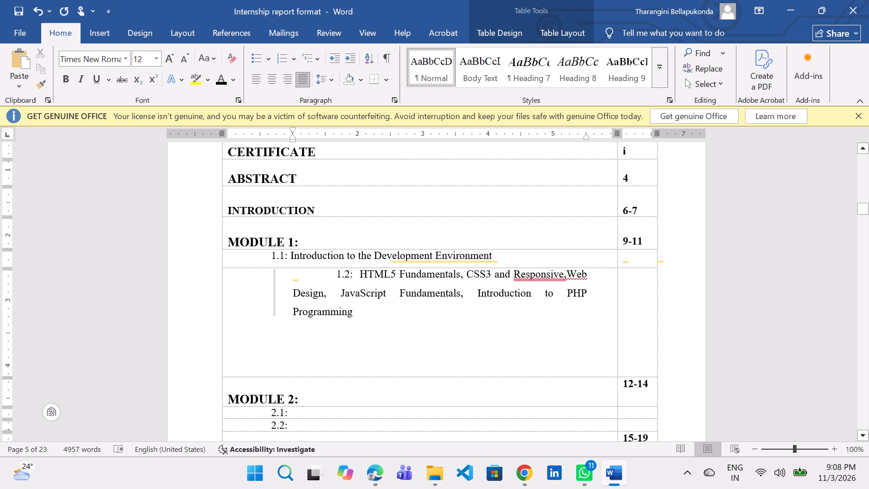
# Delete the leading spaces and the paragraph indentation in front of the 1.2 contents entry.
pyautogui.moveTo(335, 273); pyautogui.dragTo(293, 274)
pyautogui.press('BackSpace')
pyautogui.press('BackSpace')
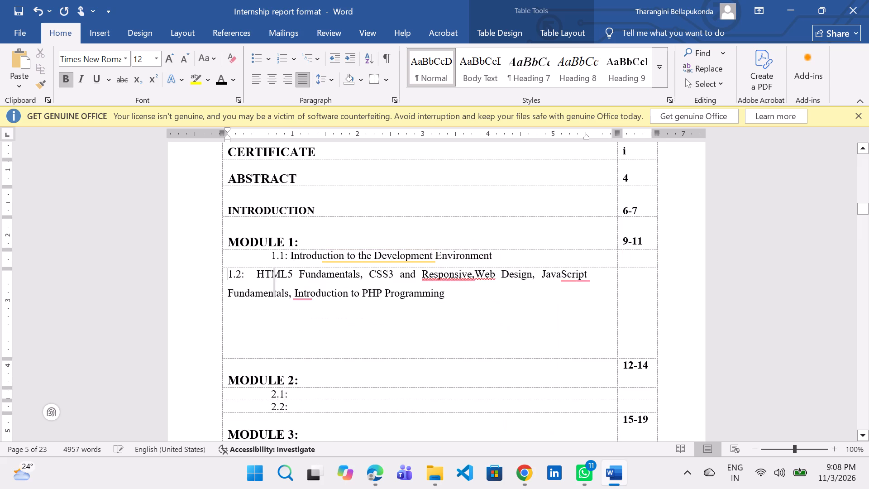
# Indent the first line of the 1.2 contents entry with leading spaces so it lines up with the 1.1 entry.
pyautogui.press('space')
pyautogui.press('space')
pyautogui.press('space')
pyautogui.press('space')
pyautogui.press('space')
pyautogui.press('space')
pyautogui.press('space')
pyautogui.press('space')
pyautogui.press('space')
pyautogui.press('space')
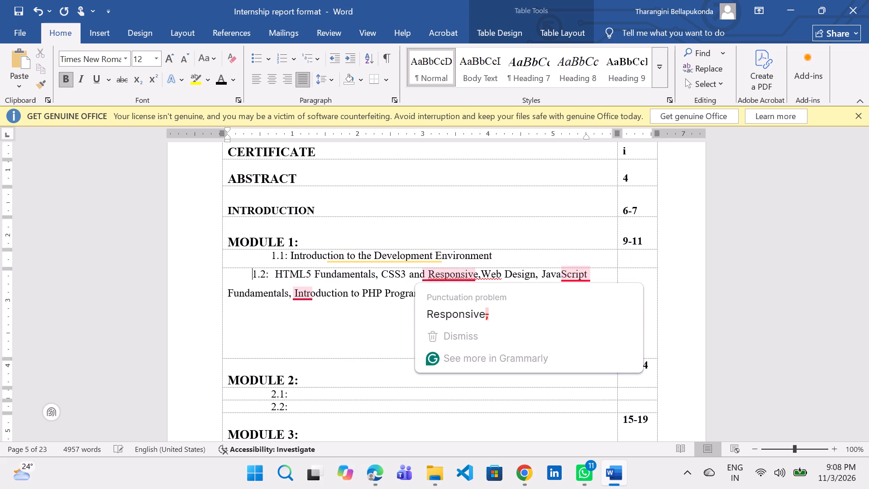
pyautogui.press('space')
pyautogui.press('space')
pyautogui.press('space')
pyautogui.press('space')
pyautogui.press('space')
pyautogui.press('space')
pyautogui.press('space')
pyautogui.press('space')
pyautogui.press('space')
pyautogui.press('BackSpace')
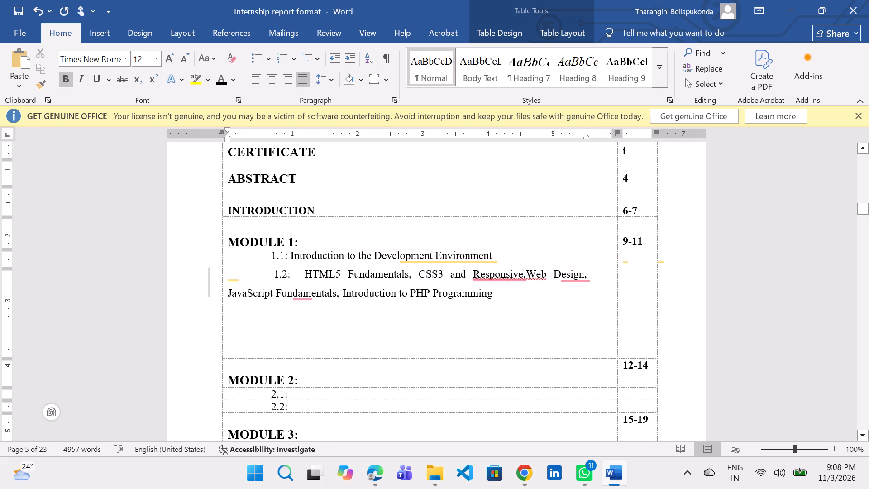
pyautogui.press('BackSpace')
# Delete the empty lines below the 1.2 contents entry, directly above the Module 2 row.
pyautogui.click(558, 343)
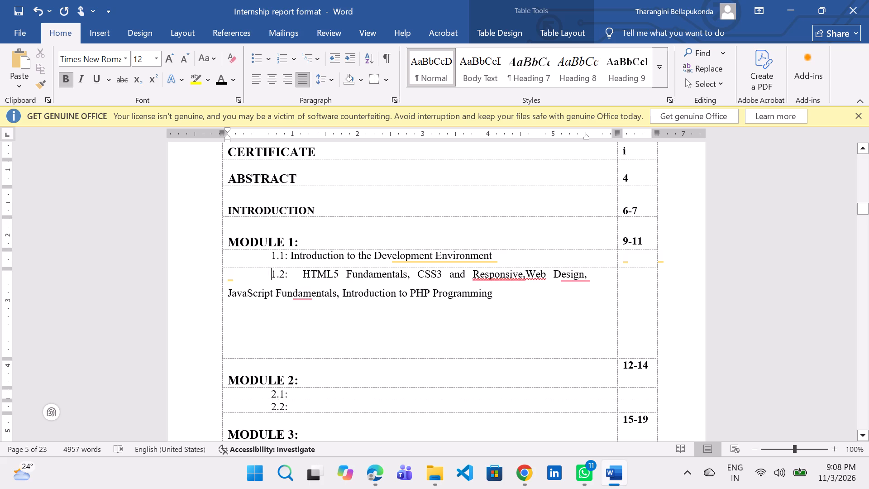
pyautogui.press('Down')
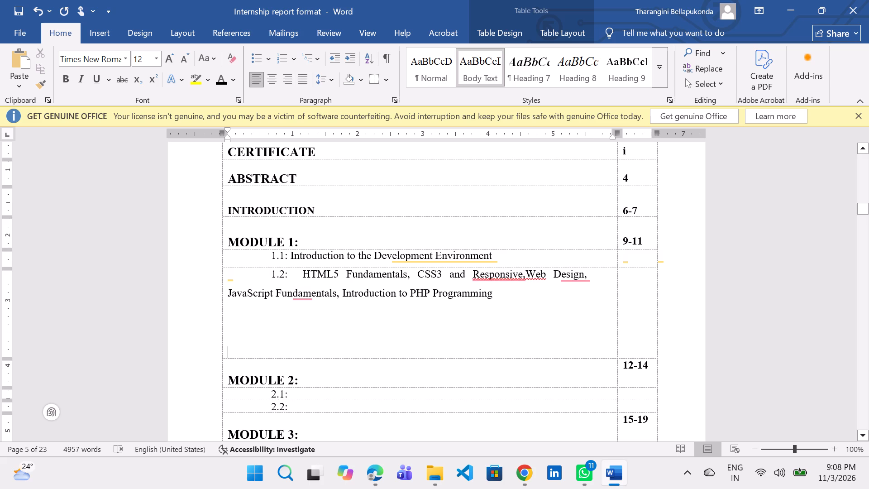
pyautogui.press('BackSpace')
pyautogui.press('BackSpace')
pyautogui.press('BackSpace')
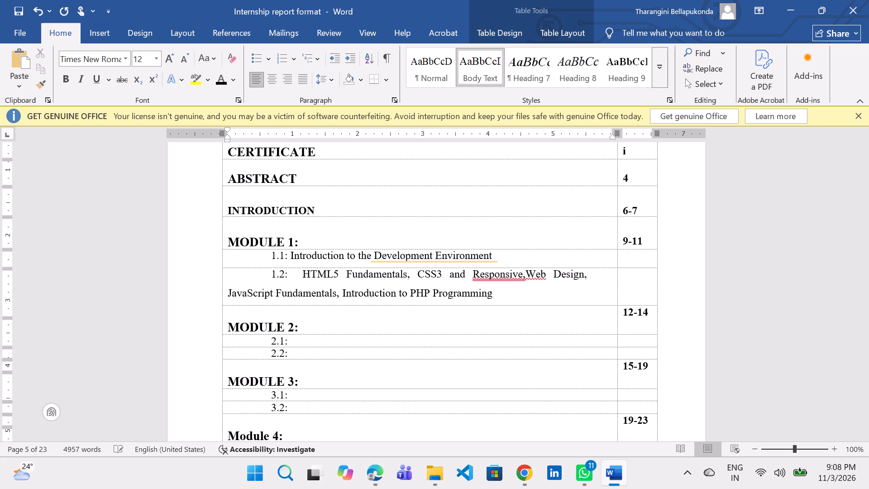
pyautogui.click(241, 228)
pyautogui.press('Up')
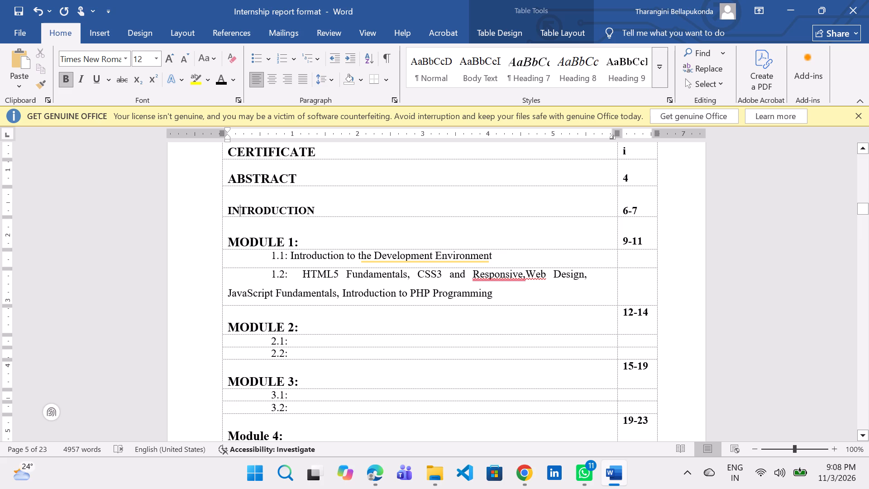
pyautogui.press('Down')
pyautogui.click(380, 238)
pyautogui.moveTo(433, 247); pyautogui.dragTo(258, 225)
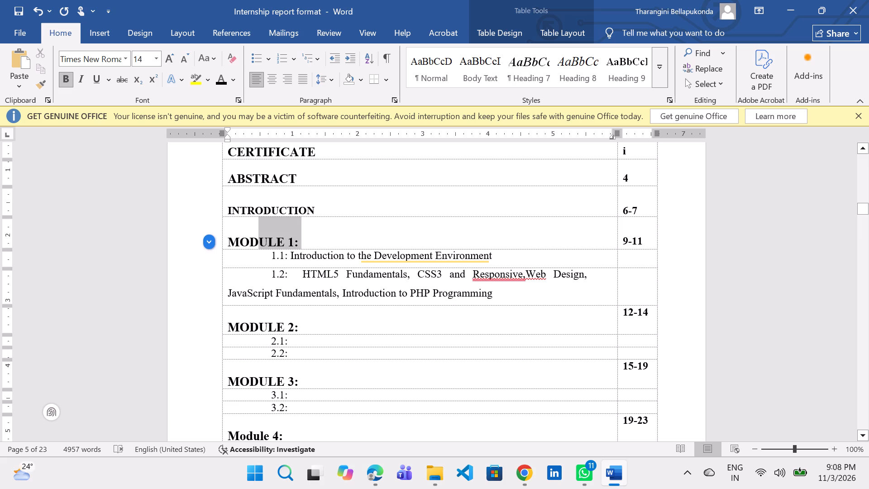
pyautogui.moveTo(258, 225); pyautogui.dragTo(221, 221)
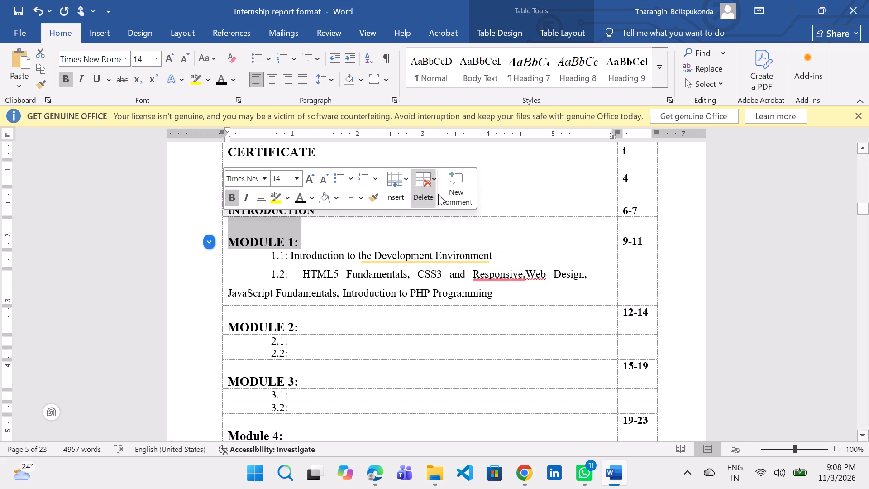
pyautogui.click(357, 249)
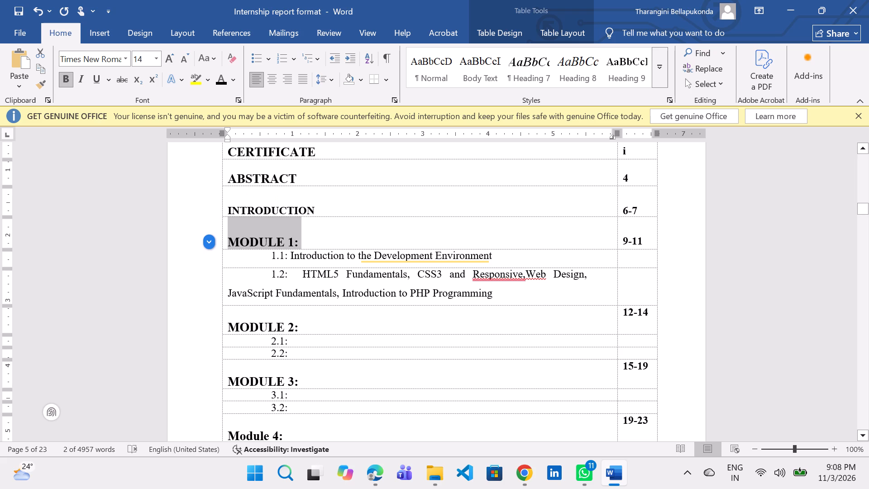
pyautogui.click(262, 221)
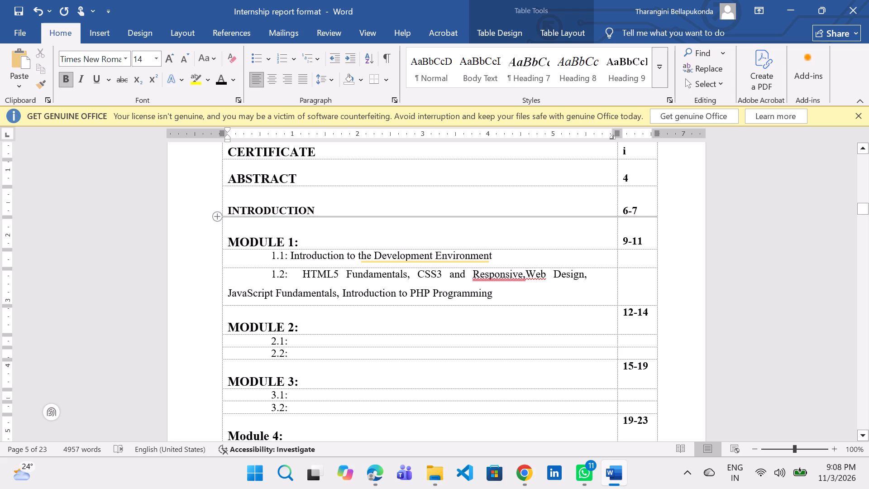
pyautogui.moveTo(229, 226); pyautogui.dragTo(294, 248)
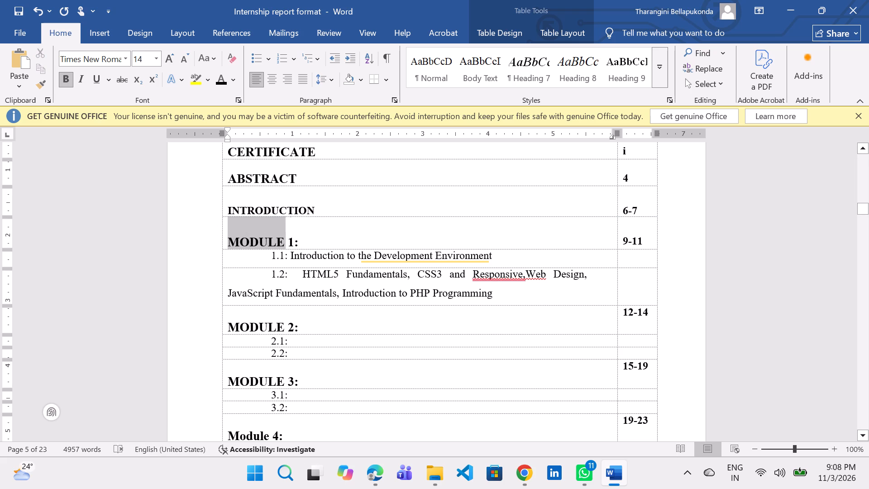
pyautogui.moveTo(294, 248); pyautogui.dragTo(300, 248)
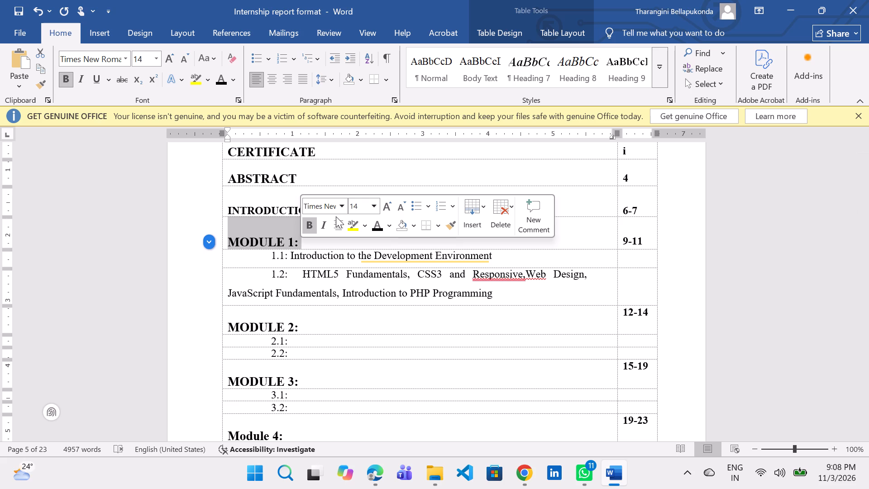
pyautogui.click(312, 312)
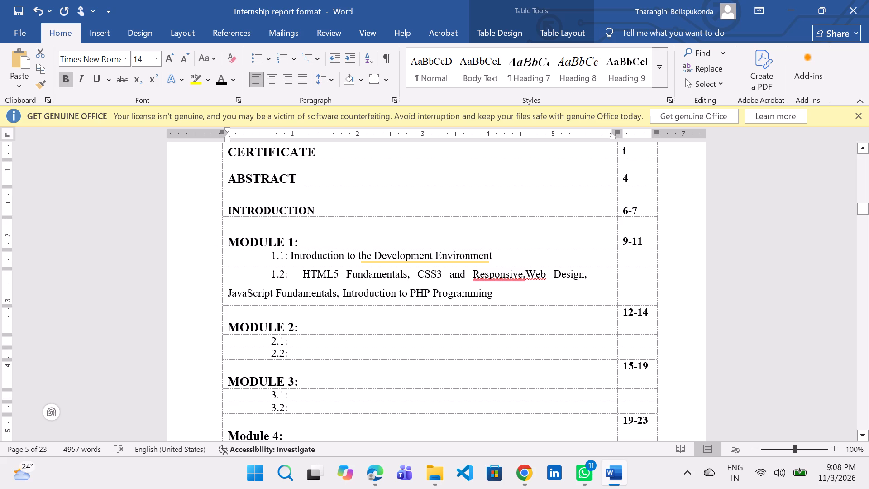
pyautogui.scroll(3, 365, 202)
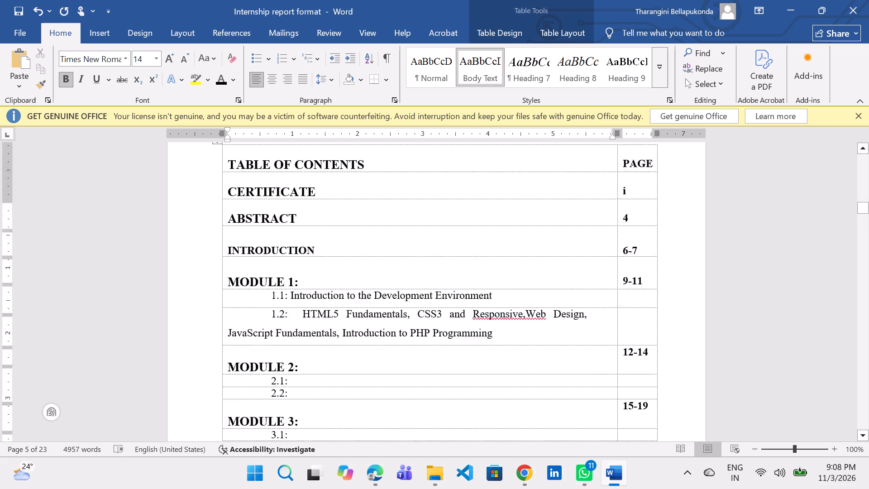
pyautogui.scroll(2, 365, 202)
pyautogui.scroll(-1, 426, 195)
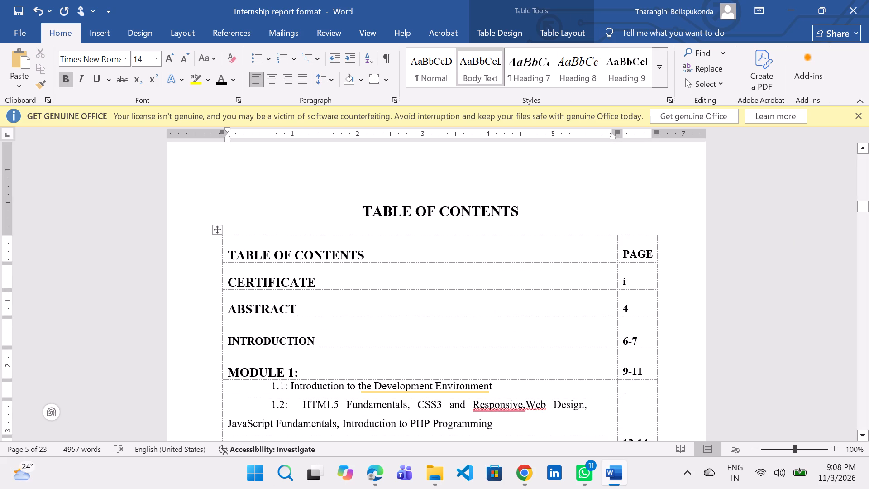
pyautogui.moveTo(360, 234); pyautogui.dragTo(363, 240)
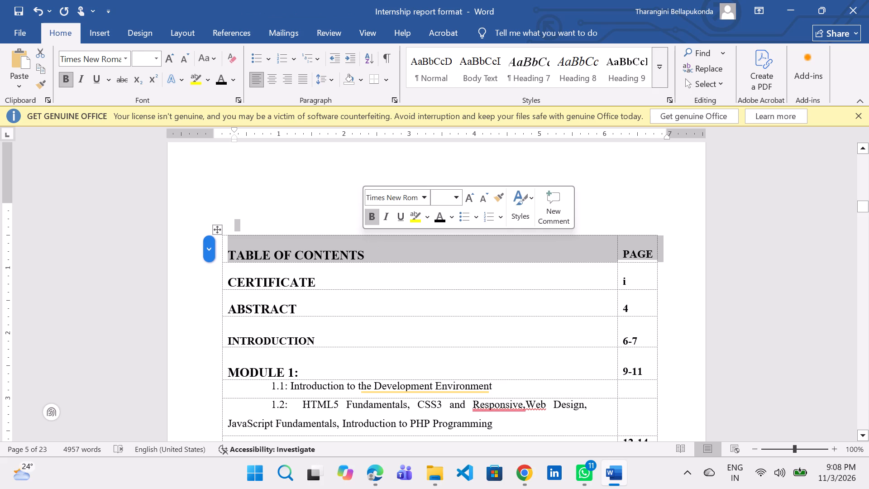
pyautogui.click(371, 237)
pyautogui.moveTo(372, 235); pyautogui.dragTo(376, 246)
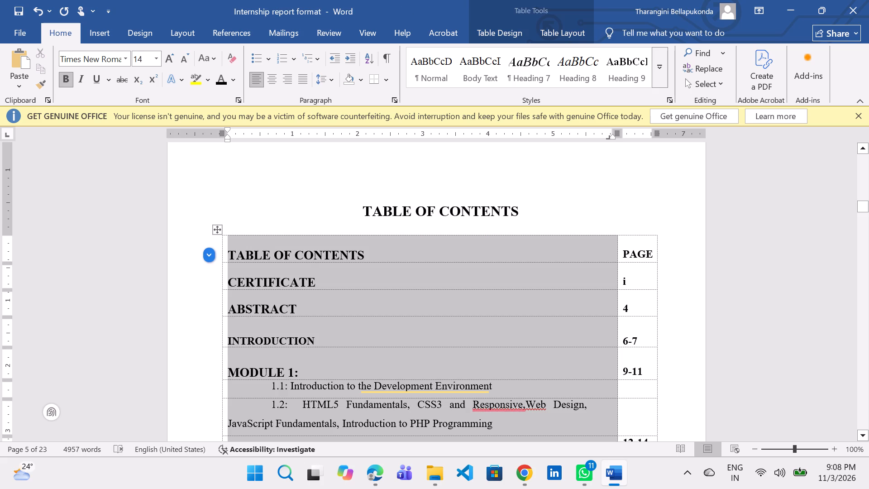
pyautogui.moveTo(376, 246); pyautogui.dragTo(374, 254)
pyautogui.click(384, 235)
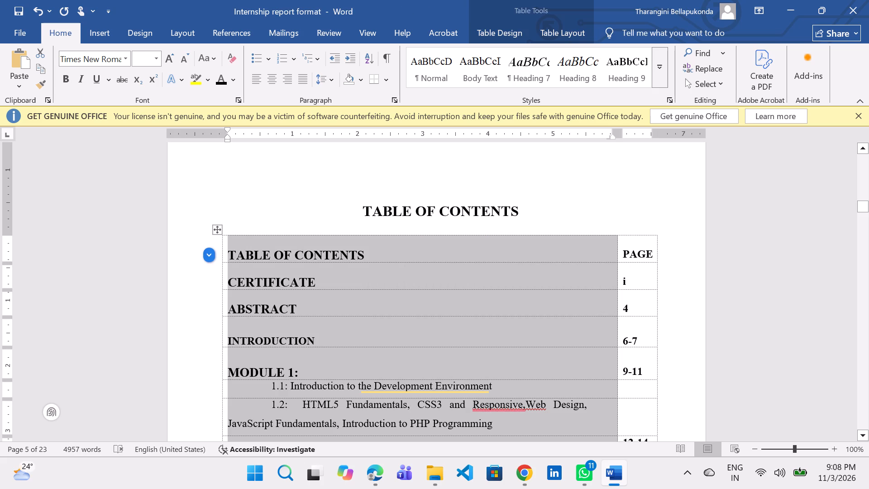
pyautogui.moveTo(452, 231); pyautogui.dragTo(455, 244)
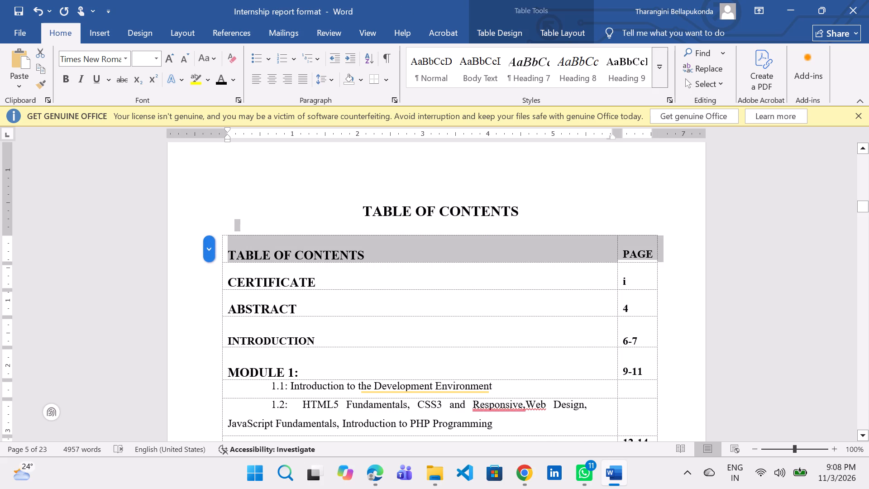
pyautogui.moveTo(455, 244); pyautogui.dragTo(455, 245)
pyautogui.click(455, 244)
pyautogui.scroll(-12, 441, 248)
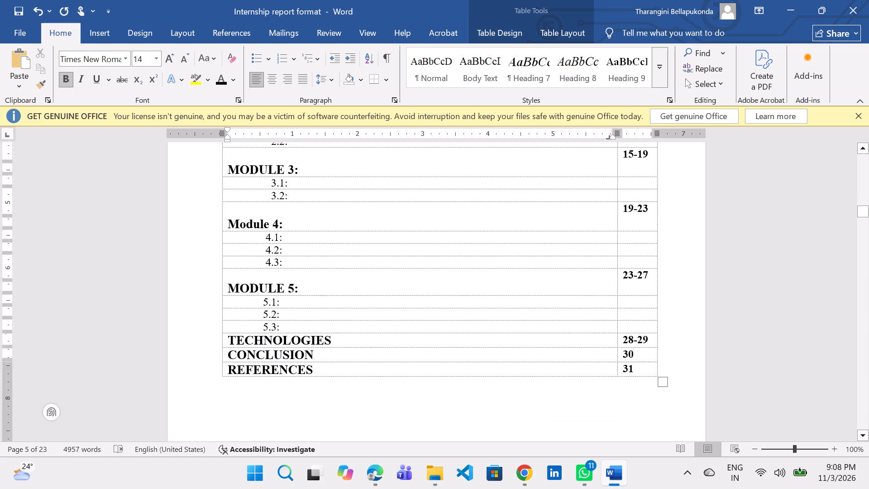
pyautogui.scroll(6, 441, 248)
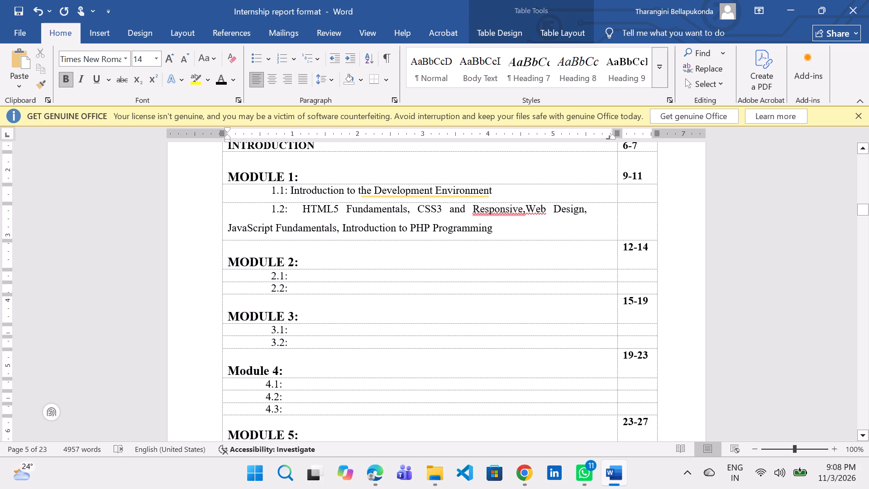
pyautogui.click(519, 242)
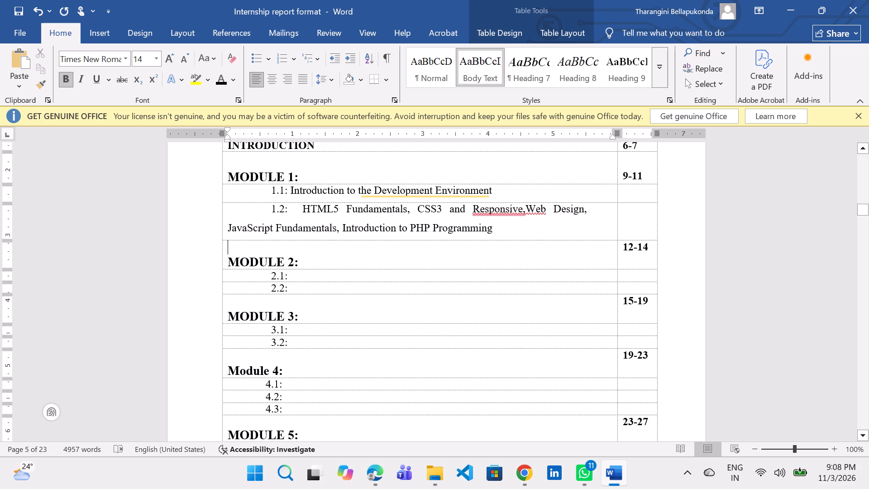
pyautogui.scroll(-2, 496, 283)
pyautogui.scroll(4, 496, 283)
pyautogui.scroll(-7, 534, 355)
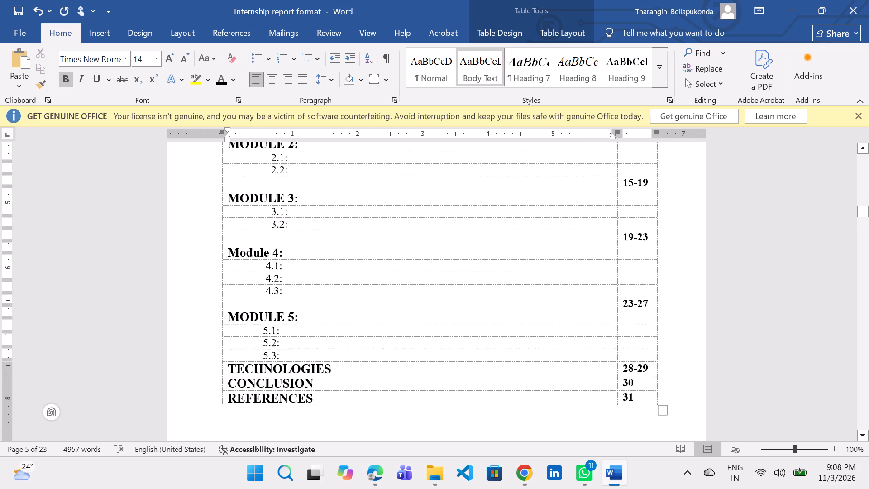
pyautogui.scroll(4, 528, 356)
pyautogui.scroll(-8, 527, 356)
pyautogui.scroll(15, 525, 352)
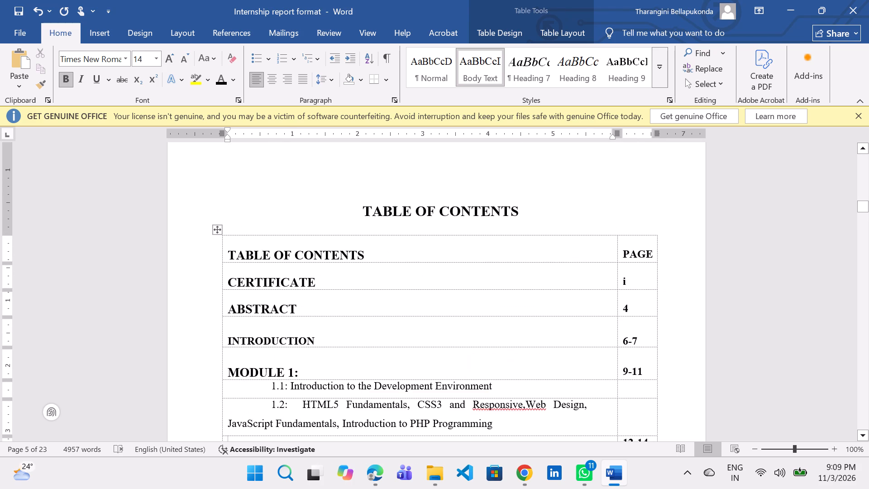
# Shorten the Module 1 page number in the contents table to 9.
pyautogui.click(663, 362)
pyautogui.click(641, 364)
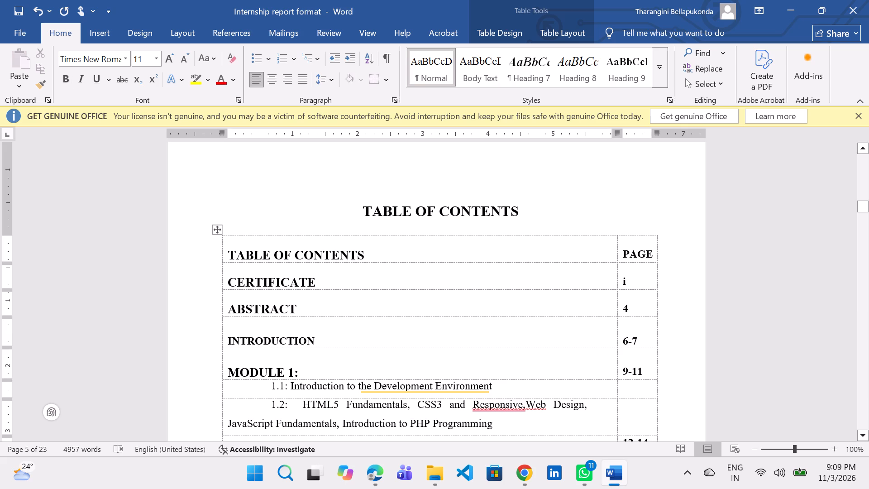
pyautogui.press('BackSpace')
pyautogui.press('BackSpace')
pyautogui.press('BackSpace')
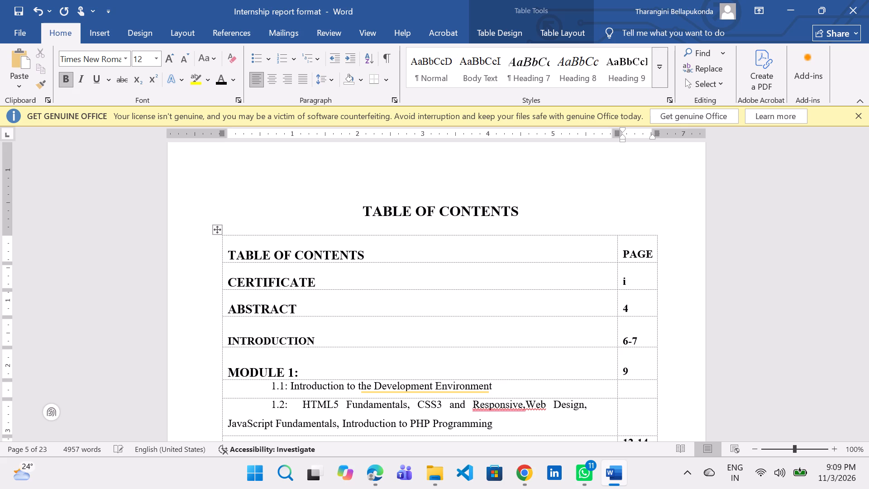
# Centre-align the two-line 1.2 contents entry within its table cell.
pyautogui.scroll(-1, 644, 366)
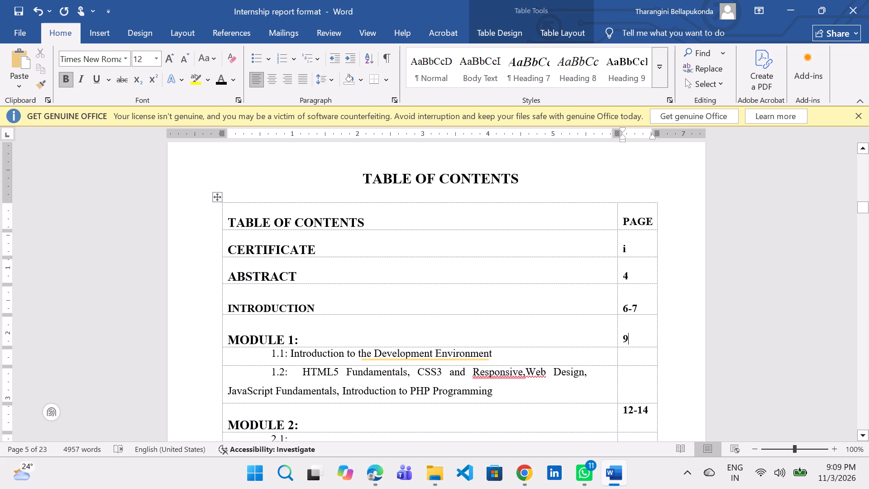
pyautogui.moveTo(493, 398); pyautogui.dragTo(308, 369)
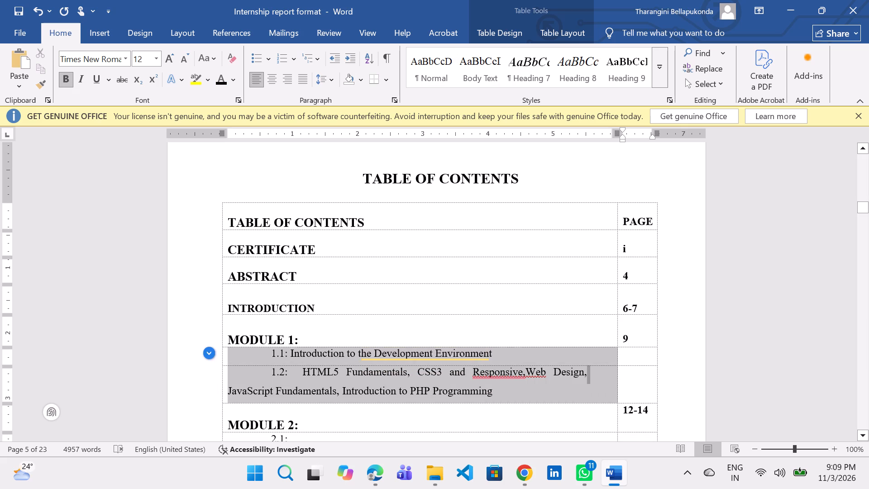
pyautogui.moveTo(308, 369); pyautogui.dragTo(303, 371)
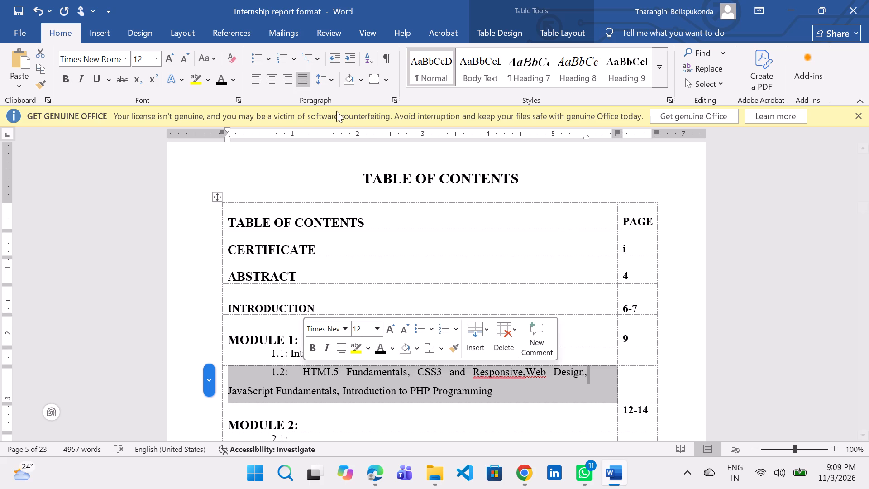
pyautogui.click(279, 85)
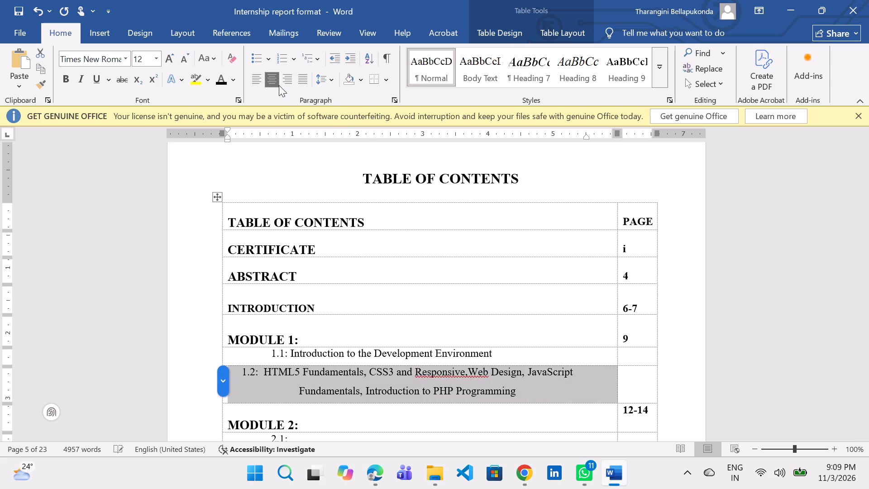
# Shift the first line of the centred 1.2 contents entry with leading spaces so that JavaScript wraps onto the second line.
pyautogui.click(241, 368)
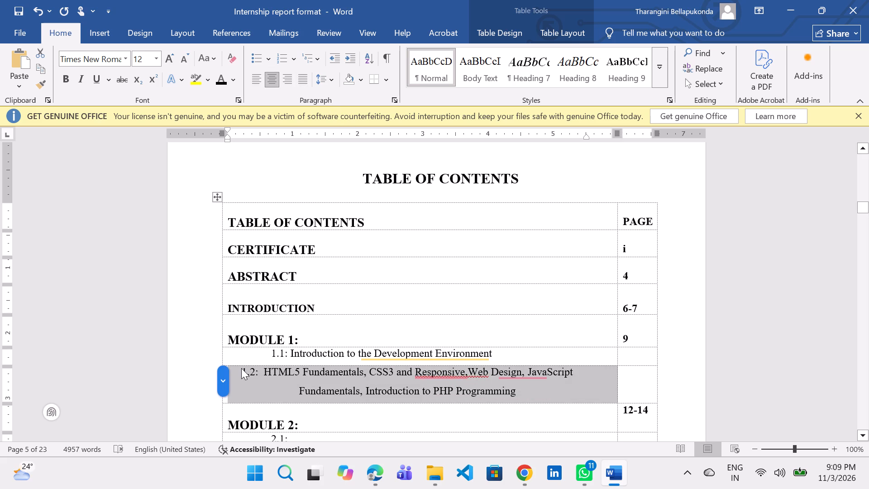
pyautogui.press('space')
pyautogui.press('space')
pyautogui.press('space')
pyautogui.press('space')
pyautogui.press('space')
pyautogui.press('space')
pyautogui.press('space')
pyautogui.press('space')
pyautogui.press('space')
pyautogui.press('space')
pyautogui.press('space')
pyautogui.press('space')
pyautogui.press('space')
pyautogui.press('space')
pyautogui.press('space')
pyautogui.press('space')
pyautogui.press('space')
pyautogui.press('space')
pyautogui.press('space')
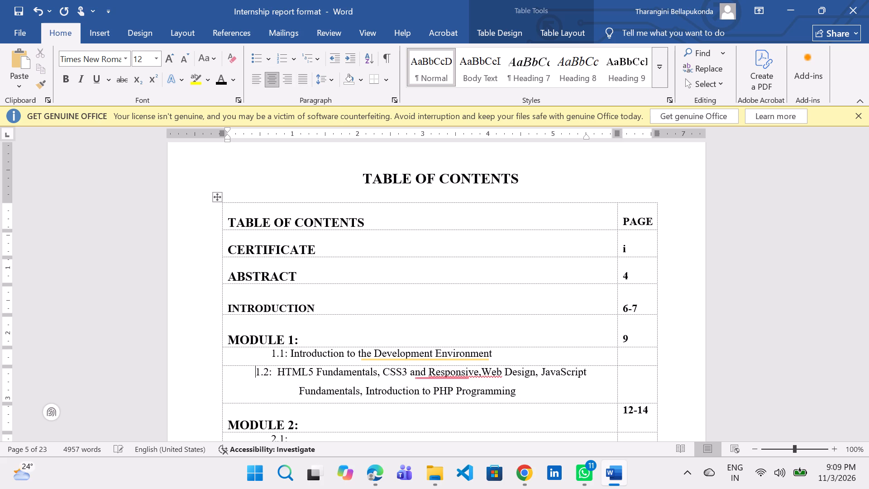
pyautogui.press('BackSpace')
pyautogui.press('BackSpace')
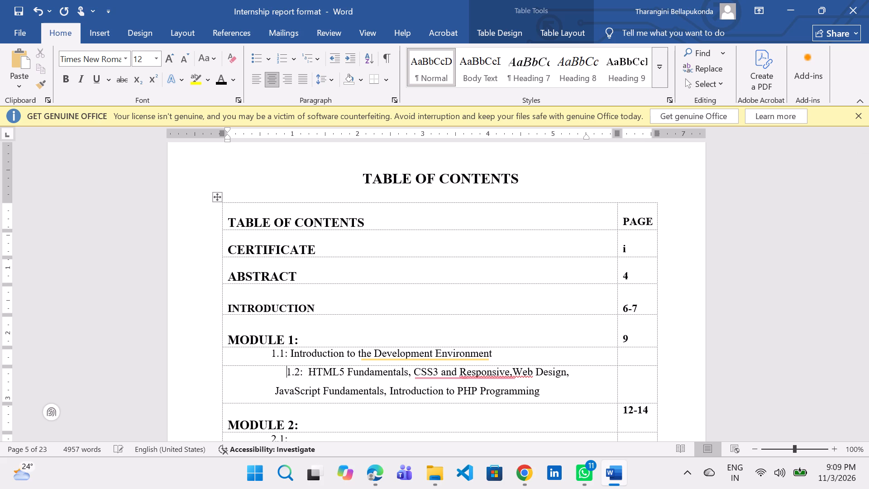
pyautogui.press('BackSpace')
pyautogui.press('BackSpace')
pyautogui.press('BackSpace')
pyautogui.press('BackSpace')
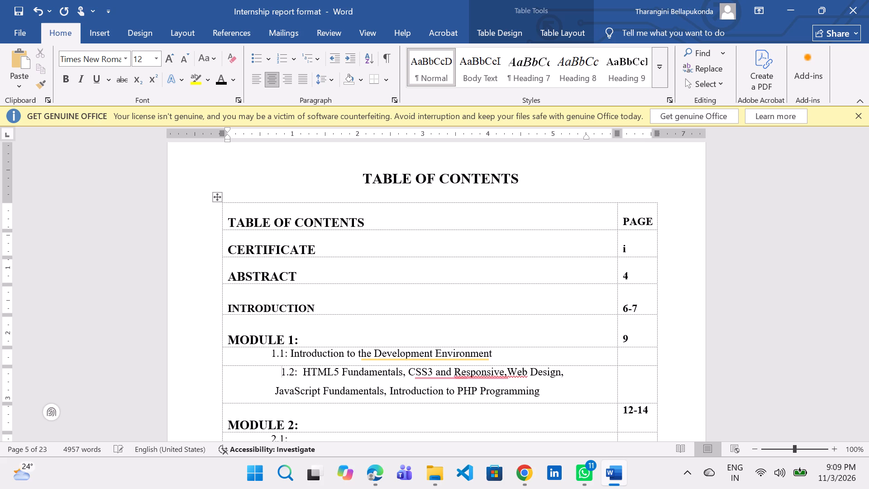
pyautogui.press('BackSpace')
pyautogui.press('space')
pyautogui.press('BackSpace')
pyautogui.press('space')
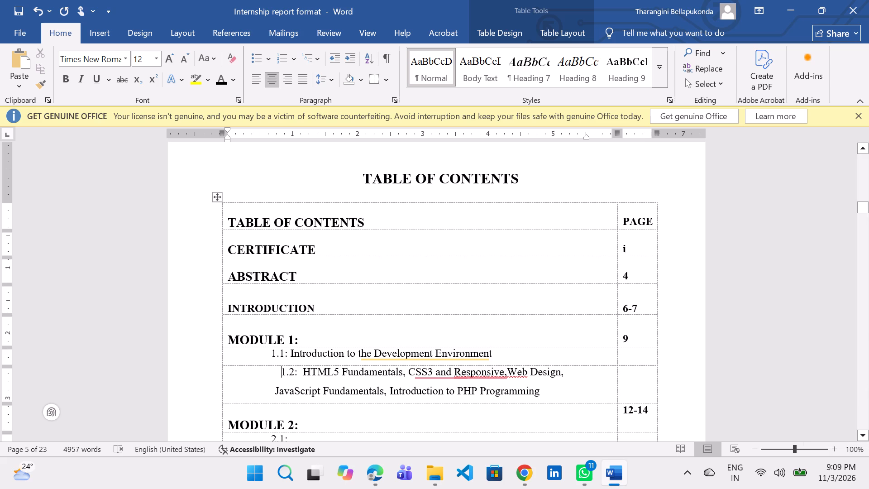
# Move the left indent of the 1.2 contents entry slightly outward to the edge of its table cell.
pyautogui.moveTo(280, 384); pyautogui.dragTo(269, 379)
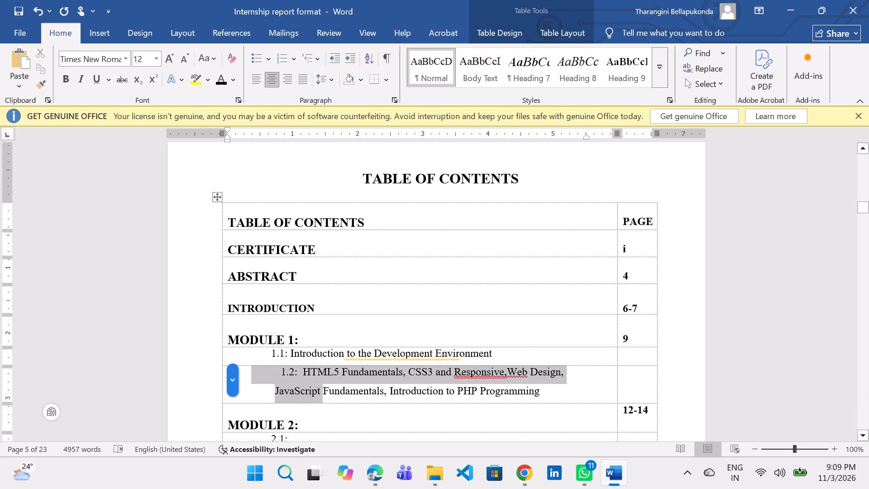
pyautogui.click(282, 379)
pyautogui.moveTo(282, 376); pyautogui.dragTo(268, 375)
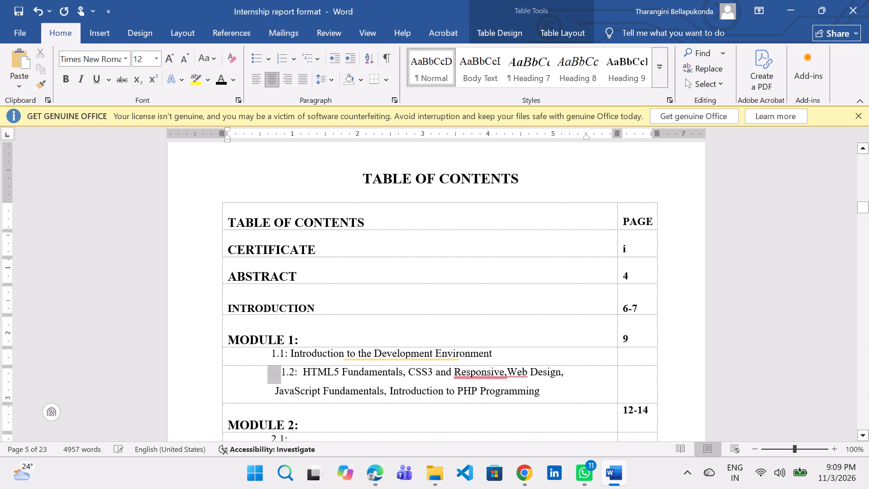
pyautogui.moveTo(268, 375); pyautogui.dragTo(272, 375)
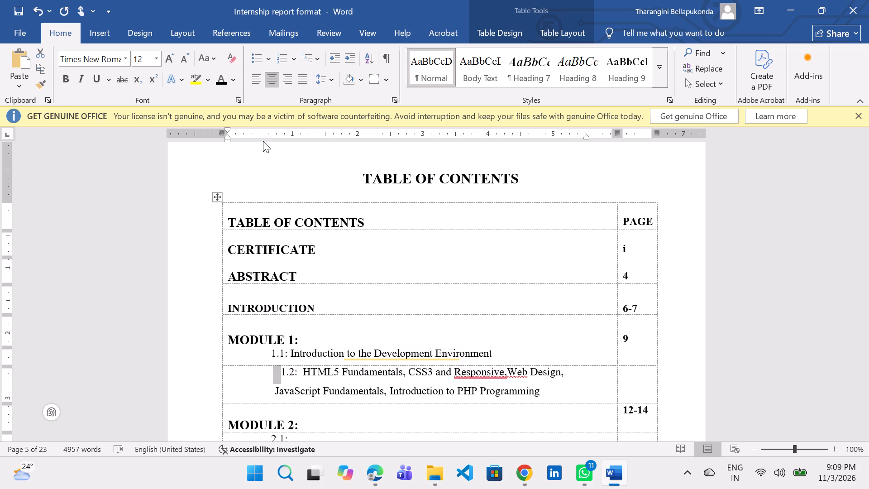
pyautogui.click(227, 139)
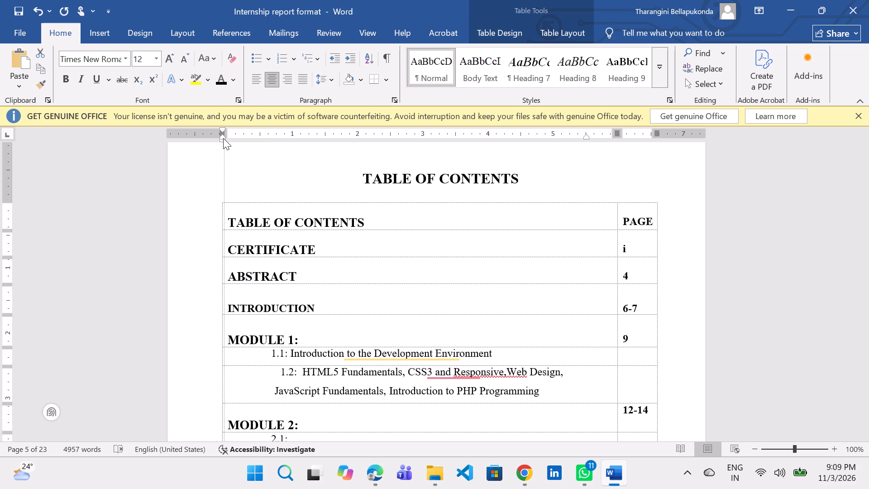
pyautogui.click(271, 392)
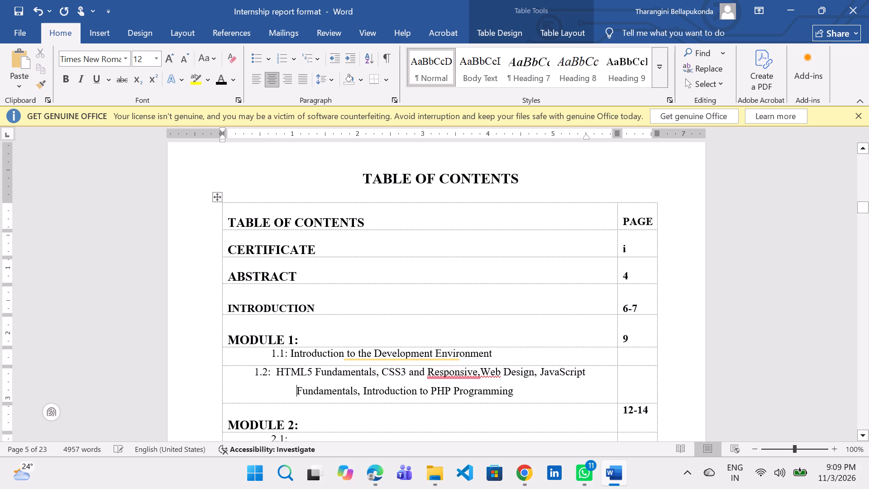
pyautogui.click(253, 369)
pyautogui.moveTo(253, 369); pyautogui.dragTo(349, 398)
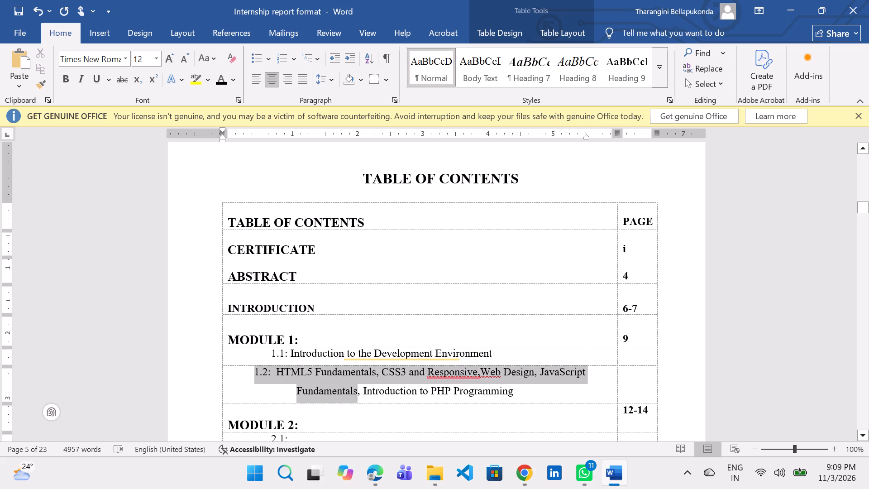
pyautogui.moveTo(349, 398); pyautogui.dragTo(530, 388)
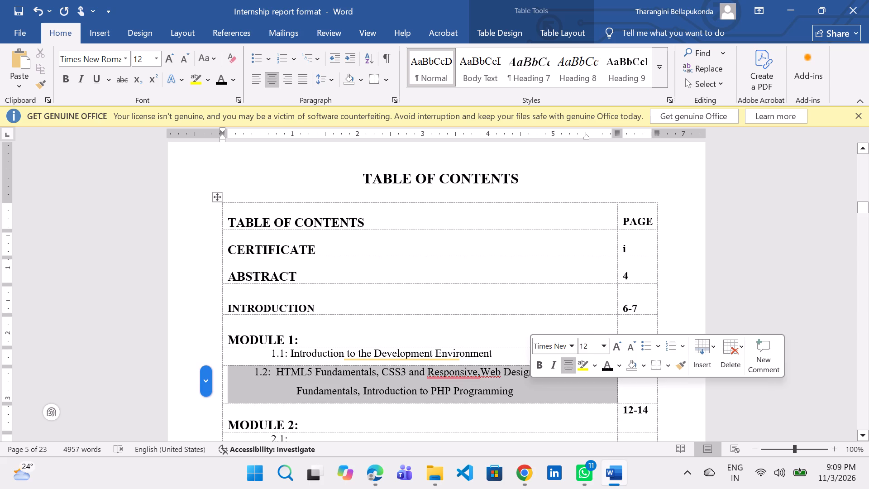
pyautogui.click(223, 138)
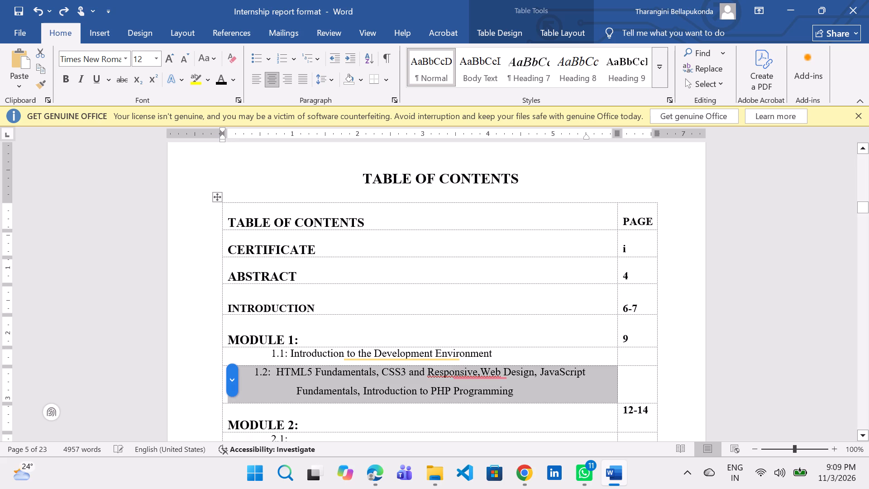
# Adjust the 1.2 contents entry's spacing: remove the extra space after "1.2:" and add three leading spaces before the number.
pyautogui.click(334, 383)
pyautogui.click(277, 369)
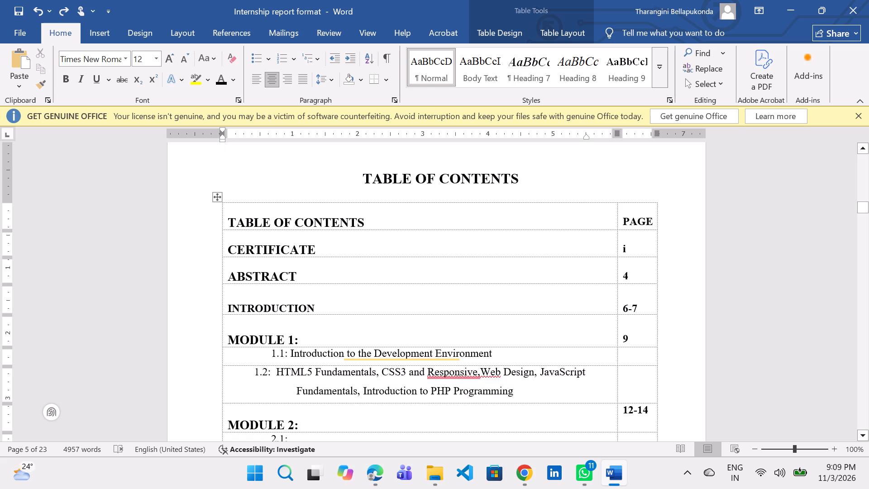
pyautogui.press('BackSpace')
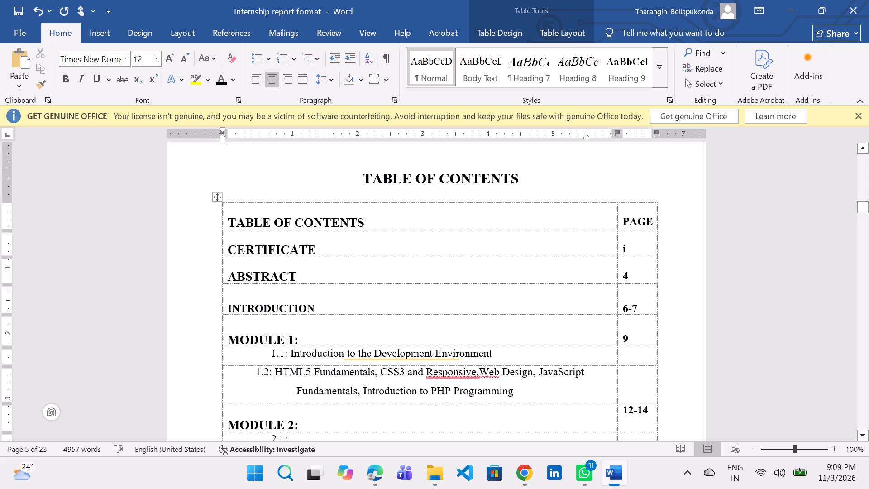
pyautogui.click(254, 371)
pyautogui.press('space')
pyautogui.press('space')
pyautogui.press('space')
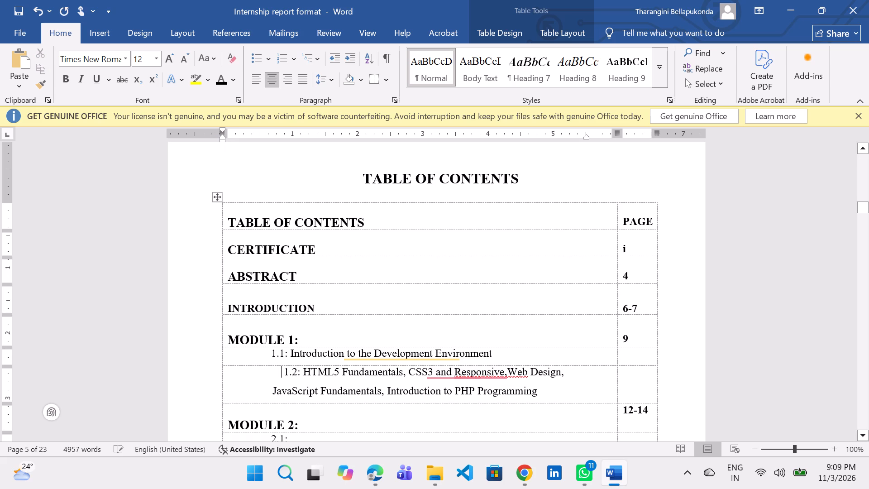
# Add five leading spaces to the 1.1 contents entry so its number lines up with the 1.2 entry below.
pyautogui.click(272, 351)
pyautogui.press('space')
pyautogui.press('space')
pyautogui.press('space')
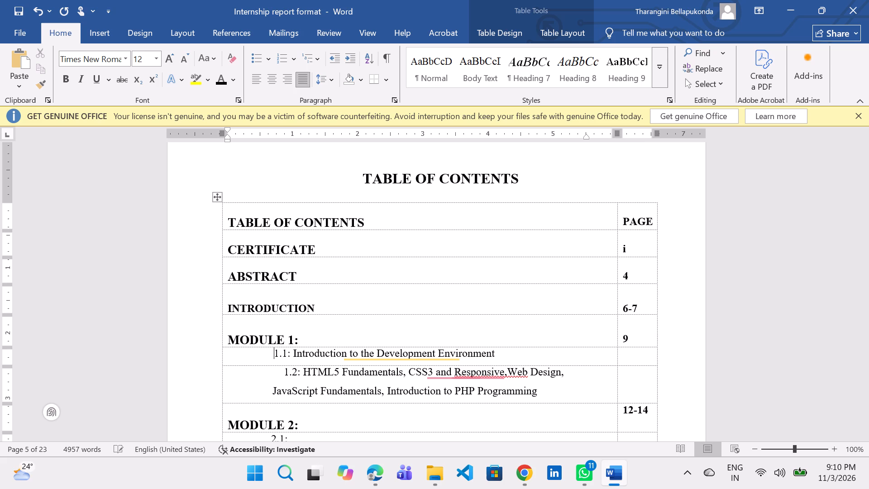
pyautogui.press('space')
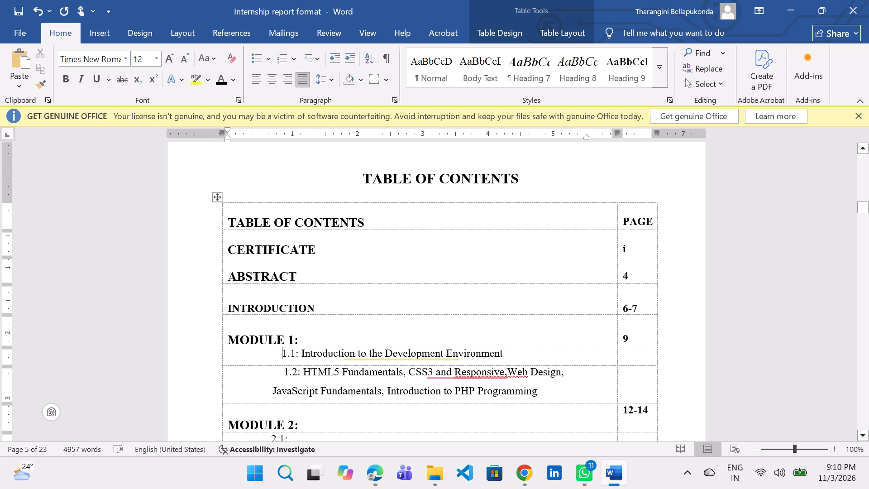
pyautogui.press('space')
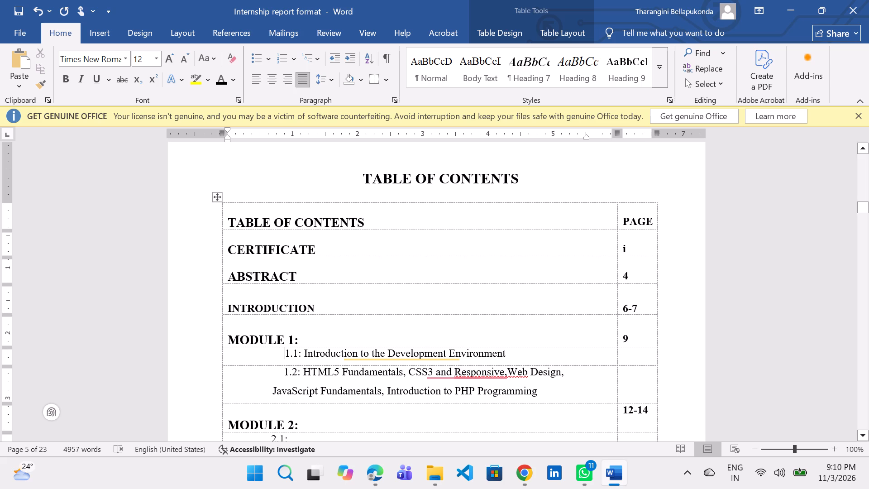
# Review the Module 1 pages of the report, checking the section headings, their numbering and their page numbers.
pyautogui.scroll(-7, 518, 354)
pyautogui.scroll(-5, 497, 438)
pyautogui.scroll(-16, 496, 444)
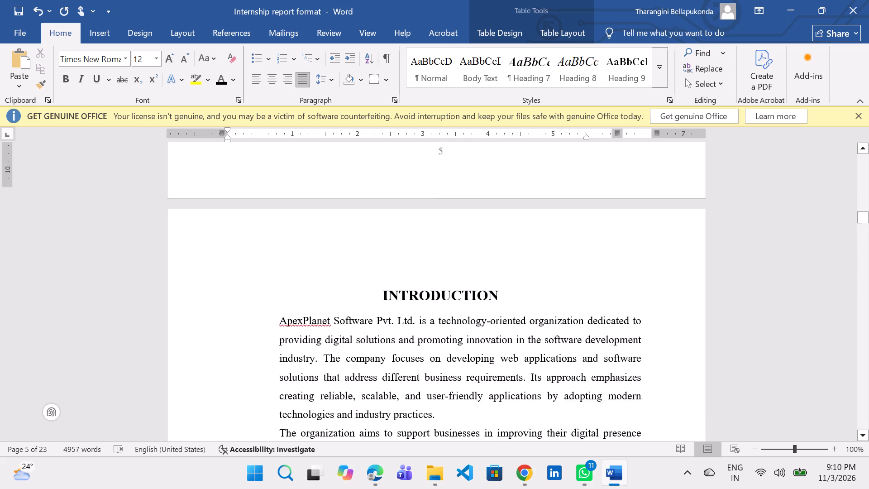
pyautogui.scroll(1, 450, 272)
pyautogui.scroll(-15, 450, 272)
pyautogui.scroll(-7, 711, 165)
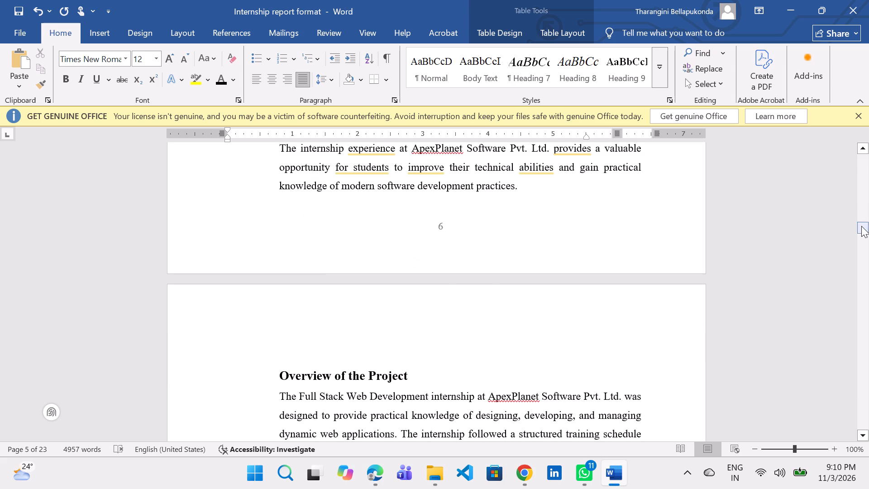
pyautogui.moveTo(861, 226); pyautogui.dragTo(859, 244)
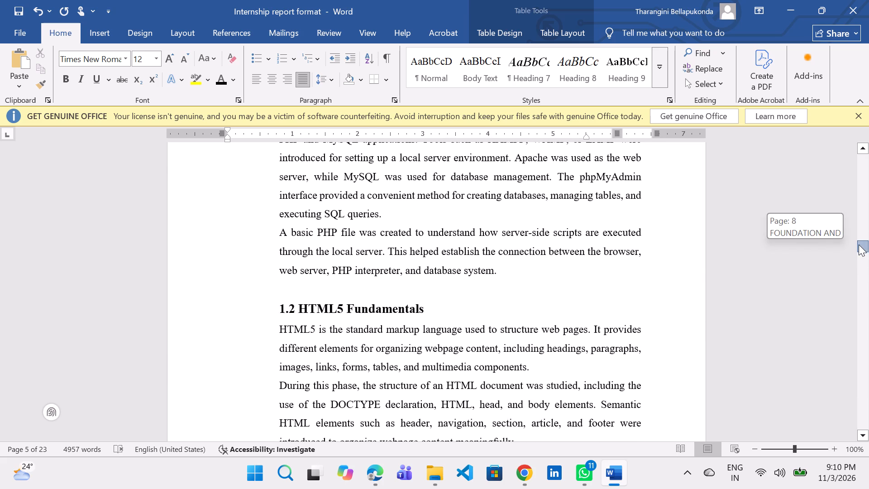
pyautogui.moveTo(859, 244); pyautogui.dragTo(858, 234)
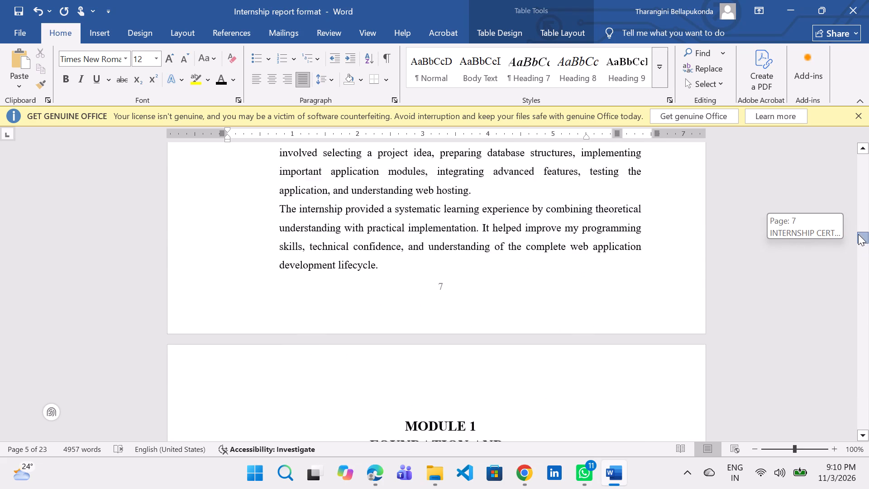
pyautogui.moveTo(858, 234); pyautogui.dragTo(857, 241)
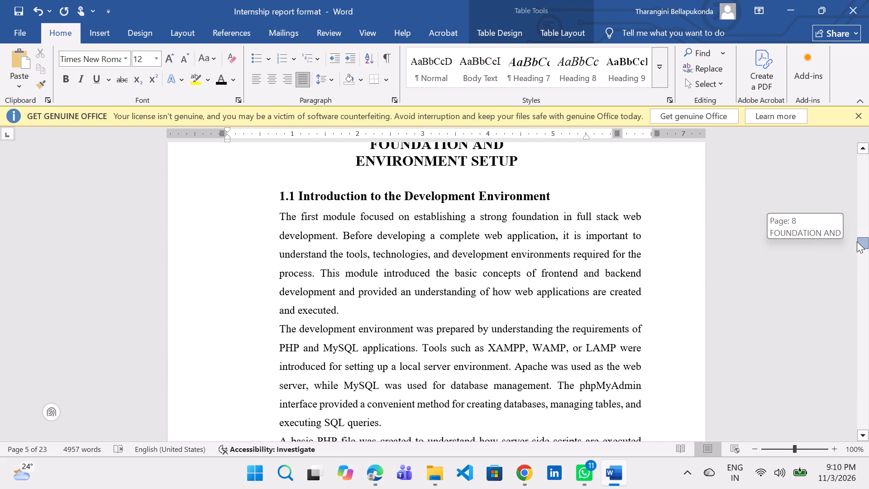
pyautogui.moveTo(857, 241); pyautogui.dragTo(855, 239)
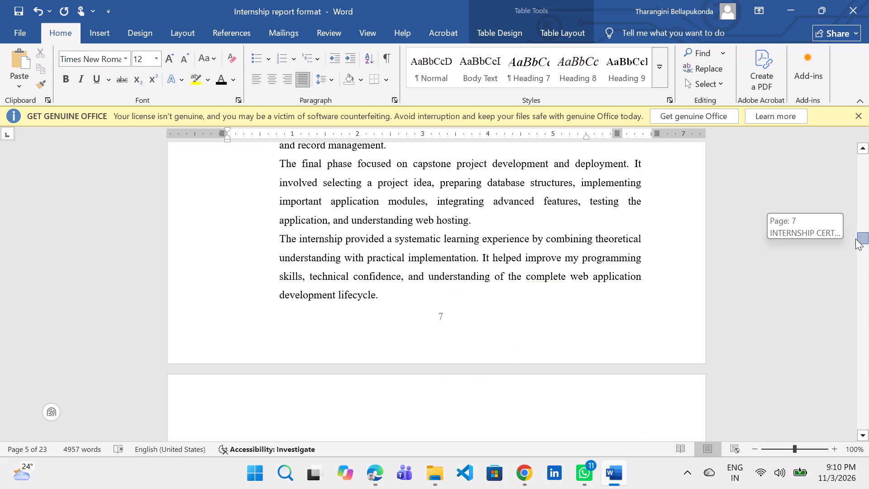
pyautogui.moveTo(855, 239); pyautogui.dragTo(855, 244)
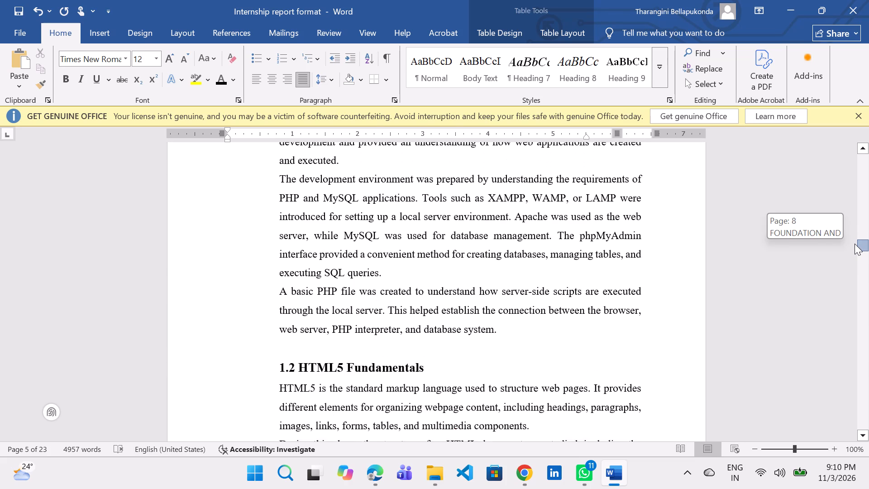
pyautogui.moveTo(855, 244); pyautogui.dragTo(855, 253)
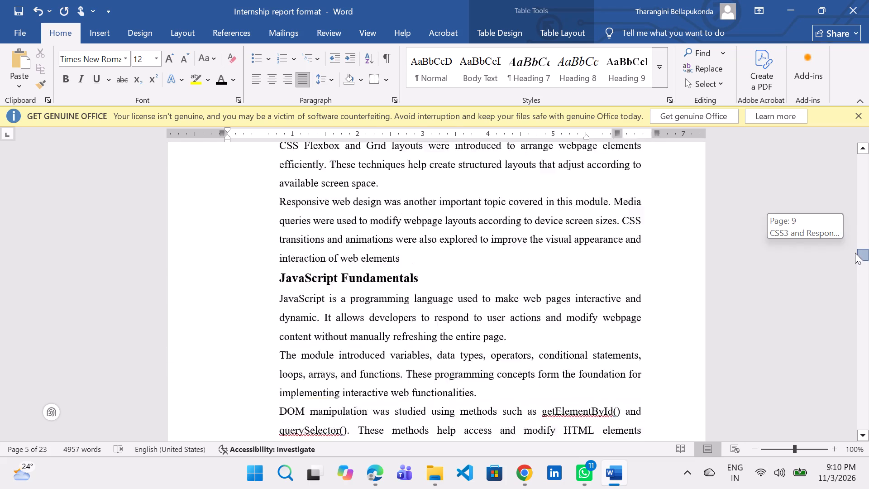
pyautogui.moveTo(855, 253); pyautogui.dragTo(855, 247)
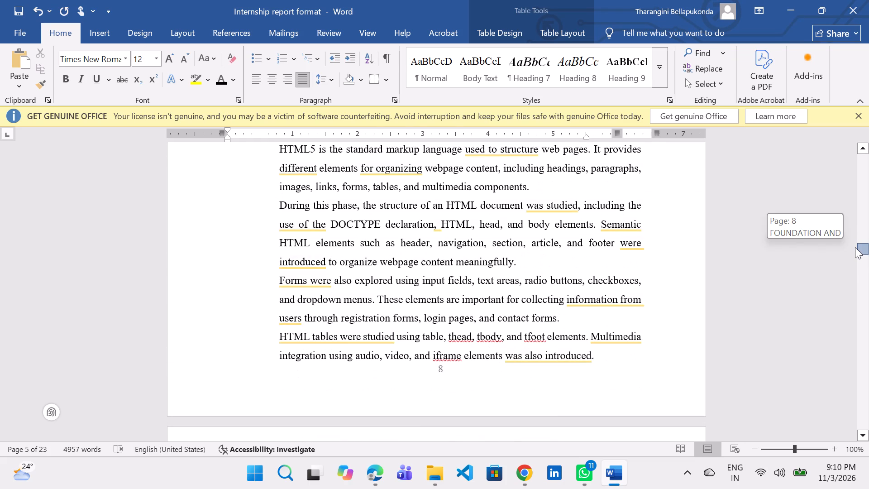
pyautogui.moveTo(855, 247); pyautogui.dragTo(852, 240)
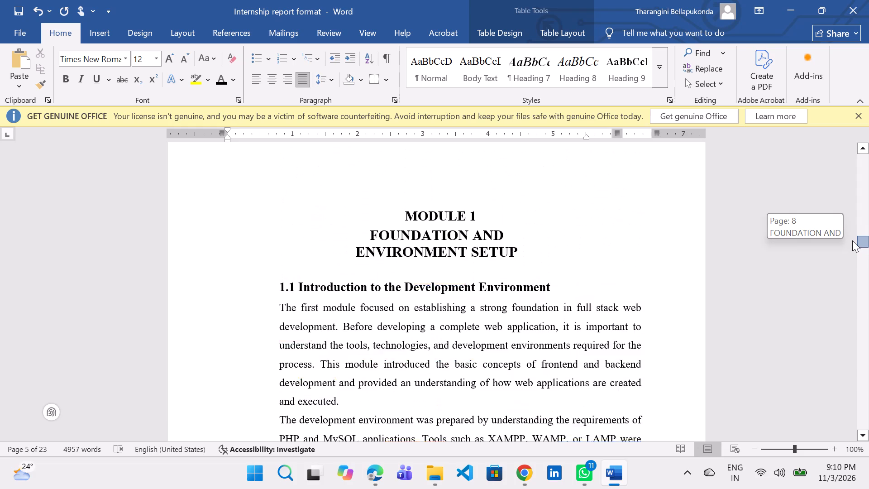
pyautogui.moveTo(852, 240); pyautogui.dragTo(850, 264)
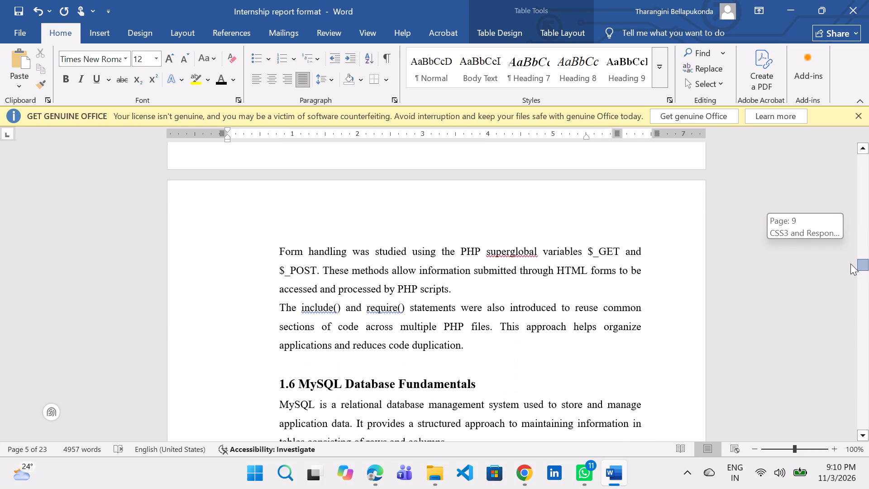
pyautogui.moveTo(850, 264); pyautogui.dragTo(850, 264)
pyautogui.scroll(12, 467, 309)
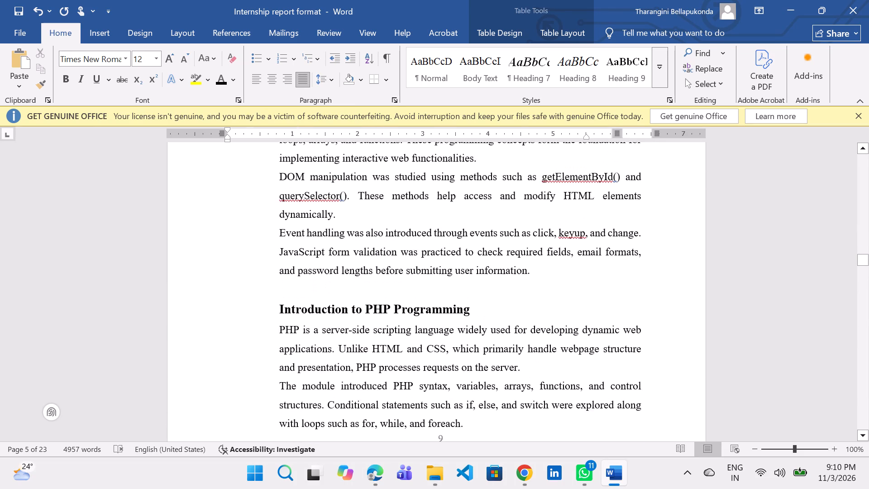
pyautogui.scroll(3, 473, 306)
pyautogui.scroll(-14, 473, 306)
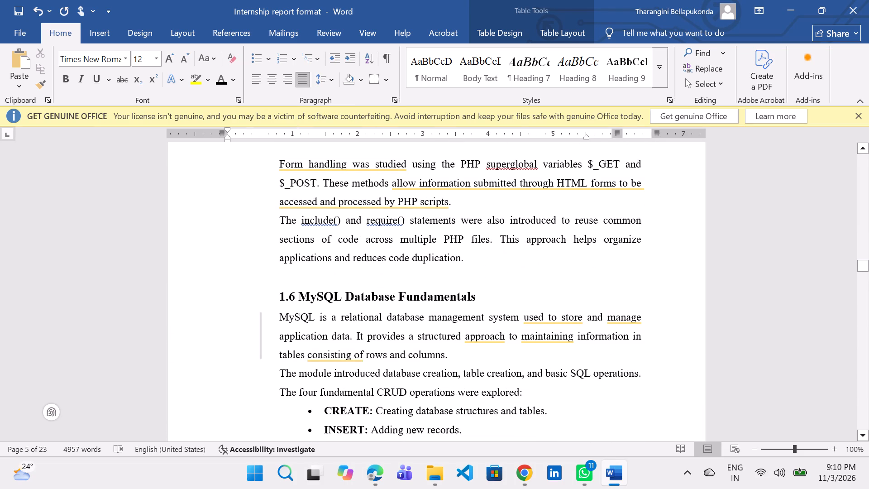
# Remove the section number 1.6 from the "MySQL Database Fundamentals" heading.
pyautogui.click(304, 299)
pyautogui.press('Left')
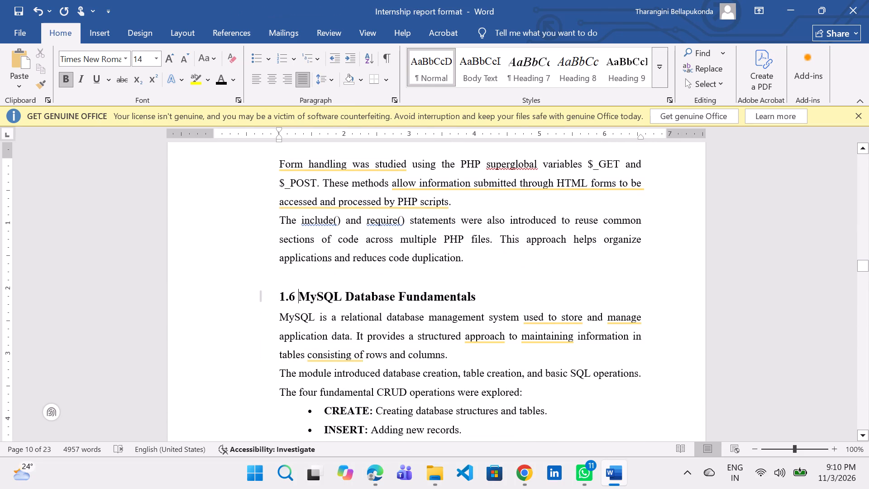
pyautogui.press('BackSpace')
pyautogui.press('BackSpace')
pyautogui.press('2')
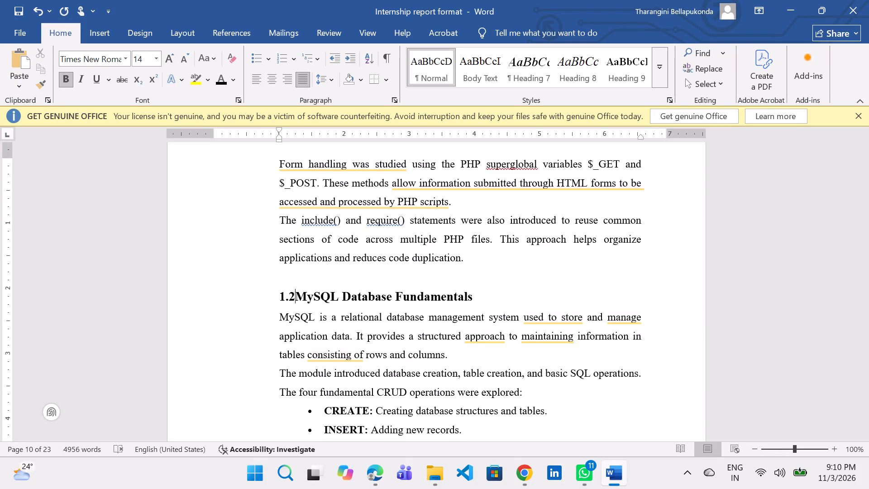
pyautogui.press('BackSpace')
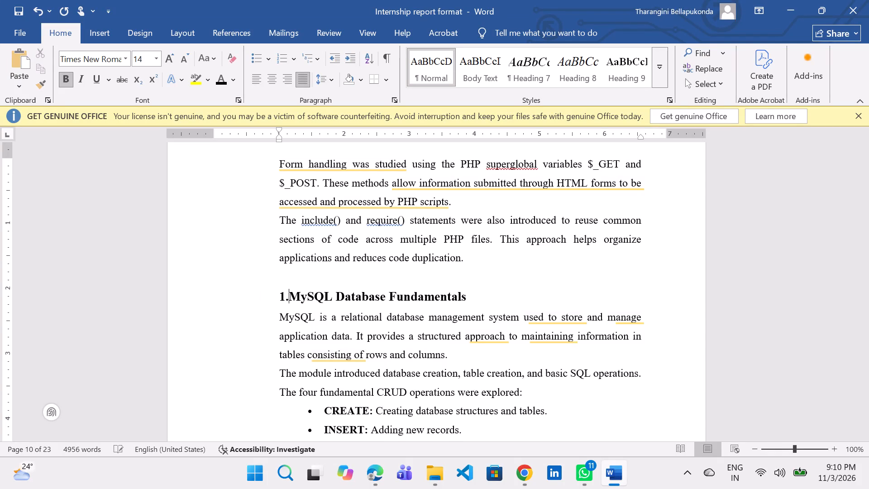
pyautogui.press('BackSpace')
pyautogui.press('BackSpace')
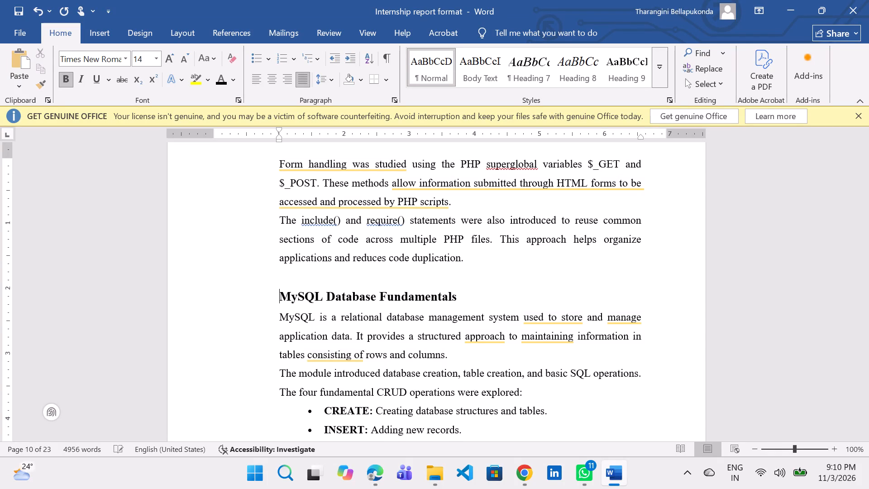
# Remove the section number 1.7 and its following space from the "Git and GitHub Version Control" heading.
pyautogui.scroll(6, 361, 264)
pyautogui.scroll(16, 391, 218)
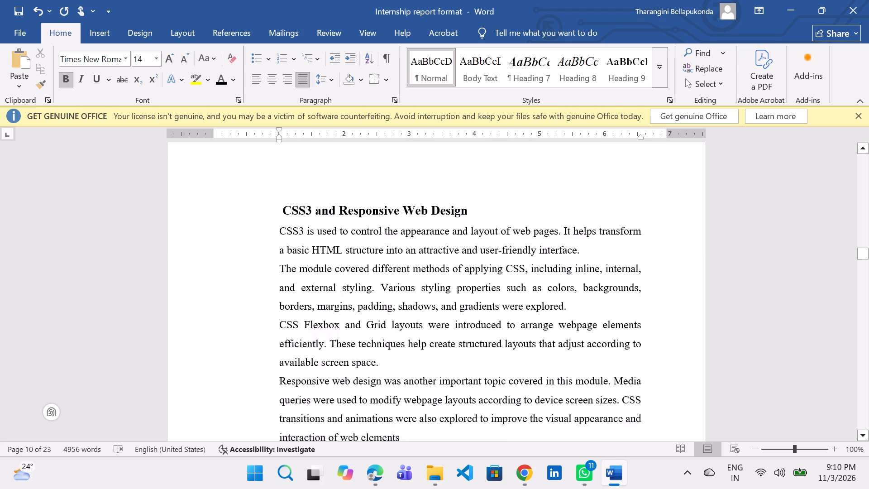
pyautogui.scroll(18, 391, 218)
pyautogui.scroll(-6, 391, 235)
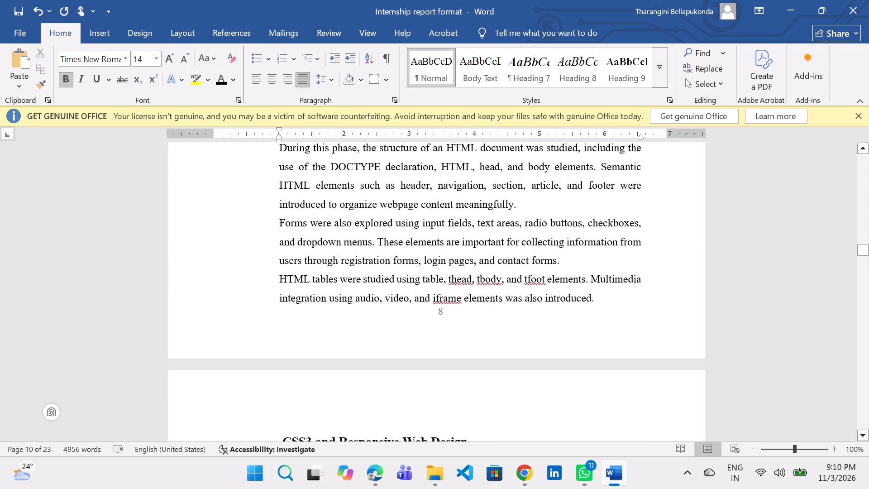
pyautogui.scroll(-20, 407, 413)
pyautogui.scroll(-14, 407, 413)
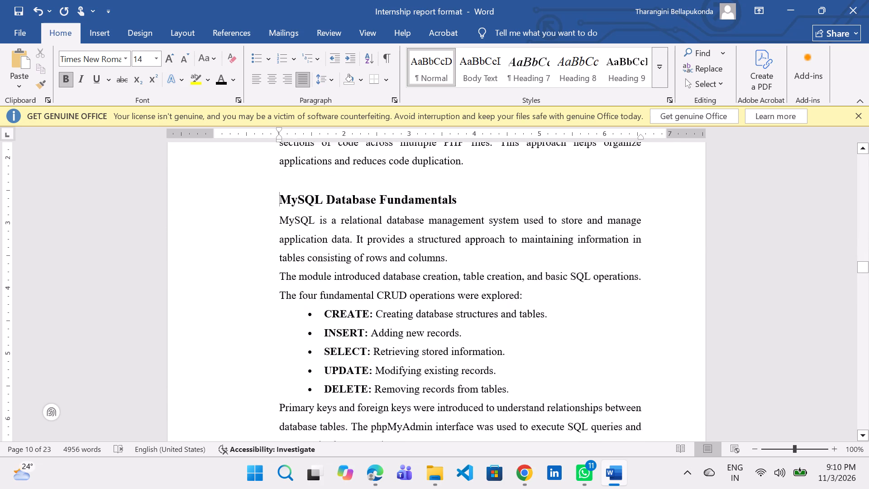
pyautogui.scroll(-13, 358, 340)
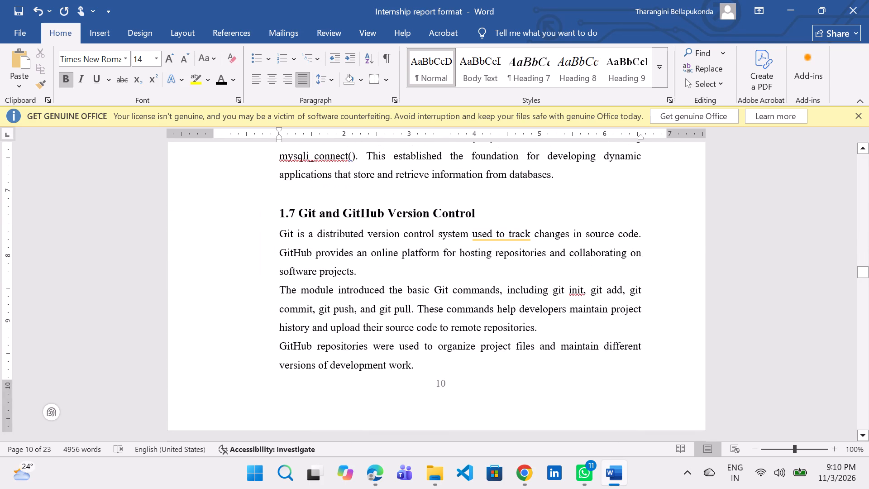
pyautogui.click(294, 211)
pyautogui.press('BackSpace')
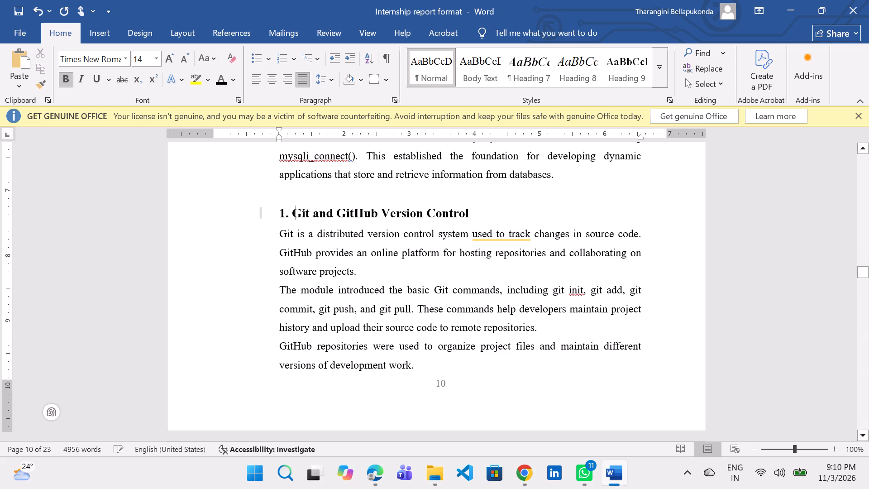
pyautogui.press('BackSpace')
pyautogui.press('BackSpace')
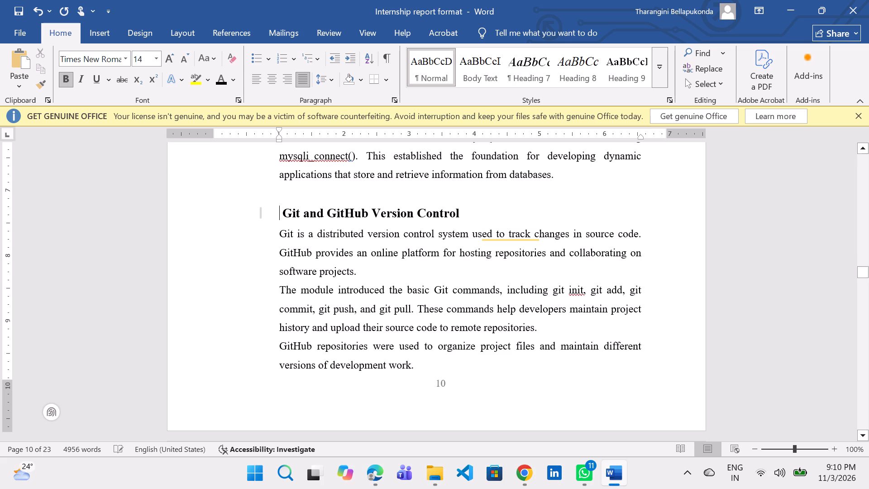
pyautogui.scroll(-5, 317, 209)
pyautogui.scroll(6, 318, 209)
pyautogui.press('Right')
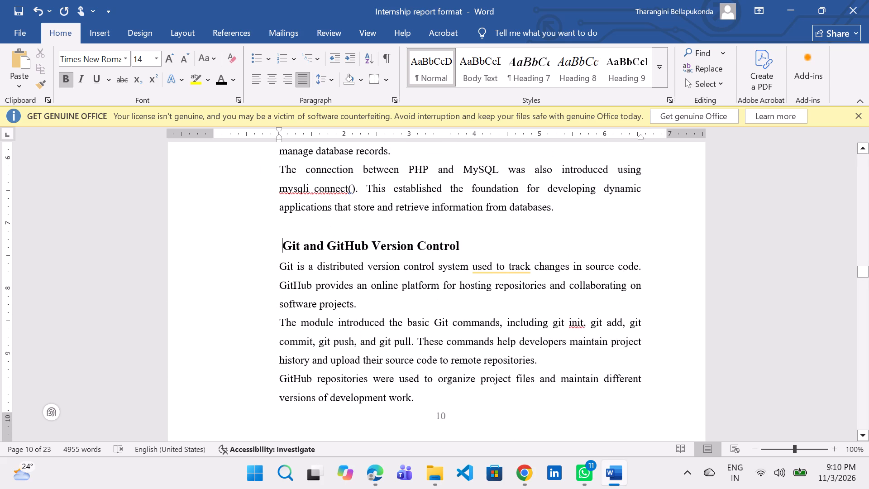
pyautogui.press('BackSpace')
# In the table of contents, clear the Module 1 page number and enter page 8 for entry 1.1 and 9-10 for entry 1.2.
pyautogui.scroll(-10, 336, 233)
pyautogui.scroll(10, 337, 234)
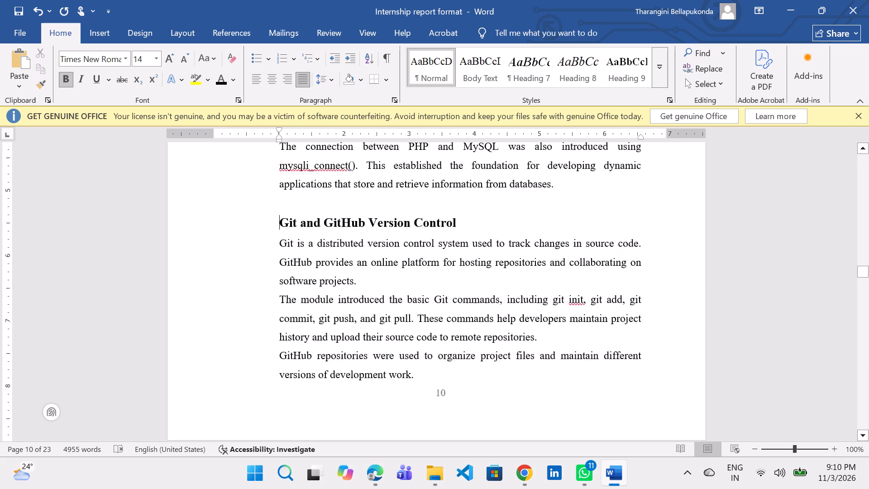
pyautogui.scroll(20, 332, 230)
pyautogui.scroll(14, 332, 230)
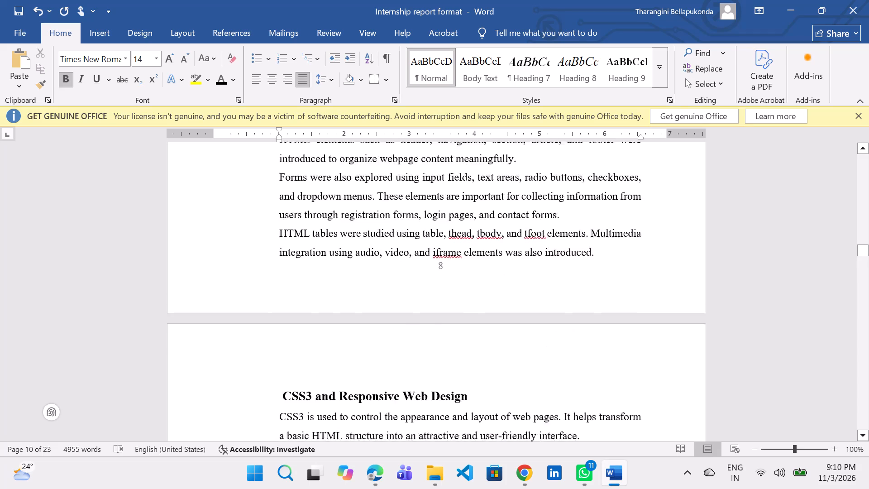
pyautogui.scroll(20, 332, 230)
pyautogui.scroll(14, 332, 230)
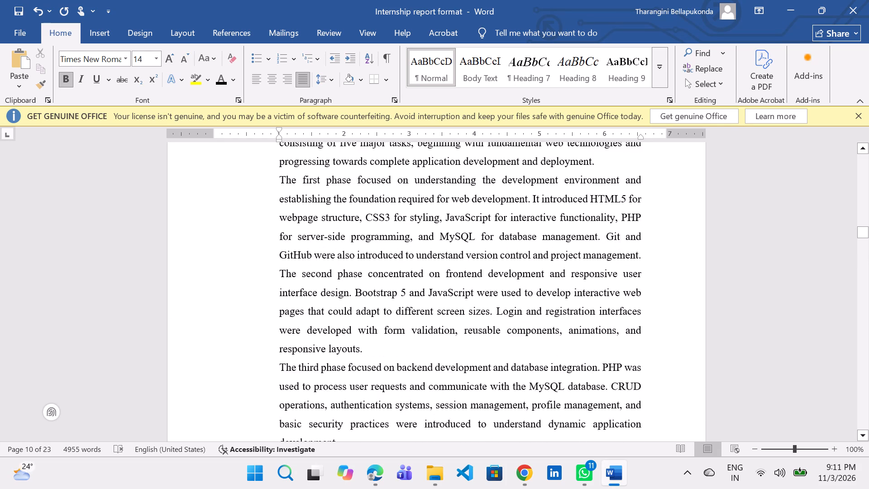
pyautogui.scroll(20, 332, 230)
pyautogui.scroll(13, 332, 230)
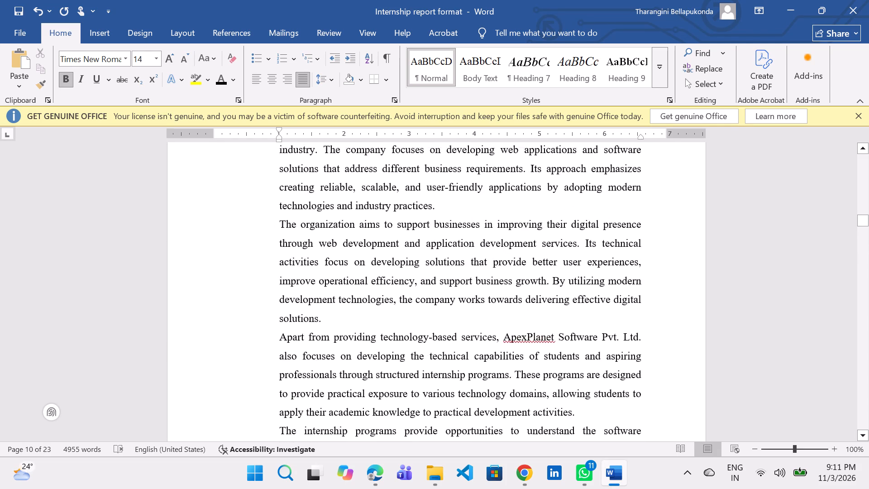
pyautogui.scroll(20, 332, 230)
pyautogui.scroll(6, 332, 230)
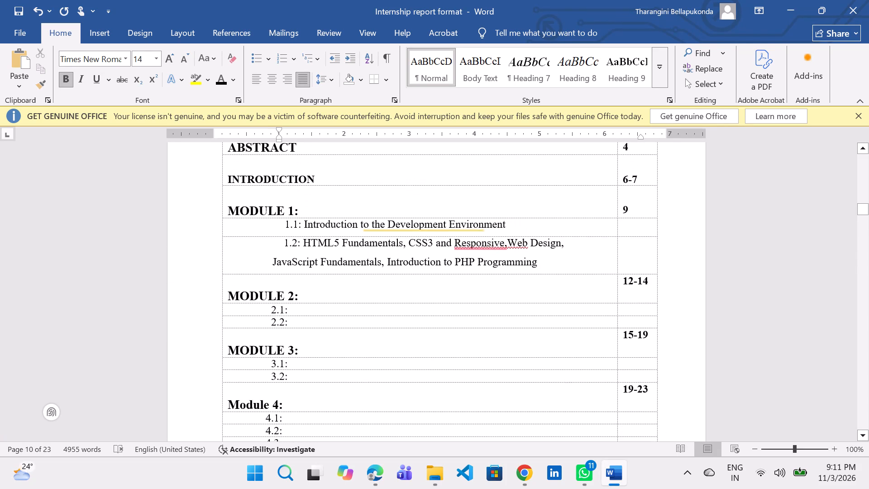
pyautogui.scroll(1, 332, 230)
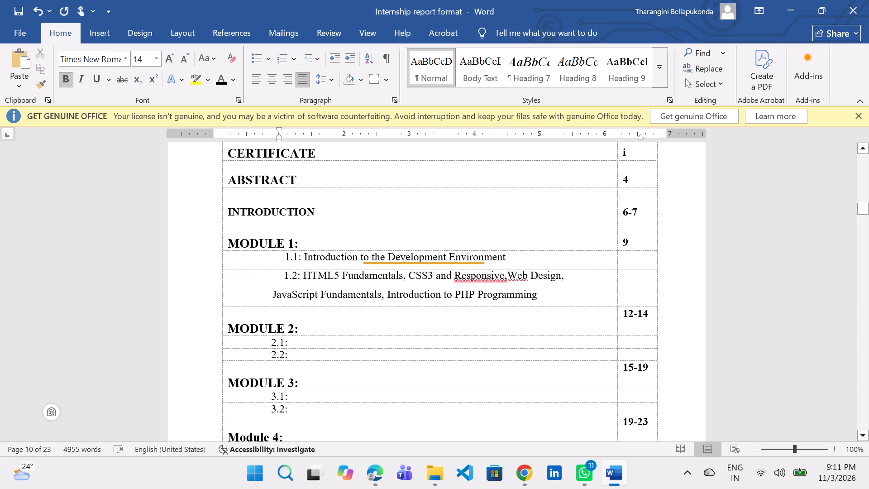
pyautogui.click(637, 244)
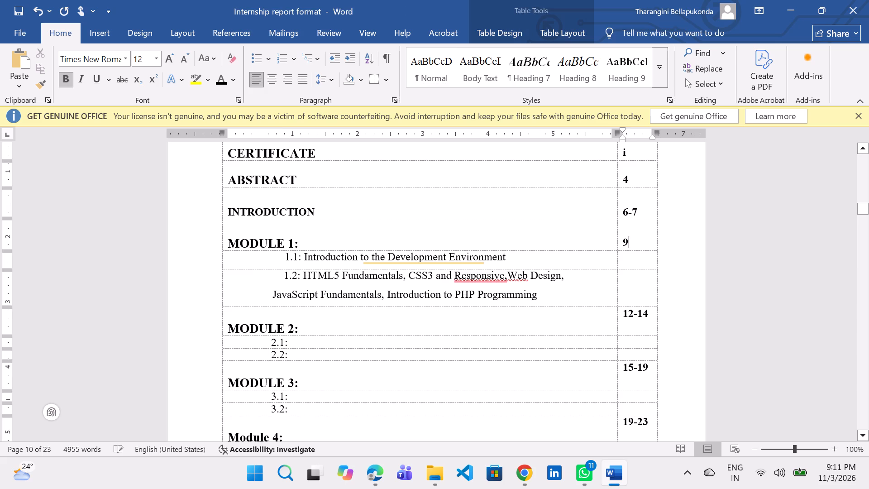
pyautogui.press('BackSpace')
pyautogui.press('Down')
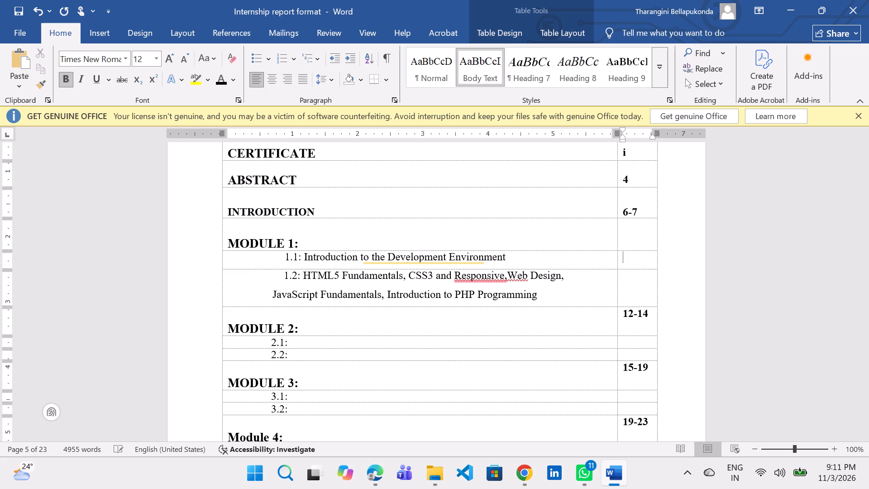
pyautogui.press('8')
pyautogui.press('Down')
pyautogui.press('9')
pyautogui.write('-10')
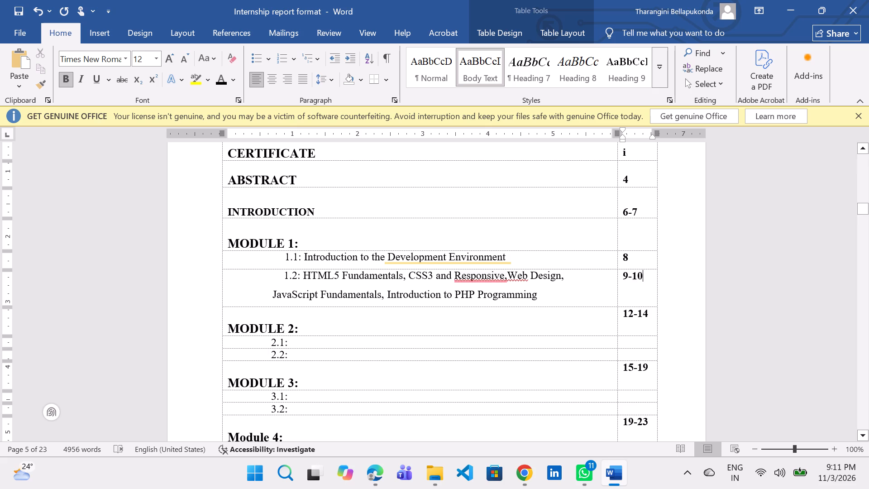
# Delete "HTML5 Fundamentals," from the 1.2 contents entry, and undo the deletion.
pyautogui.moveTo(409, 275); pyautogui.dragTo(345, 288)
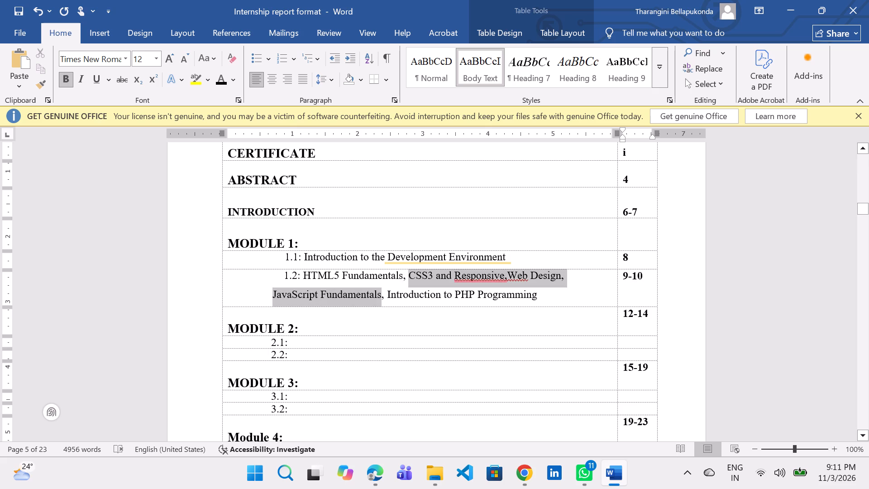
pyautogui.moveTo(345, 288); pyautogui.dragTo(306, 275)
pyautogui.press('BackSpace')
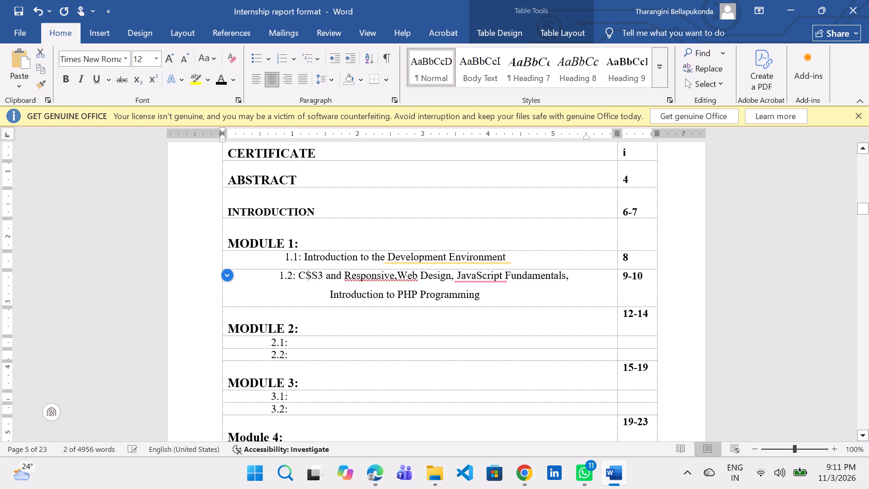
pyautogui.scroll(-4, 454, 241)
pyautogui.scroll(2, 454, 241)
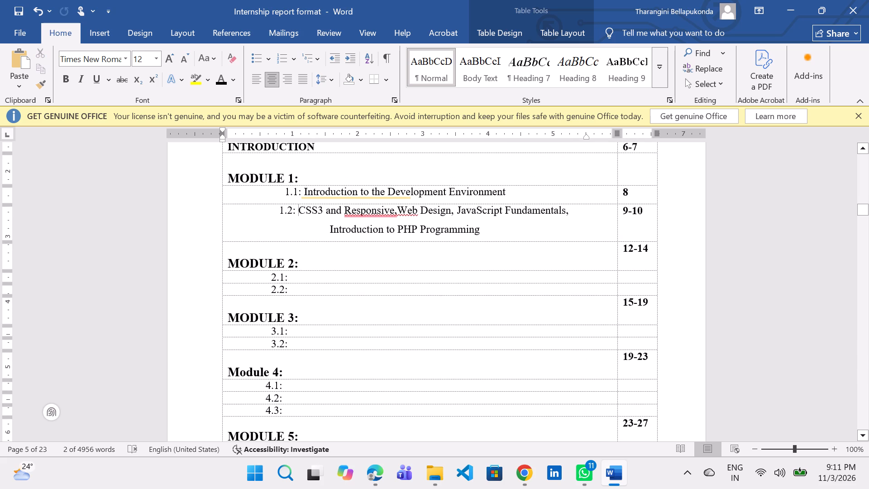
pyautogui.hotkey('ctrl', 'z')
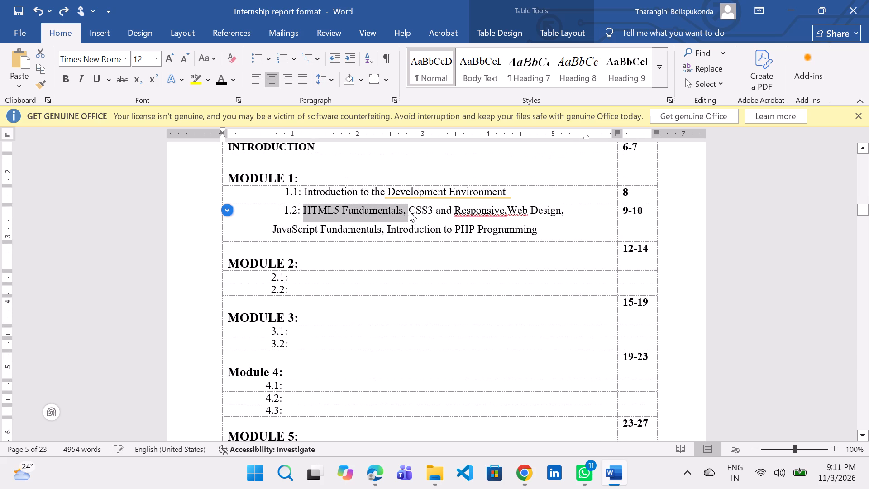
# Copy "HTML5 Fundamentals," from the 1.2 contents entry to the end of the 1.1 entry, preceded by a comma.
pyautogui.hotkey('ctrl', 'c')
pyautogui.click(516, 190)
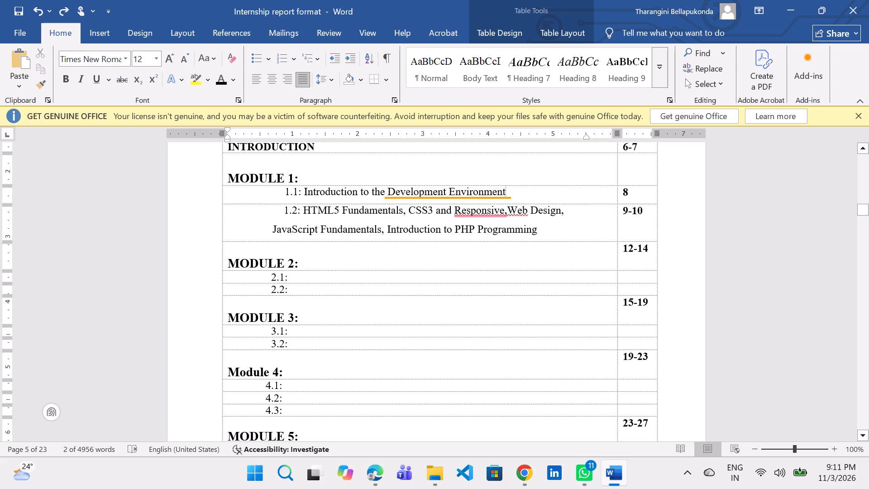
pyautogui.press(',')
pyautogui.hotkey('ctrl', 'v')
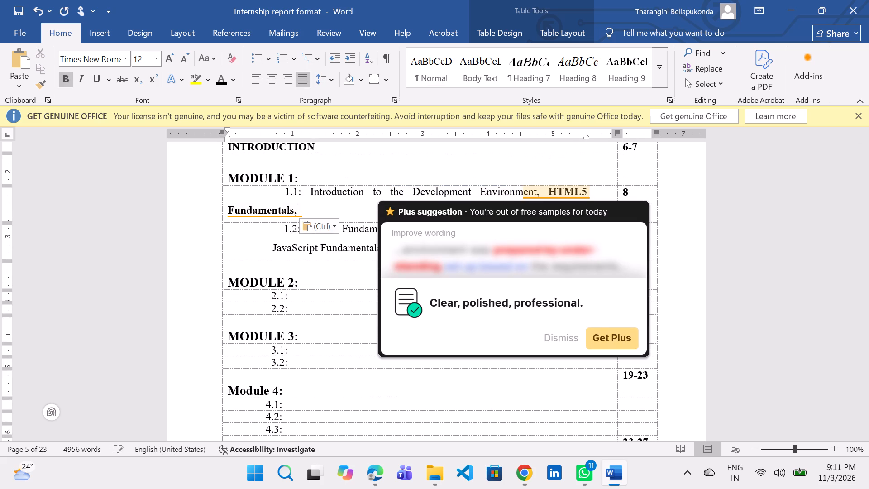
# Remove the bold formatting from the pasted "HTML5 Fundamentals," in the 1.1 contents entry.
pyautogui.moveTo(314, 209); pyautogui.dragTo(326, 206)
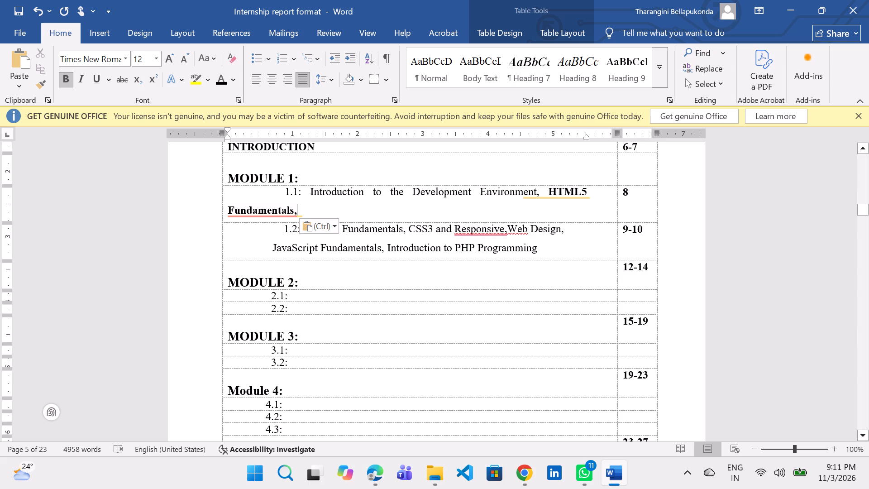
pyautogui.moveTo(326, 206); pyautogui.dragTo(586, 183)
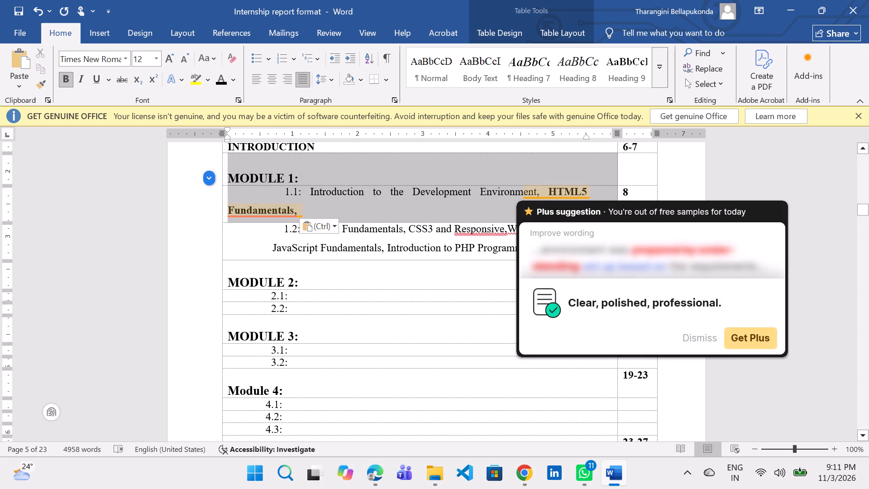
pyautogui.moveTo(586, 183); pyautogui.dragTo(551, 188)
pyautogui.click(546, 188)
pyautogui.moveTo(544, 189); pyautogui.dragTo(547, 194)
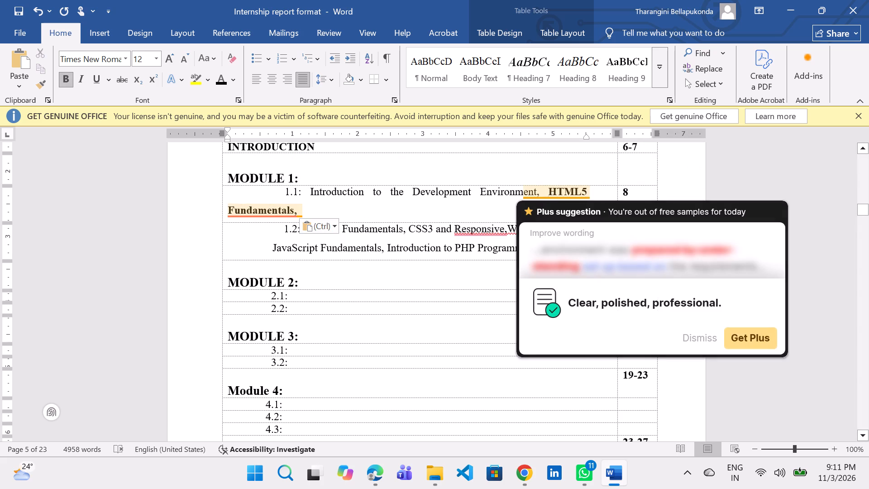
pyautogui.moveTo(547, 194); pyautogui.dragTo(549, 215)
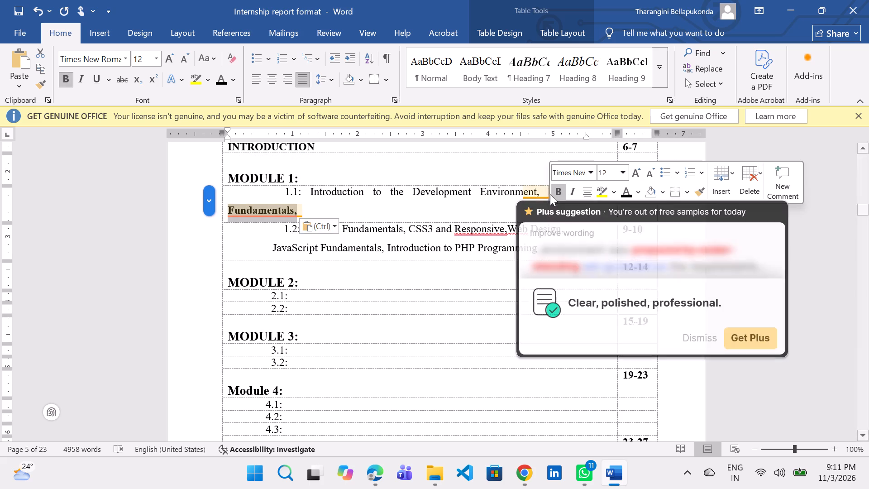
pyautogui.click(557, 194)
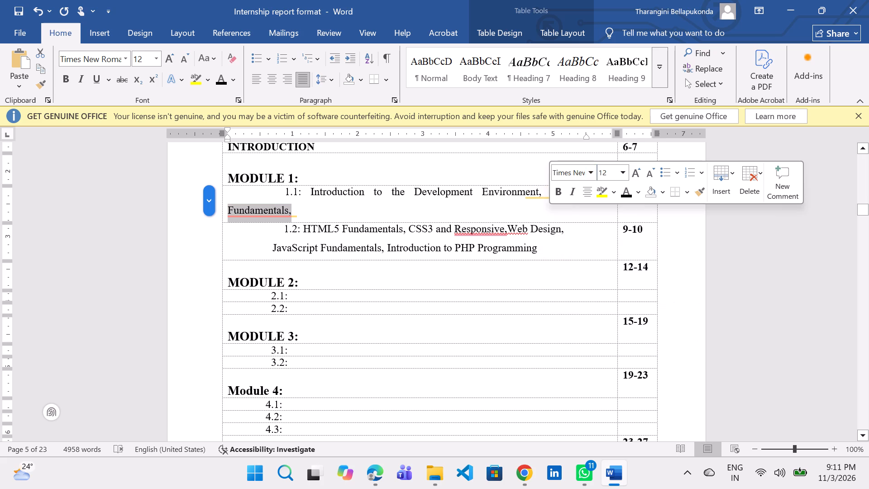
# Delete the space before "HTML5" in the 1.1 contents entry and place the cursor at the end of that entry.
pyautogui.click(526, 196)
pyautogui.click(551, 190)
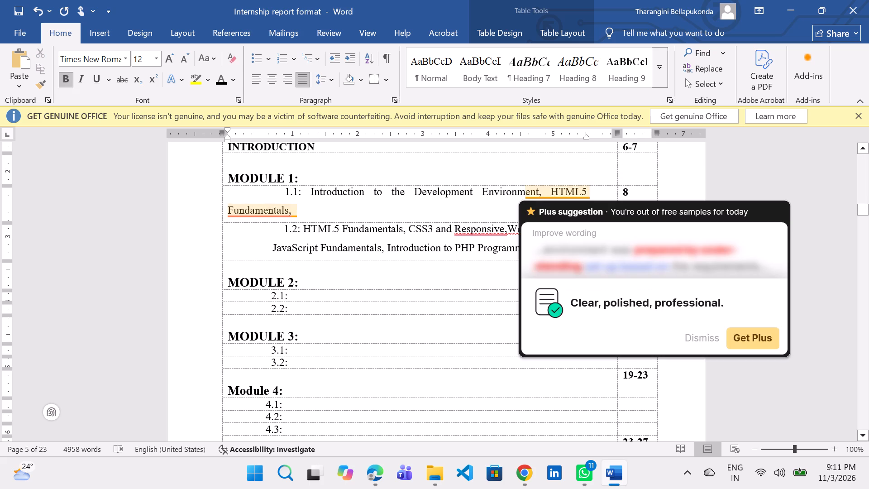
pyautogui.press('BackSpace')
pyautogui.click(353, 214)
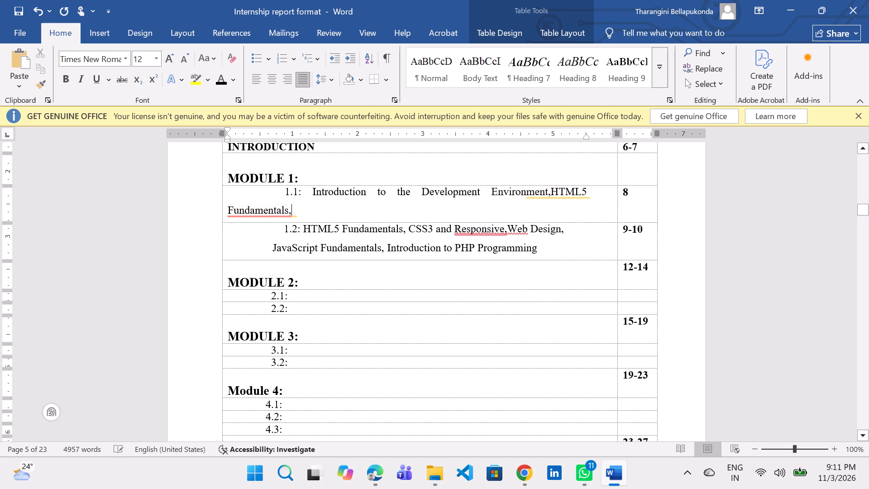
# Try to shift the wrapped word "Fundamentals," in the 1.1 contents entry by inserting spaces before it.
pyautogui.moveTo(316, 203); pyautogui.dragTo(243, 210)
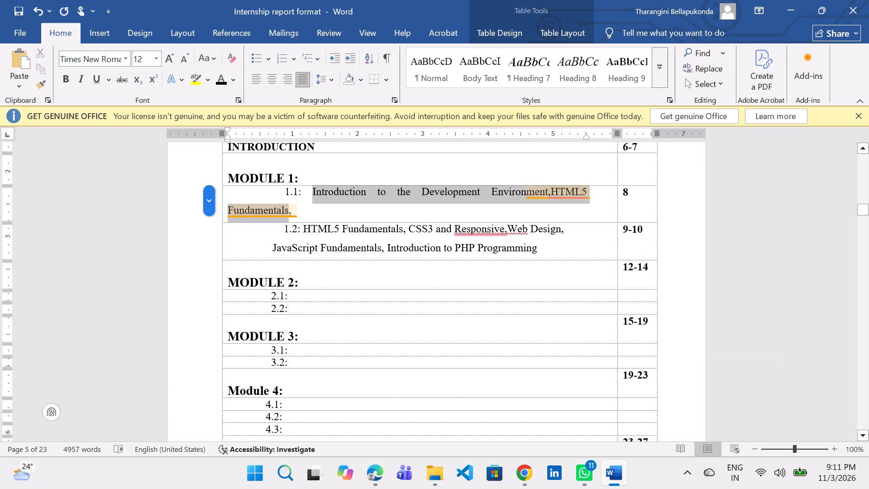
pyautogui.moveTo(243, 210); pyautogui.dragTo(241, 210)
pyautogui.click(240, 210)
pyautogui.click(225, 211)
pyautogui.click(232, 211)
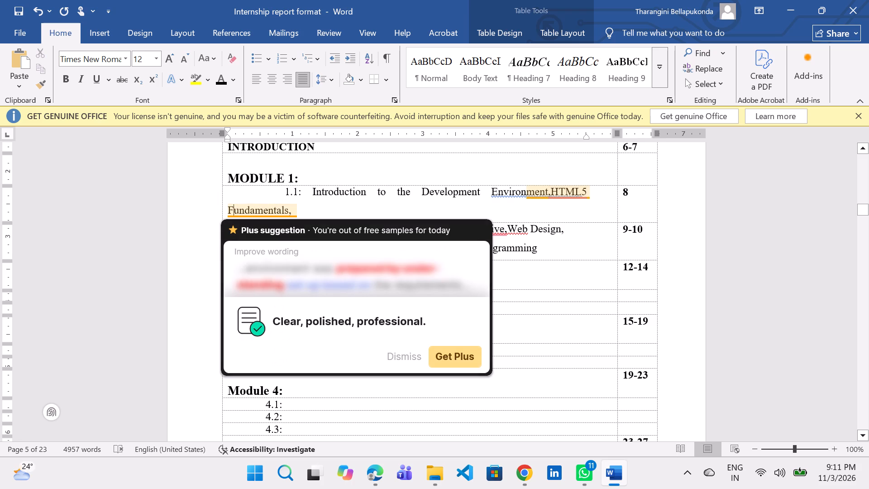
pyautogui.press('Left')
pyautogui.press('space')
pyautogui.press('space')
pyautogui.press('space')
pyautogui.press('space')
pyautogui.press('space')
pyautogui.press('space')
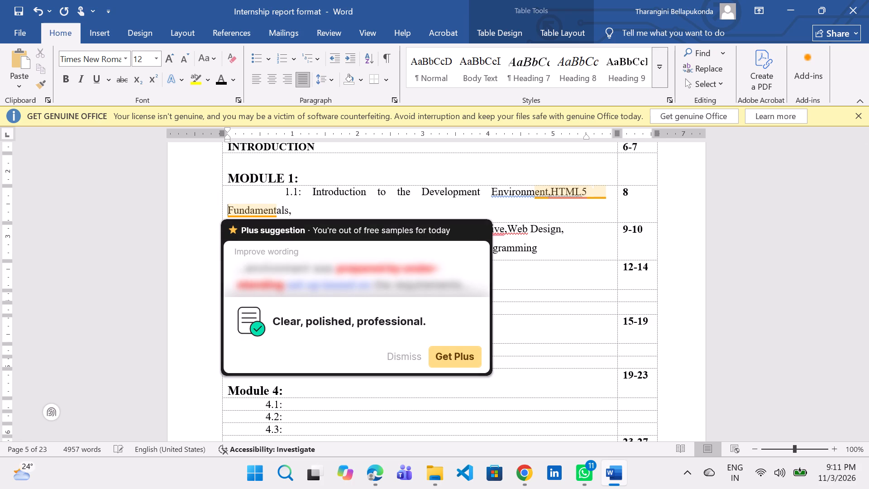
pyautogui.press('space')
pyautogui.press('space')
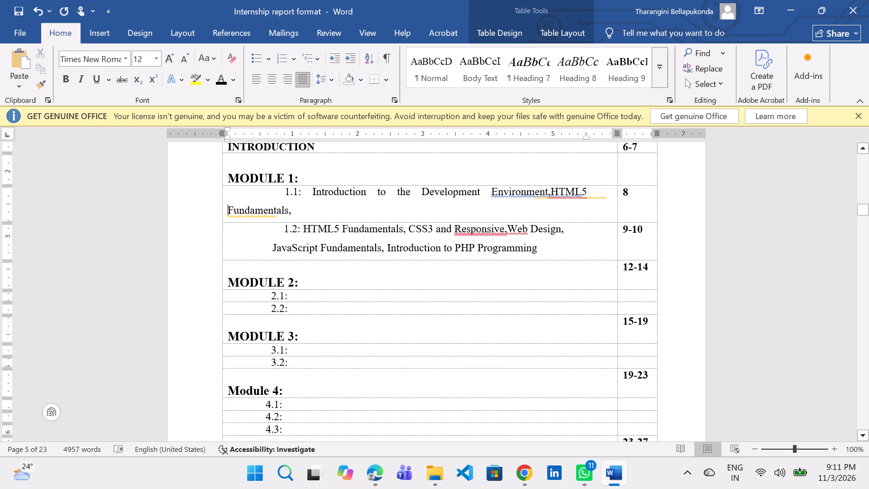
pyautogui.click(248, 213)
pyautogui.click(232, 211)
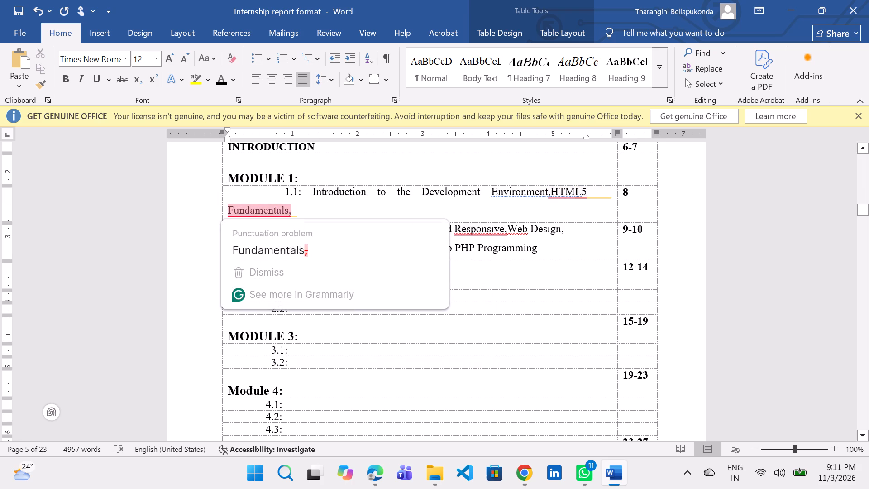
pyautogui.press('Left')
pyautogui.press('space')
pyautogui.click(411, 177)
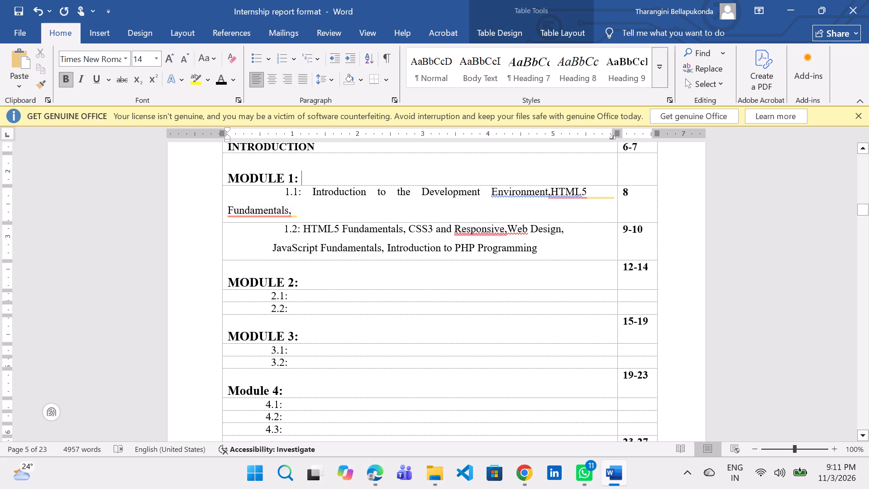
# Delete "HTML5 Fundamentals," from the 1.2 contents entry.
pyautogui.moveTo(407, 235); pyautogui.dragTo(333, 238)
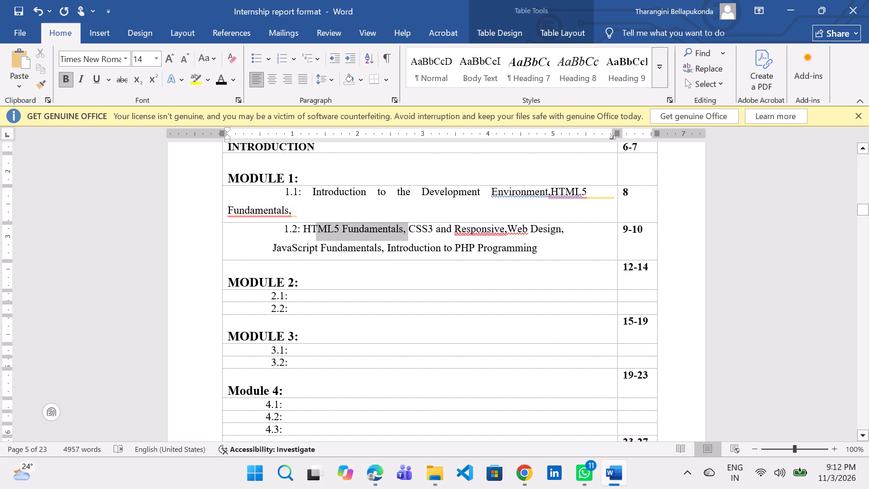
pyautogui.moveTo(333, 238); pyautogui.dragTo(316, 239)
pyautogui.press('BackSpace')
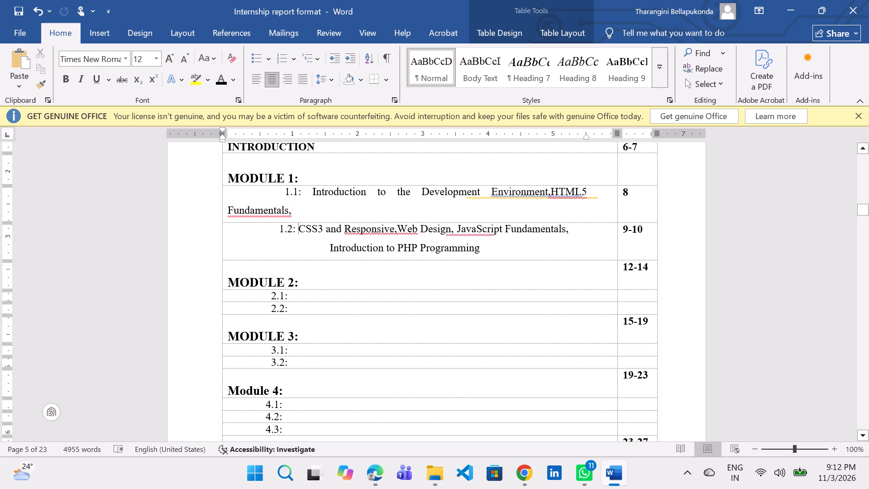
# Centre the text of the 1.1 contents entry.
pyautogui.moveTo(286, 198); pyautogui.dragTo(306, 214)
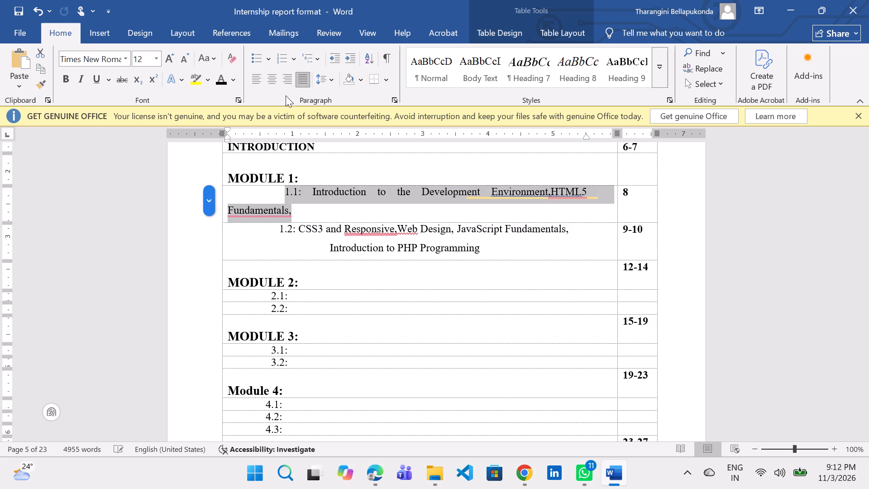
pyautogui.click(277, 75)
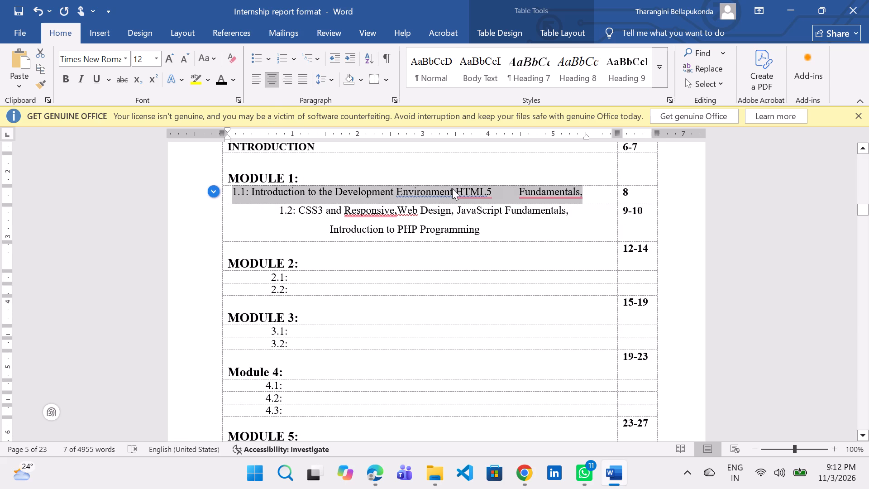
# Delete the extra spaces between "HTML5" and "Fundamentals," in the 1.1 contents entry, leaving a single space.
pyautogui.click(517, 188)
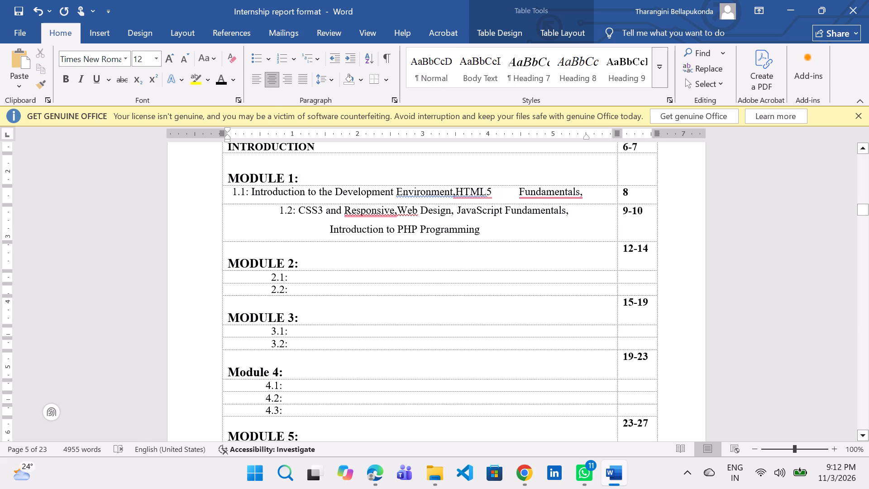
pyautogui.press('BackSpace')
pyautogui.press('BackSpace')
pyautogui.press('BackSpace')
pyautogui.press('BackSpace')
pyautogui.press('BackSpace')
pyautogui.press('BackSpace')
pyautogui.press('BackSpace')
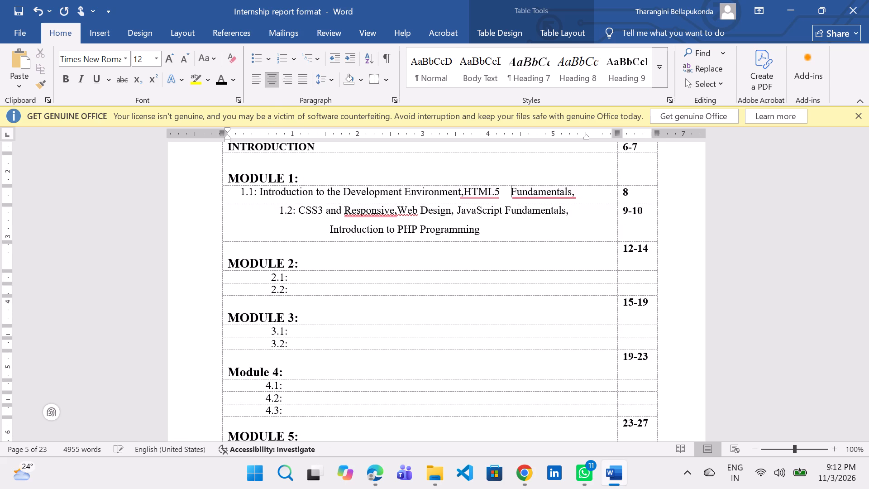
pyautogui.press('BackSpace')
pyautogui.press('BackSpace')
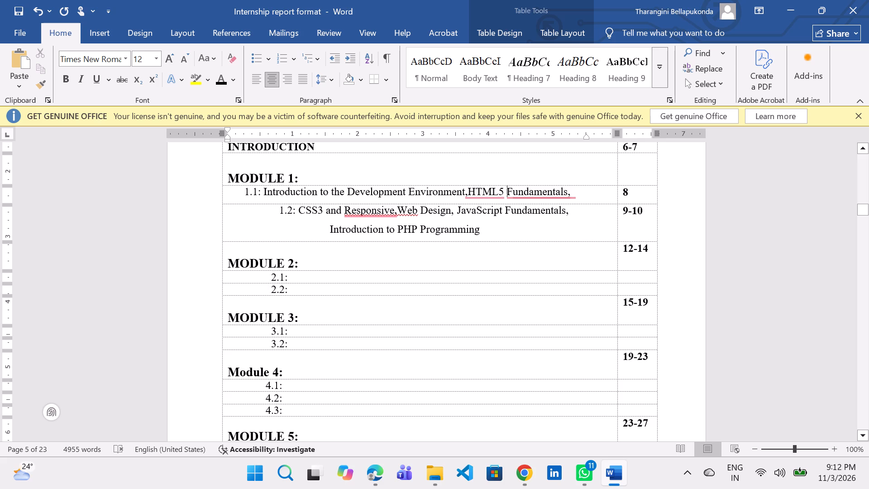
pyautogui.click(487, 230)
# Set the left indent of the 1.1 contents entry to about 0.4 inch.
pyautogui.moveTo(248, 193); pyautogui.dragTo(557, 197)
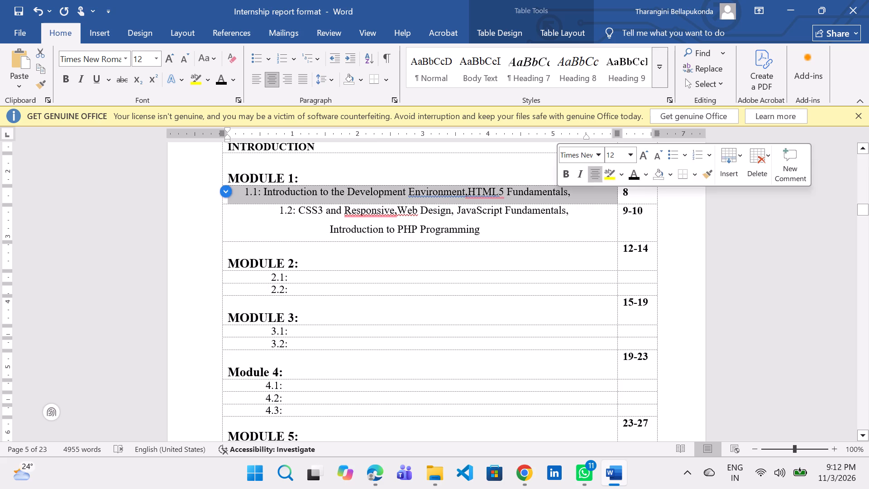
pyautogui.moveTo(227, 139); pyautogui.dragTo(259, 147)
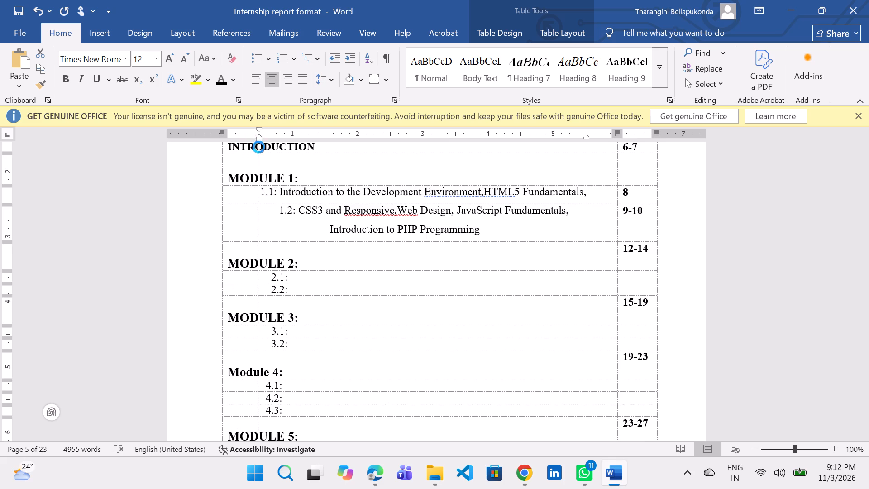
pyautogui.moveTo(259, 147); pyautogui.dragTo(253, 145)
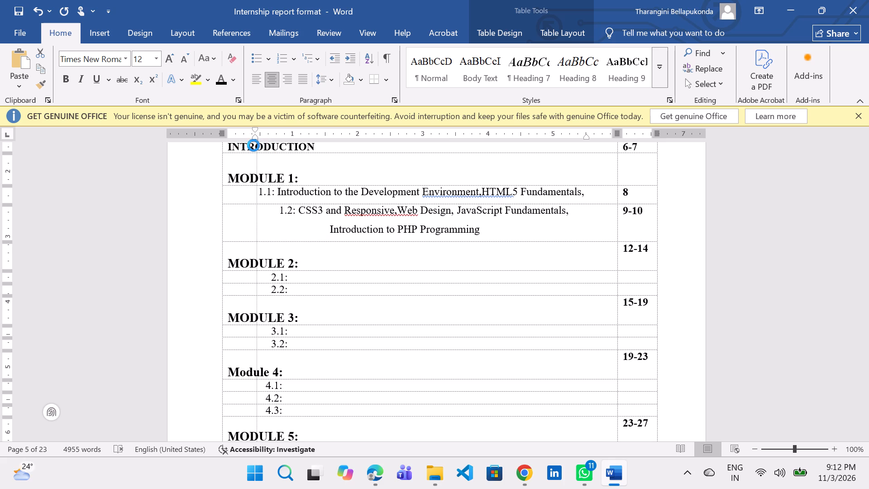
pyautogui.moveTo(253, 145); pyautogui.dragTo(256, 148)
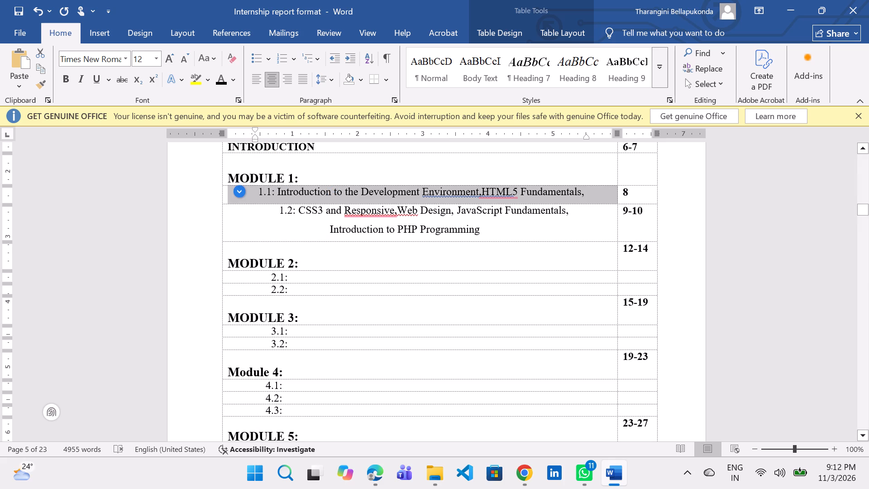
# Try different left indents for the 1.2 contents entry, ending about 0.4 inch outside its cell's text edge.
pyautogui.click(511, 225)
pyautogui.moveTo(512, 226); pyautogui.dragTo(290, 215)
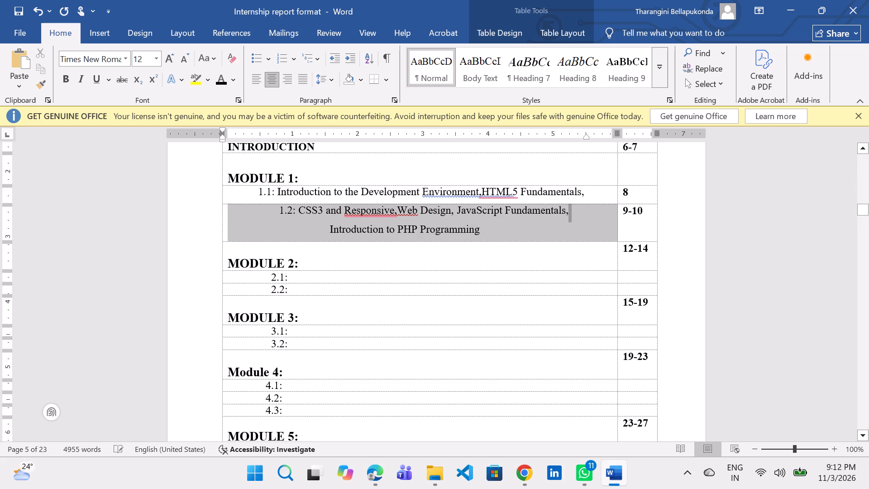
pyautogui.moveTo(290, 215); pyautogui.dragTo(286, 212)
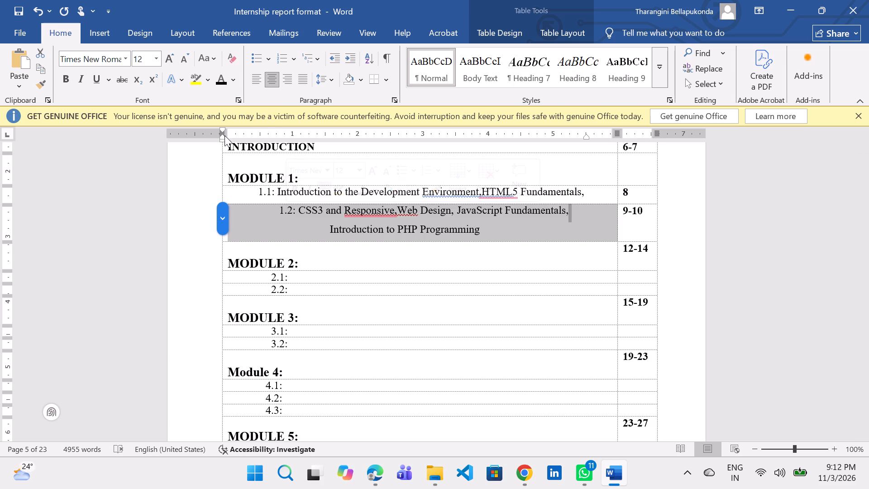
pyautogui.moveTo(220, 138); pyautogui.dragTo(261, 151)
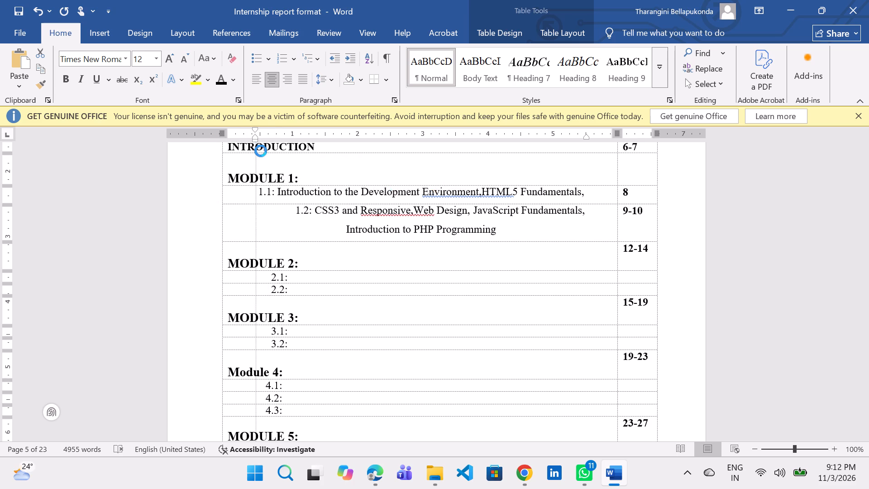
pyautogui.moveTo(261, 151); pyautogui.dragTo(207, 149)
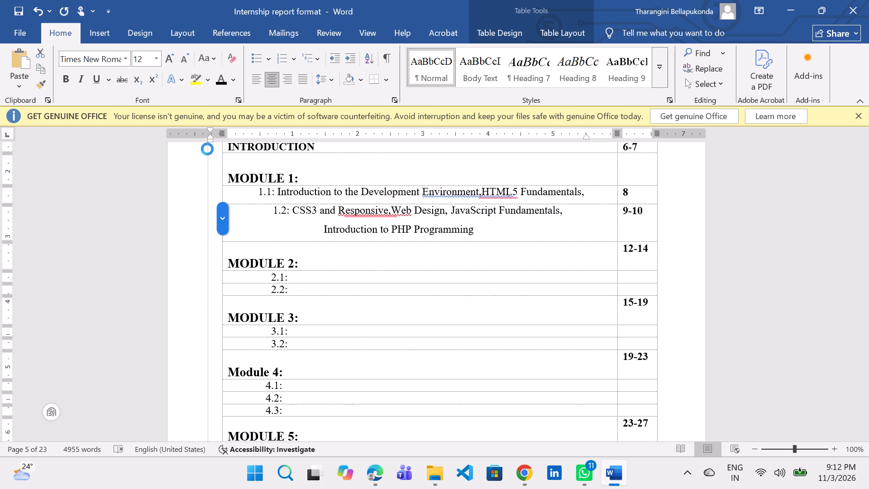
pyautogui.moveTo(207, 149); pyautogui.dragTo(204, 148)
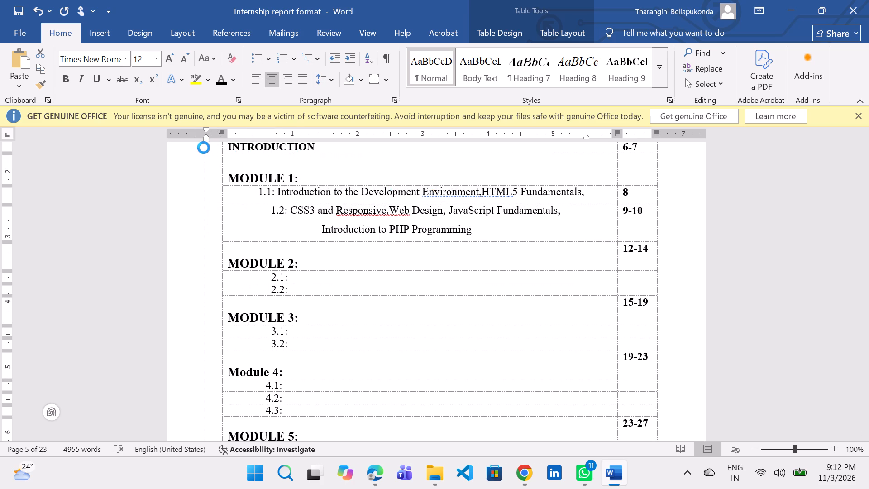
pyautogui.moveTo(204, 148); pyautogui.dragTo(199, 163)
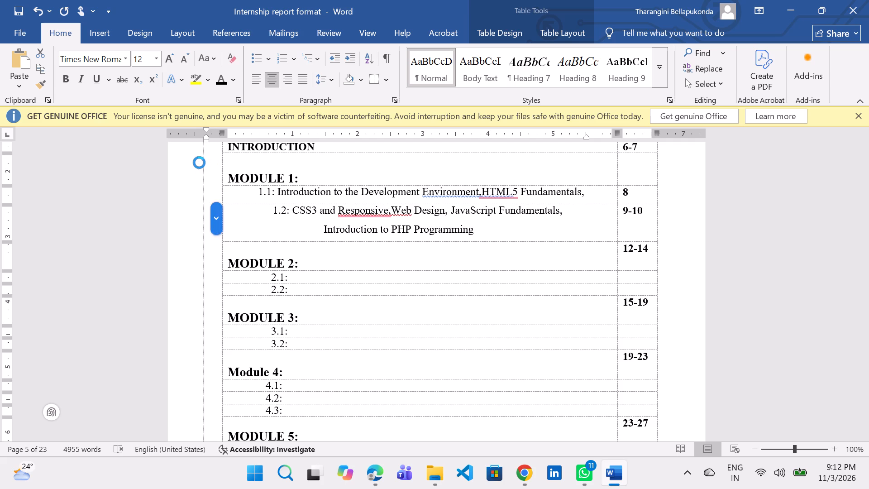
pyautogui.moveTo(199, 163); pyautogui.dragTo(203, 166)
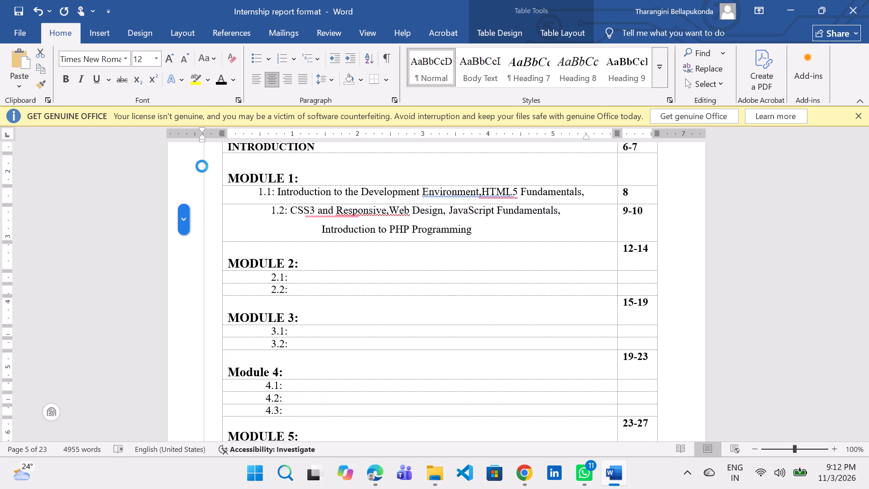
# Set the left indent of both the 1.1 and 1.2 contents entries to about 0.3 inch.
pyautogui.click(519, 237)
pyautogui.moveTo(498, 227); pyautogui.dragTo(297, 184)
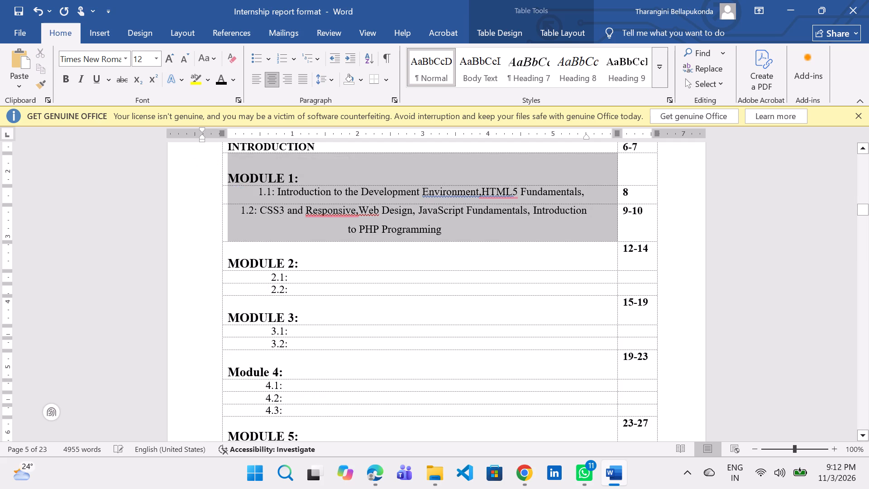
pyautogui.moveTo(297, 184); pyautogui.dragTo(288, 195)
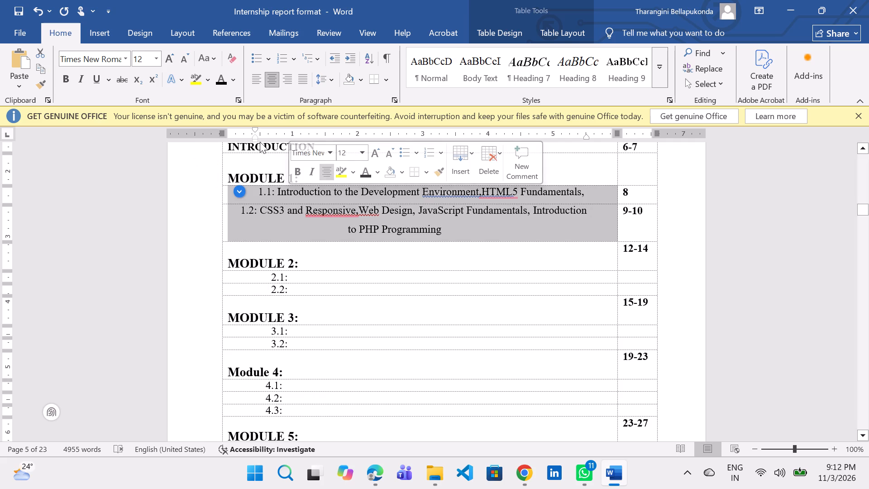
pyautogui.moveTo(256, 140); pyautogui.dragTo(263, 141)
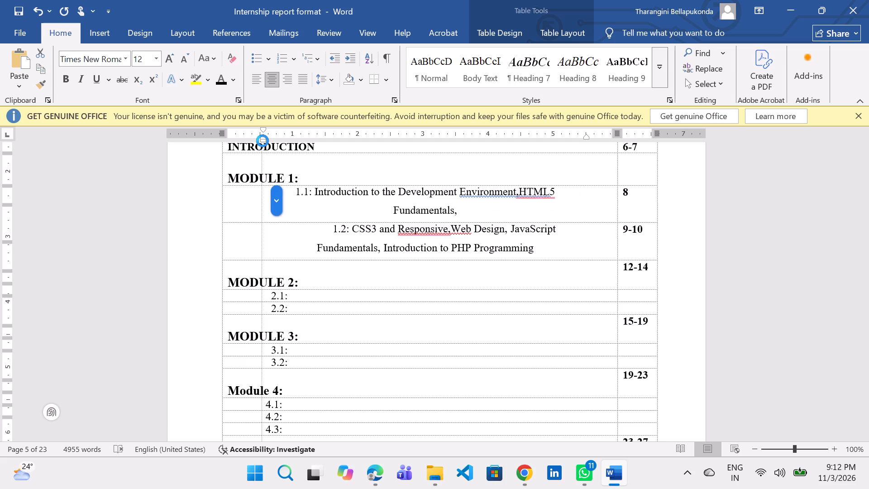
pyautogui.moveTo(263, 141); pyautogui.dragTo(248, 145)
# Strip the leading spaces, left indent and centring from the 1.2 contents entry so it starts flush left.
pyautogui.click(296, 214)
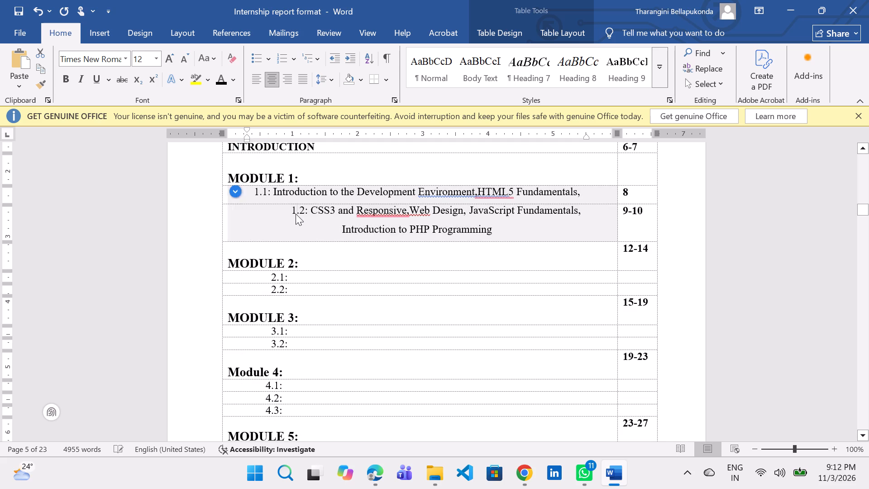
pyautogui.click(293, 208)
pyautogui.press('BackSpace')
pyautogui.press('BackSpace')
pyautogui.press('BackSpace')
pyautogui.press('BackSpace')
pyautogui.press('BackSpace')
pyautogui.press('BackSpace')
pyautogui.press('BackSpace')
pyautogui.press('BackSpace')
pyautogui.press('BackSpace')
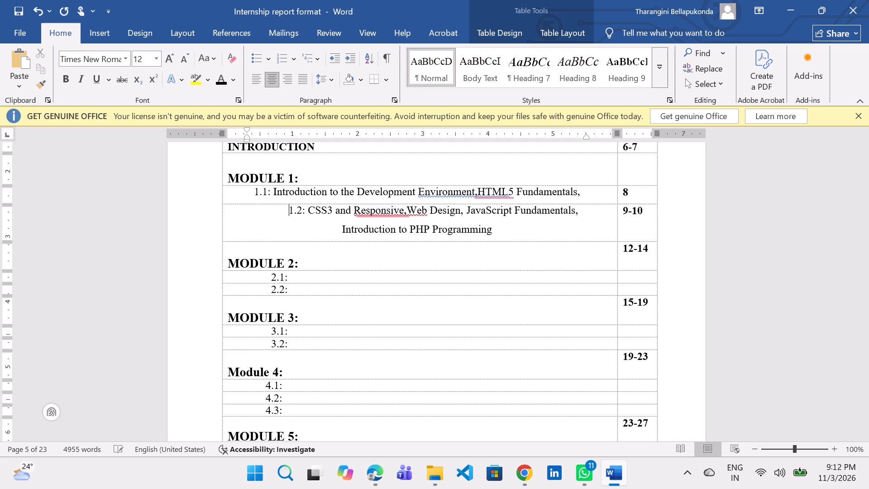
pyautogui.press('BackSpace')
pyautogui.press('BackSpace')
pyautogui.press('BackSpace')
pyautogui.press('BackSpace')
pyautogui.press('BackSpace')
pyautogui.press('BackSpace')
pyautogui.press('BackSpace')
pyautogui.press('BackSpace')
pyautogui.press('BackSpace')
pyautogui.press('BackSpace')
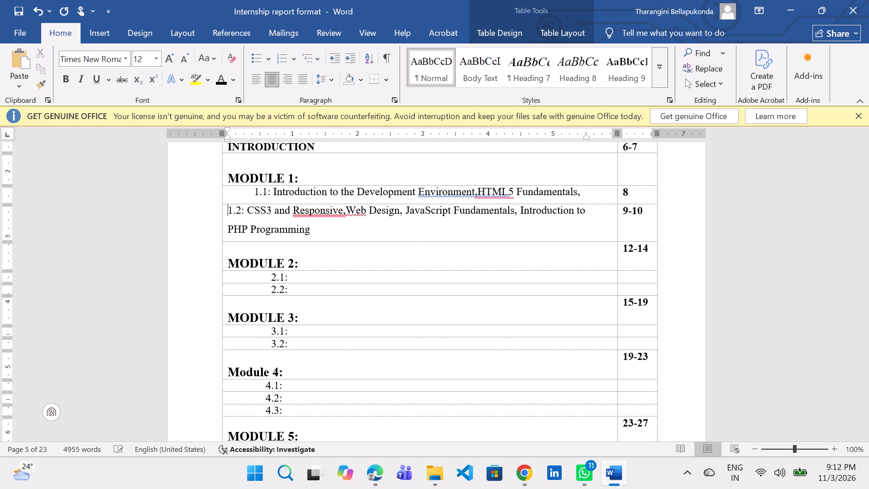
# Insert ten spaces before "1.2:" to line it up with the start of the 1.1 contents entry.
pyautogui.press('space')
pyautogui.press('space')
pyautogui.press('space')
pyautogui.press('space')
pyautogui.press('space')
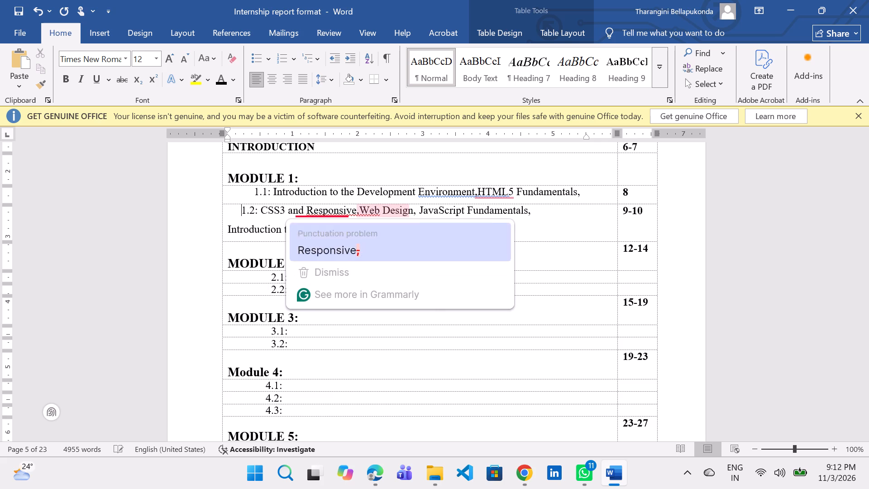
pyautogui.press('space')
pyautogui.press('space')
pyautogui.press('space')
pyautogui.press('space')
pyautogui.press('space')
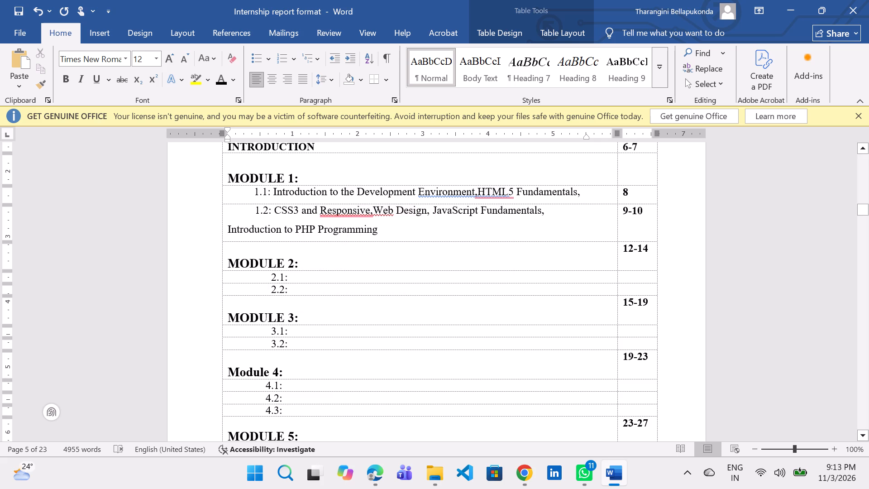
pyautogui.click(468, 268)
# Save the internship report.
pyautogui.click(24, 33)
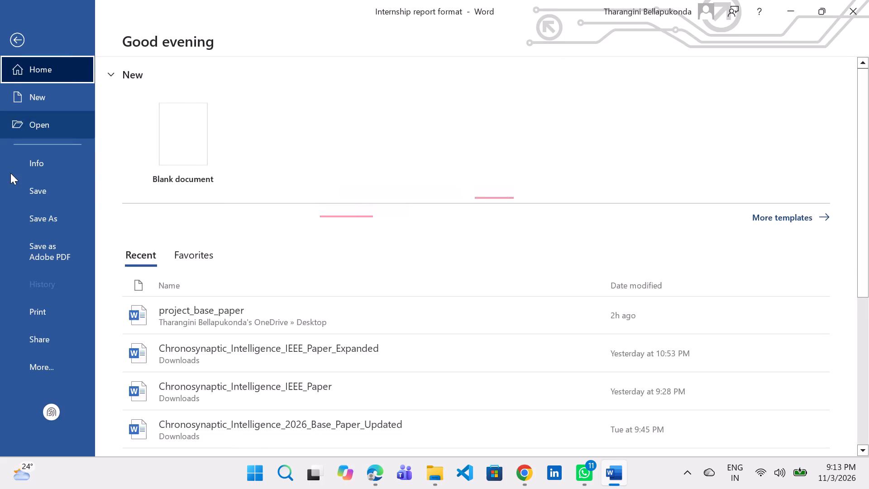
pyautogui.click(13, 182)
pyautogui.scroll(-2, 354, 262)
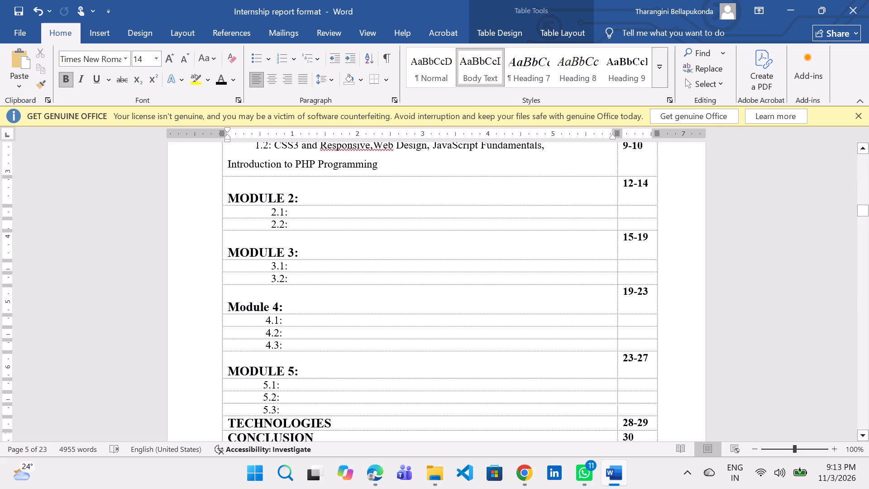
# Remove the number 1.2 from the "HTML5 Fundamentals" heading in Module 1.
pyautogui.scroll(-3, 509, 398)
pyautogui.scroll(-1, 452, 427)
pyautogui.scroll(-5, 541, 360)
pyautogui.moveTo(868, 215); pyautogui.dragTo(867, 244)
pyautogui.scroll(-2, 629, 307)
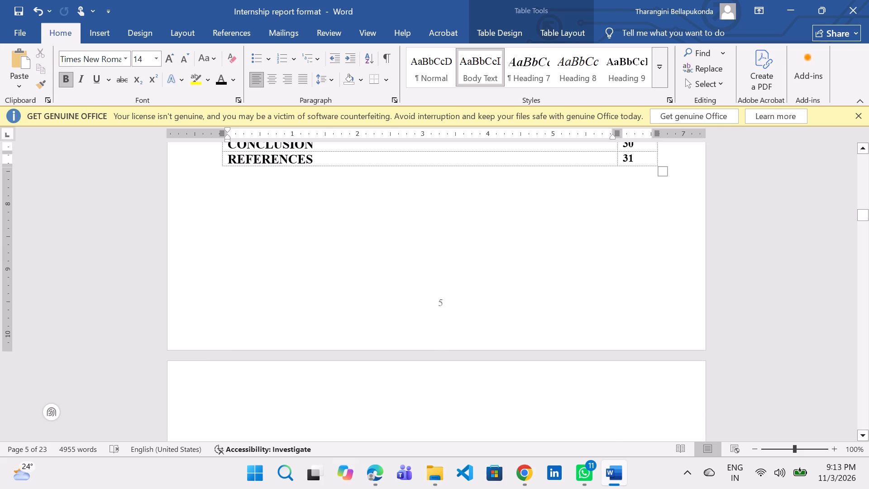
pyautogui.scroll(-2, 627, 313)
pyautogui.scroll(-8, 700, 279)
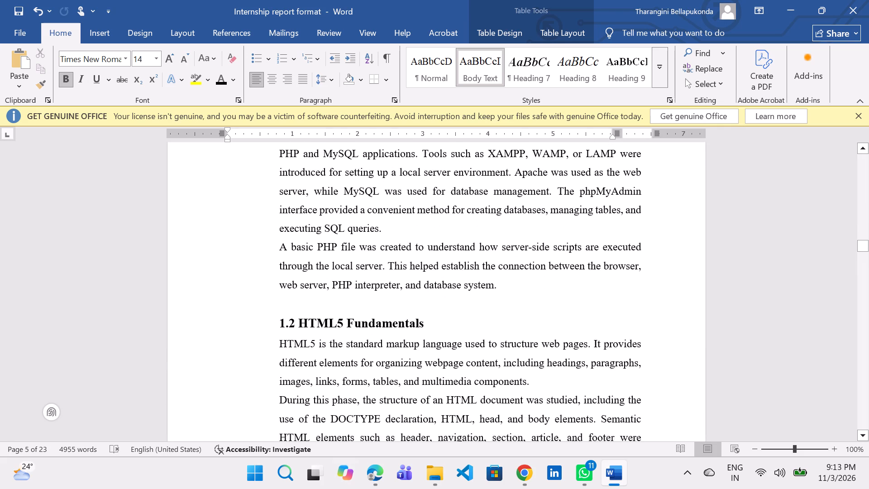
pyautogui.scroll(-10, 694, 302)
pyautogui.scroll(11, 694, 300)
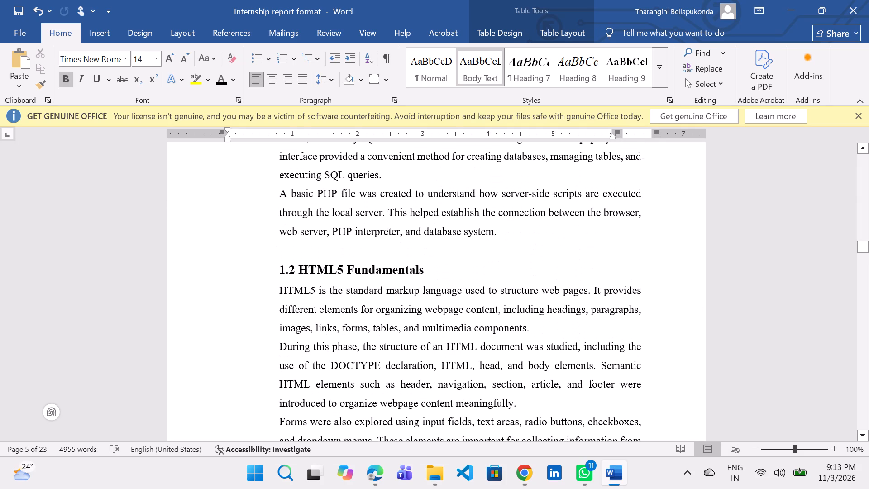
pyautogui.click(302, 277)
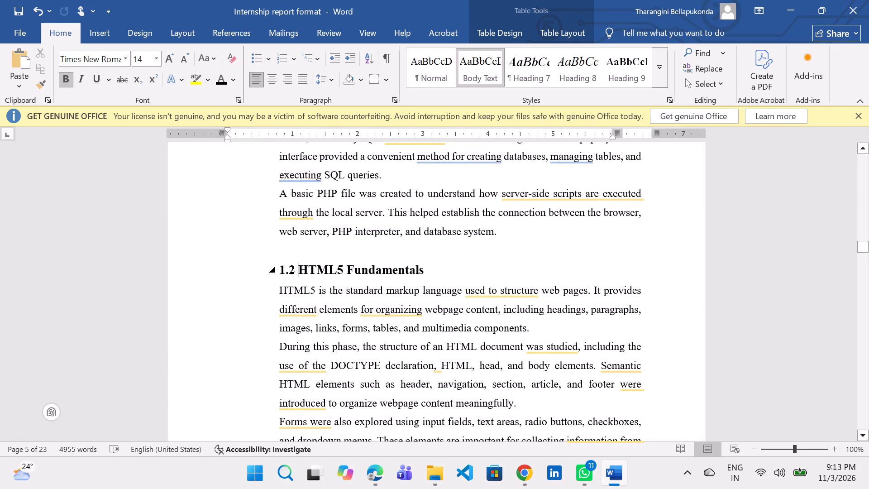
pyautogui.press('BackSpace')
pyautogui.press('BackSpace')
pyautogui.press('BackSpace')
pyautogui.press('BackSpace')
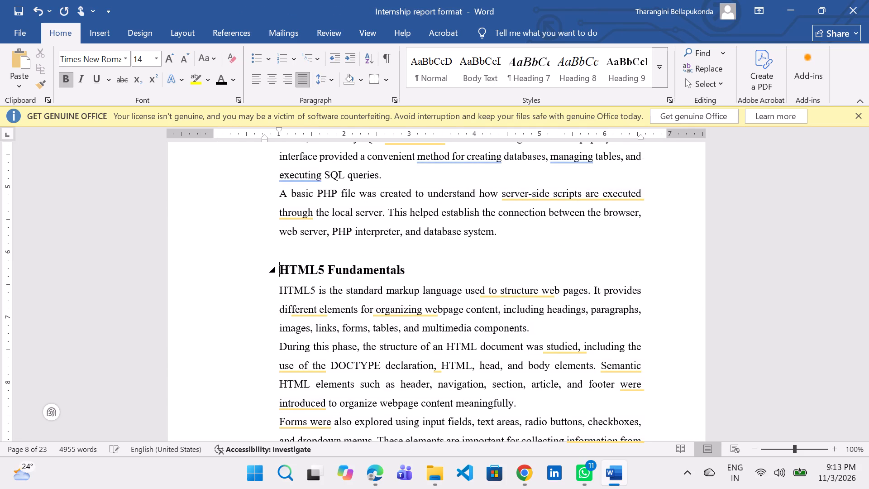
# Number the "CSS3 and Responsive Web Design" heading as 1.2, with one space before the title.
pyautogui.scroll(-6, 325, 234)
pyautogui.scroll(-5, 156, 215)
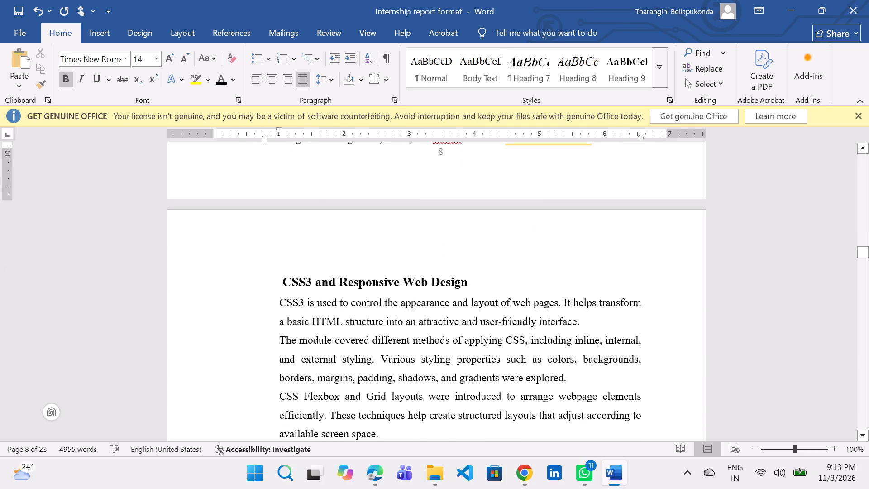
pyautogui.click(210, 273)
pyautogui.write('1.3')
pyautogui.press('BackSpace')
pyautogui.press('2')
pyautogui.press('Right')
pyautogui.press('BackSpace')
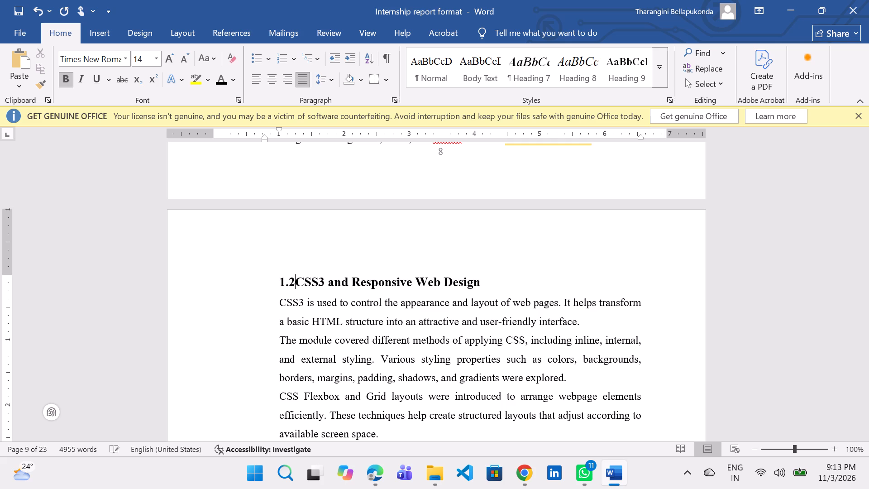
pyautogui.press('space')
# Copy the heading text "Introduction to Frontend Development" from section 2.1 of Module 2, without its number.
pyautogui.scroll(-8, 234, 283)
pyautogui.scroll(-4, 273, 289)
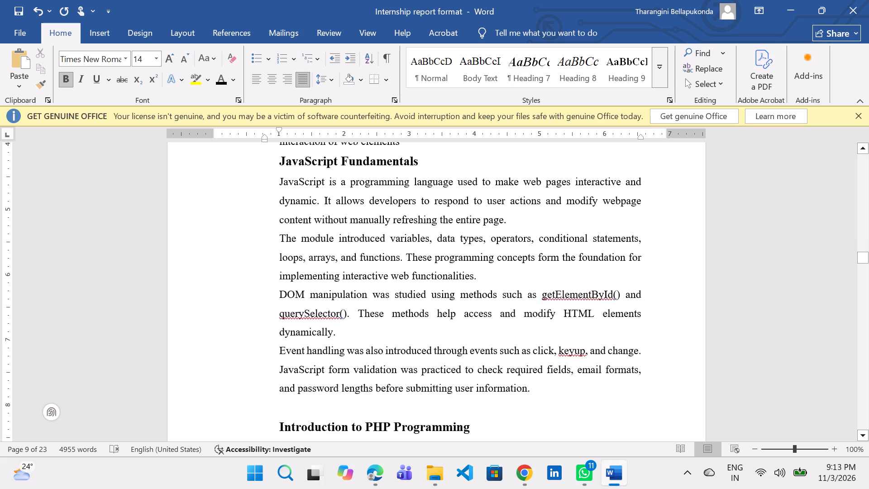
pyautogui.scroll(-5, 273, 289)
pyautogui.scroll(1, 273, 289)
pyautogui.scroll(-20, 273, 289)
pyautogui.scroll(-2, 273, 291)
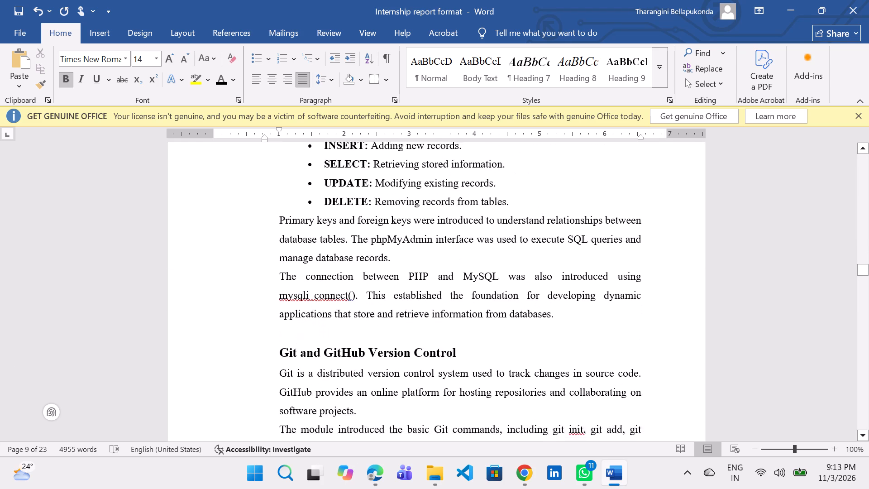
pyautogui.scroll(-12, 273, 292)
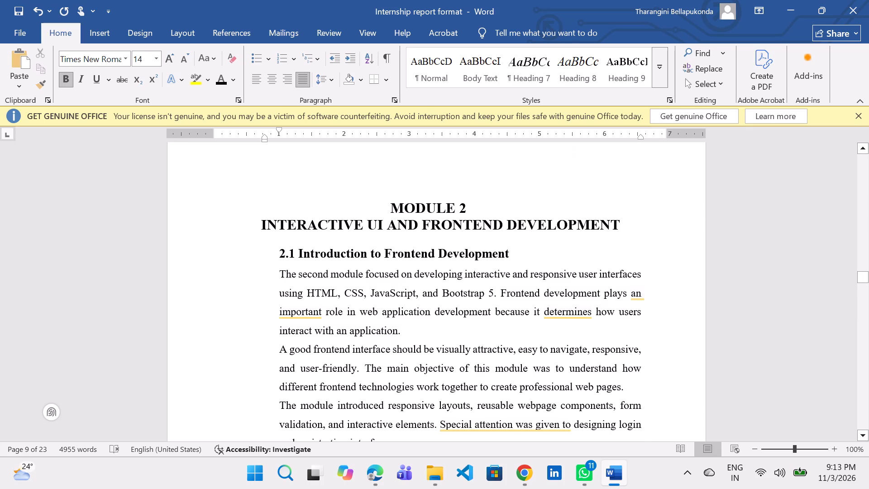
pyautogui.moveTo(511, 255); pyautogui.dragTo(286, 262)
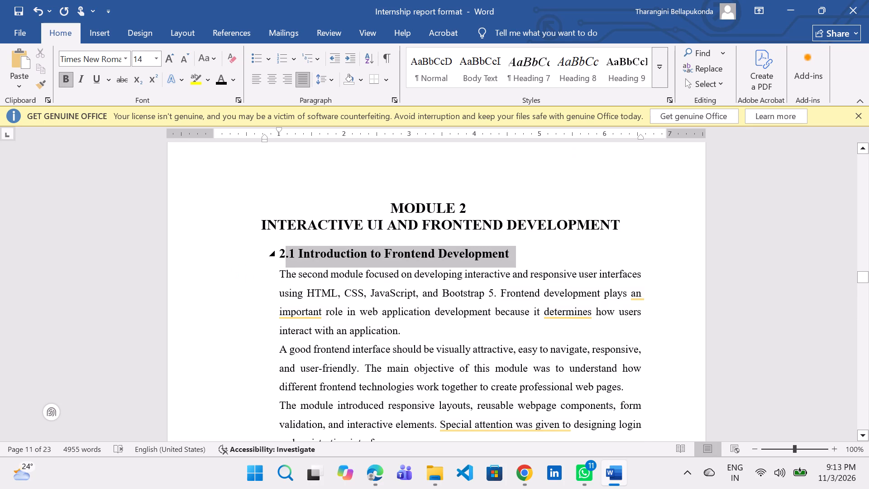
pyautogui.moveTo(286, 262); pyautogui.dragTo(295, 259)
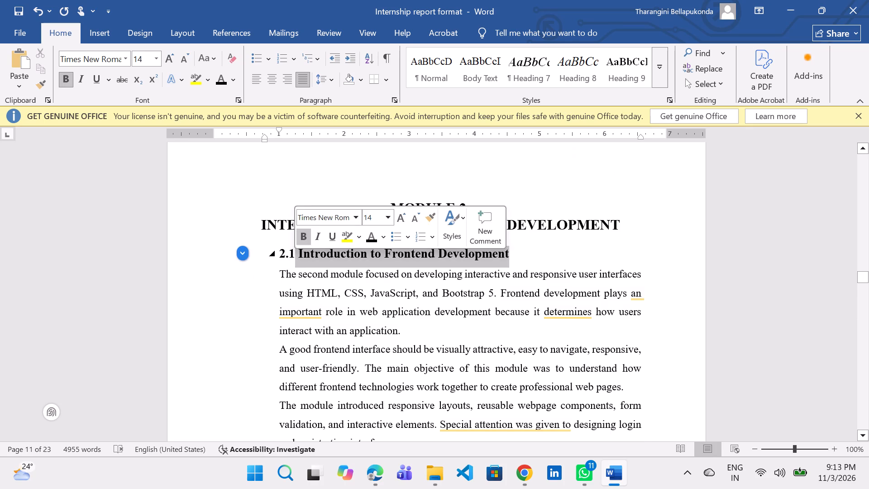
pyautogui.hotkey('ctrl', 'c')
# Remove the number 2.2 from the "Bootstrap 5 Framework" heading.
pyautogui.scroll(-8, 399, 292)
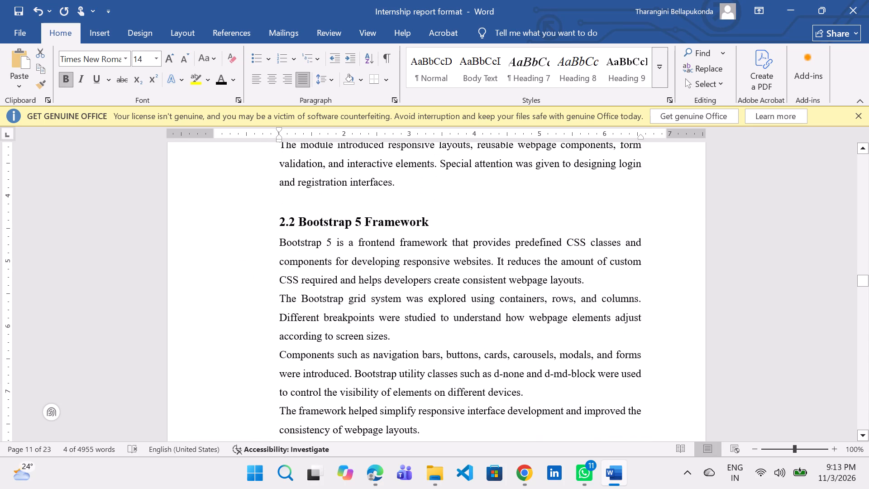
pyautogui.click(297, 221)
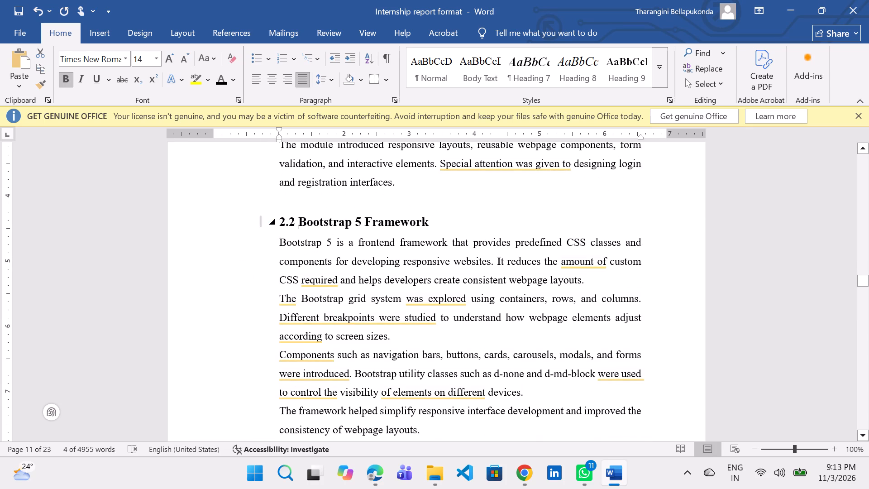
pyautogui.press('BackSpace')
pyautogui.press('BackSpace')
pyautogui.press('BackSpace')
pyautogui.press('BackSpace')
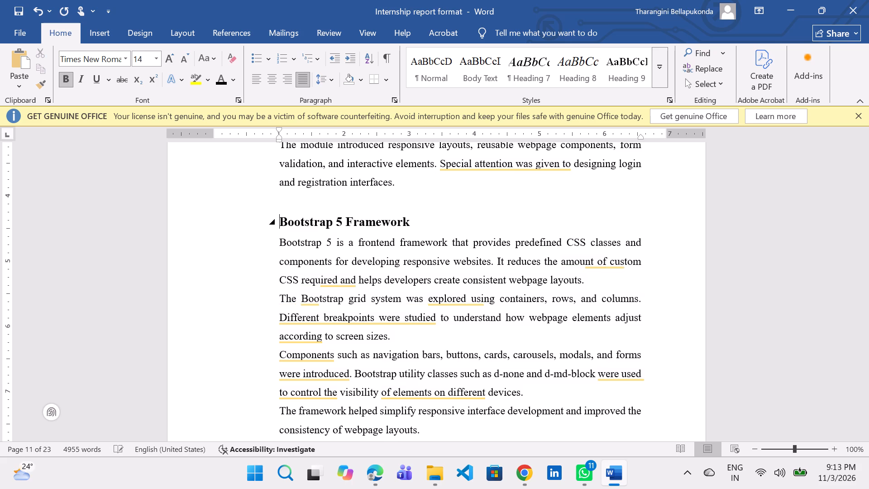
# Remove the number 2.3 from the "Custom Styling and UI Design" heading.
pyautogui.scroll(-10, 312, 281)
pyautogui.scroll(1, 325, 246)
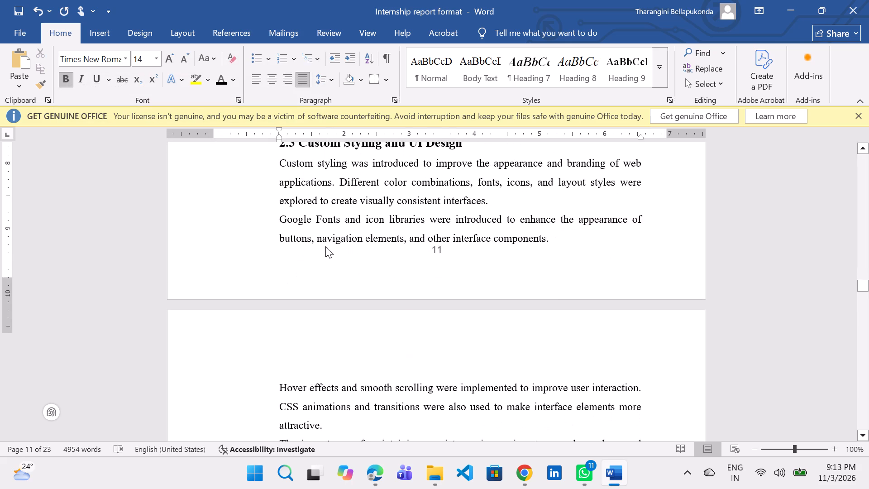
pyautogui.scroll(2, 325, 246)
pyautogui.click(304, 239)
pyautogui.press('Left')
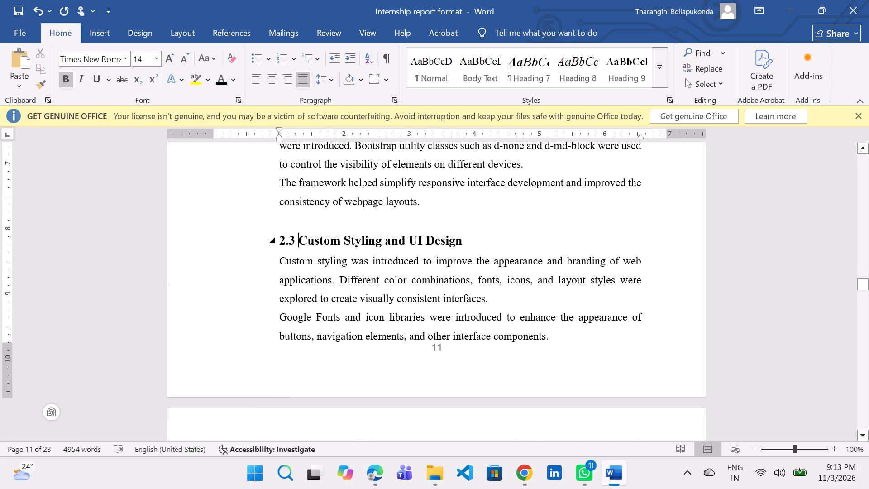
pyautogui.press('BackSpace')
pyautogui.press('BackSpace')
pyautogui.press('BackSpace')
pyautogui.press('BackSpace')
# Renumber the "Form Validation Using JavaScript" heading as 2.2, keeping a space before the title.
pyautogui.scroll(-3, 311, 191)
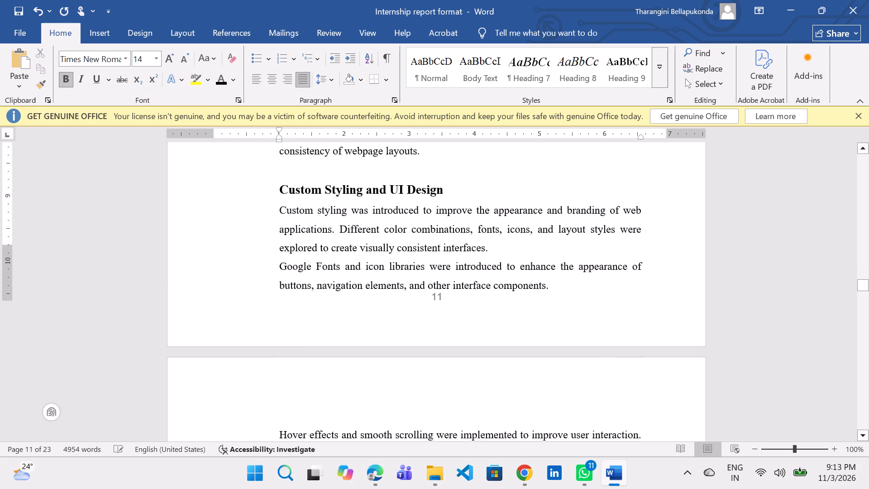
pyautogui.scroll(-8, 354, 239)
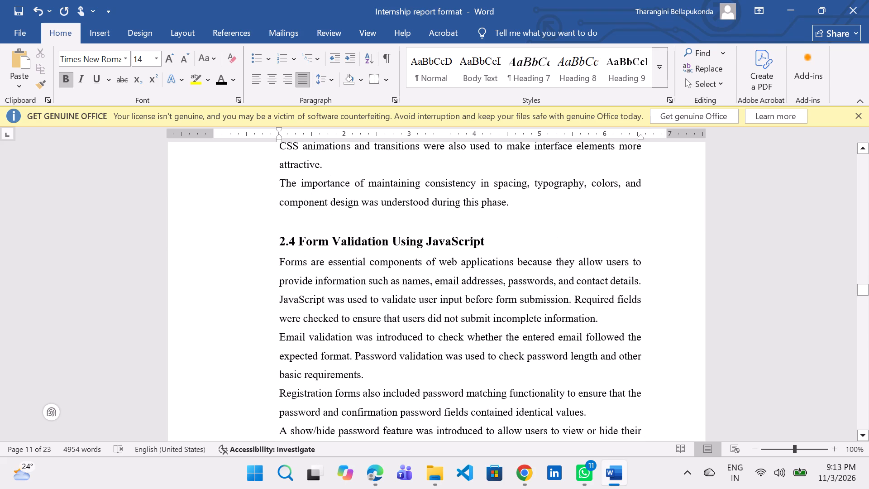
pyautogui.click(299, 251)
pyautogui.press('BackSpace')
pyautogui.press('BackSpace')
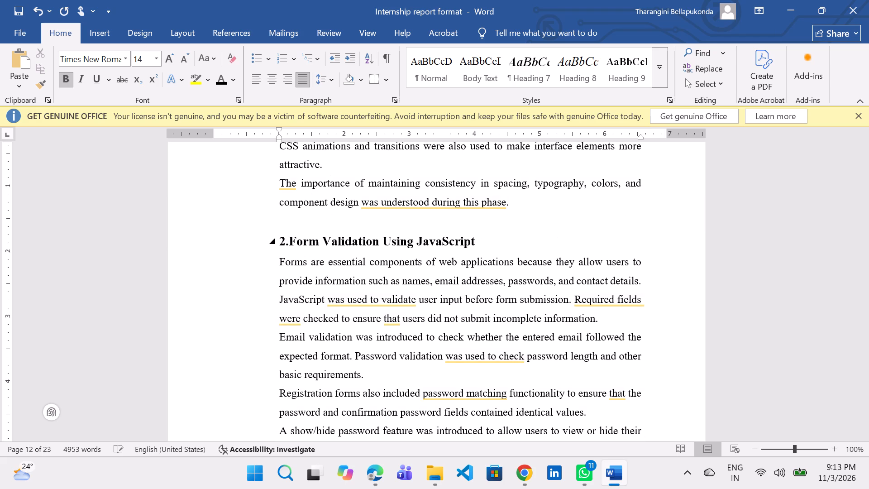
pyautogui.press('2')
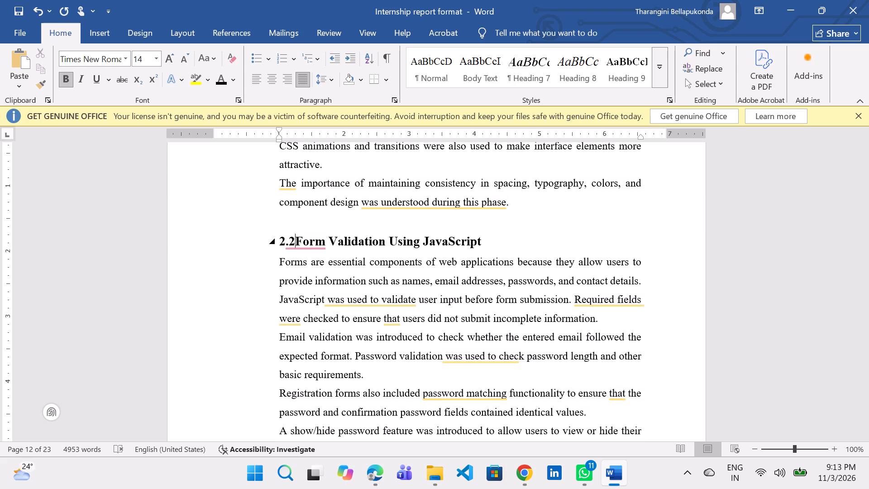
pyautogui.scroll(-18, 297, 251)
pyautogui.scroll(4, 272, 242)
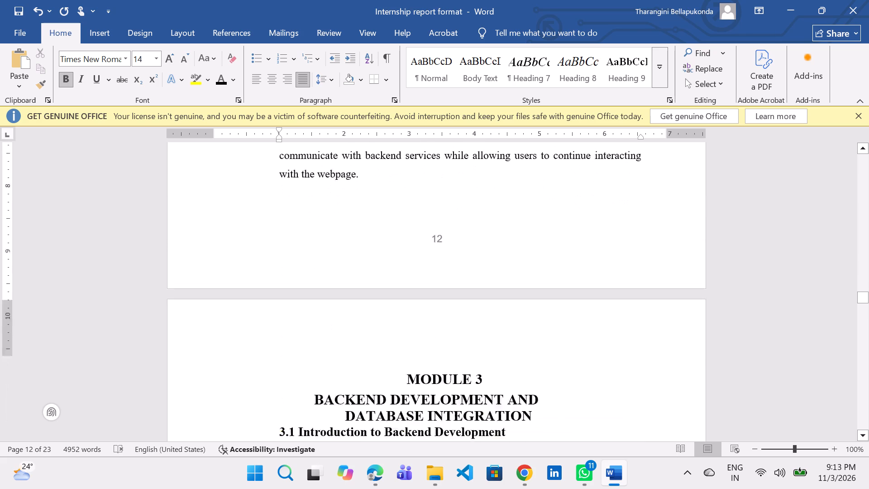
pyautogui.scroll(16, 272, 242)
pyautogui.scroll(-7, 267, 237)
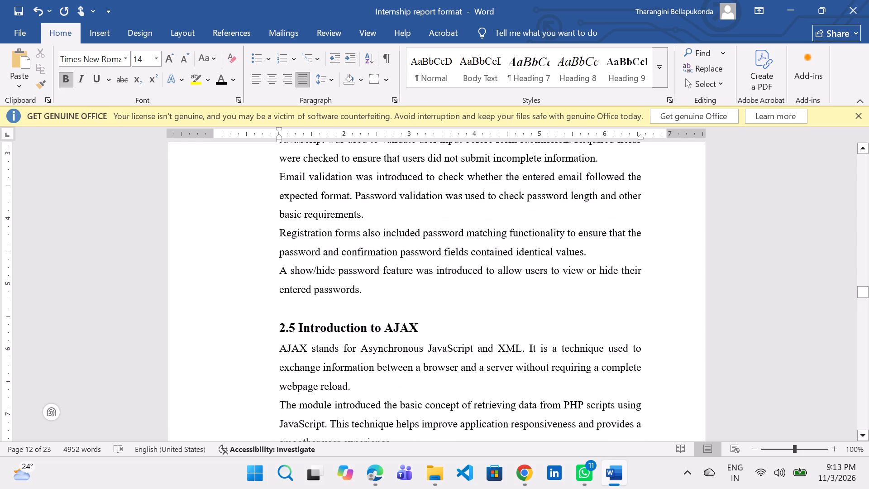
pyautogui.press('space')
pyautogui.scroll(2, 280, 279)
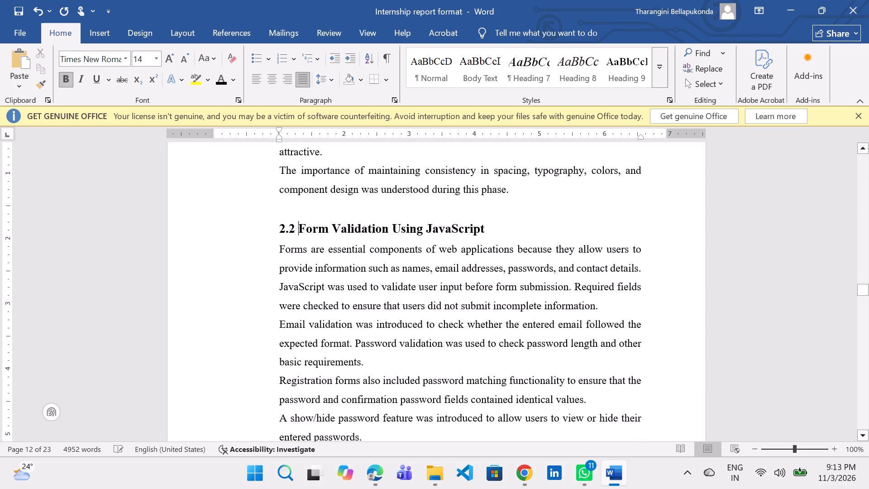
# Remove the number 2.5 and its trailing space from the "Introduction to AJAX" heading.
pyautogui.scroll(-4, 296, 335)
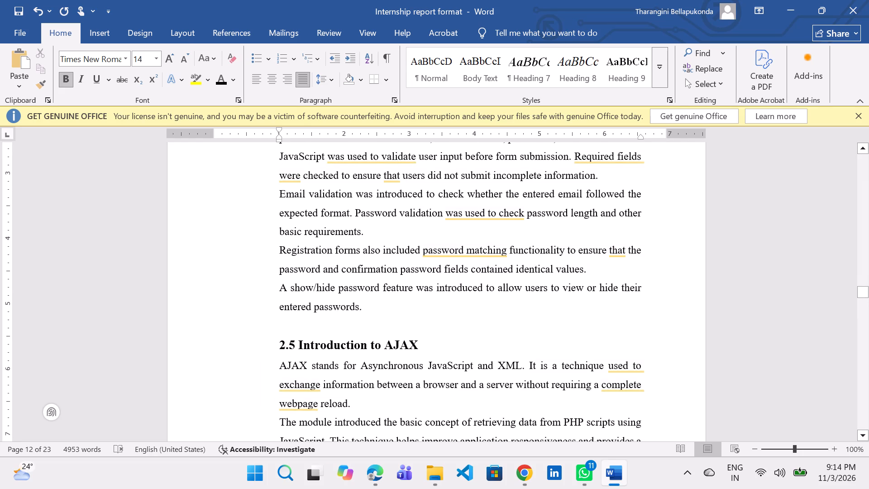
pyautogui.click(301, 339)
pyautogui.press('Left')
pyautogui.press('Left')
pyautogui.press('BackSpace')
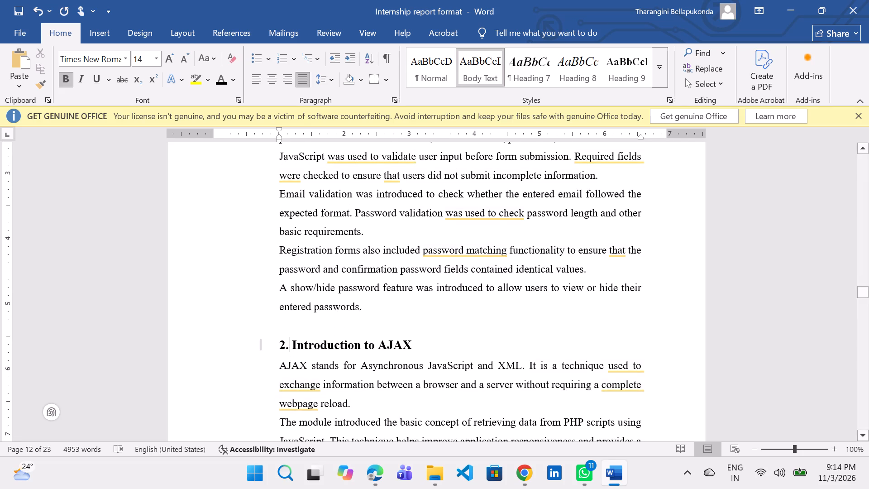
pyautogui.press('BackSpace')
pyautogui.press('BackSpace')
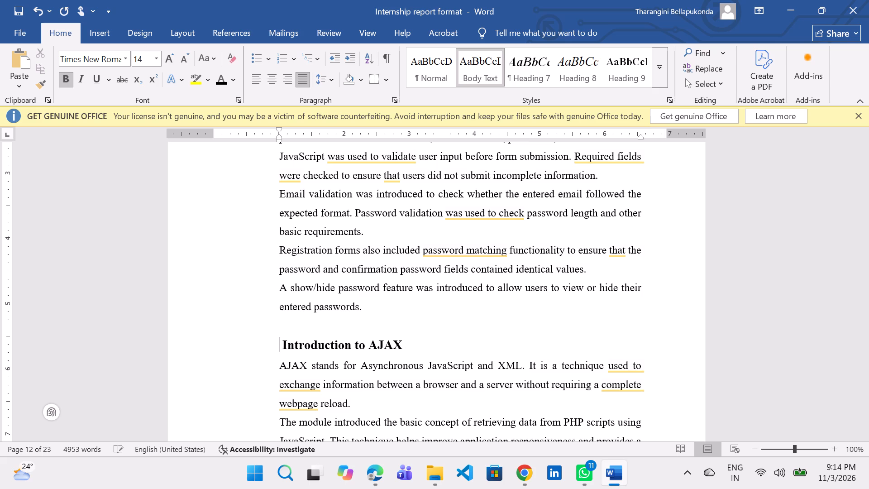
pyautogui.press('Right')
pyautogui.press('BackSpace')
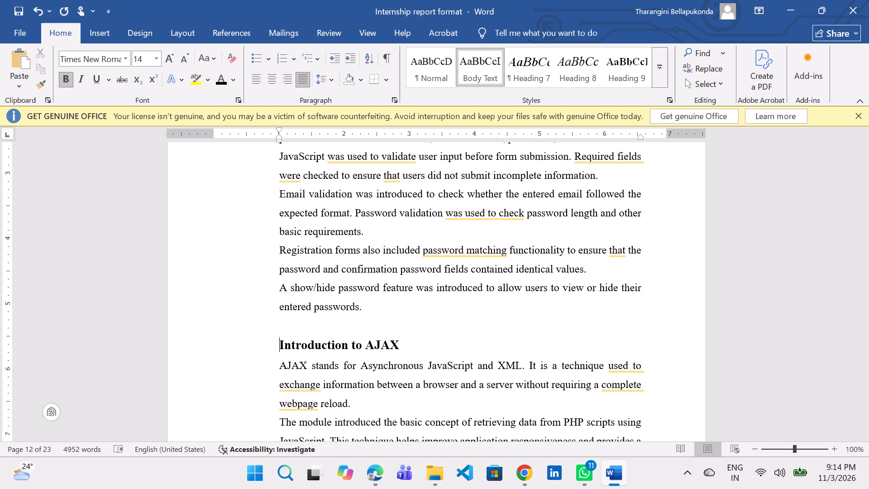
# Paste the copied title "Introduction to Frontend Development" into entry 2.1 under Module 2 in the table of contents.
pyautogui.scroll(4, 470, 294)
pyautogui.scroll(-7, 470, 294)
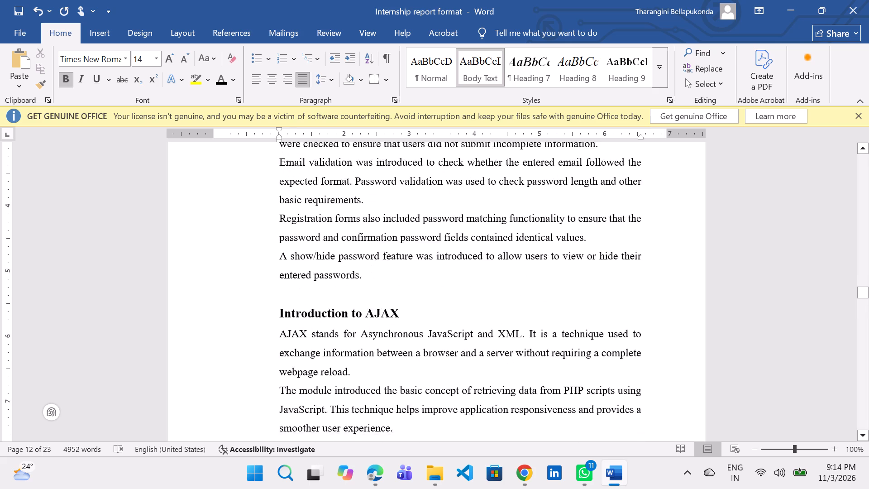
pyautogui.scroll(-11, 468, 290)
pyautogui.scroll(17, 468, 290)
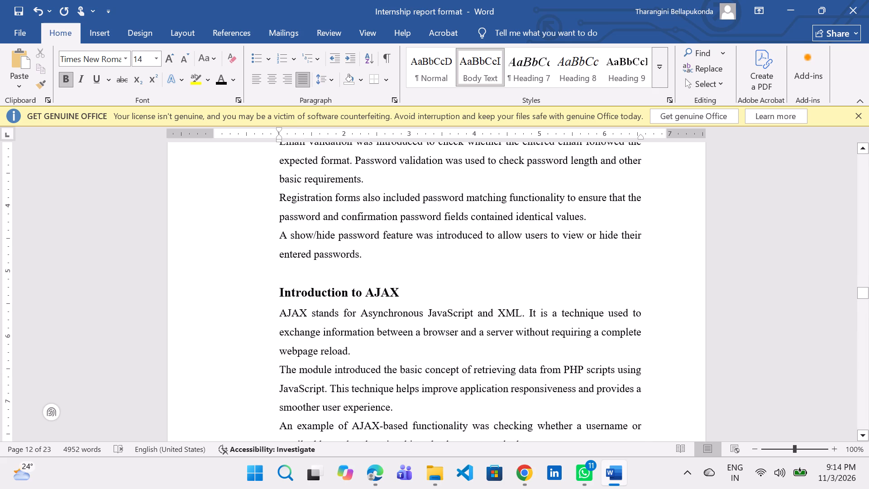
pyautogui.scroll(2, 468, 290)
pyautogui.moveTo(864, 285); pyautogui.dragTo(864, 282)
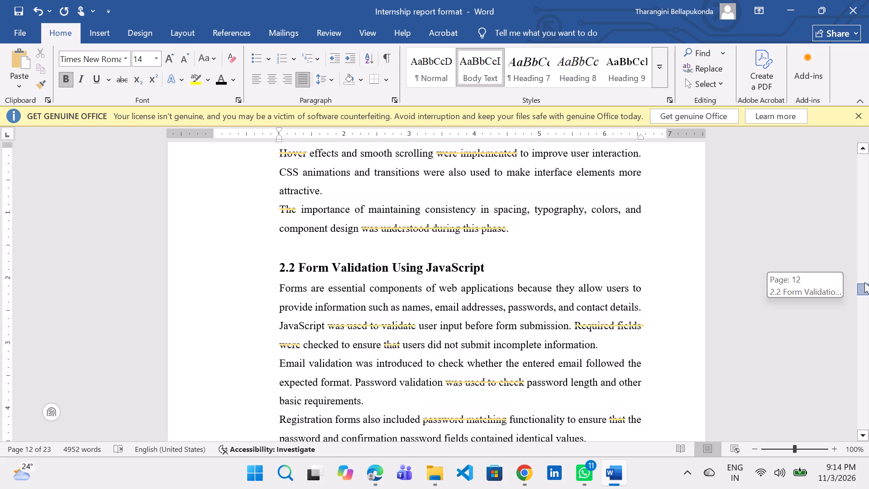
pyautogui.moveTo(864, 282); pyautogui.dragTo(851, 199)
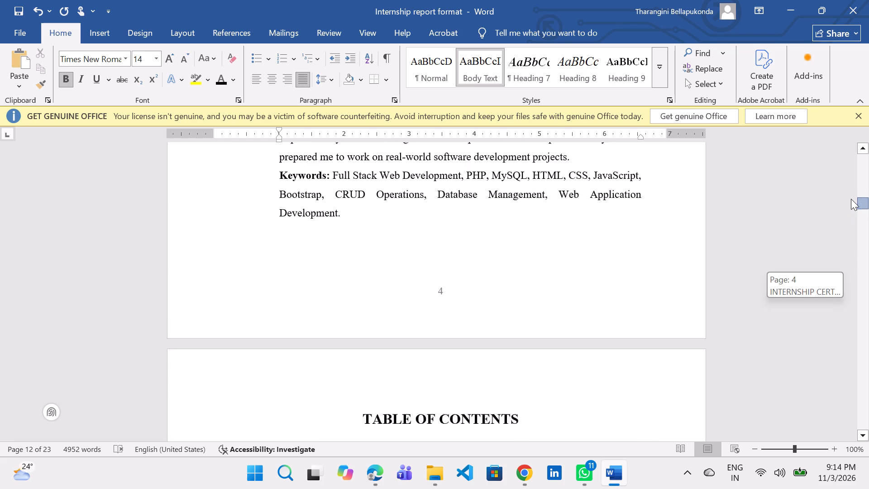
pyautogui.moveTo(851, 199); pyautogui.dragTo(856, 202)
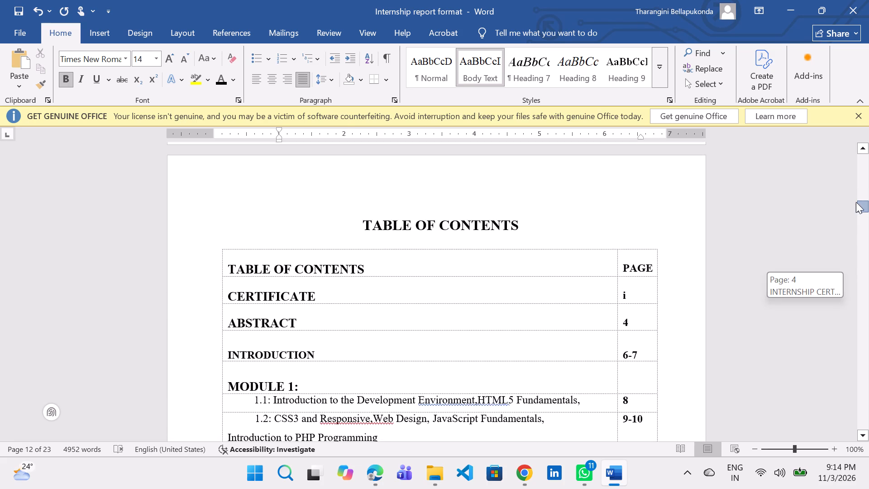
pyautogui.moveTo(856, 202); pyautogui.dragTo(856, 206)
pyautogui.click(449, 255)
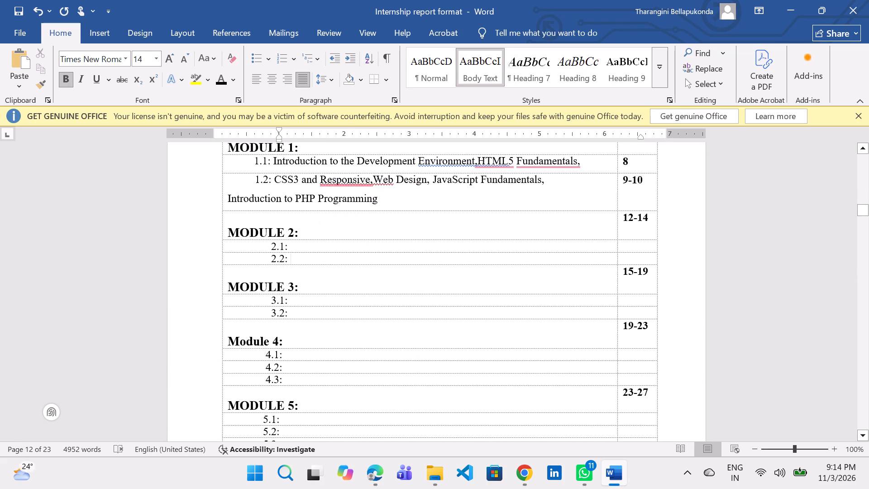
pyautogui.click(430, 247)
pyautogui.hotkey('ctrl', 'v')
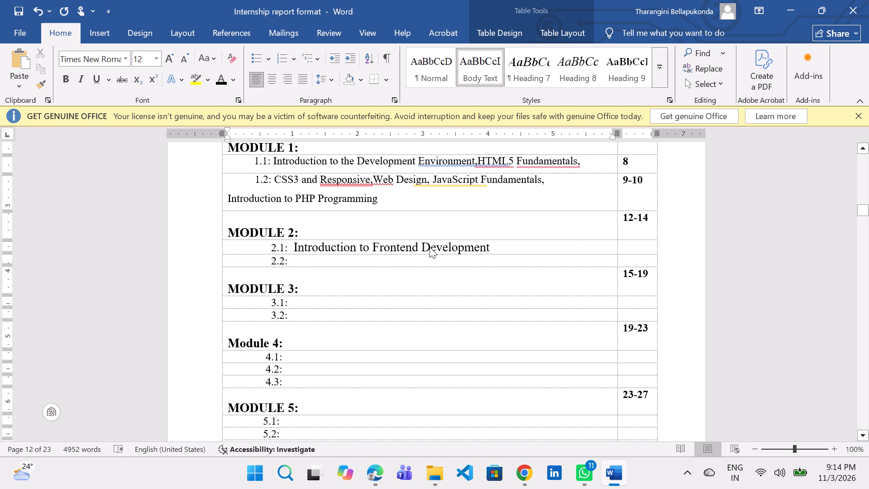
# Set the font size of the 2.1 table of contents entry to 12.
pyautogui.moveTo(492, 248); pyautogui.dragTo(309, 247)
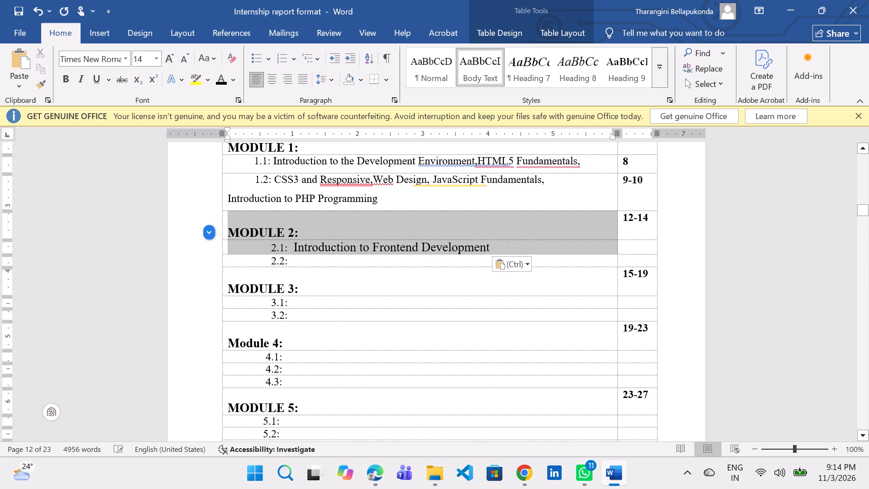
pyautogui.moveTo(309, 247); pyautogui.dragTo(296, 250)
pyautogui.click(363, 205)
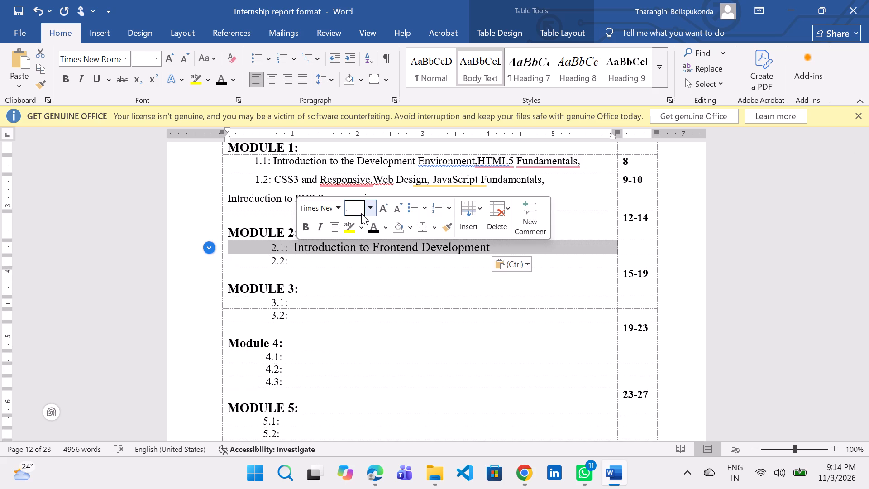
pyautogui.write('12')
pyautogui.click(368, 250)
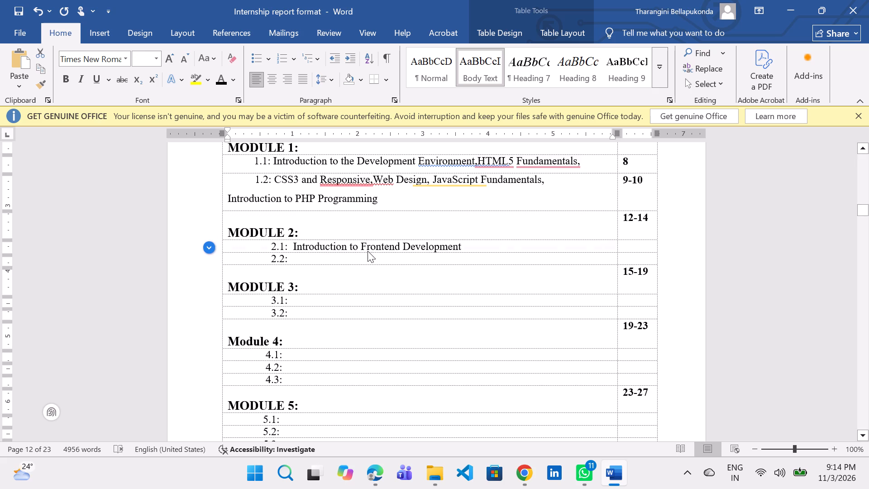
pyautogui.click(387, 254)
# Copy the heading text "Form Validation Using JavaScript" from section 2.2, without its number.
pyautogui.scroll(-8, 368, 368)
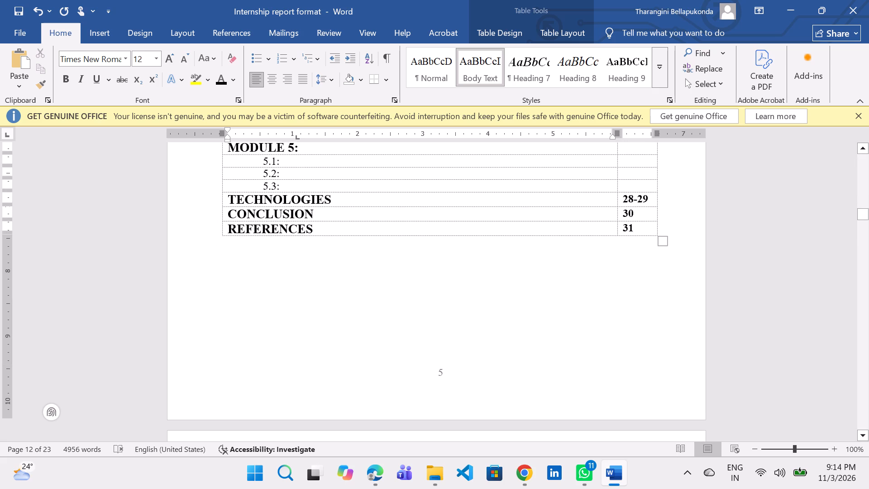
pyautogui.moveTo(860, 210); pyautogui.dragTo(868, 275)
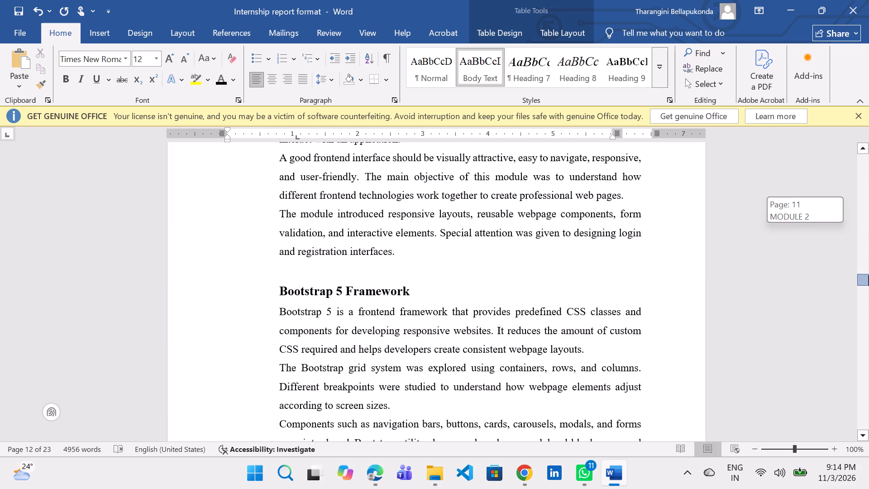
pyautogui.moveTo(868, 275); pyautogui.dragTo(868, 287)
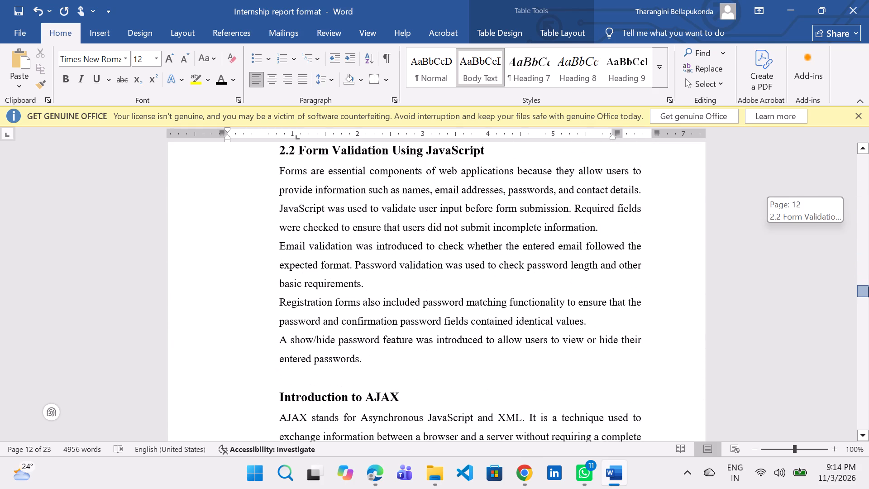
pyautogui.moveTo(868, 287); pyautogui.dragTo(867, 293)
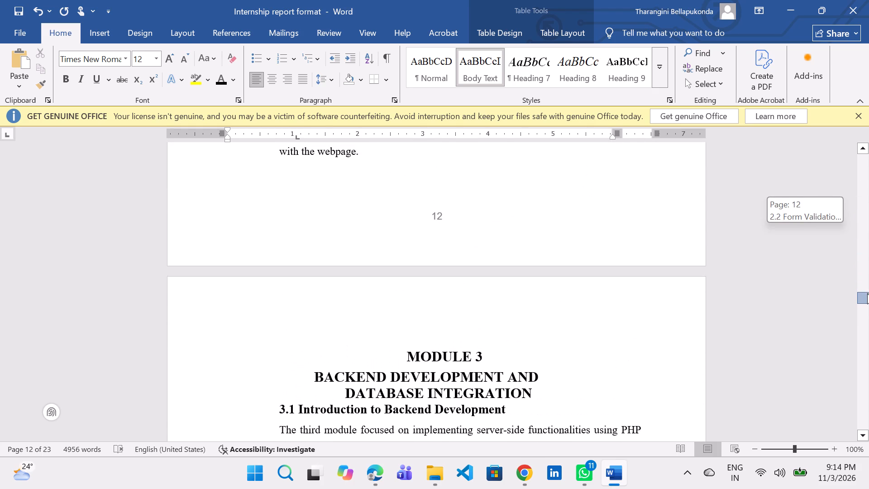
pyautogui.moveTo(867, 293); pyautogui.dragTo(866, 284)
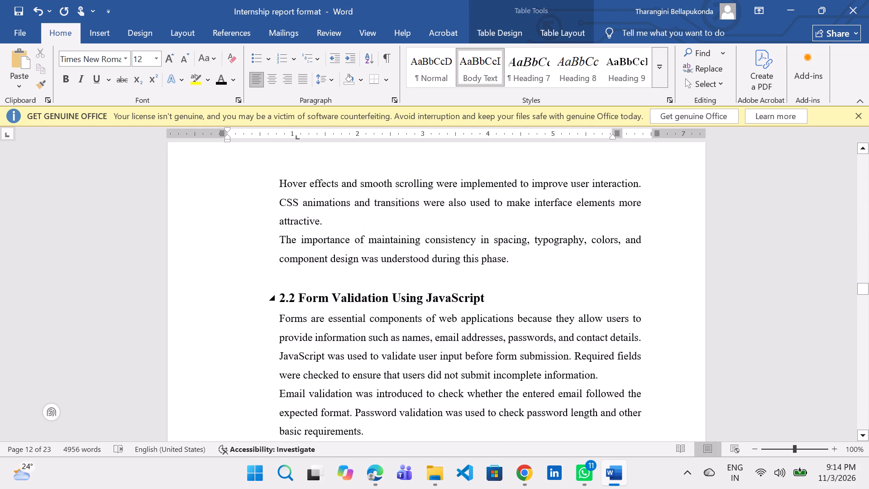
pyautogui.moveTo(502, 302); pyautogui.dragTo(310, 288)
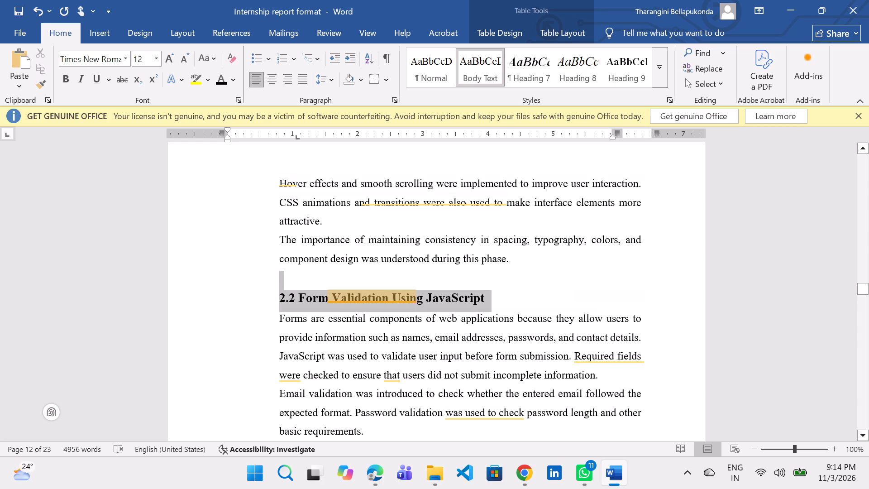
pyautogui.moveTo(310, 288); pyautogui.dragTo(303, 293)
pyautogui.hotkey('ctrl', 'c')
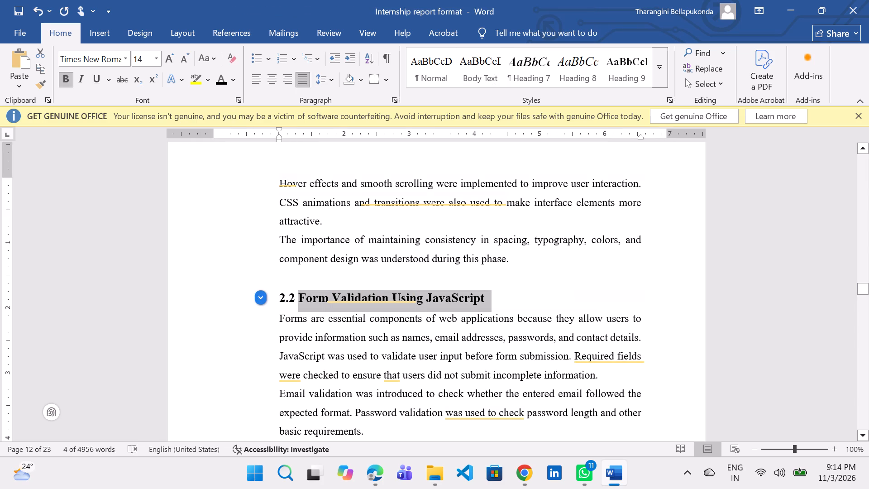
# Paste "Form Validation Using JavaScript" into entry 2.2 of the table of contents, with an extra space after the number.
pyautogui.moveTo(859, 292); pyautogui.dragTo(859, 249)
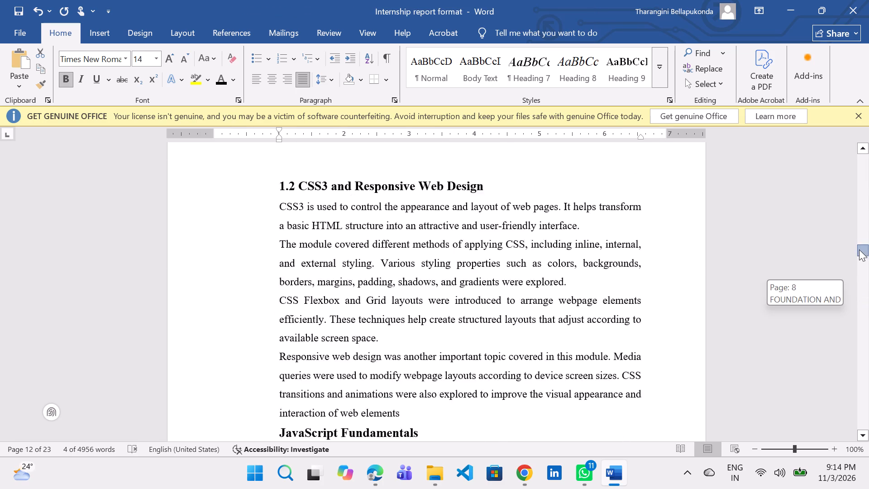
pyautogui.moveTo(859, 249); pyautogui.dragTo(855, 218)
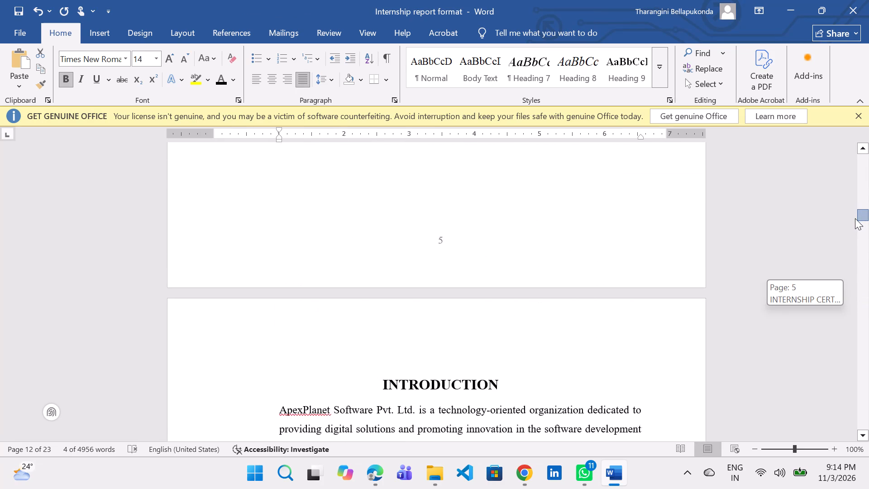
pyautogui.moveTo(855, 218); pyautogui.dragTo(855, 214)
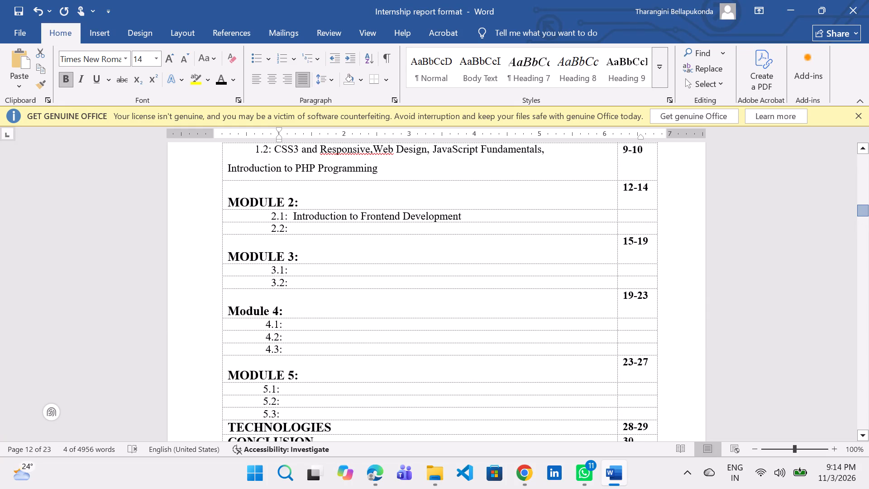
pyautogui.click(357, 235)
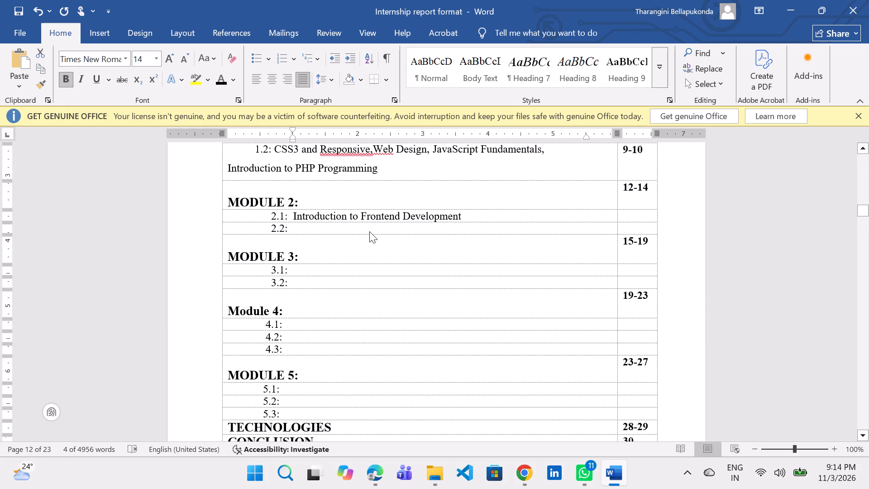
pyautogui.click(369, 231)
pyautogui.hotkey('ctrl', 'v')
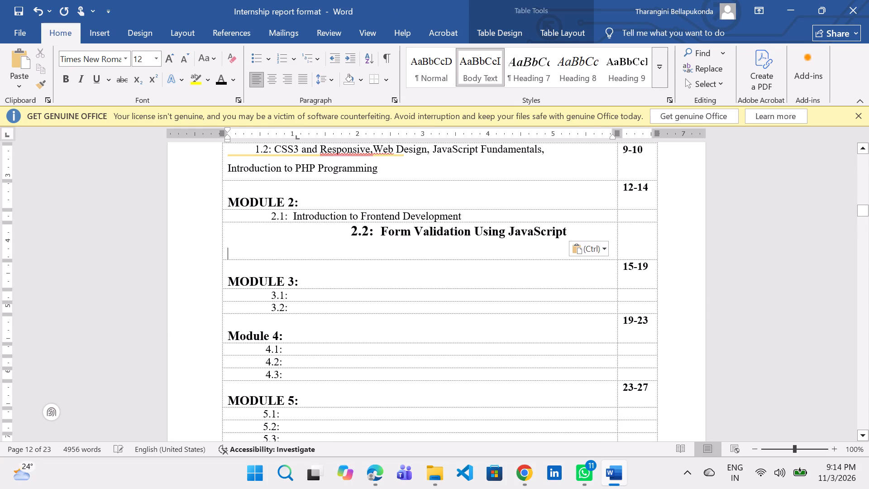
pyautogui.hotkey('ctrl', 'z')
pyautogui.click(323, 225)
pyautogui.press('space')
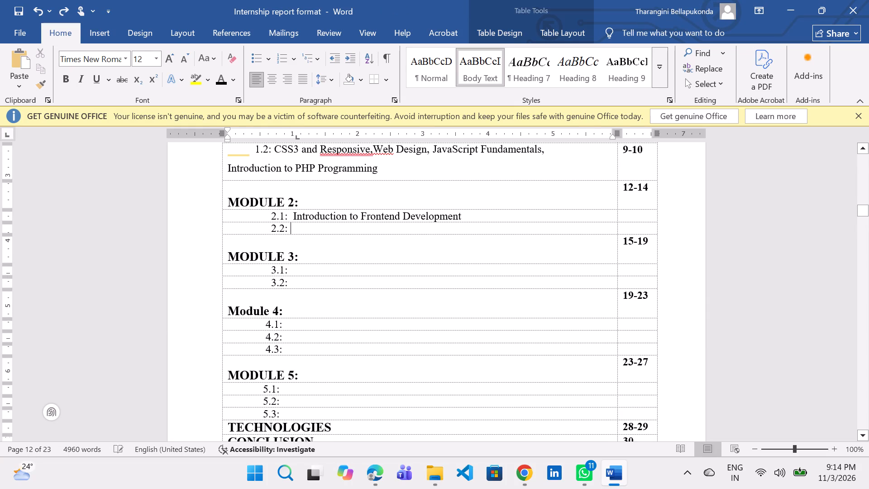
pyautogui.hotkey('ctrl', 'v')
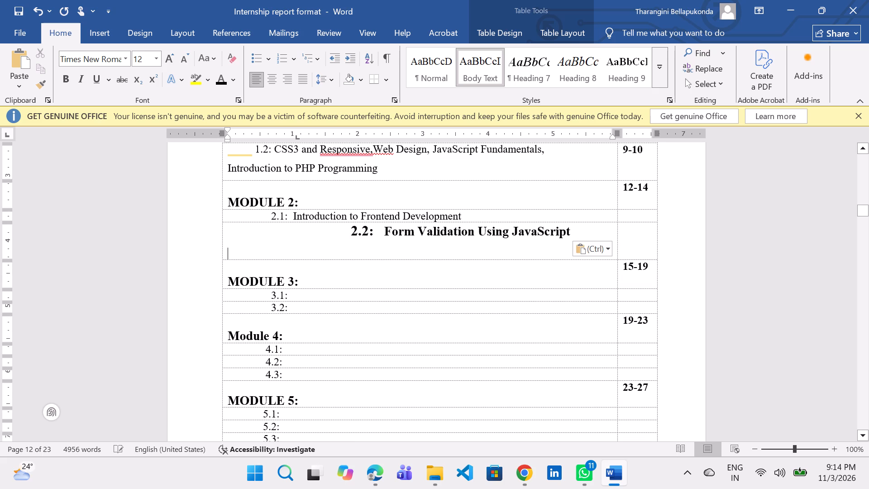
# Format the 2.2 table of contents entry at font size 12 without bold.
pyautogui.moveTo(578, 229); pyautogui.dragTo(350, 238)
pyautogui.click(402, 197)
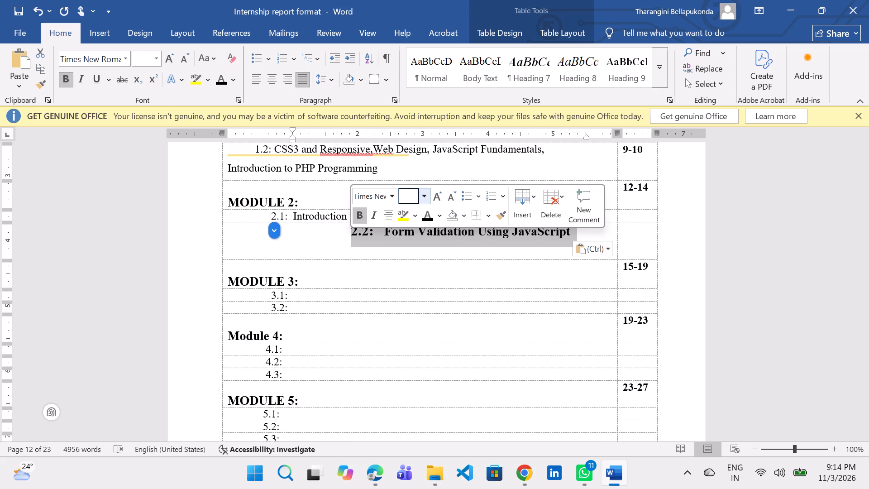
pyautogui.press('1')
pyautogui.press('2')
pyautogui.click(354, 221)
pyautogui.click(344, 230)
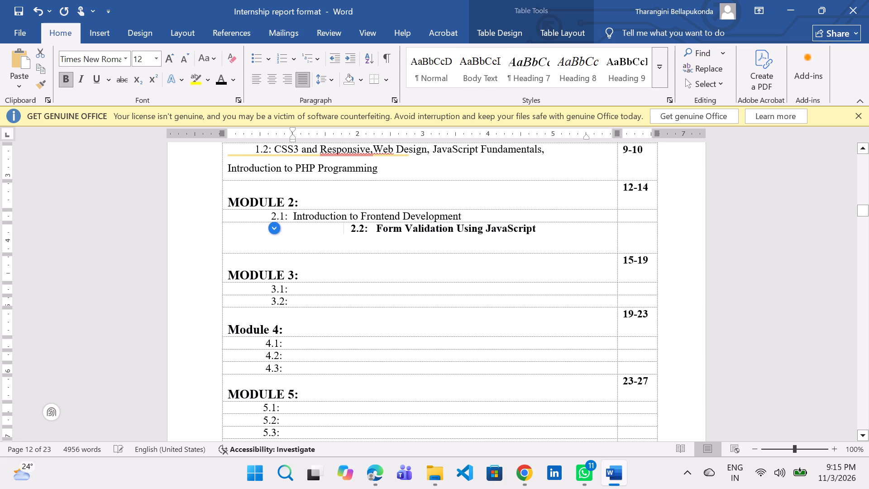
pyautogui.moveTo(537, 227); pyautogui.dragTo(353, 224)
pyautogui.click(363, 207)
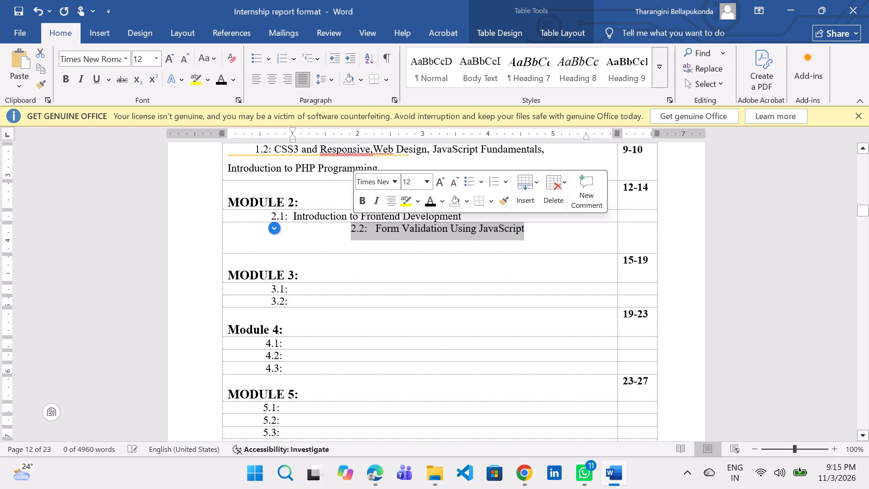
# Remove the indent before entry 2.2 and pad it with spaces so its number lines up under 2.1.
pyautogui.click(344, 235)
pyautogui.press('Right')
pyautogui.press('BackSpace')
pyautogui.press('BackSpace')
pyautogui.press('BackSpace')
pyautogui.press('BackSpace')
pyautogui.press('BackSpace')
pyautogui.press('BackSpace')
pyautogui.press('BackSpace')
pyautogui.press('BackSpace')
pyautogui.press('BackSpace')
pyautogui.press('BackSpace')
pyautogui.press('BackSpace')
pyautogui.press('BackSpace')
pyautogui.press('BackSpace')
pyautogui.press('BackSpace')
pyautogui.press('BackSpace')
pyautogui.press('BackSpace')
pyautogui.press('BackSpace')
pyautogui.press('BackSpace')
pyautogui.press('BackSpace')
pyautogui.press('BackSpace')
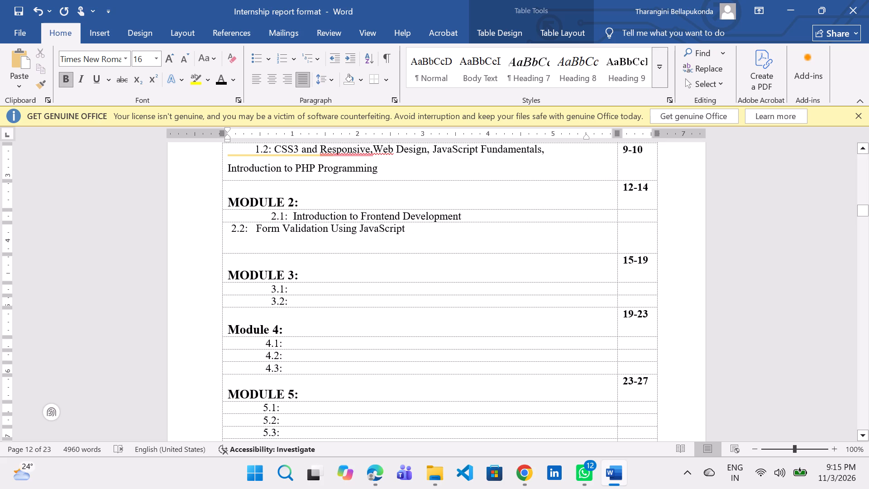
pyautogui.press('space')
pyautogui.press('space')
pyautogui.press('space')
pyautogui.press('space')
pyautogui.press('space')
pyautogui.press('space')
pyautogui.press('space')
pyautogui.press('space')
pyautogui.press('space')
pyautogui.press('space')
pyautogui.press('space')
pyautogui.press('space')
pyautogui.press('space')
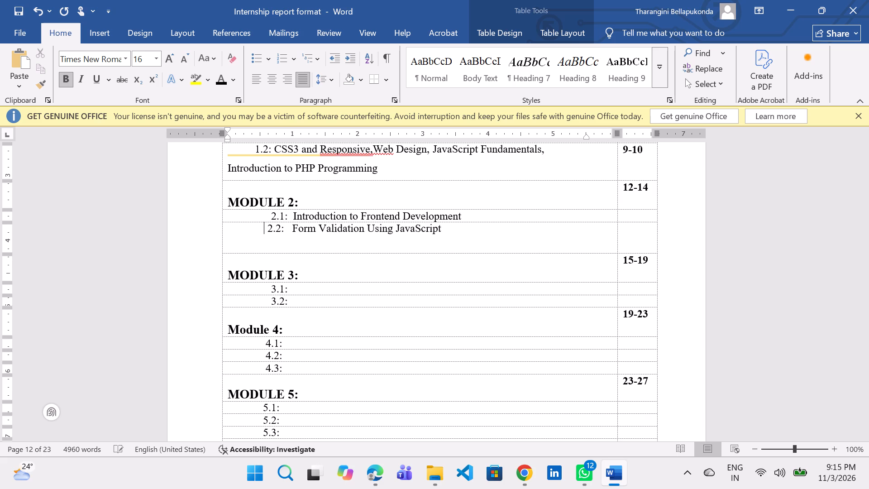
pyautogui.press('space')
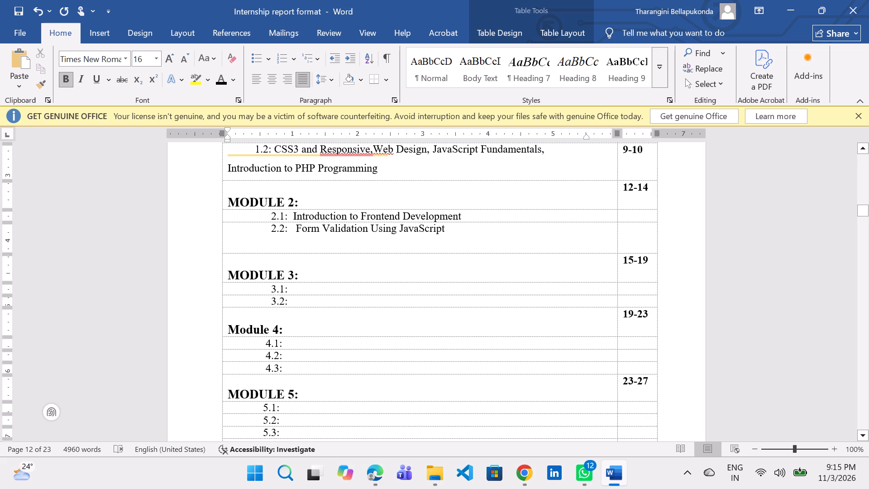
# Delete the empty line beneath entry 2.2 in the table of contents.
pyautogui.press('Down')
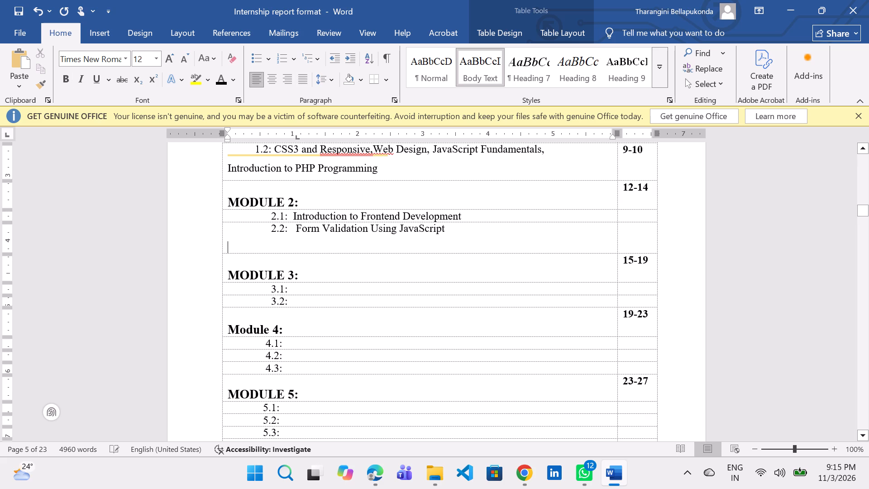
pyautogui.press('BackSpace')
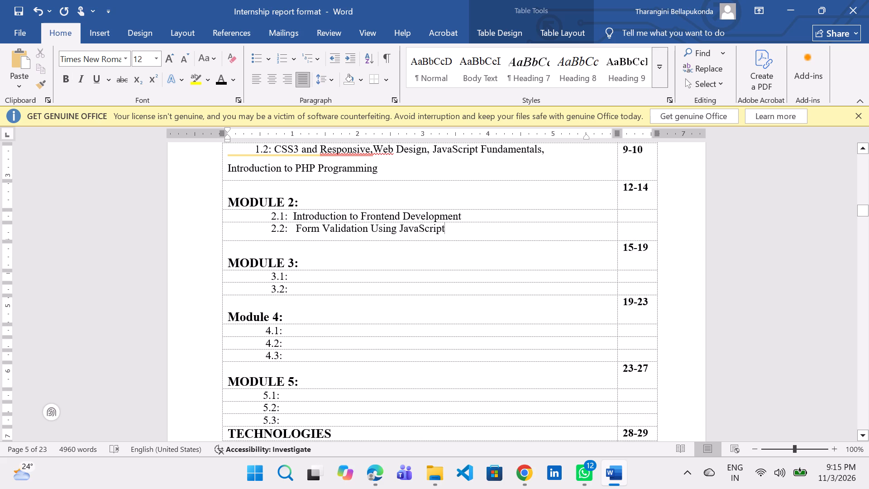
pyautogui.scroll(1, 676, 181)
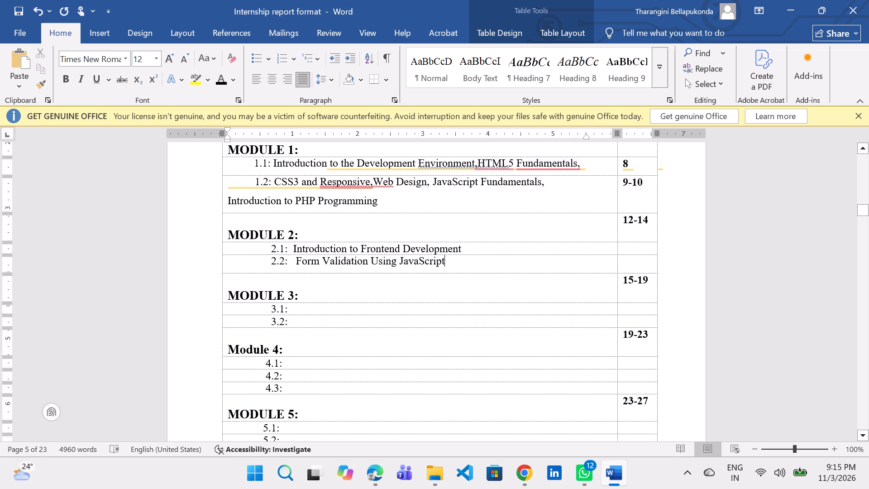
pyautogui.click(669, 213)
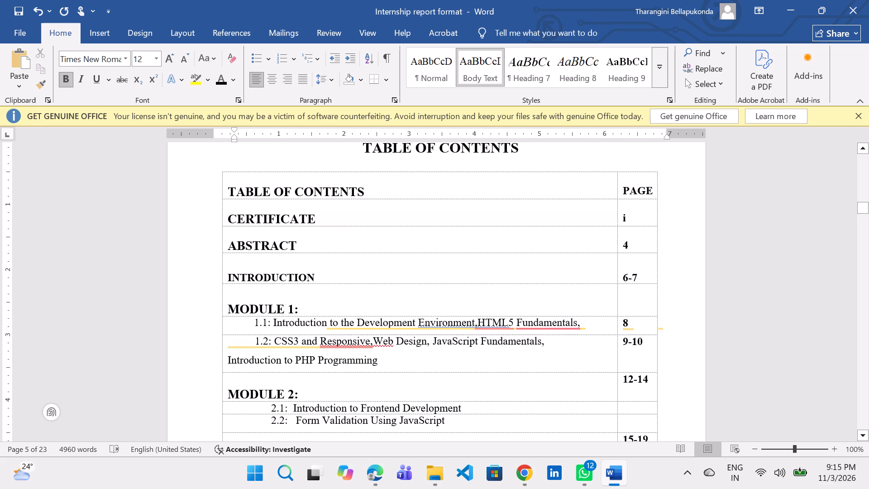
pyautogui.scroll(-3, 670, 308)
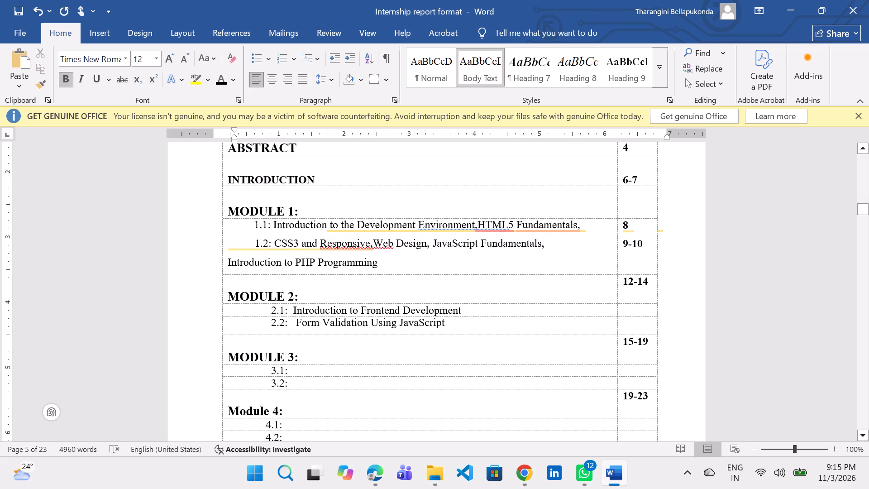
# Delete the page range beside the MODULE 2 heading in the table of contents.
pyautogui.click(655, 289)
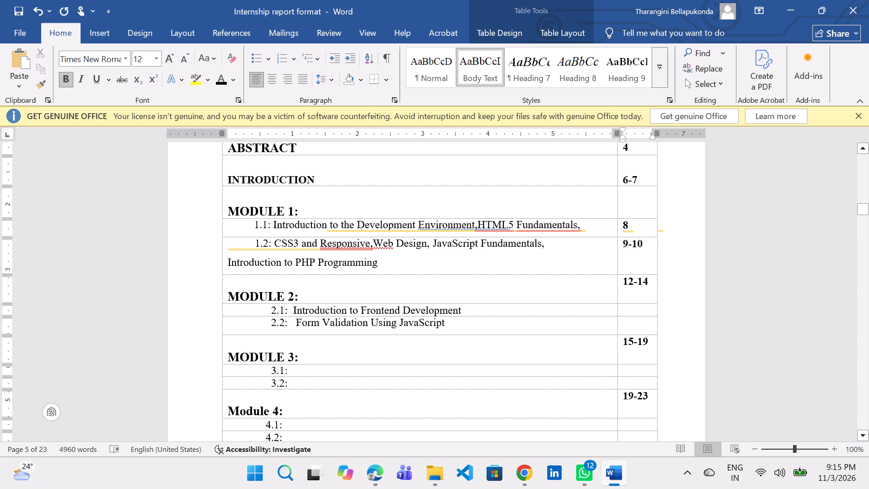
pyautogui.press('BackSpace')
pyautogui.press('BackSpace')
pyautogui.press('BackSpace')
pyautogui.press('BackSpace')
pyautogui.press('BackSpace')
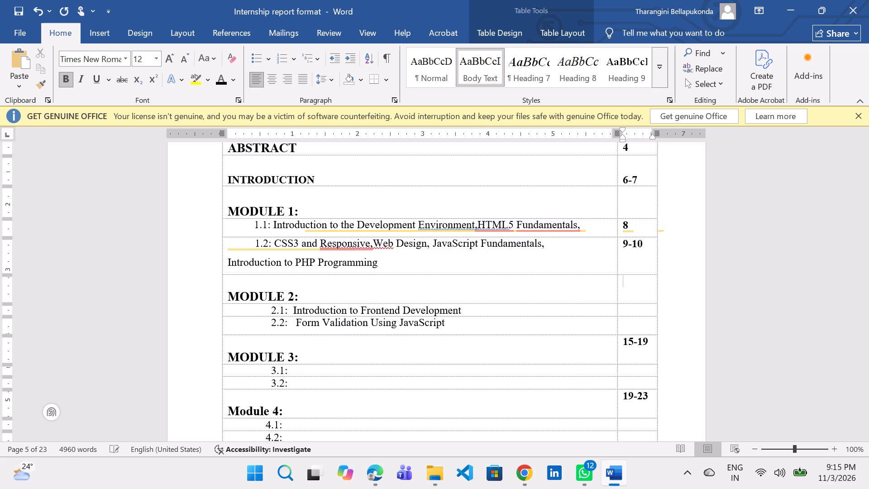
# Enter page number 11 for entry 2.1 and 12 for entry 2.2 in the table of contents.
pyautogui.press('Down')
pyautogui.write('11')
pyautogui.press('Down')
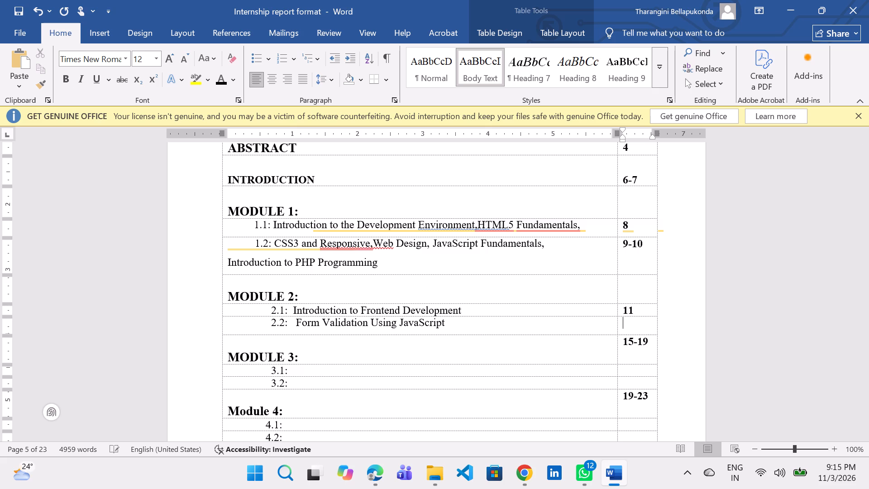
pyautogui.write('12')
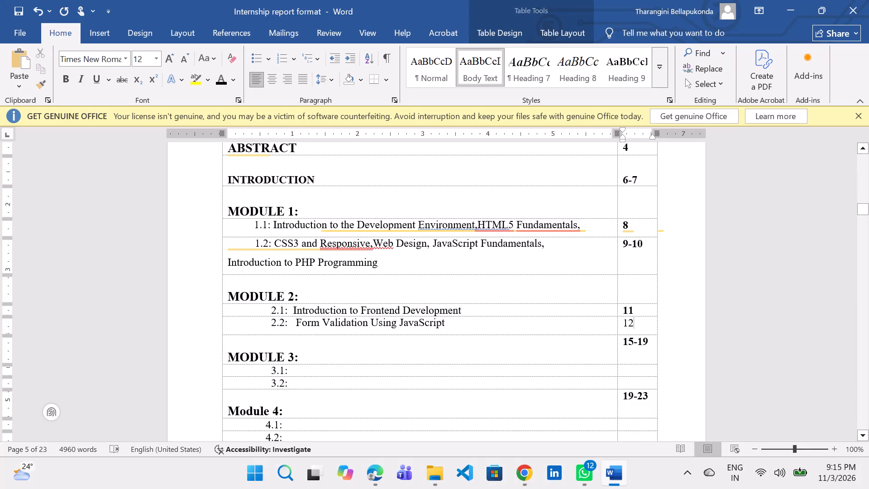
pyautogui.click(498, 279)
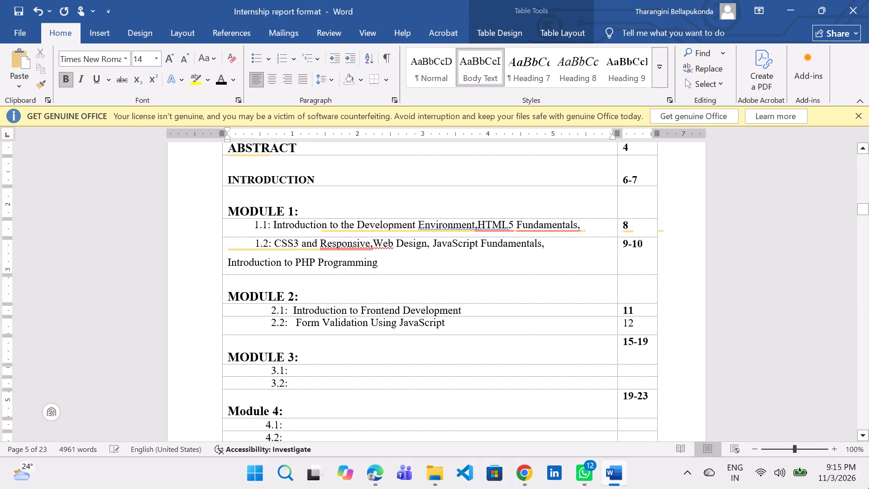
pyautogui.click(827, 333)
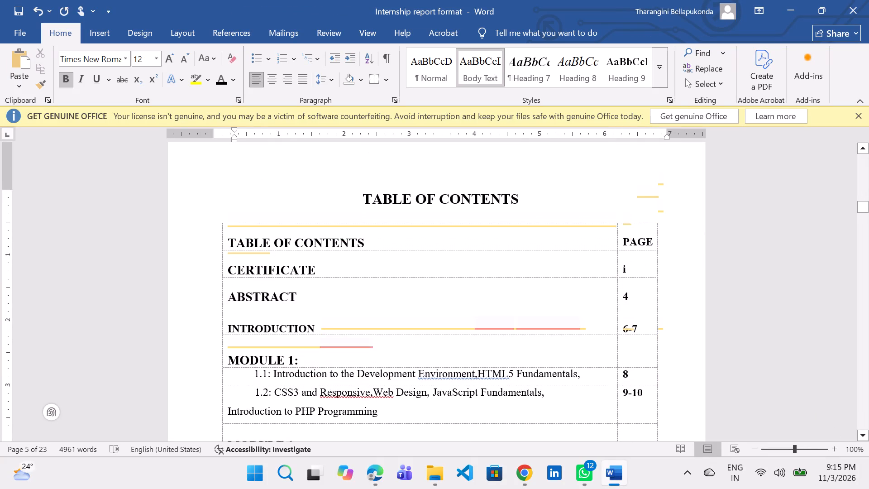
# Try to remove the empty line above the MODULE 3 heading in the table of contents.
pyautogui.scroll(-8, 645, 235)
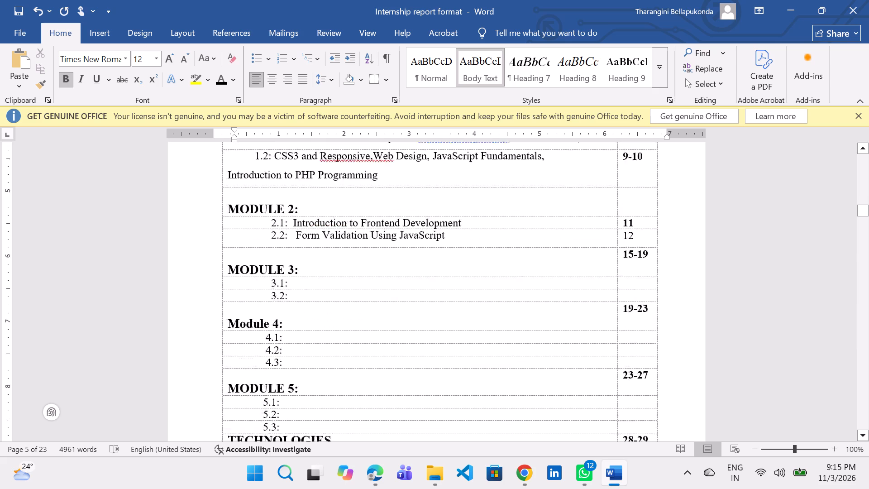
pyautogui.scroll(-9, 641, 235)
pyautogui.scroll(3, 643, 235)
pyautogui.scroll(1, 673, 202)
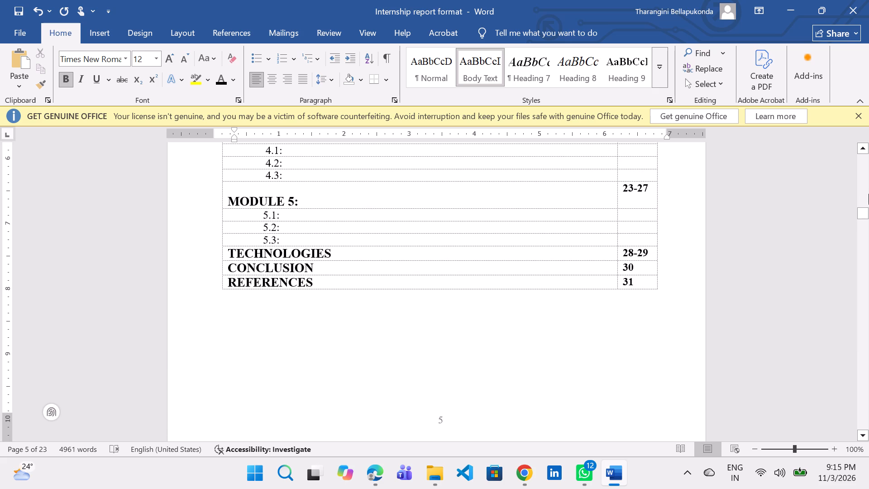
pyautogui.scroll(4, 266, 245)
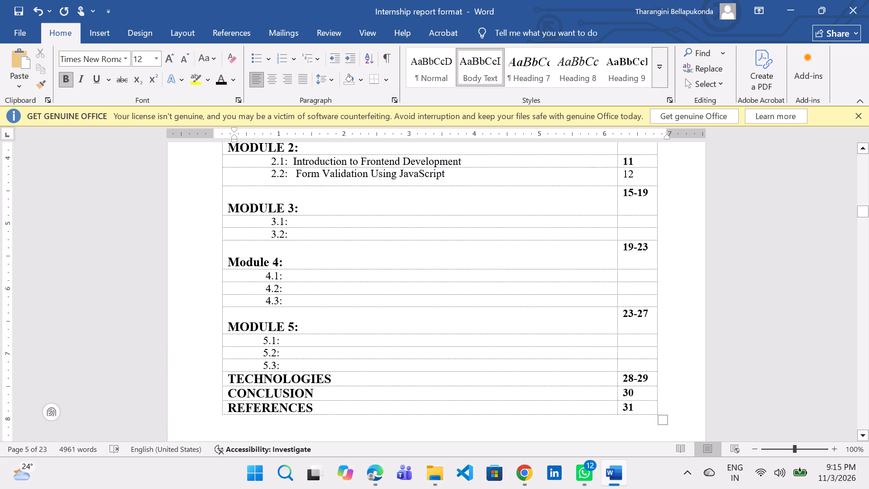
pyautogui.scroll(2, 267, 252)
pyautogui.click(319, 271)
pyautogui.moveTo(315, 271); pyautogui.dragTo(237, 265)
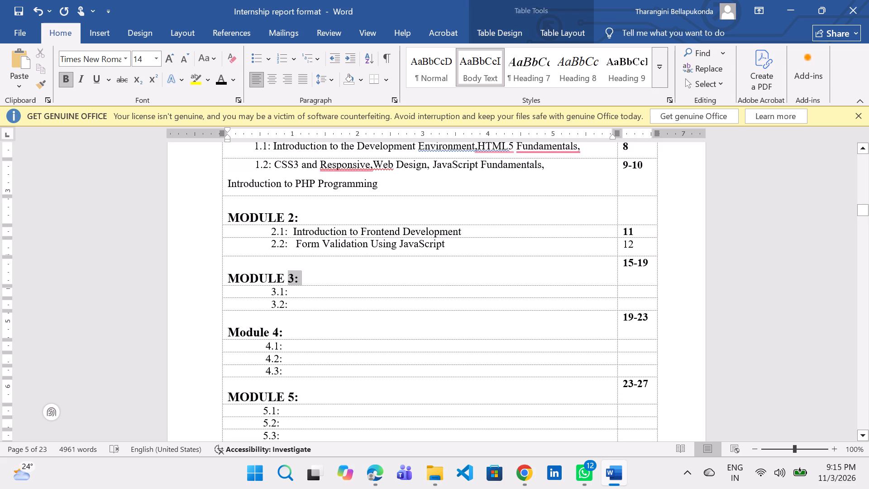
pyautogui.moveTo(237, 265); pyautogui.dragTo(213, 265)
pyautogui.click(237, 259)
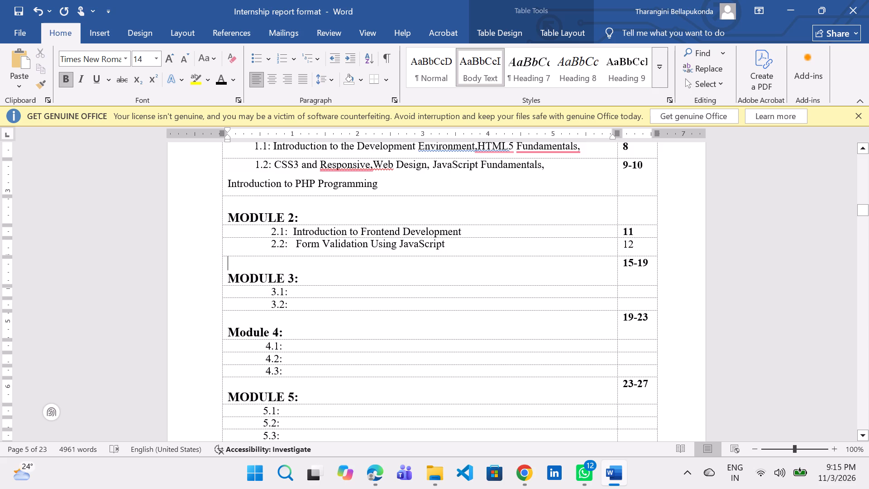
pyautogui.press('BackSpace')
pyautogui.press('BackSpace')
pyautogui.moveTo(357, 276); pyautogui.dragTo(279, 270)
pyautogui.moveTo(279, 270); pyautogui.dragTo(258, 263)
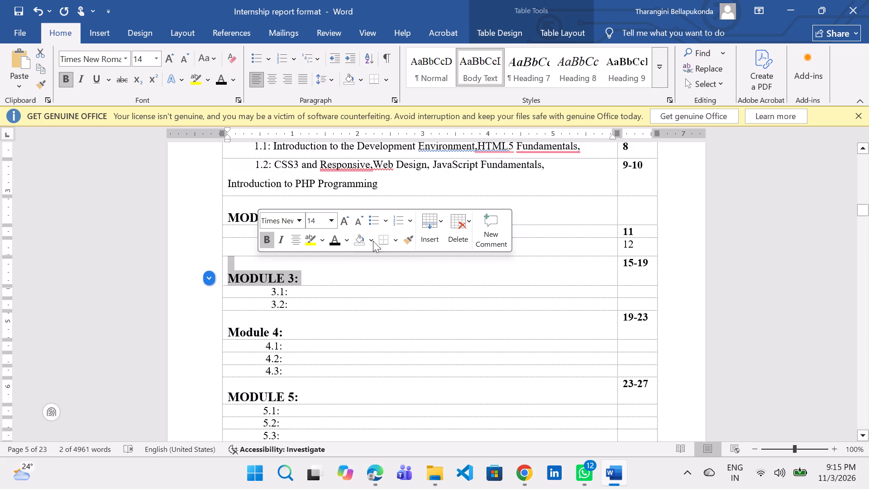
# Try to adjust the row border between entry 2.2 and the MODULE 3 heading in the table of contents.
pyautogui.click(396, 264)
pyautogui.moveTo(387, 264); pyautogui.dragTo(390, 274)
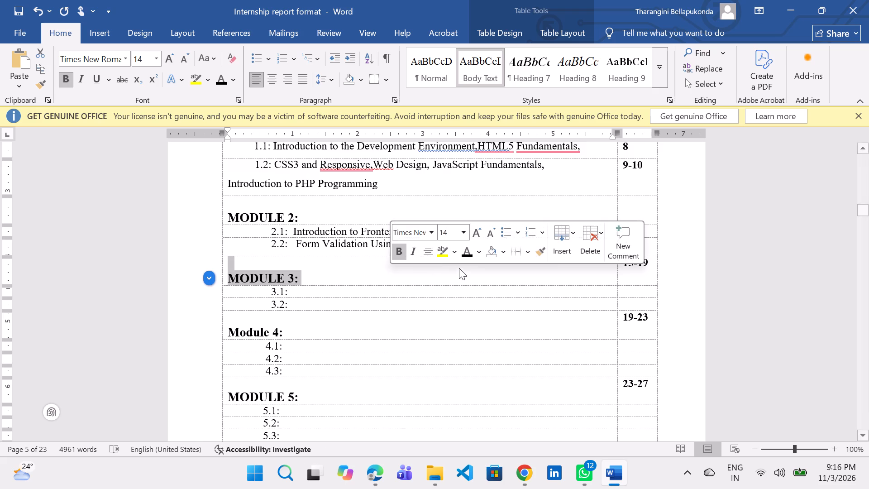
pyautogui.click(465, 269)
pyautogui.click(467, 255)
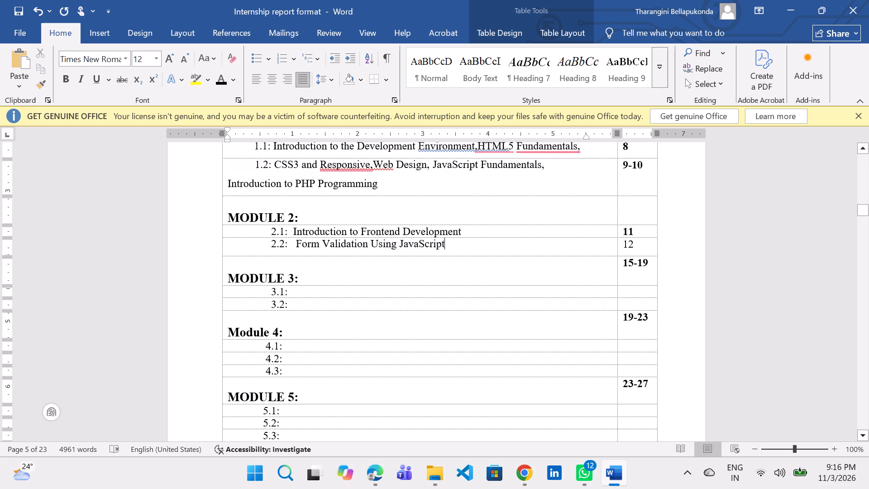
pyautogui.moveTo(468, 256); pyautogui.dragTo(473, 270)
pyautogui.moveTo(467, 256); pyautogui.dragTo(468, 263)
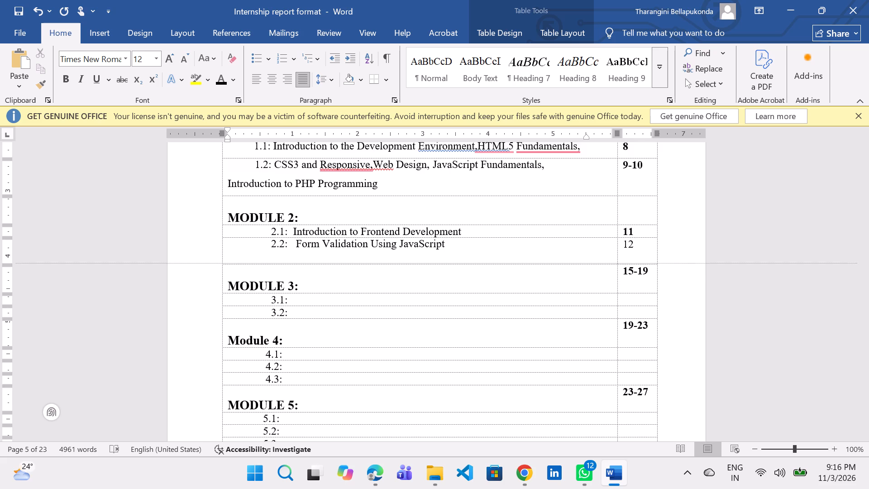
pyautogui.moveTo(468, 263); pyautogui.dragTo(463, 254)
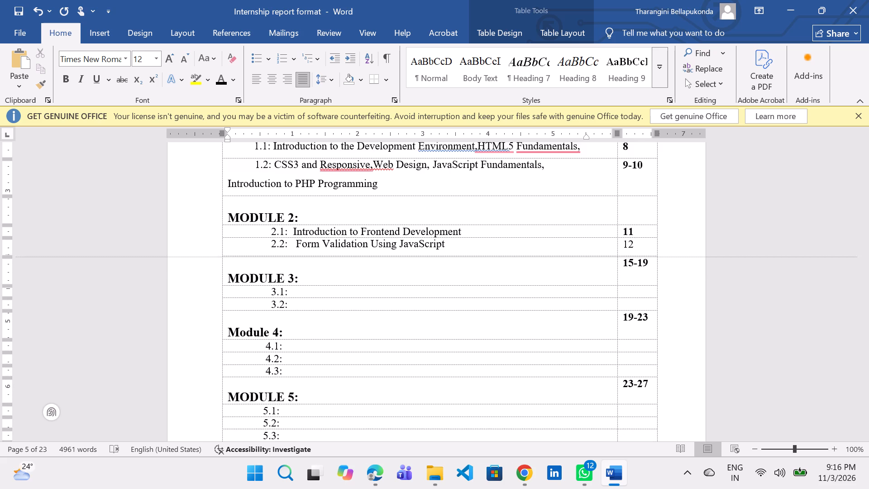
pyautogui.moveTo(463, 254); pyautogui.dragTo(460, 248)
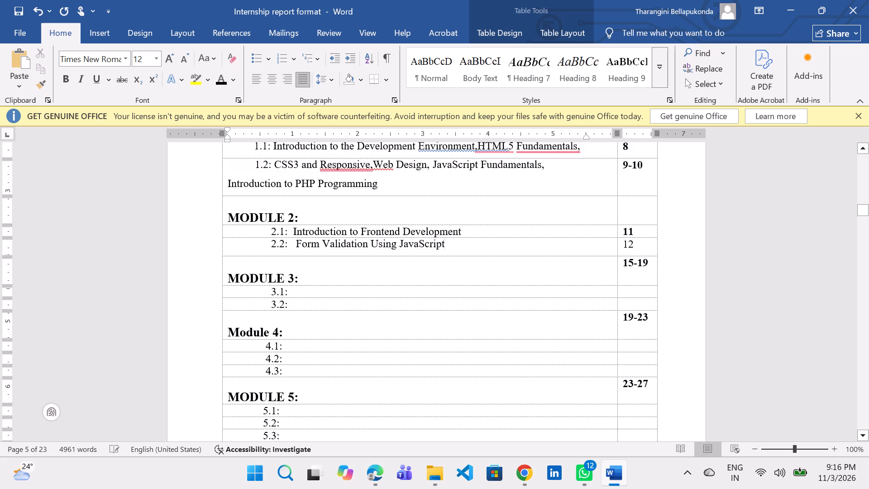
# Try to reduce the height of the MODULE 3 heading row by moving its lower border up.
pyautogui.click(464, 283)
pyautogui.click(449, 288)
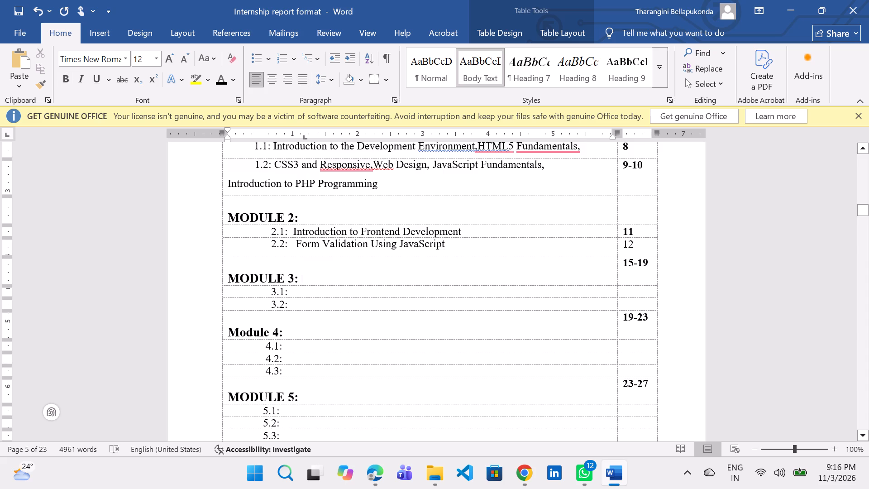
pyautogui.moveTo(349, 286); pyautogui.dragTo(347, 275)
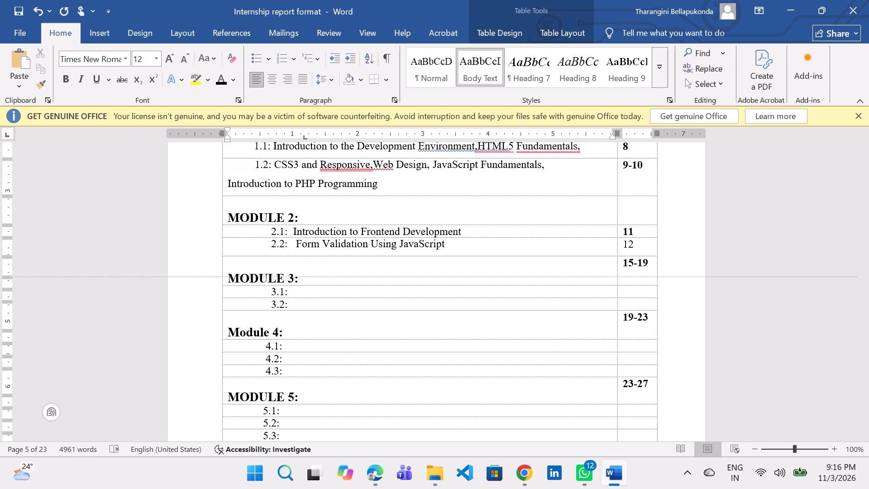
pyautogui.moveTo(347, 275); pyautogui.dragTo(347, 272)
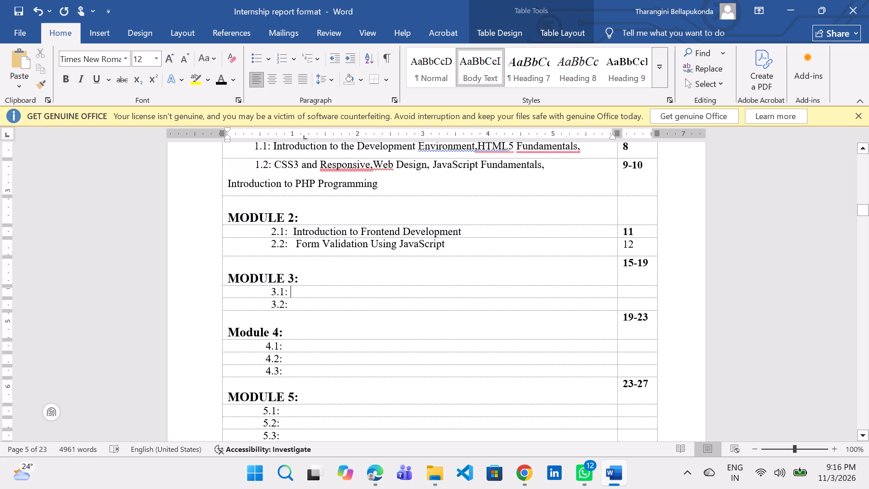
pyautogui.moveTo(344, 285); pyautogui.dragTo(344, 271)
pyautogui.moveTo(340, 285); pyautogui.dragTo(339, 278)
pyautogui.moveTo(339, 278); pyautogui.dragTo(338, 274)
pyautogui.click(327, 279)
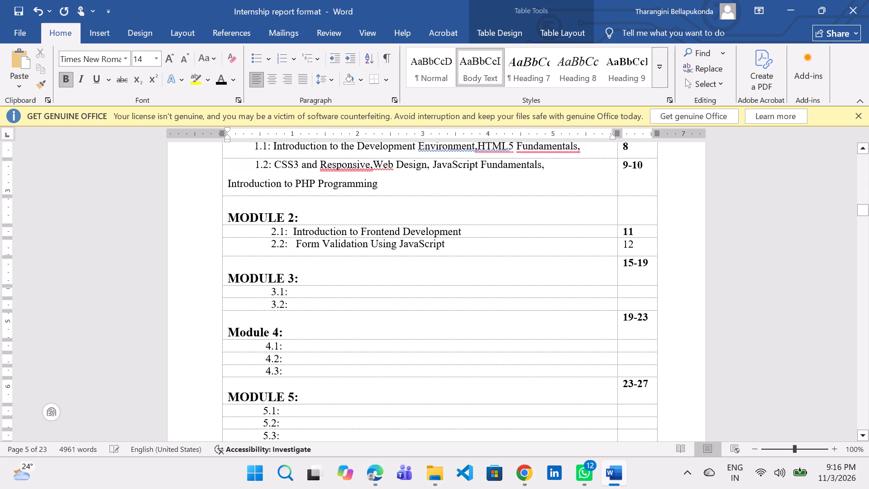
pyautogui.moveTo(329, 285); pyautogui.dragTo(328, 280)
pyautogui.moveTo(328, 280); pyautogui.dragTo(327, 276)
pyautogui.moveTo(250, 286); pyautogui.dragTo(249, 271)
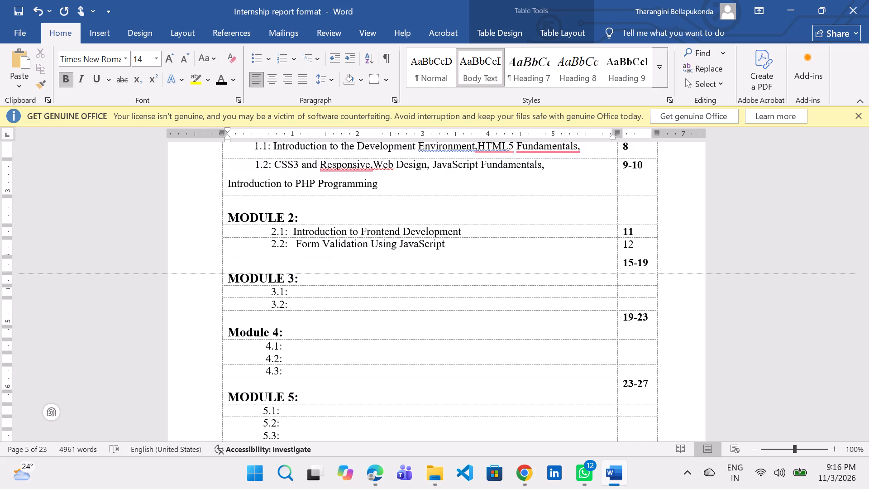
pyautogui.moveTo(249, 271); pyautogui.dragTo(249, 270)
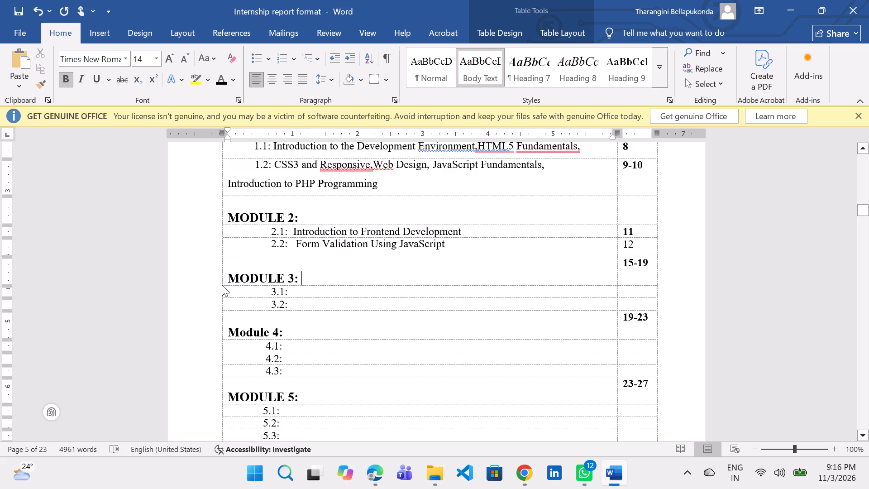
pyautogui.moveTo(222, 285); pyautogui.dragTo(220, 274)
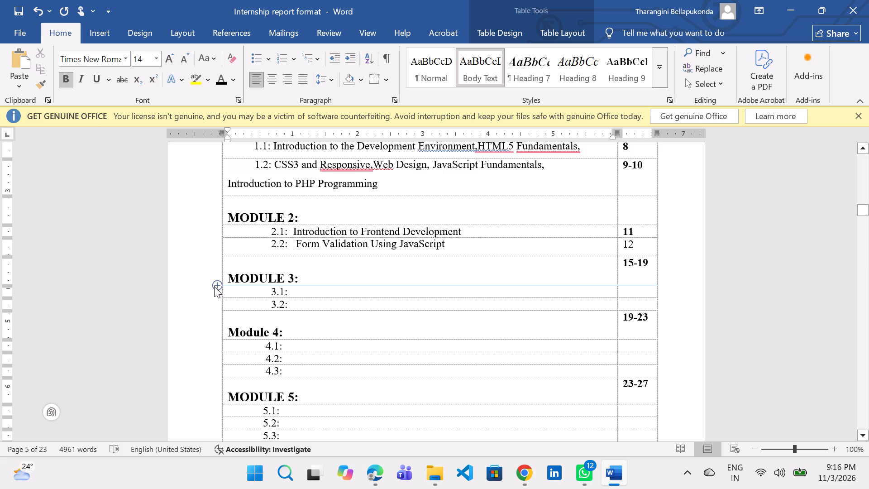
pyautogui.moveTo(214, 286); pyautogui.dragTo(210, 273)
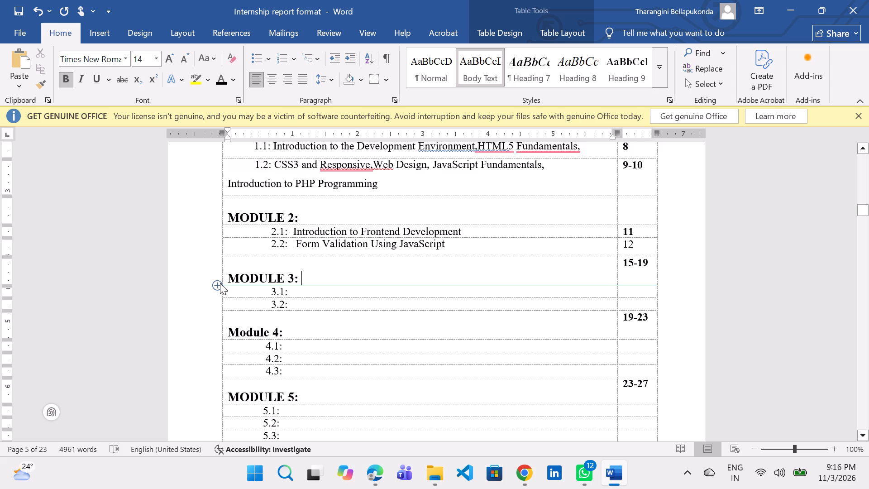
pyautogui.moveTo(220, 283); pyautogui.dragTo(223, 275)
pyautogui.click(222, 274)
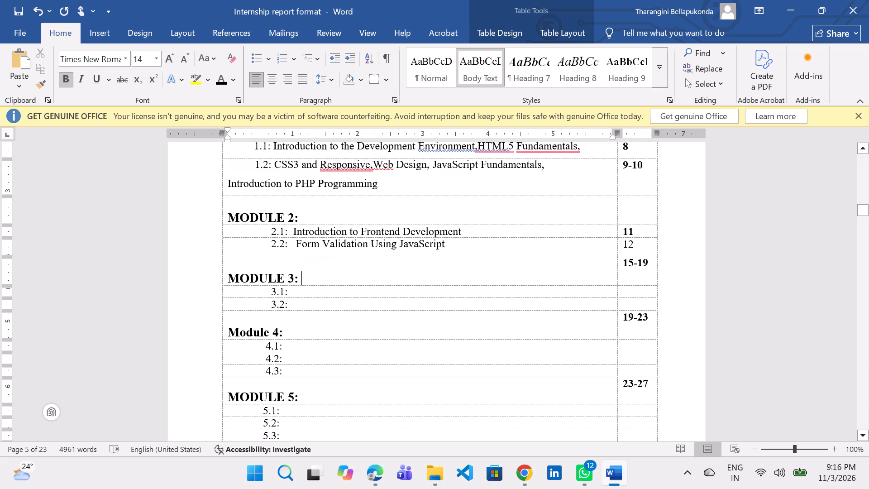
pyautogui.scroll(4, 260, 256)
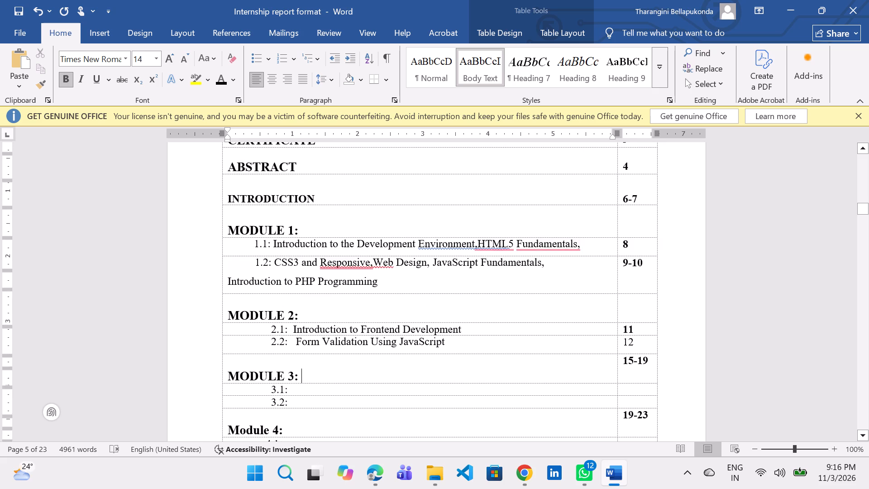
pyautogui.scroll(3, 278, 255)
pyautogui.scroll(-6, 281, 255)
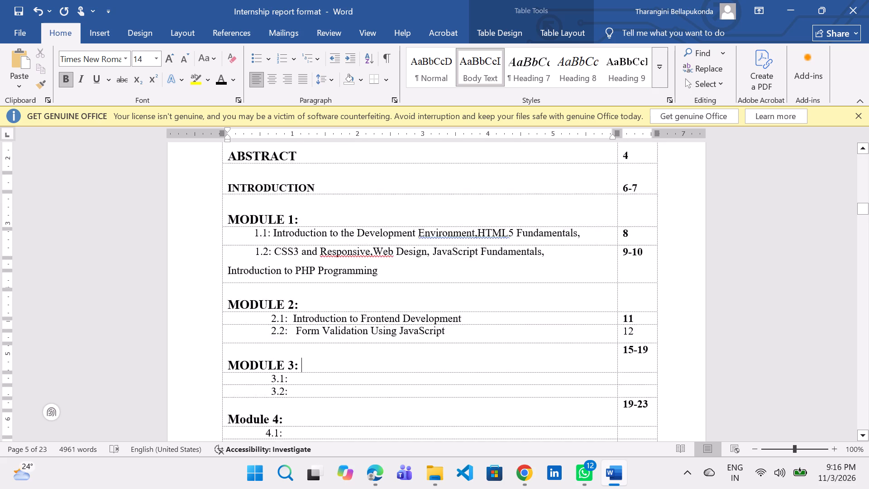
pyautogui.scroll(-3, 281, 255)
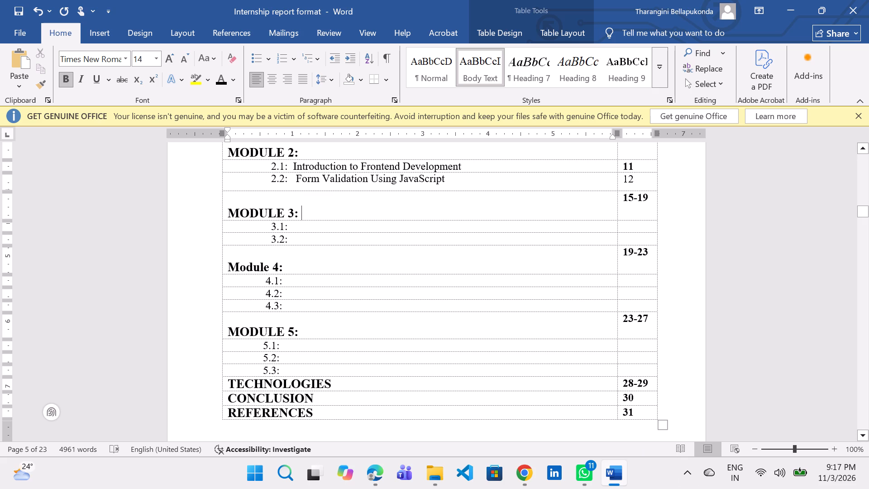
# Delete the page range 15-19 beside the MODULE 3 heading in the table of contents.
pyautogui.click(655, 205)
pyautogui.press('BackSpace')
pyautogui.press('BackSpace')
pyautogui.press('BackSpace')
pyautogui.press('BackSpace')
pyautogui.press('BackSpace')
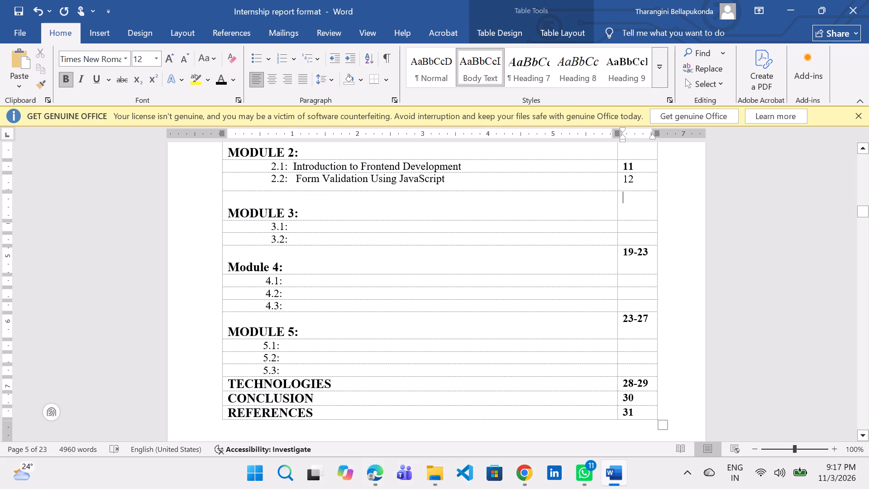
# Clear the 4.3 label and its leading spaces from the entry under Module 4.
pyautogui.click(296, 298)
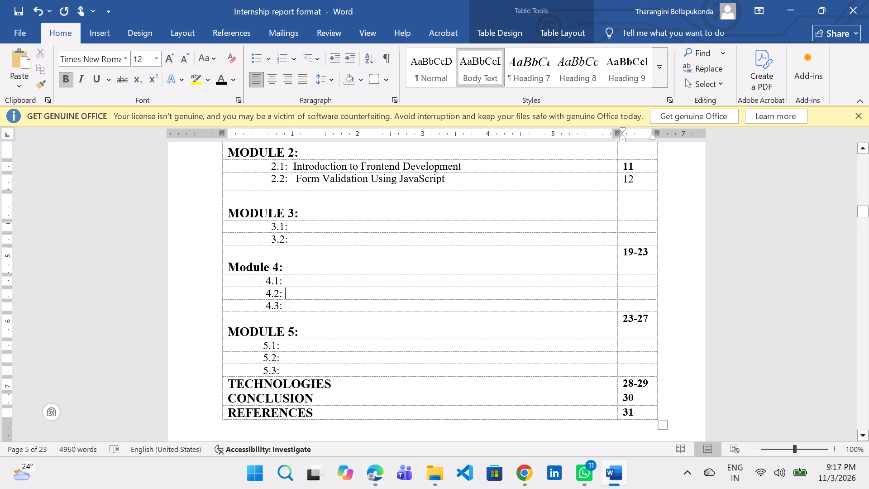
pyautogui.click(290, 313)
pyautogui.click(289, 307)
pyautogui.press('BackSpace')
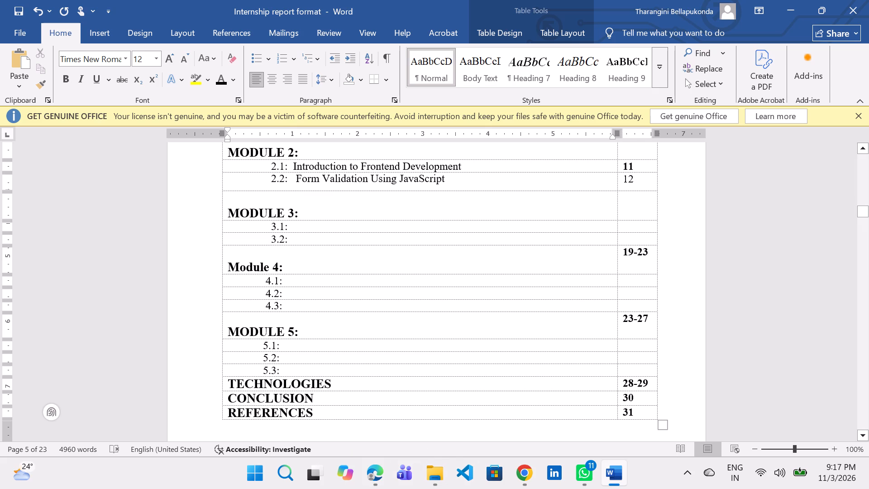
pyautogui.press('BackSpace')
pyautogui.press('BackSpace')
pyautogui.press('BackSpace')
pyautogui.press('BackSpace')
pyautogui.press('BackSpace')
pyautogui.press('BackSpace')
pyautogui.press('BackSpace')
pyautogui.press('BackSpace')
pyautogui.press('BackSpace')
pyautogui.press('BackSpace')
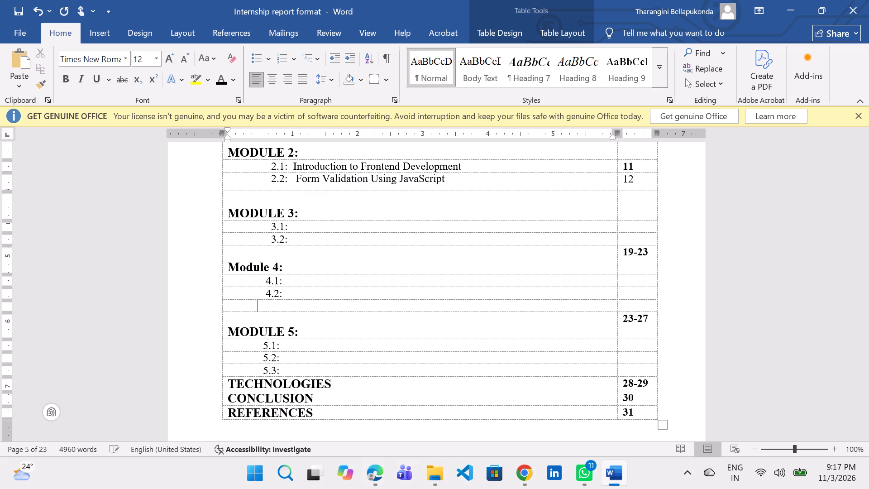
pyautogui.press('BackSpace')
pyautogui.press('BackSpace')
pyautogui.press('BackSpace')
pyautogui.press('BackSpace')
pyautogui.press('BackSpace')
pyautogui.press('BackSpace')
pyautogui.press('BackSpace')
pyautogui.press('BackSpace')
pyautogui.press('BackSpace')
pyautogui.press('BackSpace')
pyautogui.press('BackSpace')
pyautogui.press('BackSpace')
pyautogui.press('BackSpace')
pyautogui.press('BackSpace')
pyautogui.press('BackSpace')
pyautogui.press('BackSpace')
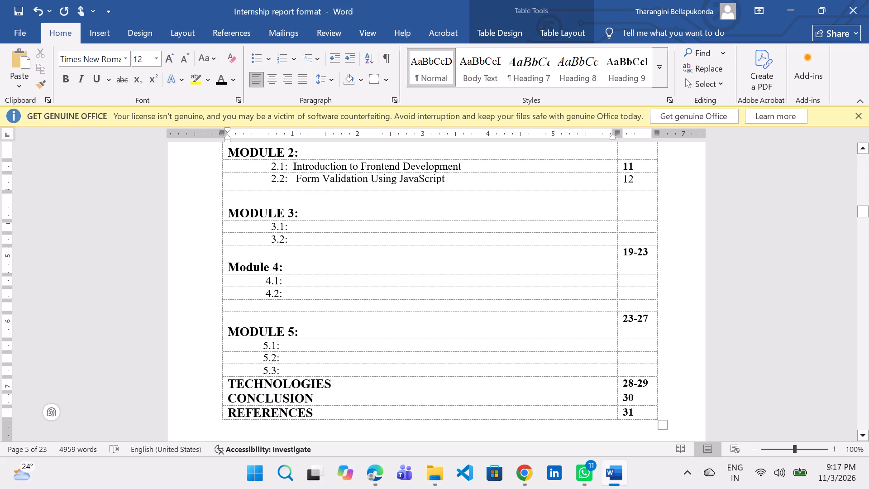
# Delete the emptied table row between entry 4.2 and the MODULE 5 heading.
pyautogui.click(284, 309)
pyautogui.rightClick(284, 309)
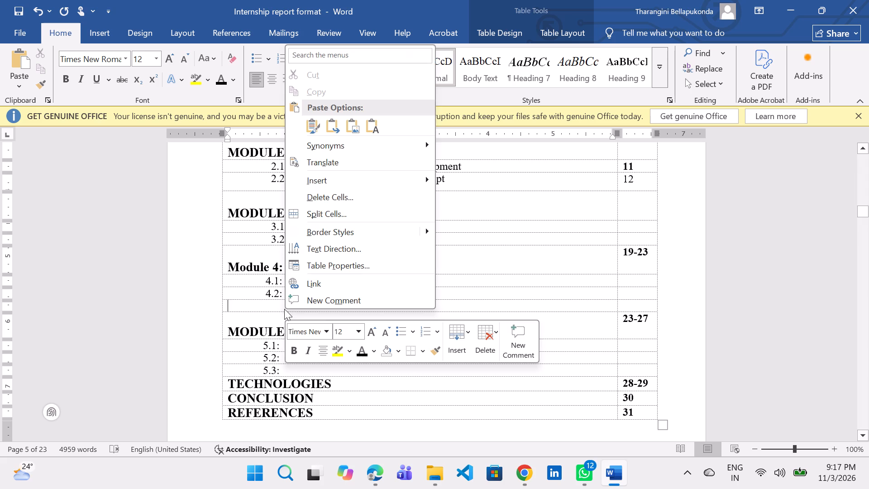
pyautogui.rightClick(482, 342)
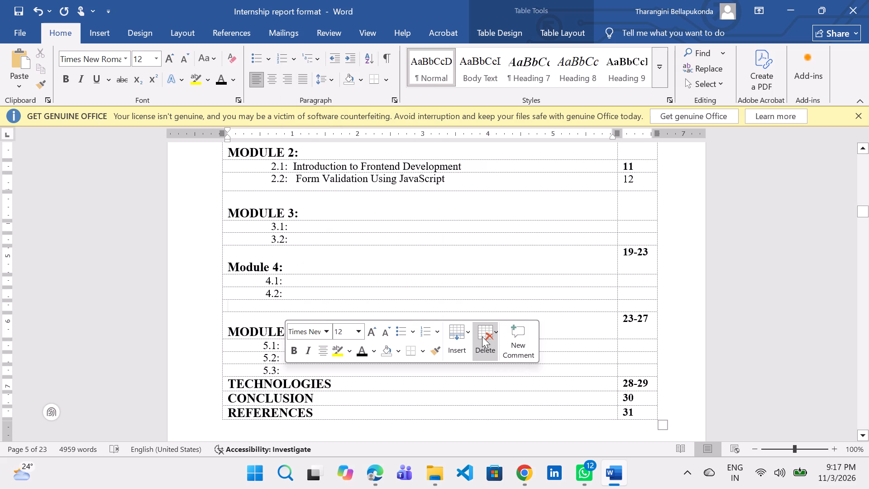
pyautogui.rightClick(482, 336)
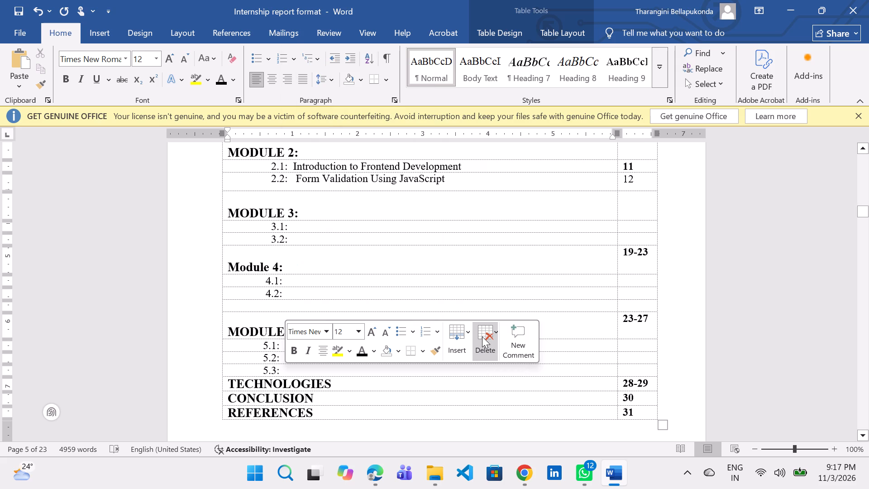
pyautogui.rightClick(489, 330)
pyautogui.click(484, 331)
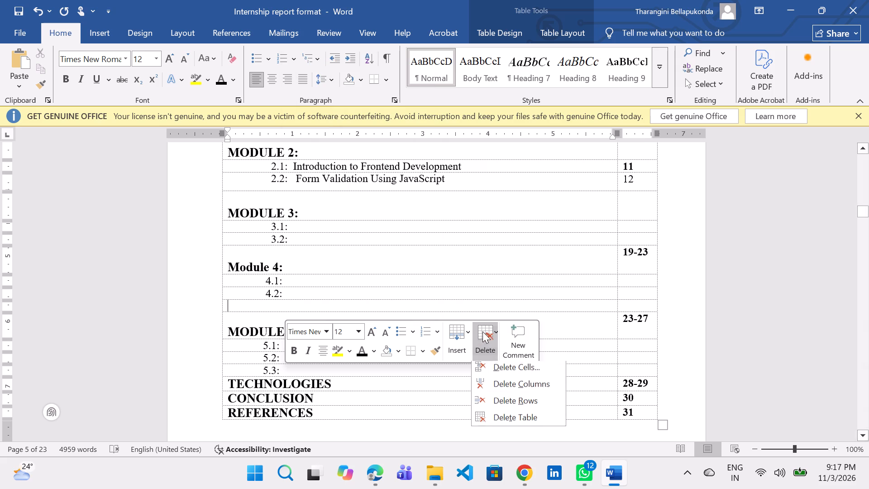
pyautogui.click(528, 401)
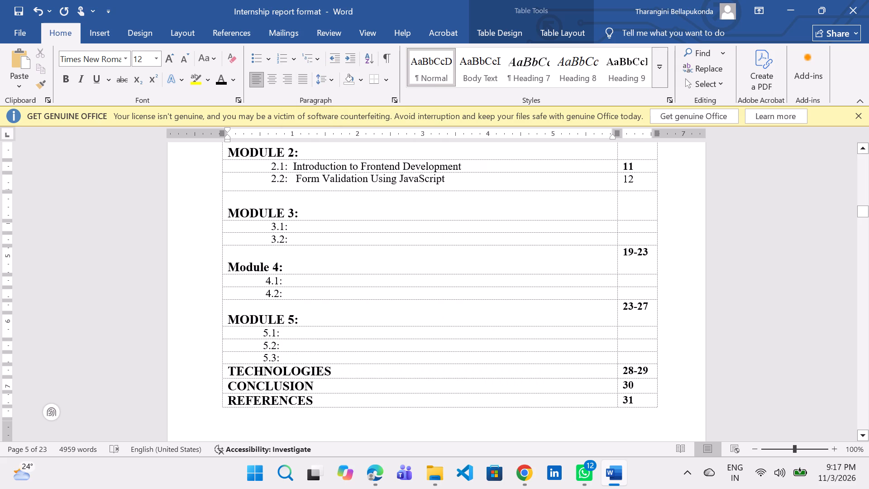
# Delete the table row for entry 5.3 under MODULE 5.
pyautogui.click(313, 364)
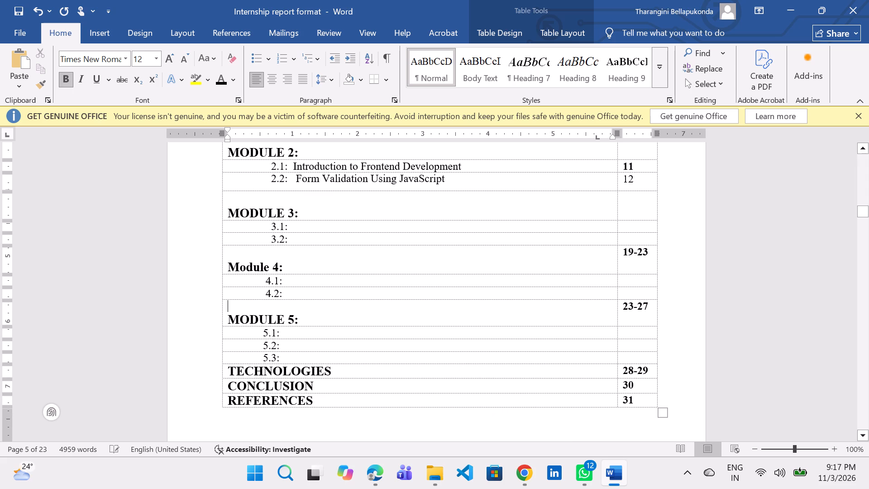
pyautogui.moveTo(310, 360); pyautogui.dragTo(262, 354)
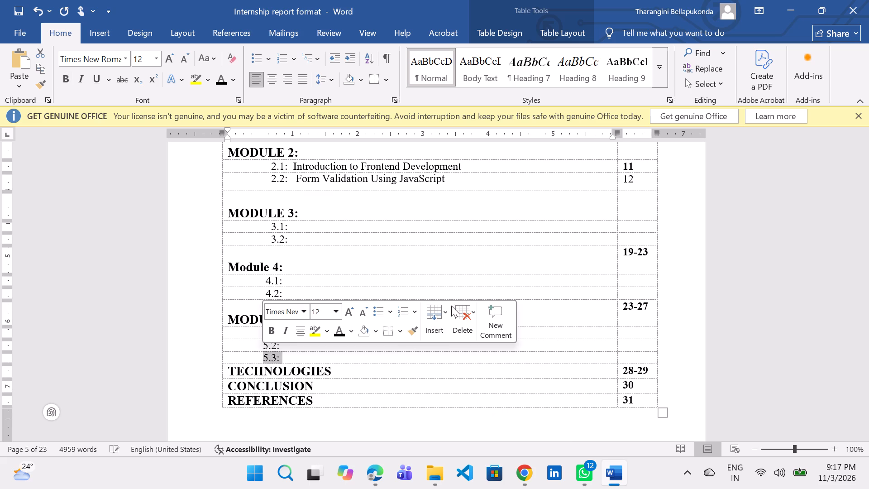
pyautogui.click(457, 311)
pyautogui.click(500, 388)
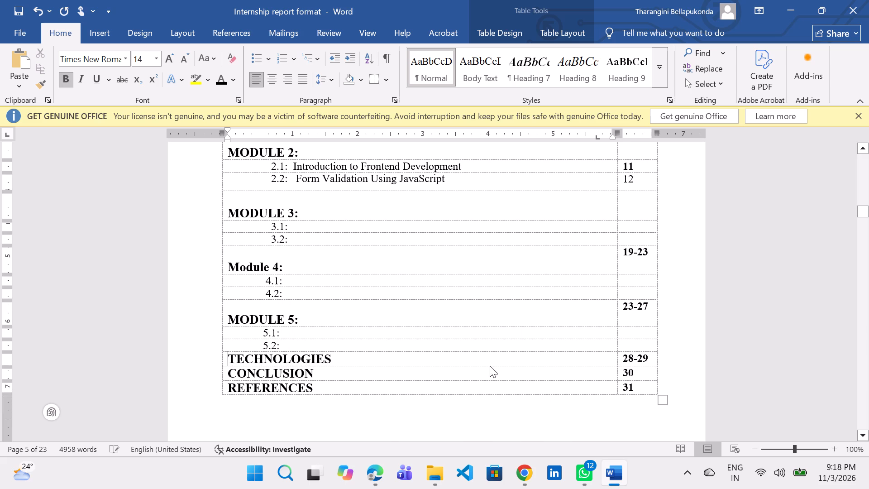
# Adjust the paragraph indents of entries 1.1 and 1.2 under MODULE 1, bringing them back to the cell's left edge.
pyautogui.scroll(4, 228, 293)
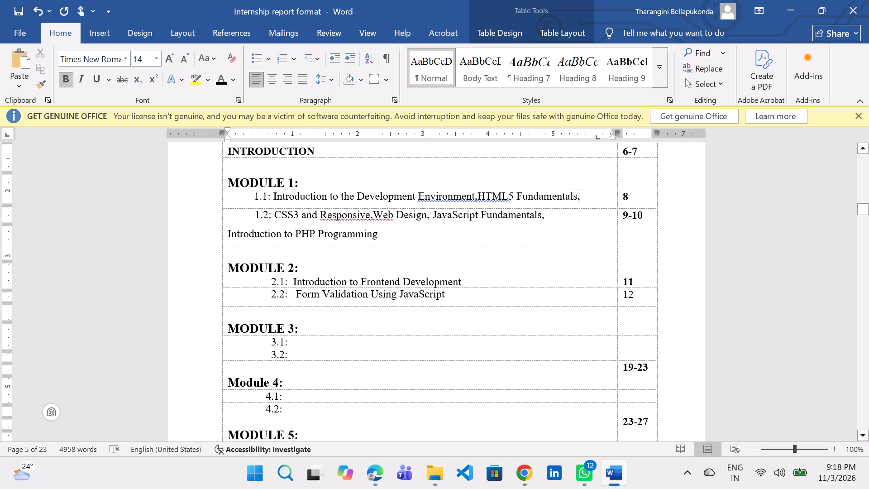
pyautogui.scroll(-1, 228, 293)
pyautogui.scroll(2, 228, 293)
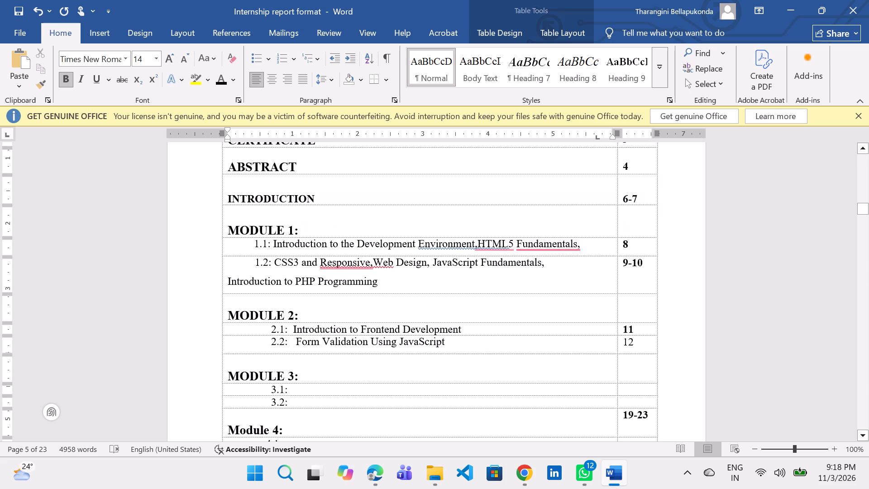
pyautogui.moveTo(254, 245); pyautogui.dragTo(353, 281)
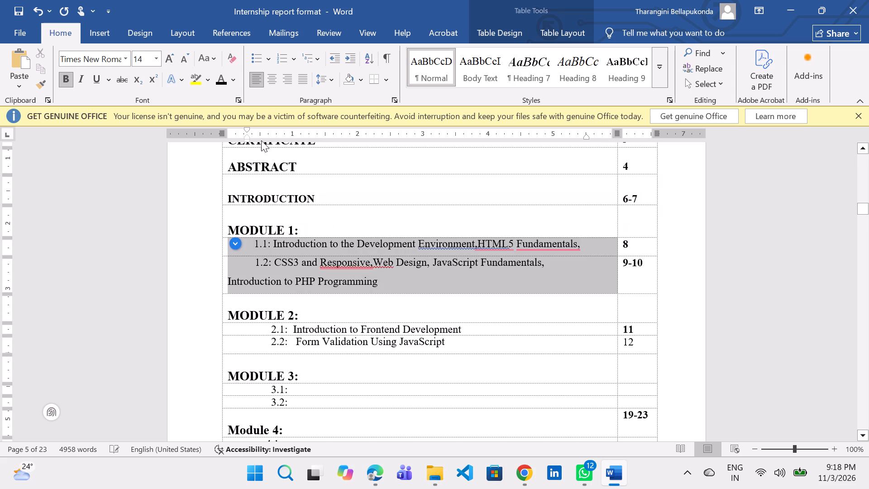
pyautogui.moveTo(246, 138); pyautogui.dragTo(259, 142)
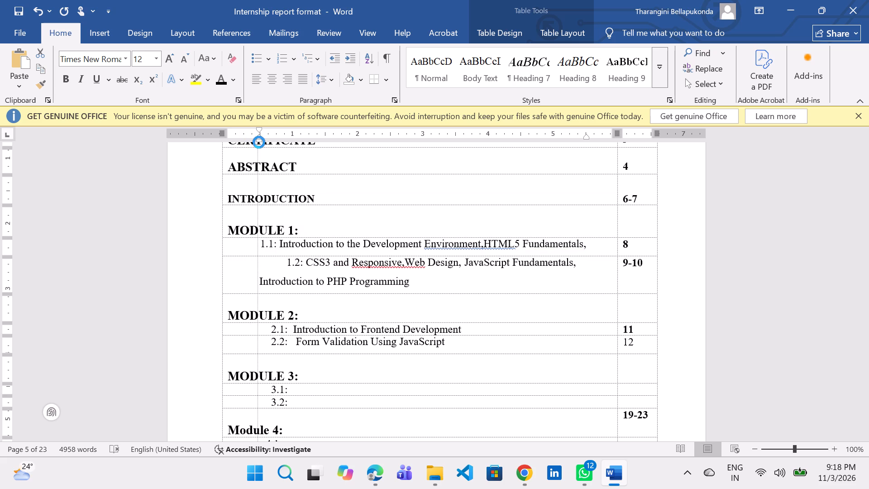
pyautogui.moveTo(259, 142); pyautogui.dragTo(265, 144)
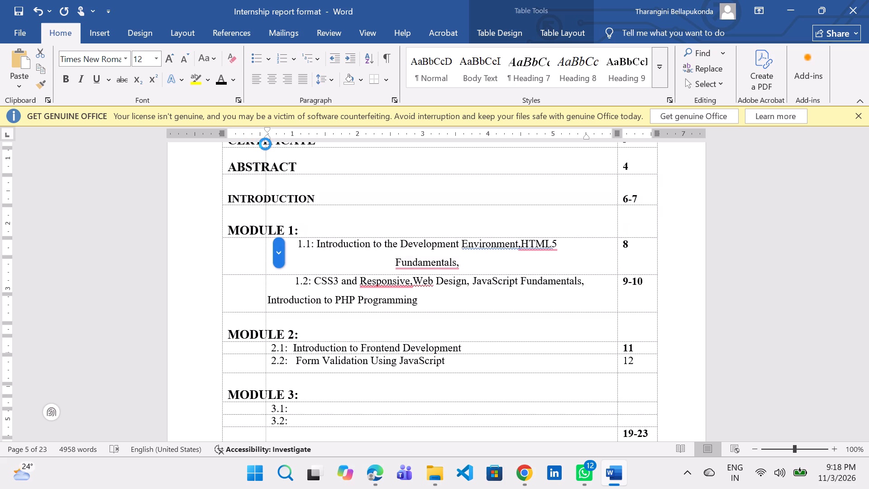
pyautogui.moveTo(265, 144); pyautogui.dragTo(272, 146)
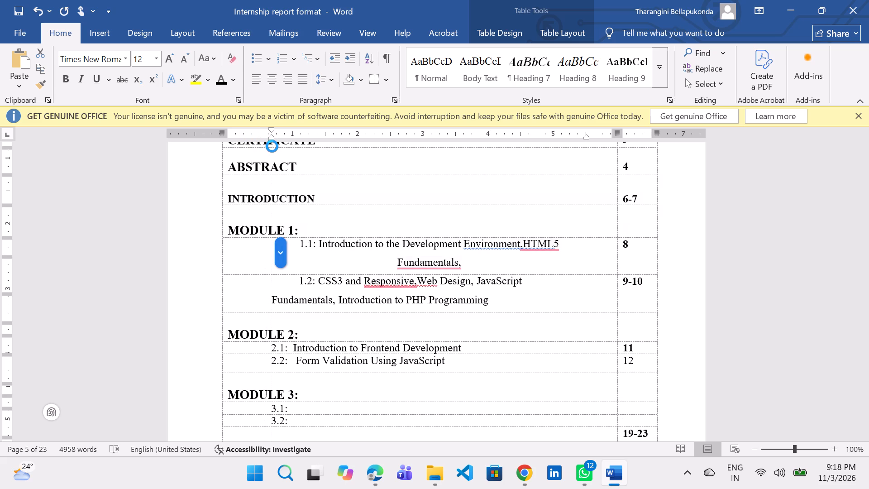
pyautogui.moveTo(272, 146); pyautogui.dragTo(239, 148)
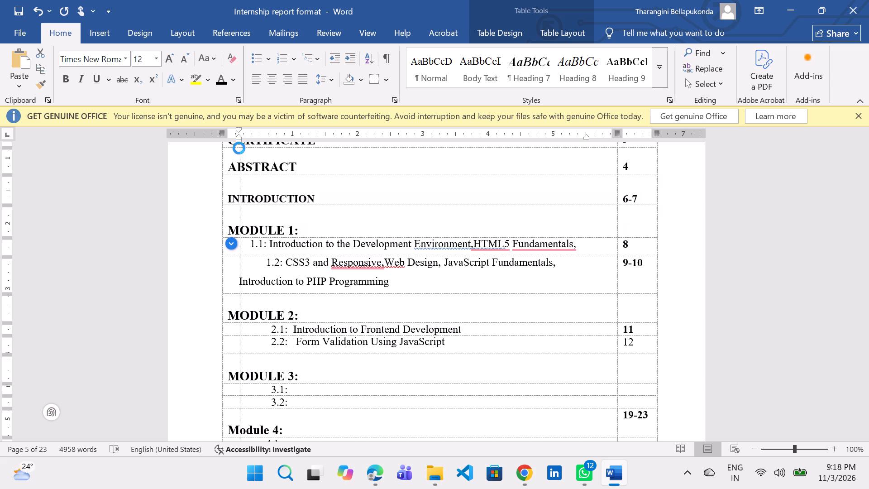
pyautogui.moveTo(239, 148); pyautogui.dragTo(225, 150)
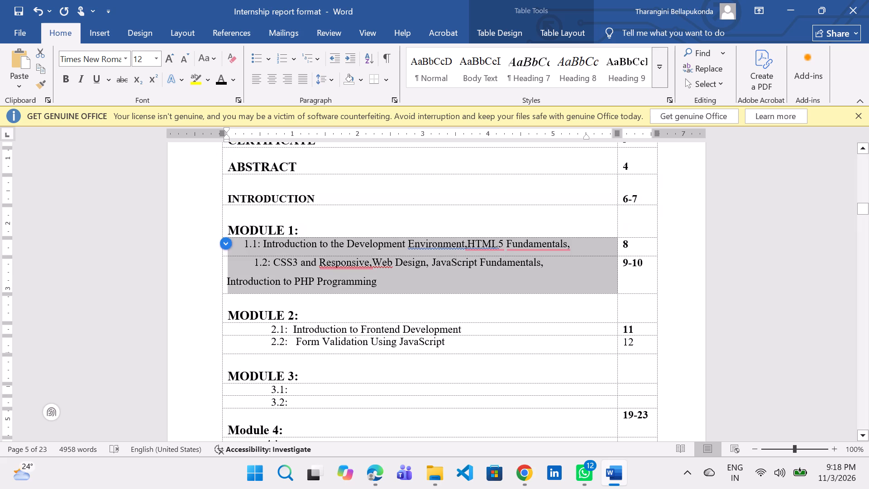
# Replace the blank gap before entry 1.2 with six spaces so its number lines up with entry 1.1.
pyautogui.click(254, 261)
pyautogui.moveTo(255, 261); pyautogui.dragTo(202, 259)
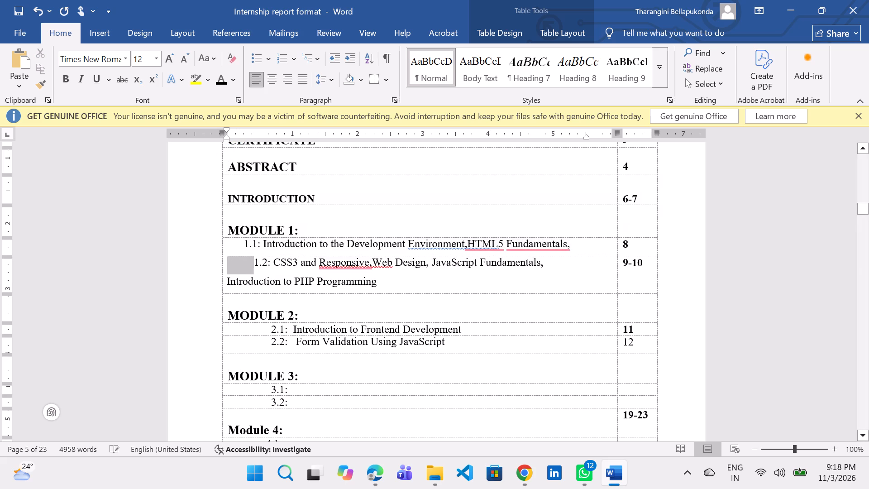
pyautogui.moveTo(202, 259); pyautogui.dragTo(198, 259)
pyautogui.press('BackSpace')
pyautogui.press('space')
pyautogui.press('space')
pyautogui.press('space')
pyautogui.press('space')
pyautogui.press('space')
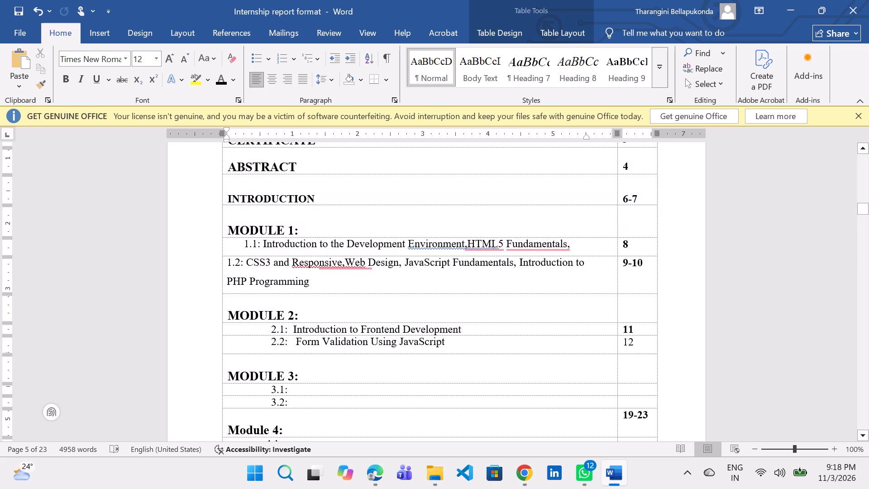
pyautogui.press('space')
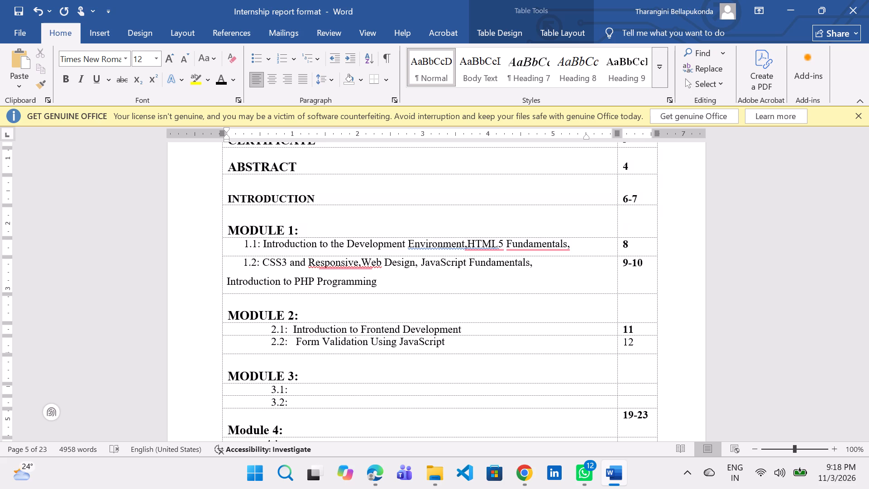
# Try to indent entry 1.2's second line, "Introduction to PHP Programming", by adding three spaces before it.
pyautogui.click(227, 281)
pyautogui.press('space')
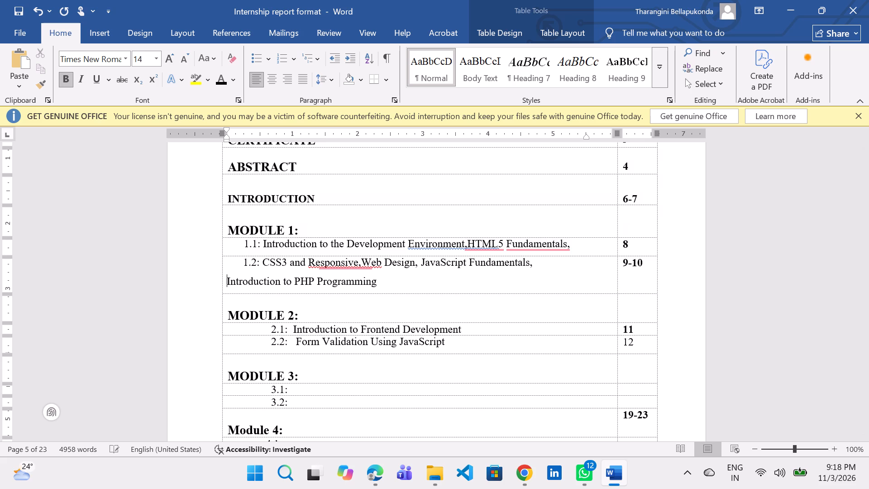
pyautogui.press('space')
pyautogui.press('space')
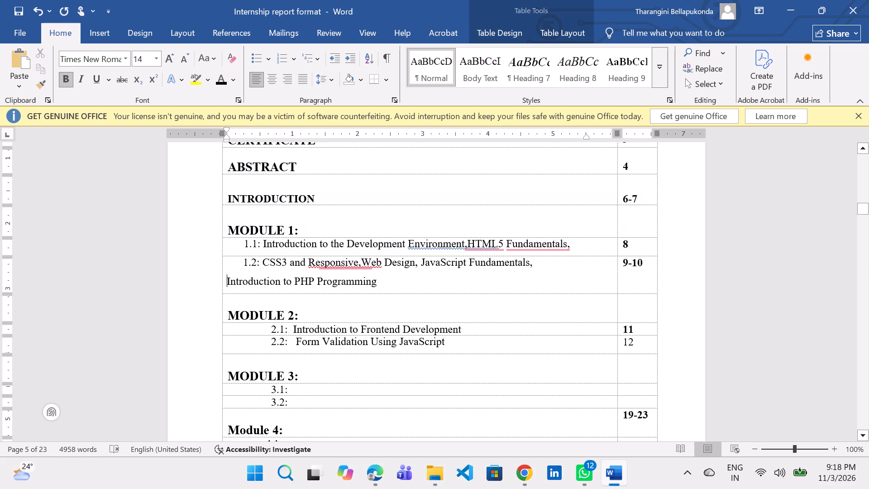
# Indent entry 1.2's second line, "Introduction to PHP Programming", with a hanging indent so it lines up under the entry number 1.2.
pyautogui.moveTo(390, 278); pyautogui.dragTo(229, 275)
pyautogui.click(228, 137)
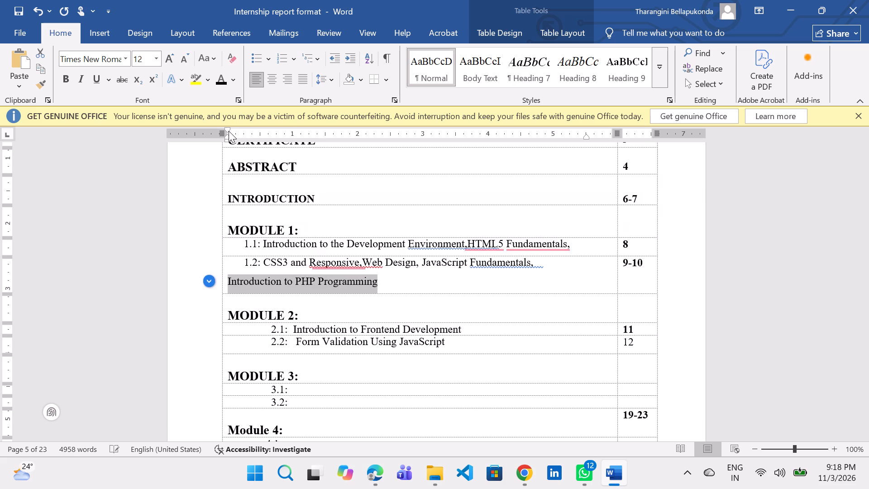
pyautogui.moveTo(229, 131); pyautogui.dragTo(242, 134)
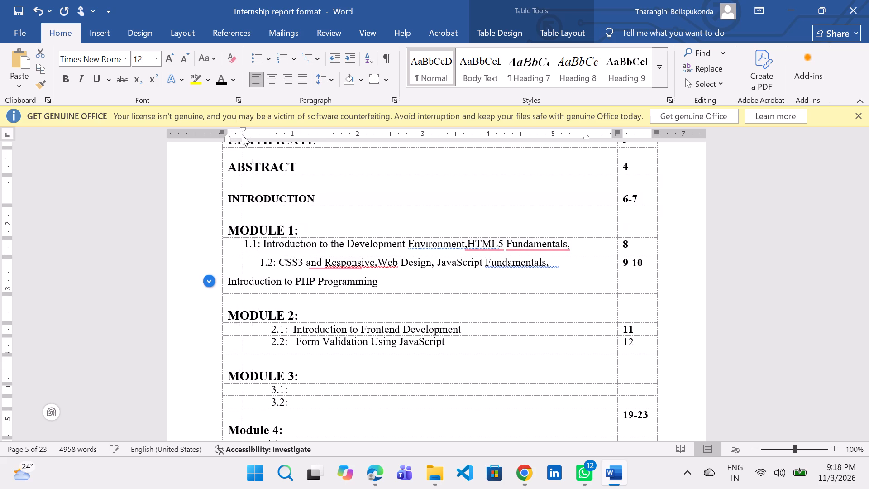
pyautogui.moveTo(242, 134); pyautogui.dragTo(225, 139)
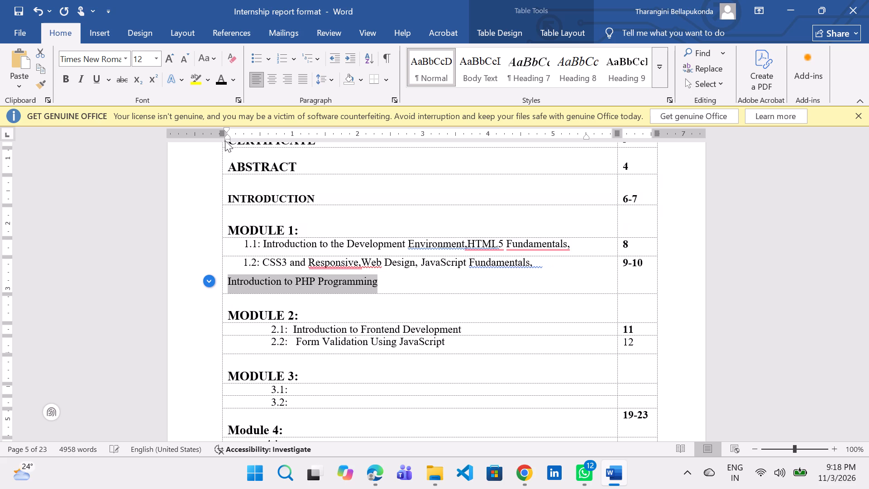
pyautogui.moveTo(228, 137); pyautogui.dragTo(232, 137)
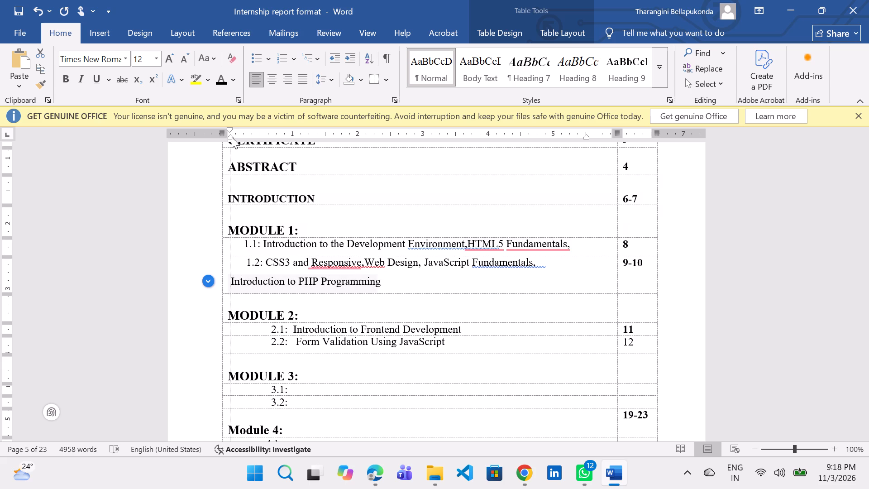
pyautogui.moveTo(232, 137); pyautogui.dragTo(230, 139)
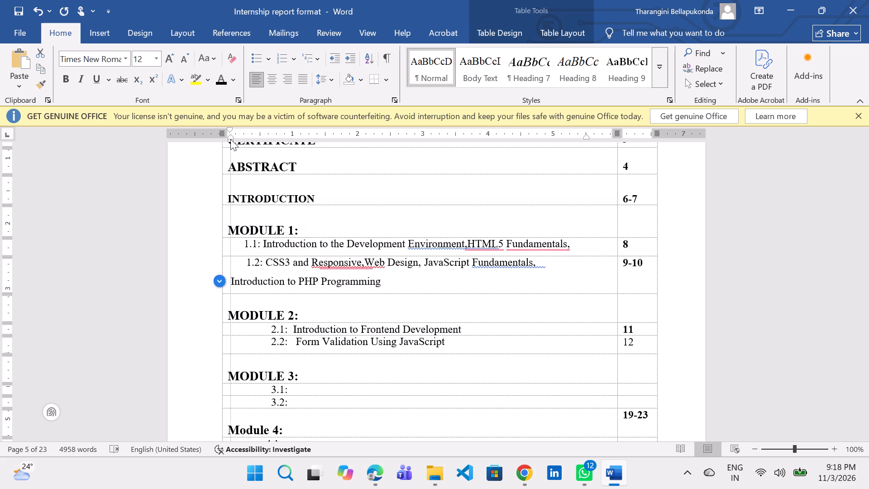
pyautogui.moveTo(230, 139); pyautogui.dragTo(228, 141)
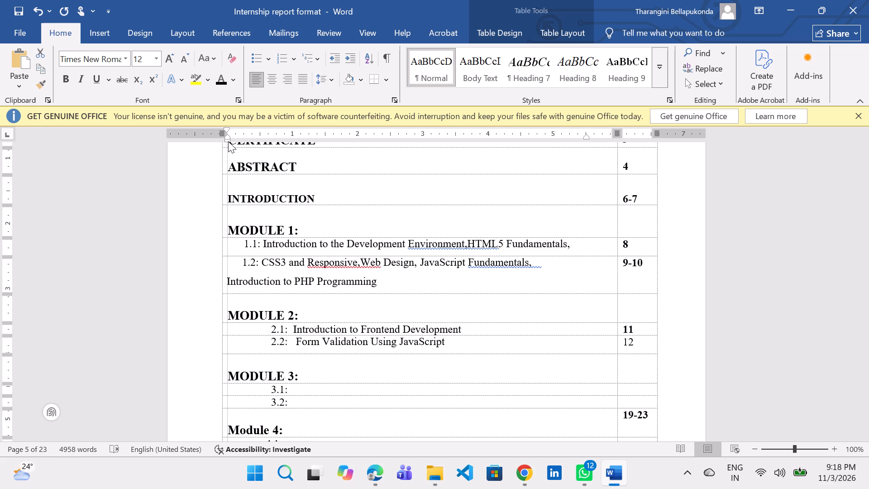
pyautogui.moveTo(228, 141); pyautogui.dragTo(229, 142)
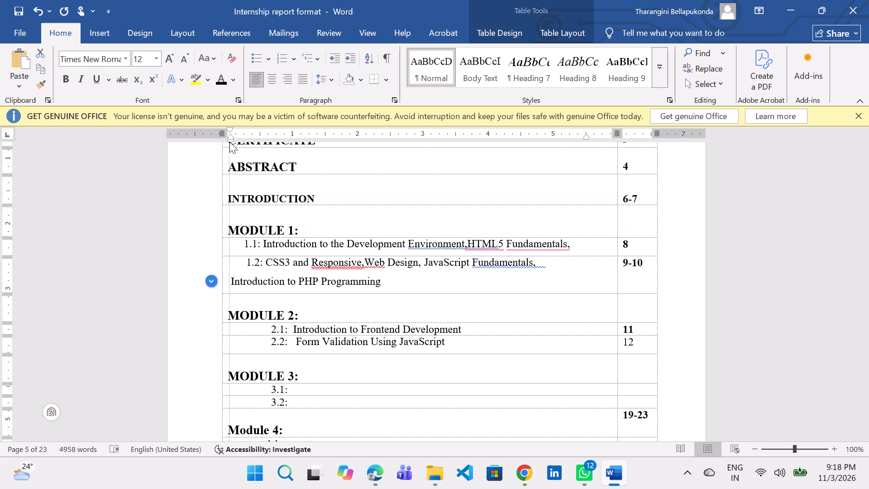
pyautogui.moveTo(229, 142); pyautogui.dragTo(226, 141)
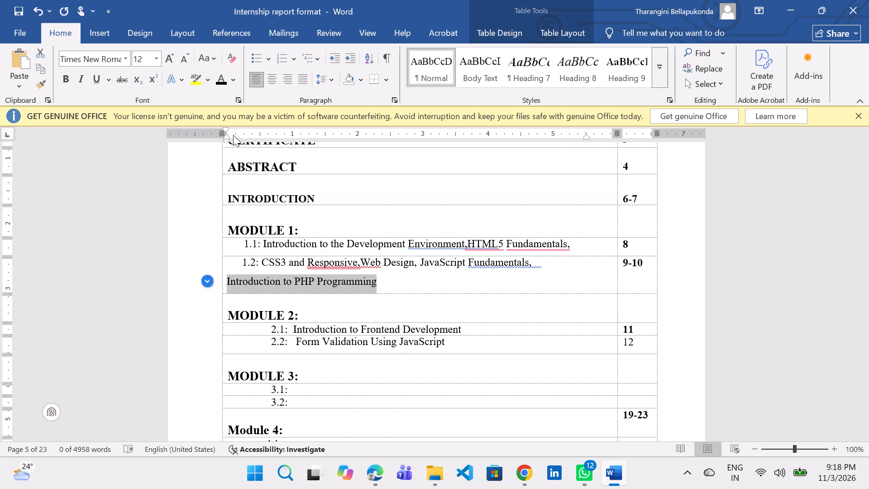
pyautogui.click(229, 135)
pyautogui.moveTo(227, 135); pyautogui.dragTo(237, 137)
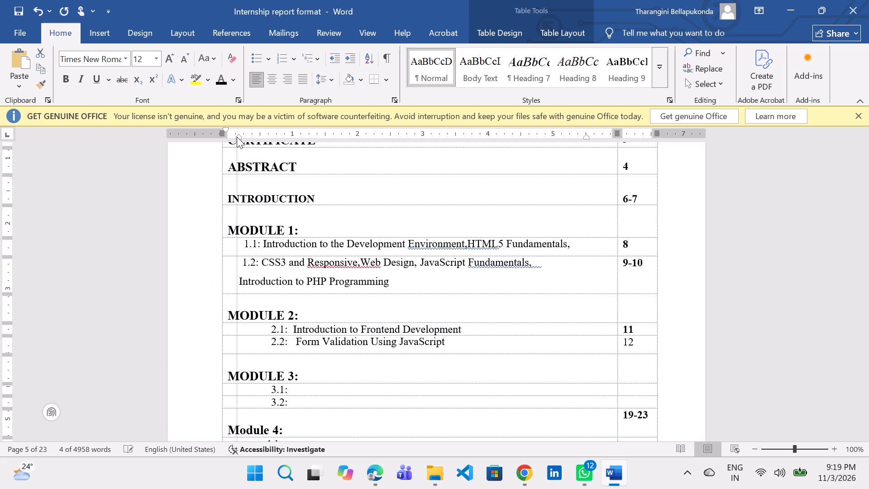
pyautogui.moveTo(237, 137); pyautogui.dragTo(244, 136)
# Reduce the first-line indent of entries 2.1 and 2.2 under MODULE 2 so their numbers line up with the MODULE 1 entries.
pyautogui.moveTo(449, 344); pyautogui.dragTo(373, 328)
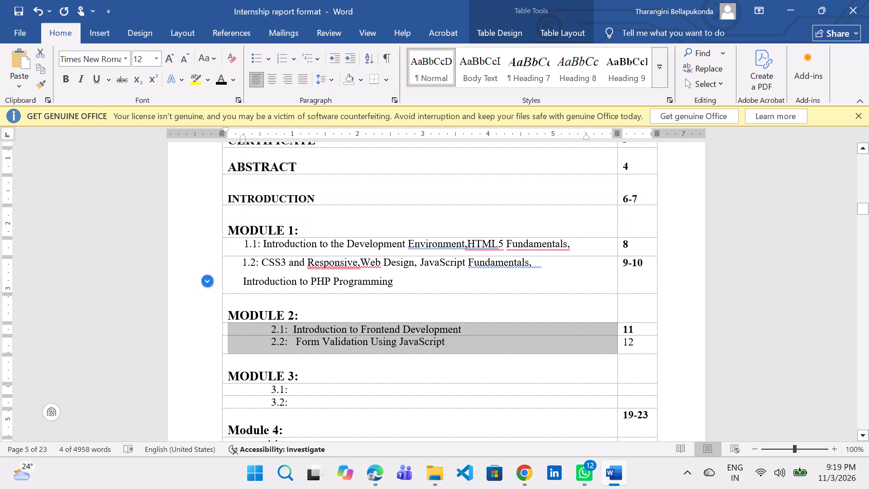
pyautogui.moveTo(373, 328); pyautogui.dragTo(292, 323)
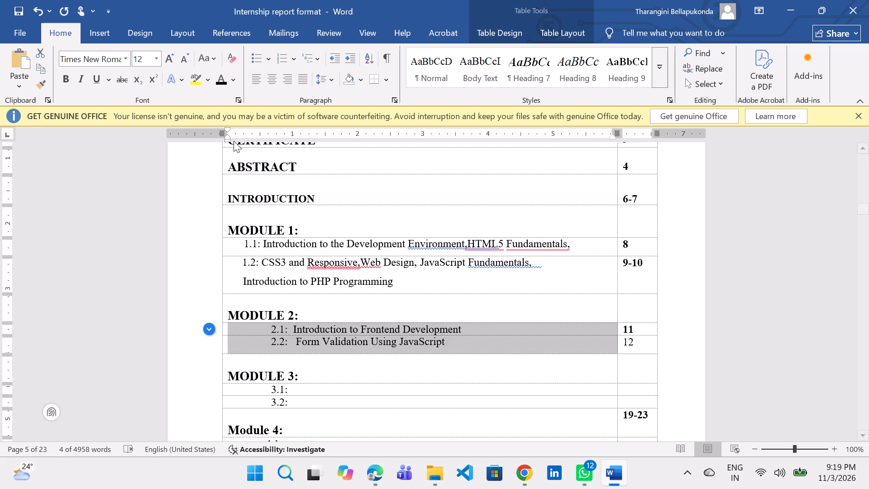
pyautogui.moveTo(228, 134); pyautogui.dragTo(249, 139)
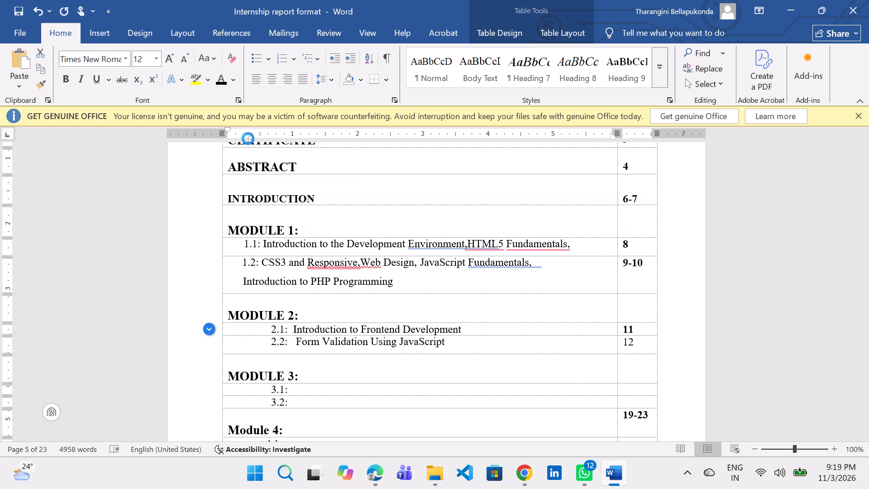
pyautogui.moveTo(229, 130); pyautogui.dragTo(229, 130)
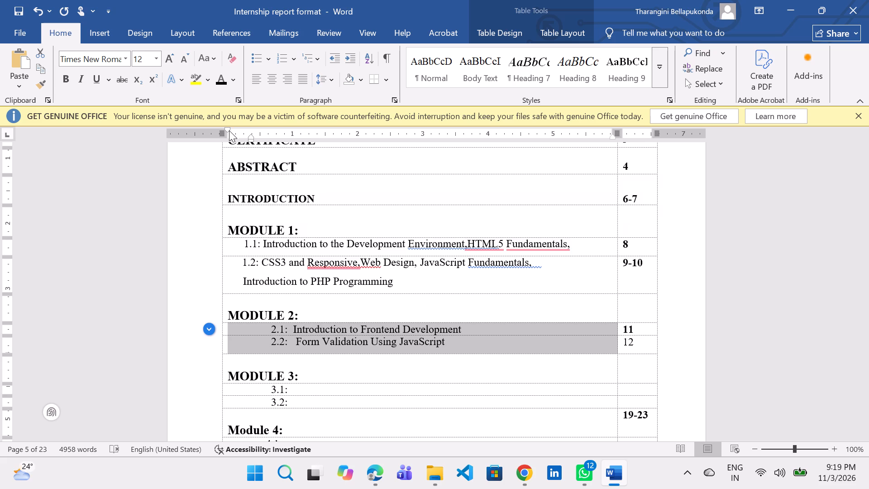
pyautogui.moveTo(229, 130); pyautogui.dragTo(206, 132)
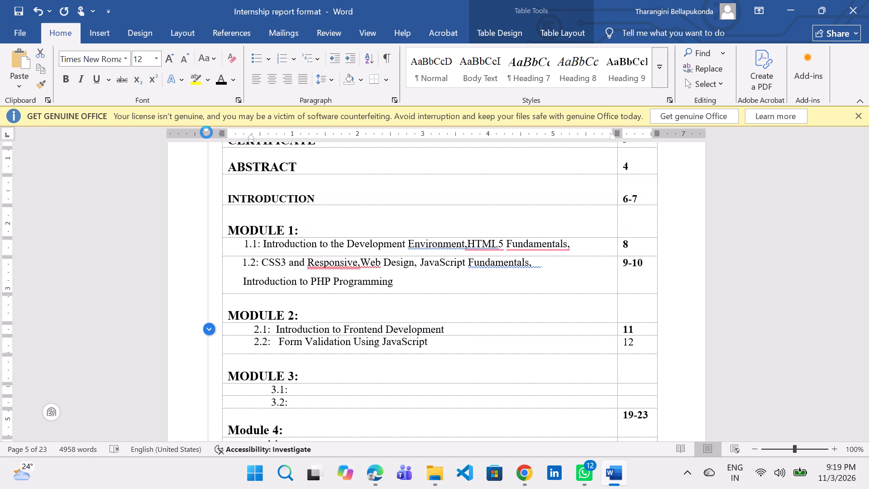
pyautogui.moveTo(206, 132); pyautogui.dragTo(204, 132)
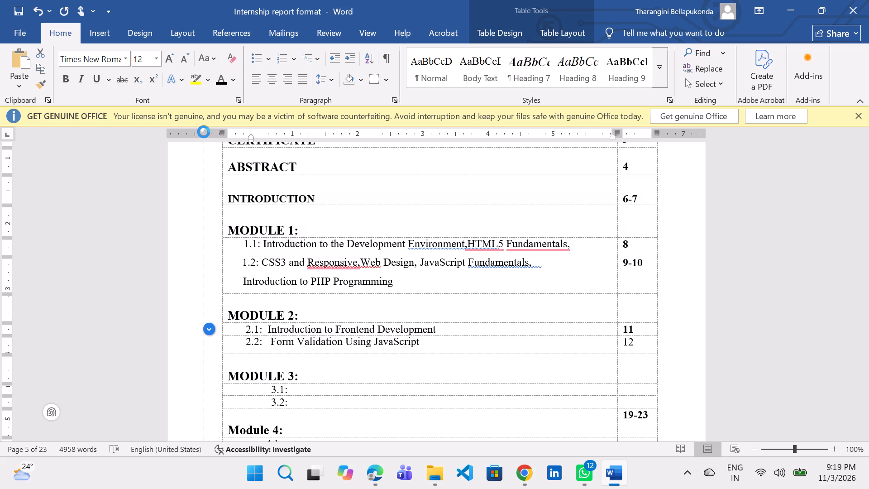
pyautogui.moveTo(204, 132); pyautogui.dragTo(202, 132)
pyautogui.click(421, 315)
# Remove the number 3.2 from the "Database Design and Normalization" heading in the Module 3 chapter.
pyautogui.scroll(-1, 438, 301)
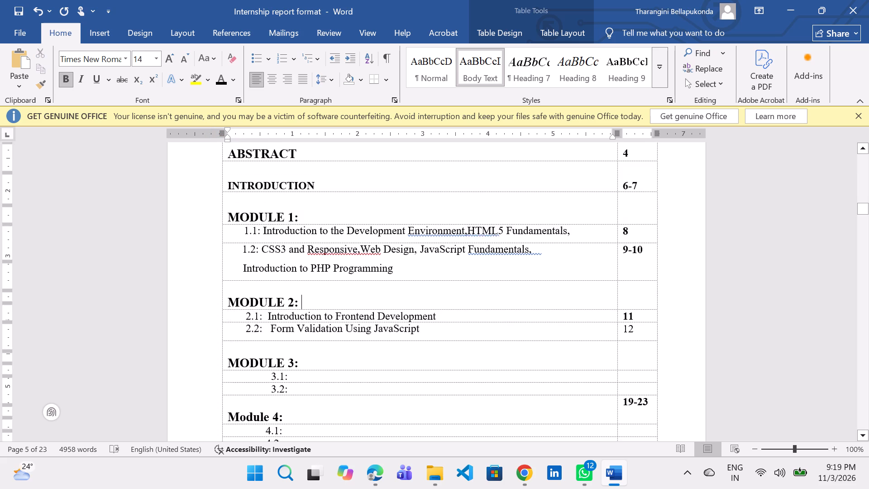
pyautogui.scroll(-2, 438, 301)
pyautogui.click(320, 297)
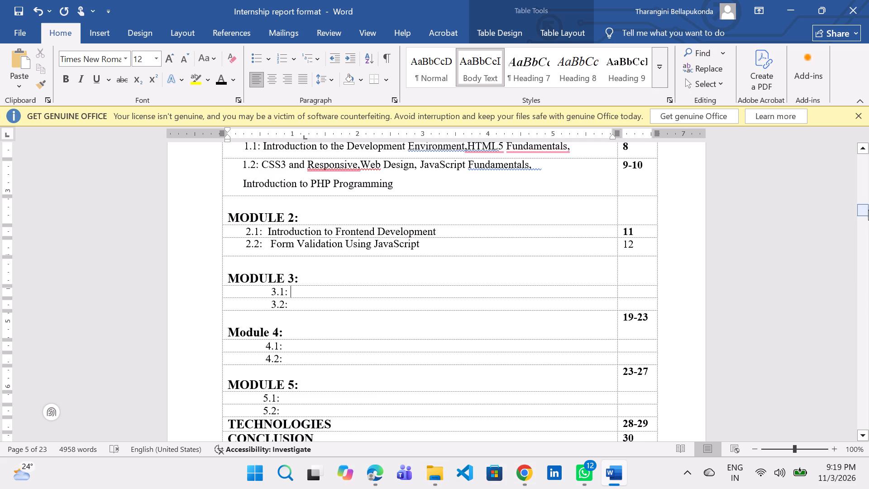
pyautogui.moveTo(867, 209); pyautogui.dragTo(868, 304)
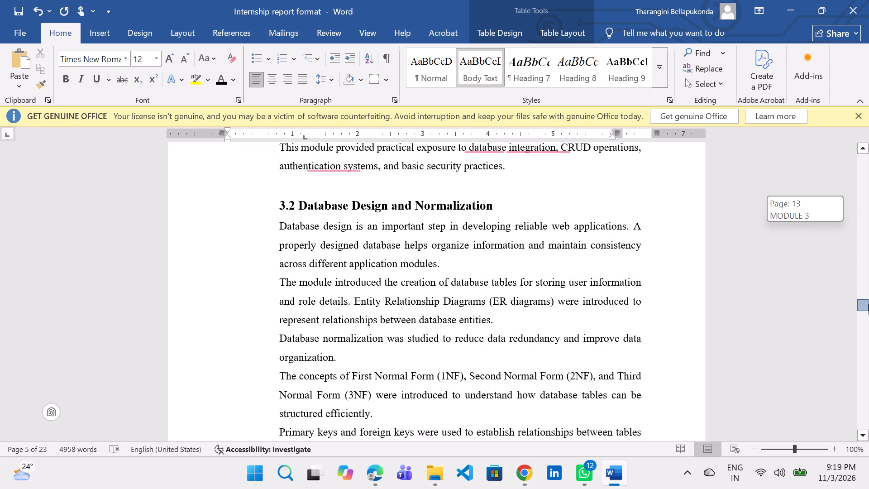
pyautogui.moveTo(868, 304); pyautogui.dragTo(868, 301)
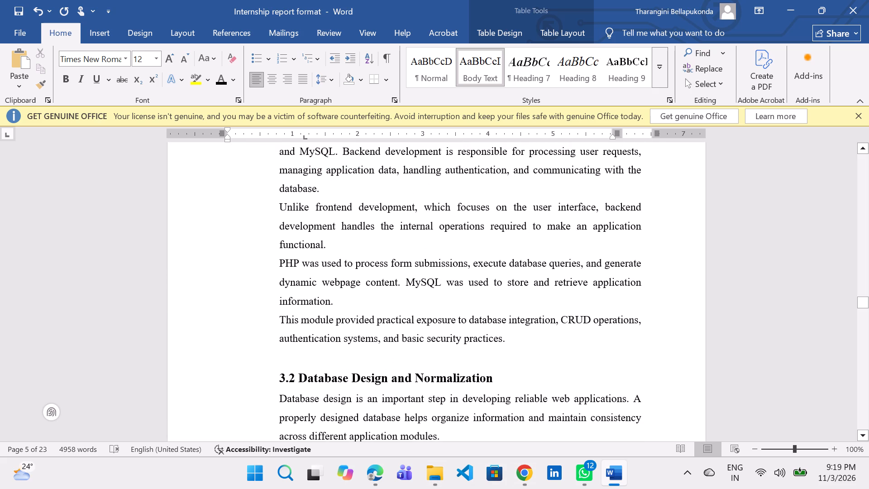
pyautogui.click(297, 375)
pyautogui.press('BackSpace')
pyautogui.press('BackSpace')
pyautogui.press('BackSpace')
pyautogui.press('BackSpace')
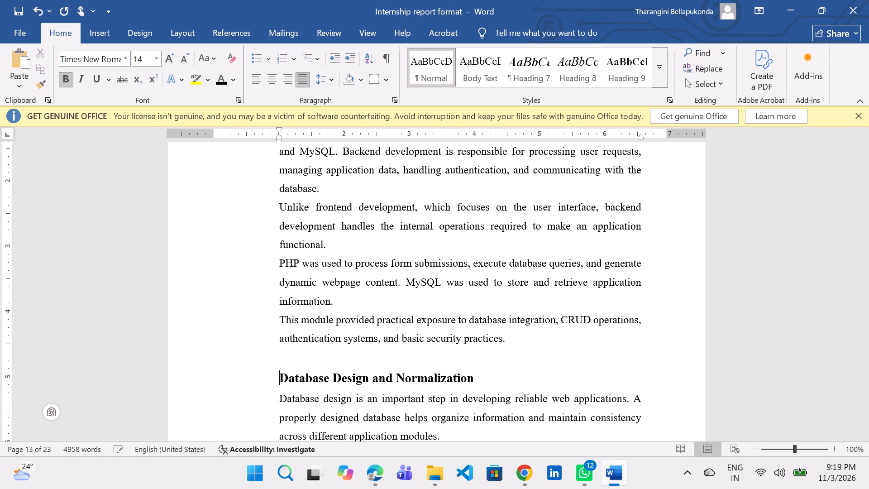
# Copy the title "Introduction to Backend Development" from the 3.1 heading of the Module 3 chapter.
pyautogui.scroll(4, 298, 375)
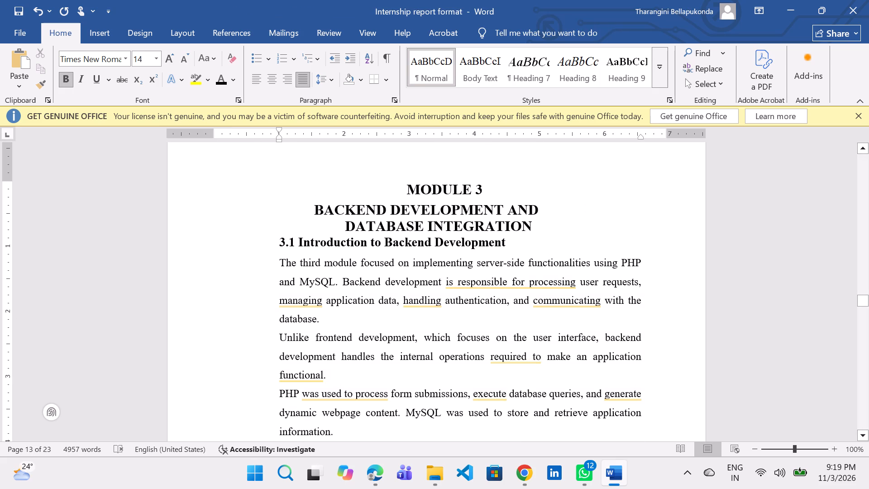
pyautogui.click(536, 232)
pyautogui.click(534, 250)
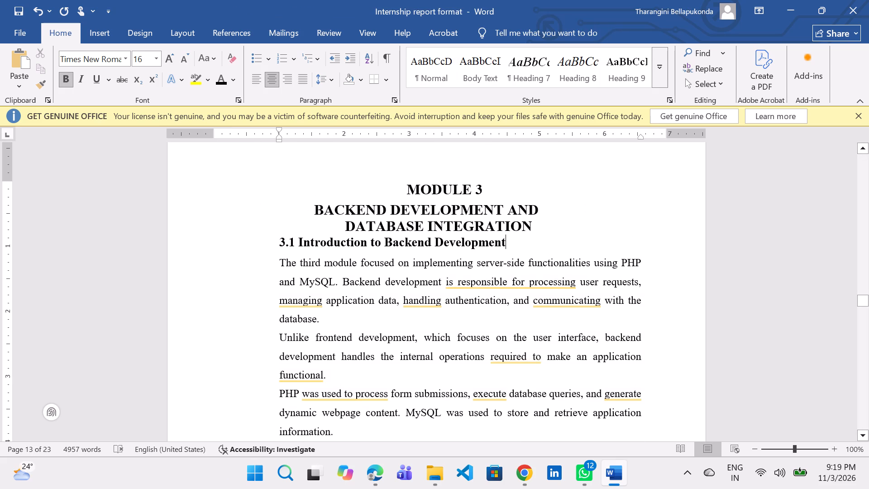
pyautogui.moveTo(534, 250); pyautogui.dragTo(320, 243)
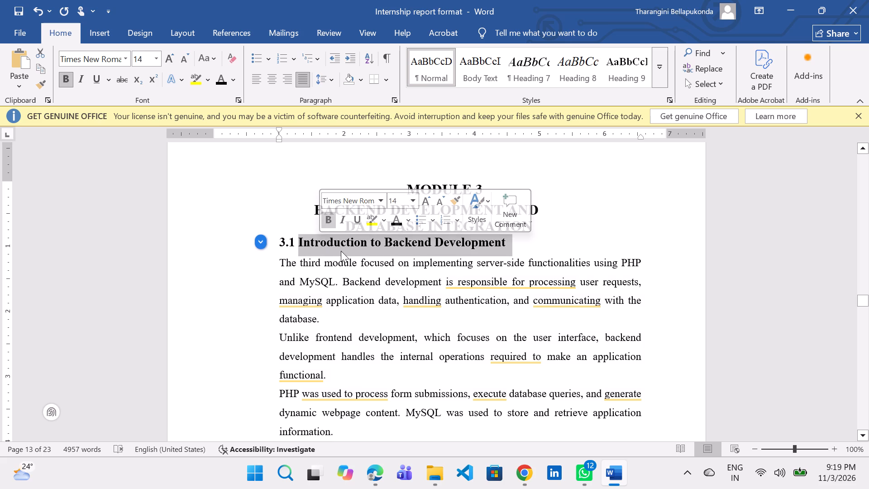
pyautogui.hotkey('ctrl', 'c')
pyautogui.click(843, 292)
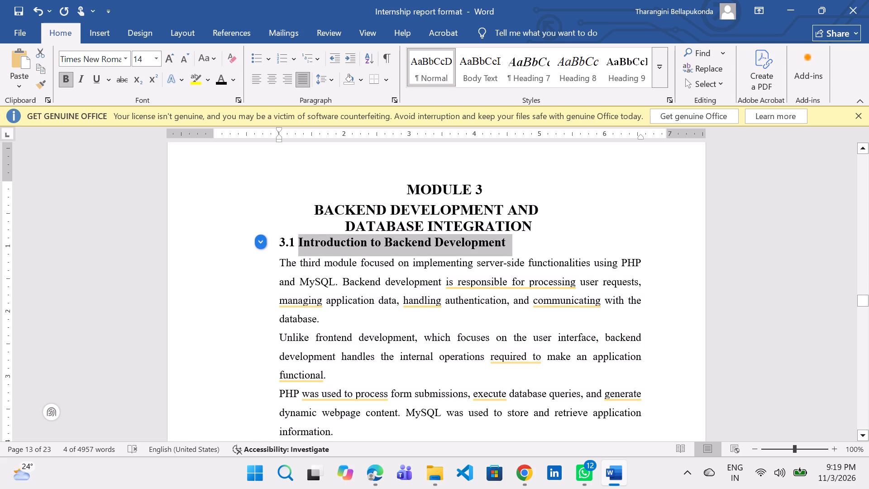
# Remove the number 3.3 from the "Implementation of CRUD Operations" heading.
pyautogui.moveTo(867, 300); pyautogui.dragTo(868, 311)
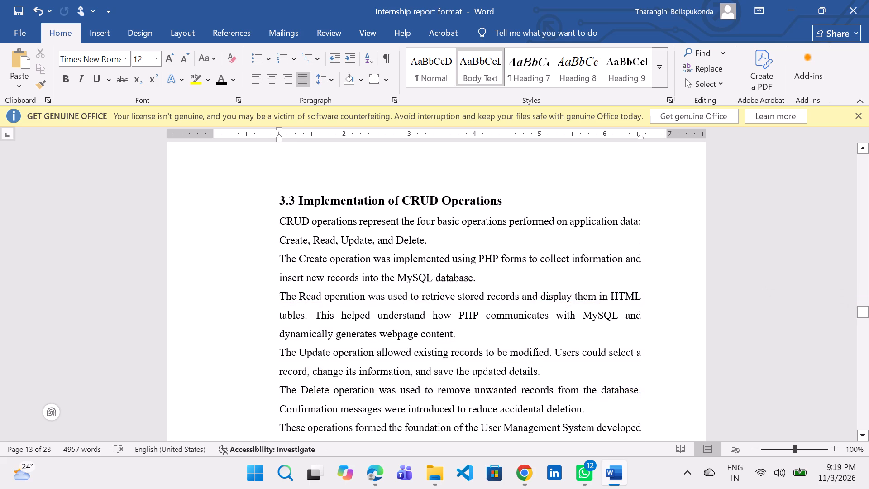
pyautogui.click(298, 199)
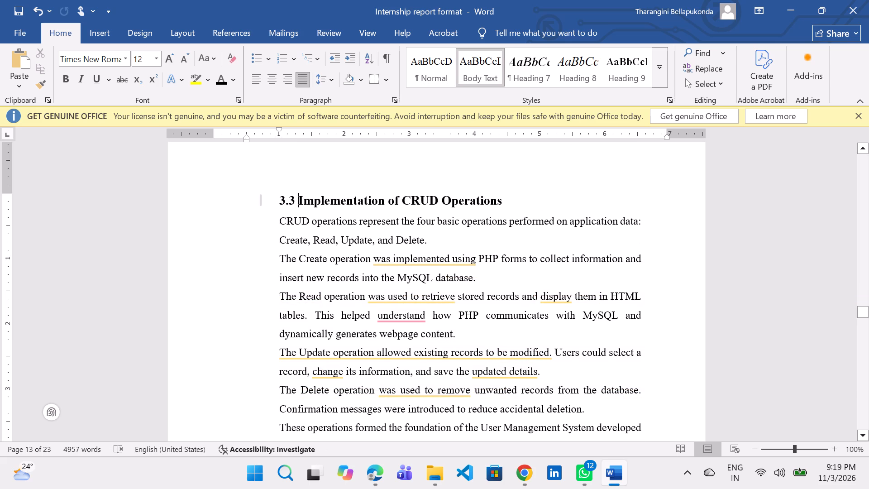
pyautogui.press('BackSpace')
pyautogui.press('BackSpace')
pyautogui.press('BackSpace')
pyautogui.press('BackSpace')
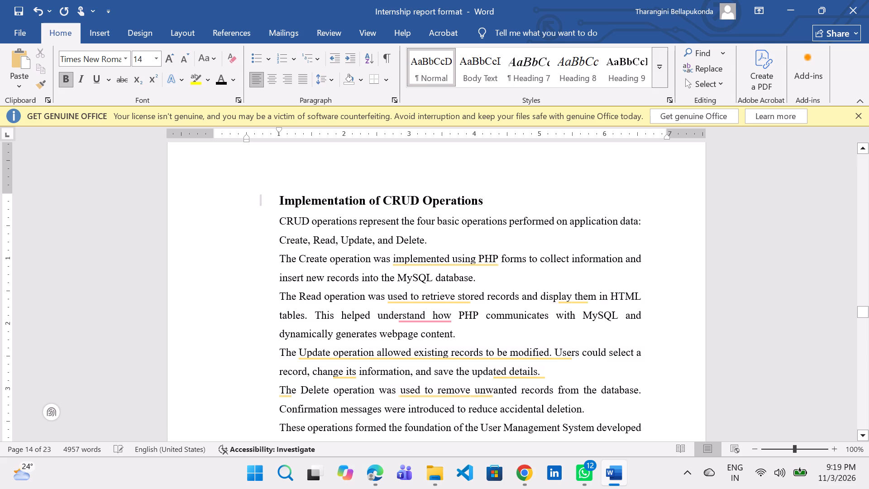
# Renumber the "User Authentication System" heading in the Module 3 chapter as 3.2.
pyautogui.scroll(-11, 832, 311)
pyautogui.scroll(-20, 798, 314)
pyautogui.scroll(-3, 785, 312)
pyautogui.scroll(20, 785, 312)
pyautogui.scroll(2, 785, 312)
pyautogui.scroll(4, 578, 312)
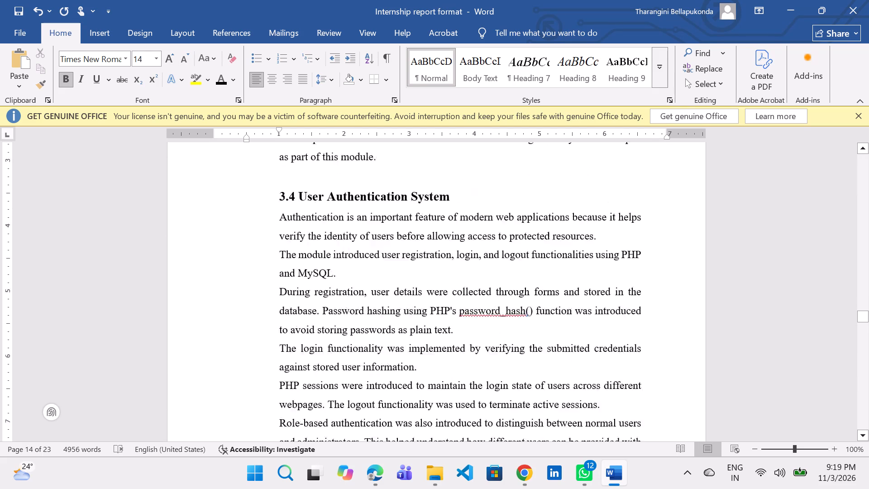
pyautogui.scroll(3, 579, 312)
pyautogui.click(289, 323)
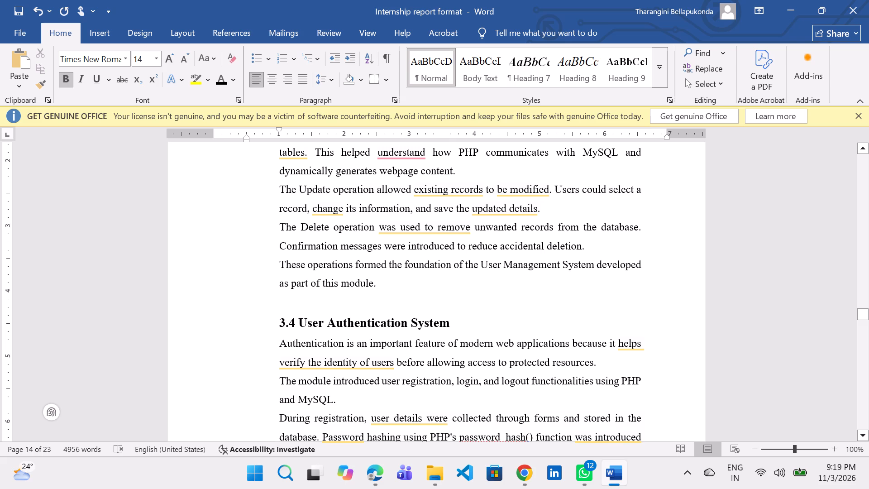
pyautogui.press('Right')
pyautogui.press('BackSpace')
pyautogui.press('2')
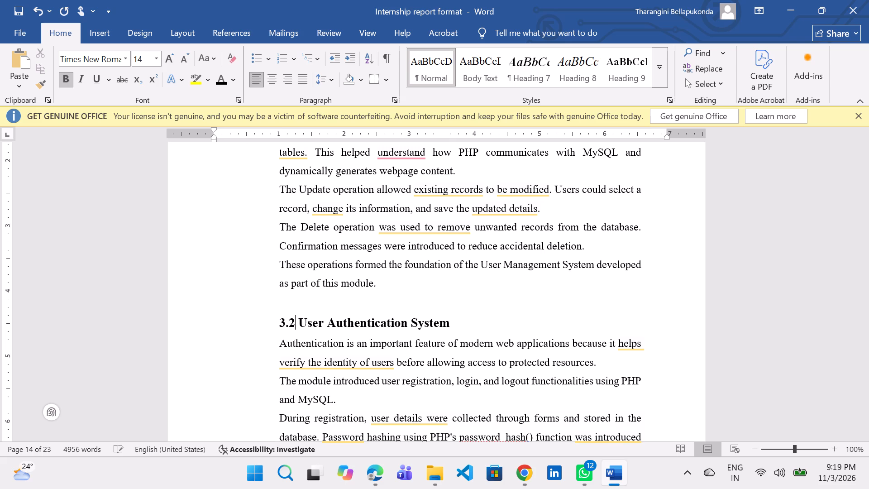
# Remove the number 3.5 from the "Web Application Security" heading.
pyautogui.scroll(-13, 293, 324)
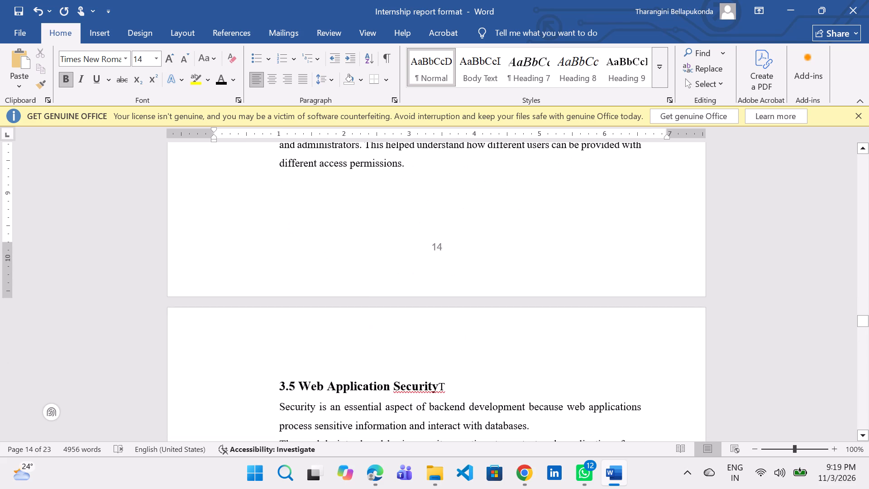
pyautogui.click(295, 382)
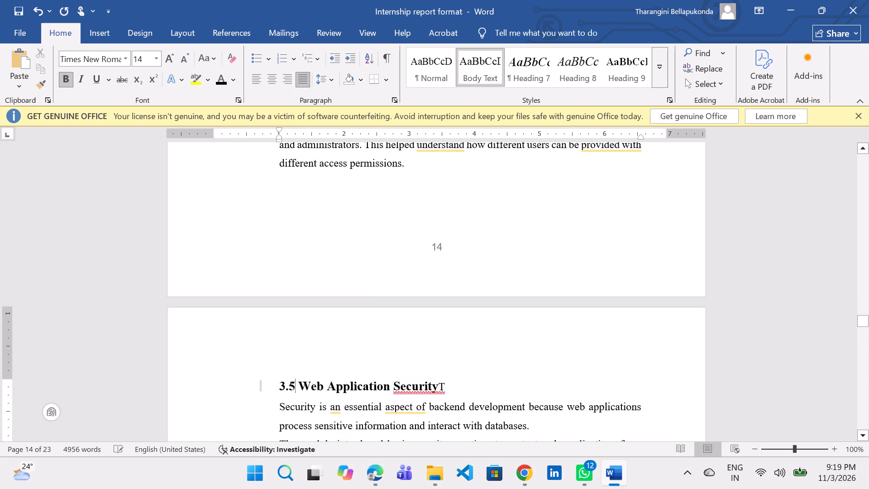
pyautogui.press('BackSpace')
pyautogui.press('BackSpace')
pyautogui.press('BackSpace')
pyautogui.press('Right')
pyautogui.press('BackSpace')
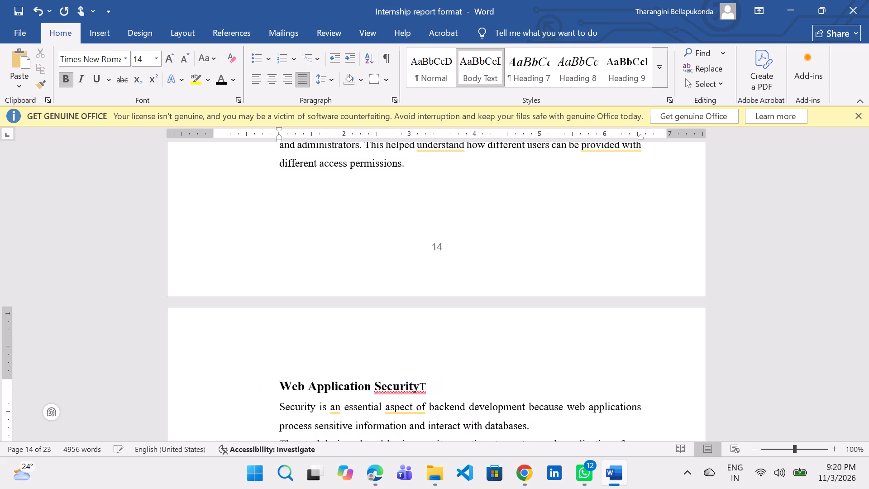
# Remove the number 3.6 from the "Profile Management" heading in the Module 3 chapter.
pyautogui.scroll(-12, 297, 375)
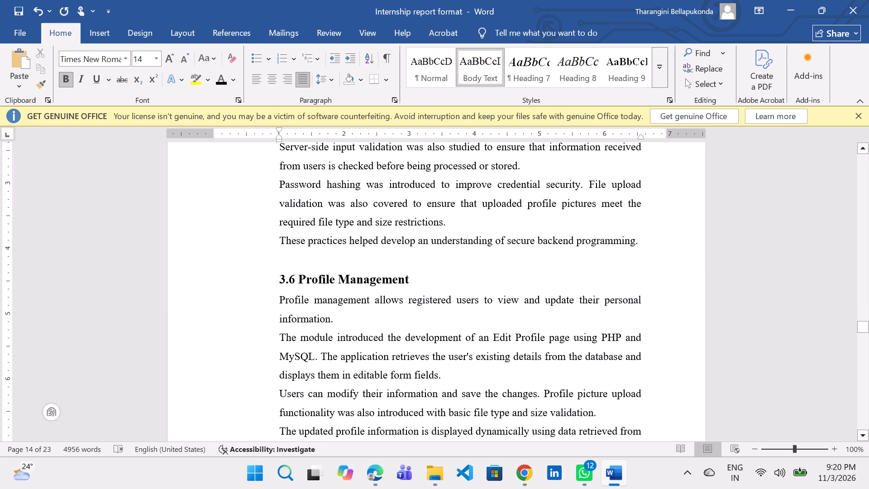
pyautogui.click(268, 280)
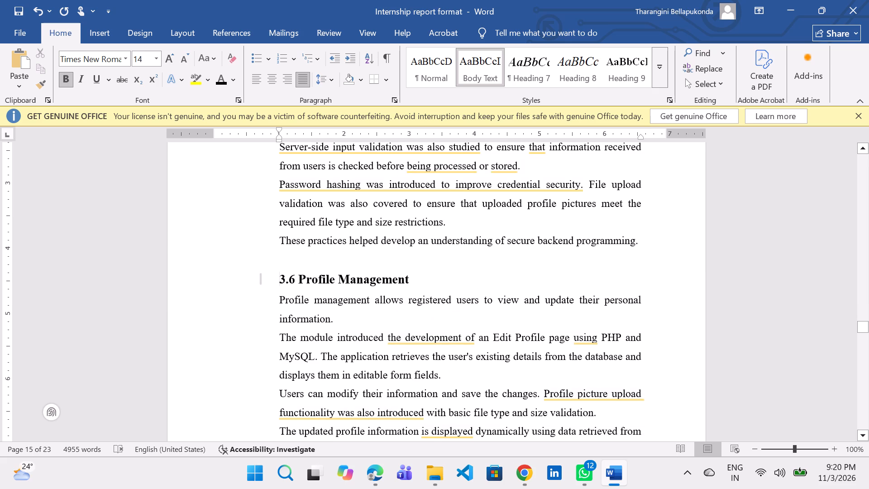
pyautogui.click(301, 282)
pyautogui.press('BackSpace')
pyautogui.press('BackSpace')
pyautogui.press('BackSpace')
pyautogui.press('BackSpace')
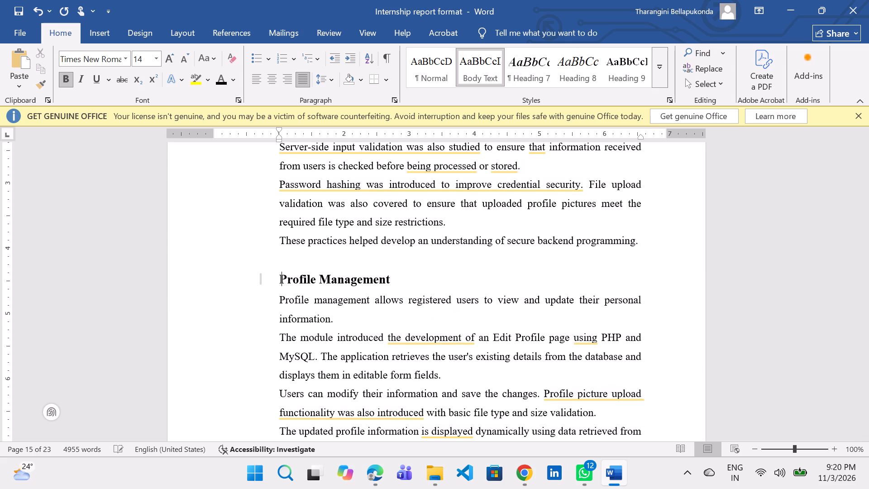
# Paste the copied title "Introduction to Backend Development" into the 3.1 entry under Module 3 in the table of contents.
pyautogui.scroll(-16, 296, 281)
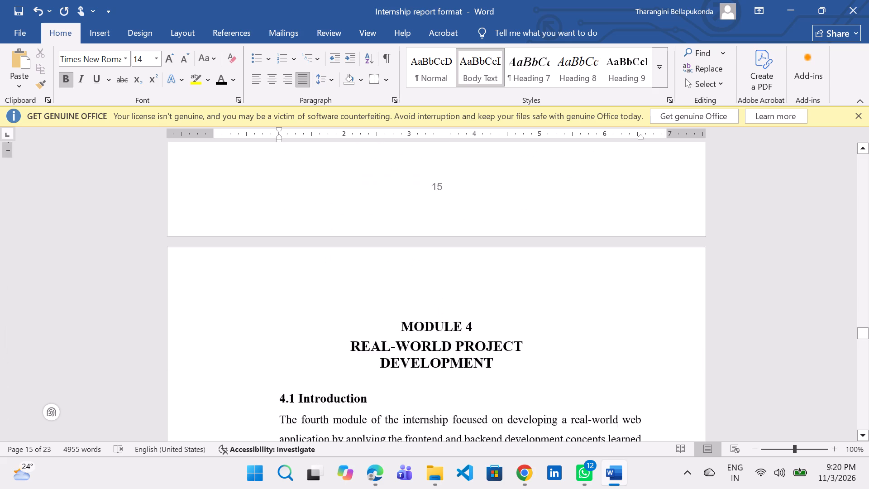
pyautogui.scroll(16, 293, 278)
pyautogui.scroll(5, 630, 308)
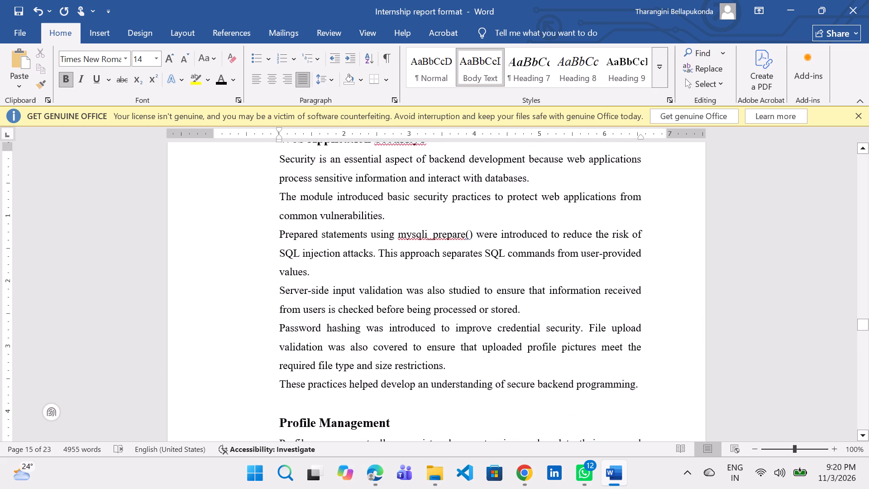
pyautogui.scroll(11, 635, 308)
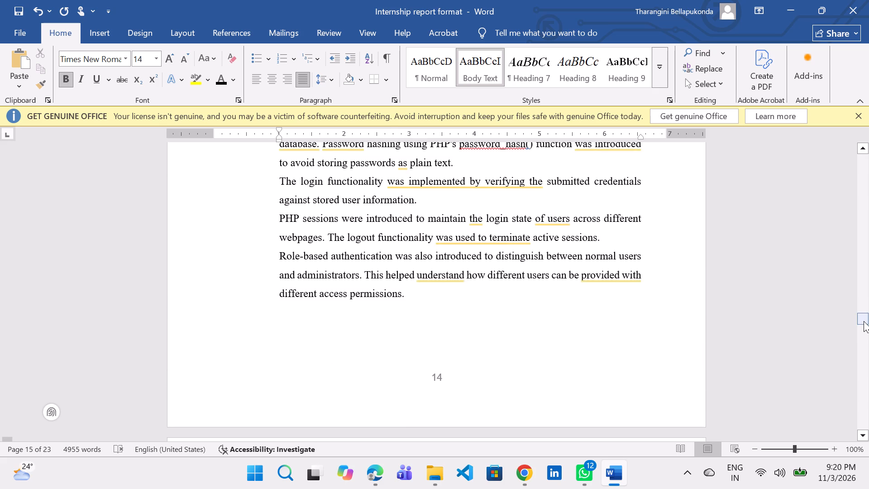
pyautogui.moveTo(864, 321); pyautogui.dragTo(845, 252)
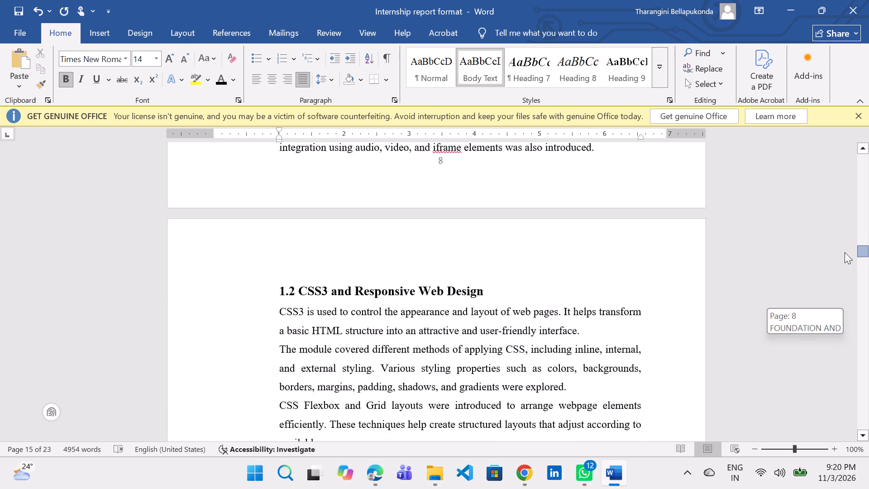
pyautogui.moveTo(845, 252); pyautogui.dragTo(840, 215)
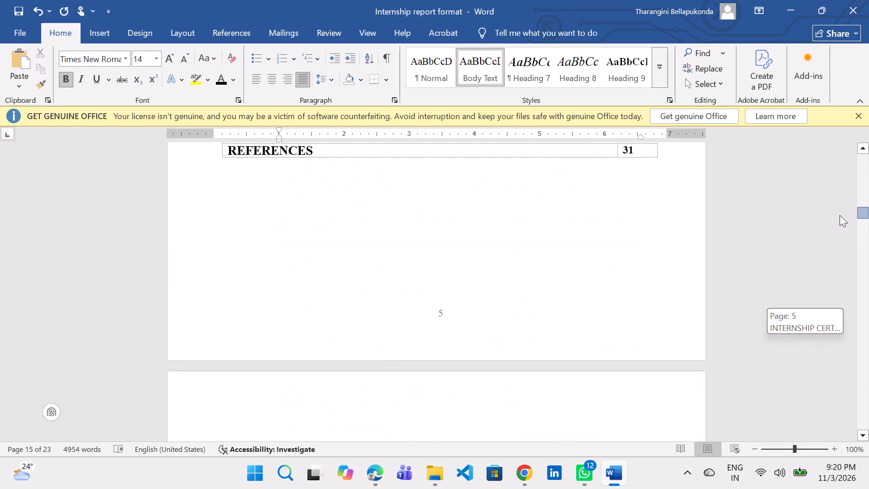
pyautogui.moveTo(840, 215); pyautogui.dragTo(839, 214)
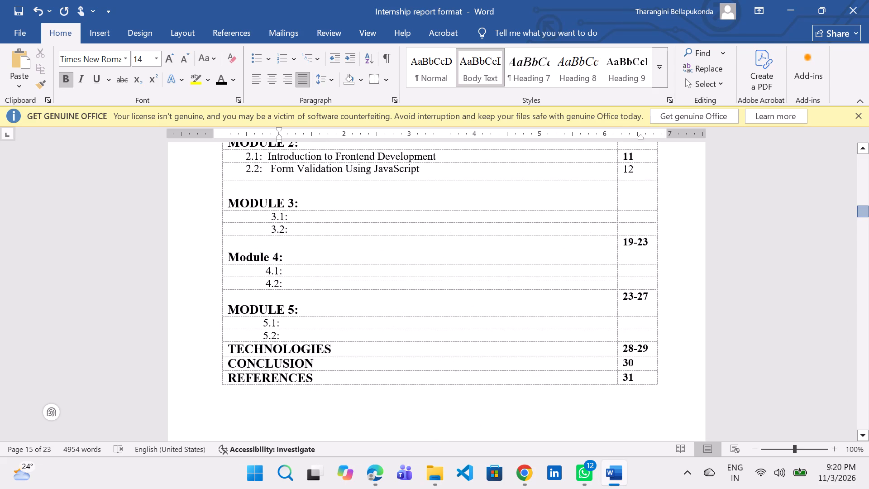
pyautogui.click(293, 220)
pyautogui.hotkey('ctrl', 'v')
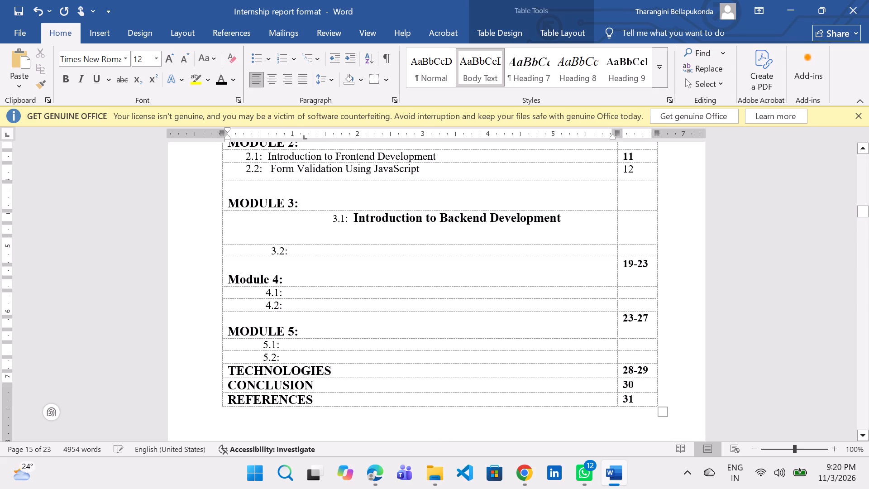
# Remove the bold from the "Introduction to Backend Development" text in entry 3.1 and set its font size to 12.
pyautogui.moveTo(562, 222); pyautogui.dragTo(361, 221)
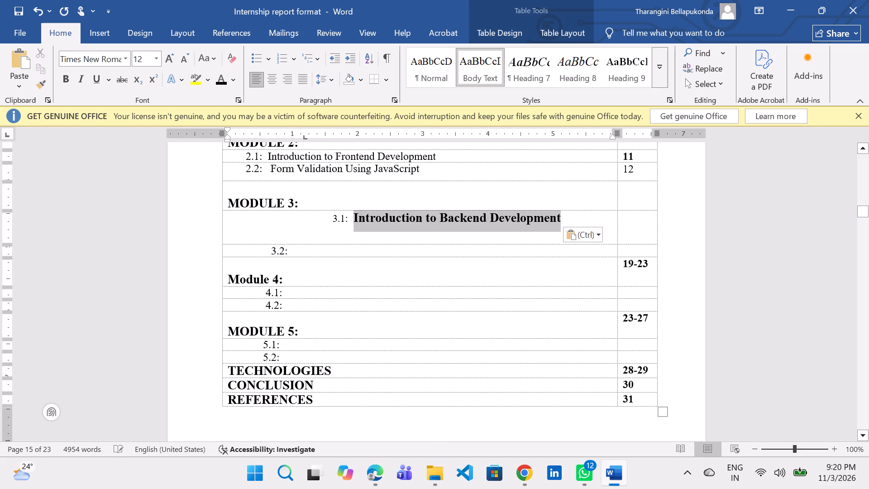
pyautogui.click(375, 199)
pyautogui.click(423, 182)
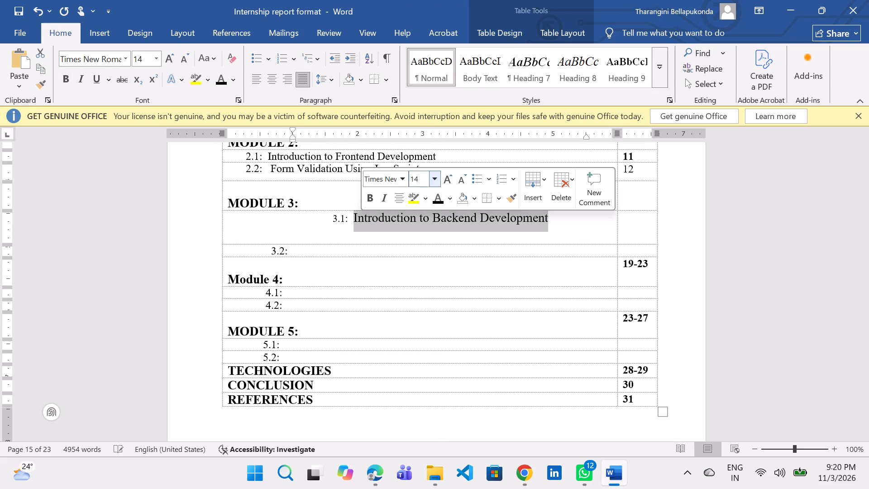
pyautogui.press('1')
pyautogui.press('2')
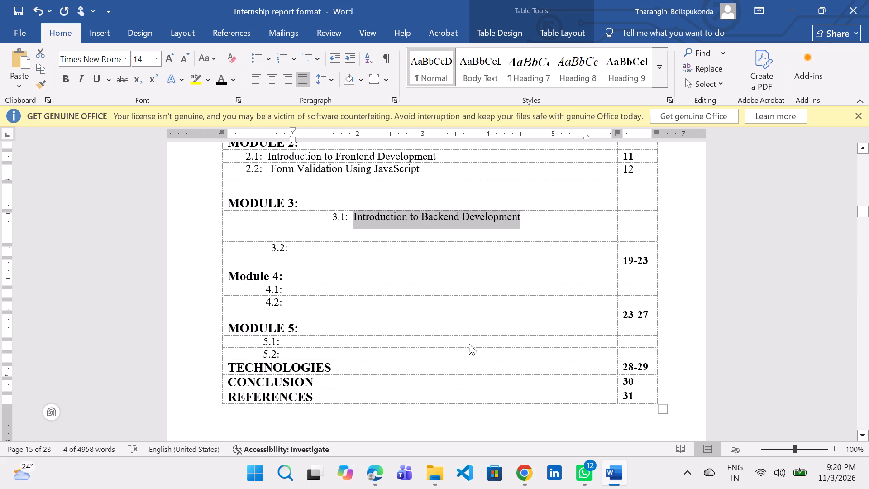
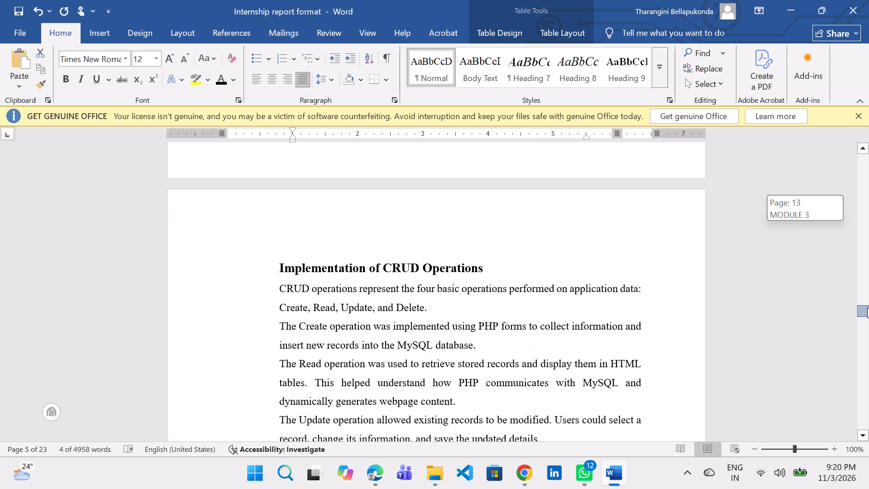
pyautogui.moveTo(867, 307); pyautogui.dragTo(868, 322)
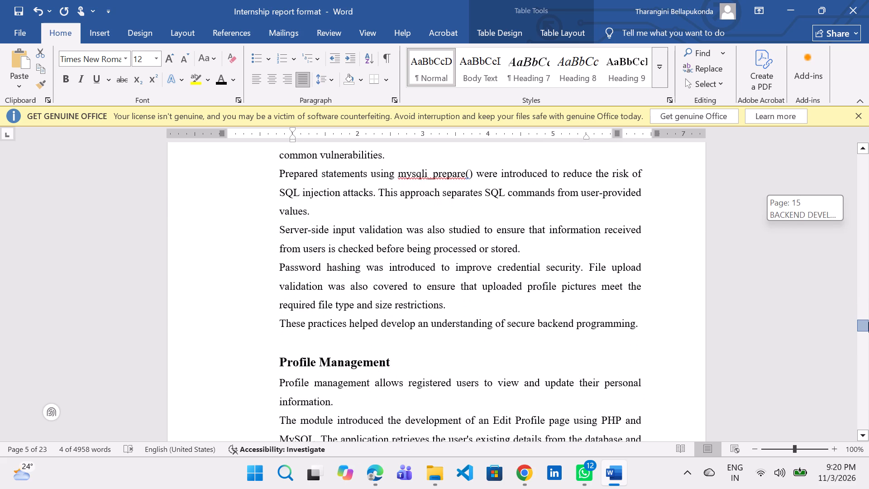
pyautogui.moveTo(868, 322); pyautogui.dragTo(864, 326)
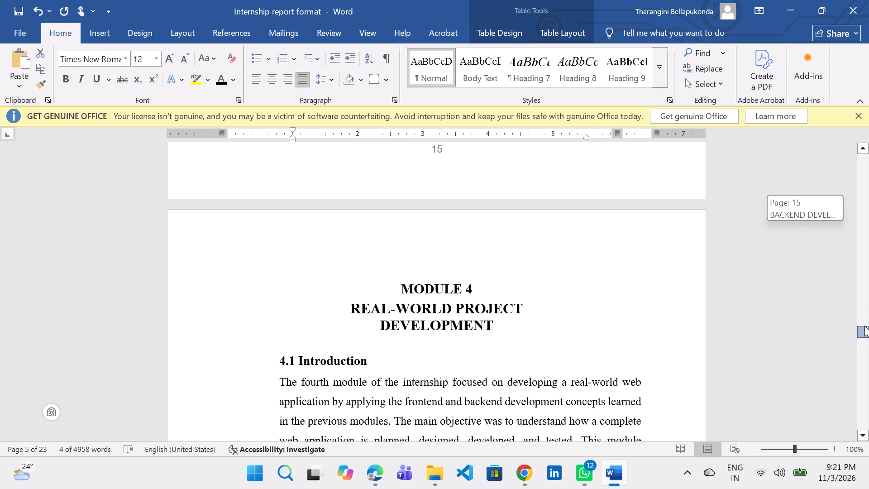
pyautogui.moveTo(864, 326); pyautogui.dragTo(859, 310)
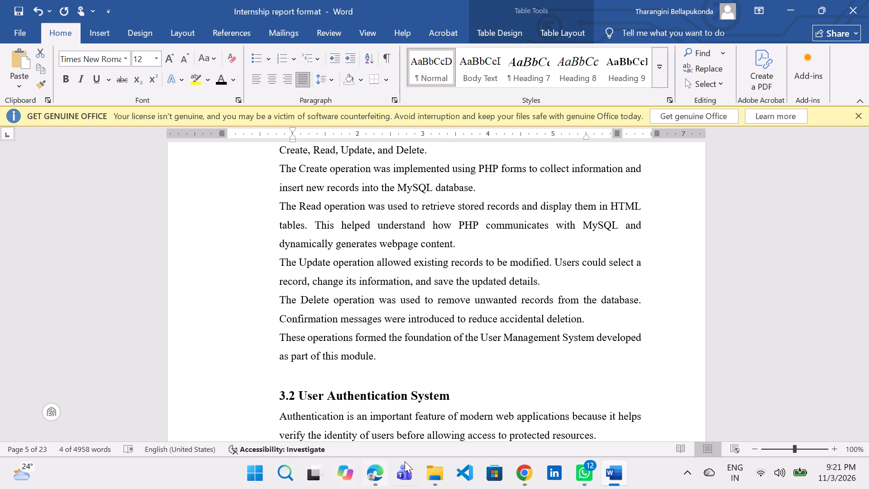
pyautogui.scroll(-1, 406, 406)
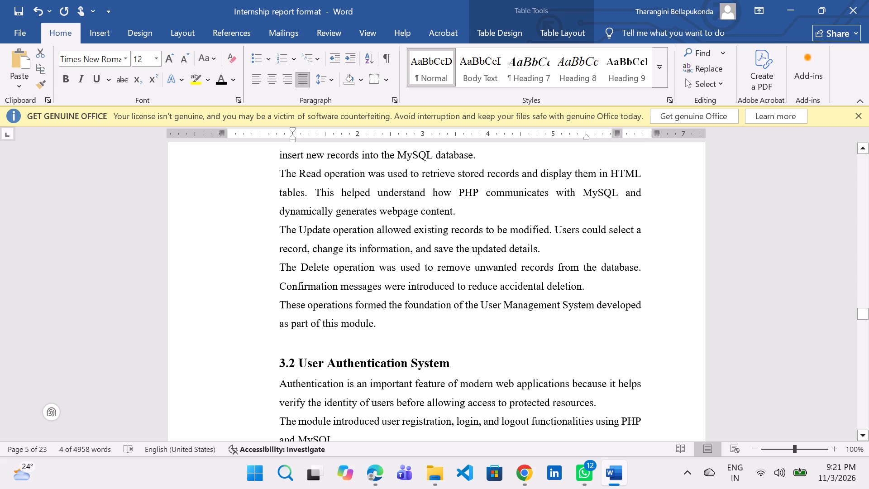
pyautogui.moveTo(479, 355); pyautogui.dragTo(390, 358)
pyautogui.click(420, 356)
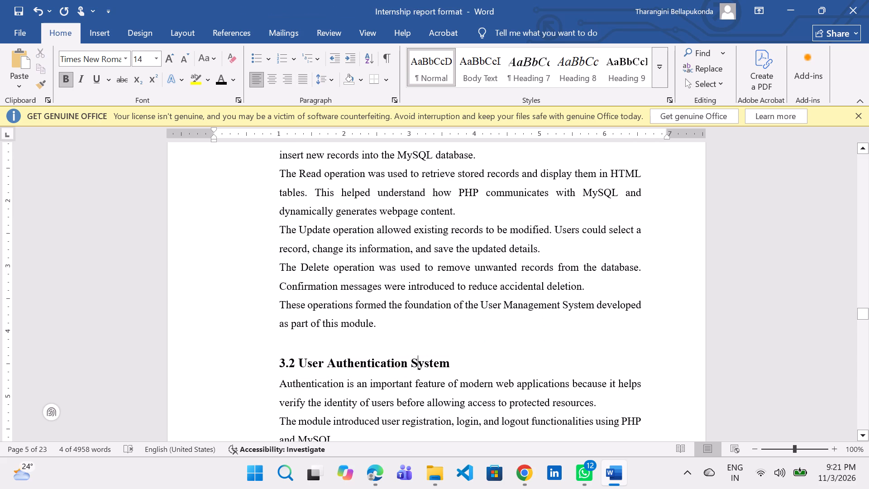
pyautogui.moveTo(463, 370); pyautogui.dragTo(306, 359)
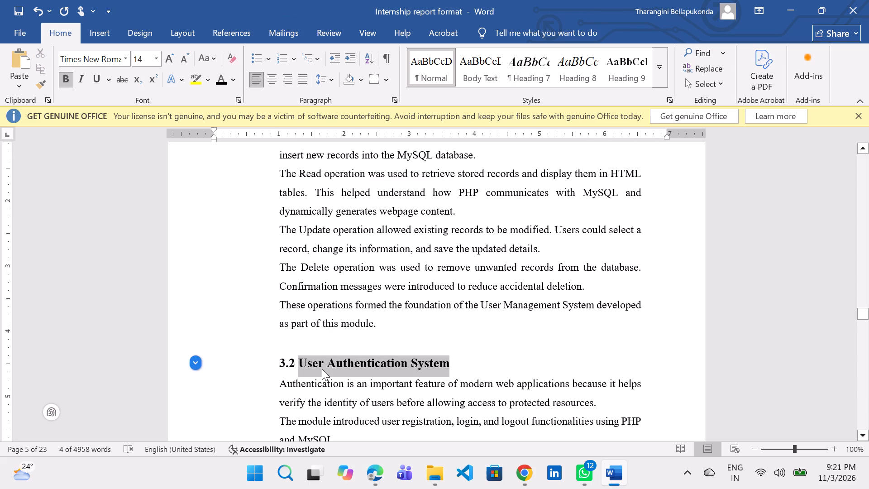
pyautogui.hotkey('ctrl', 'c')
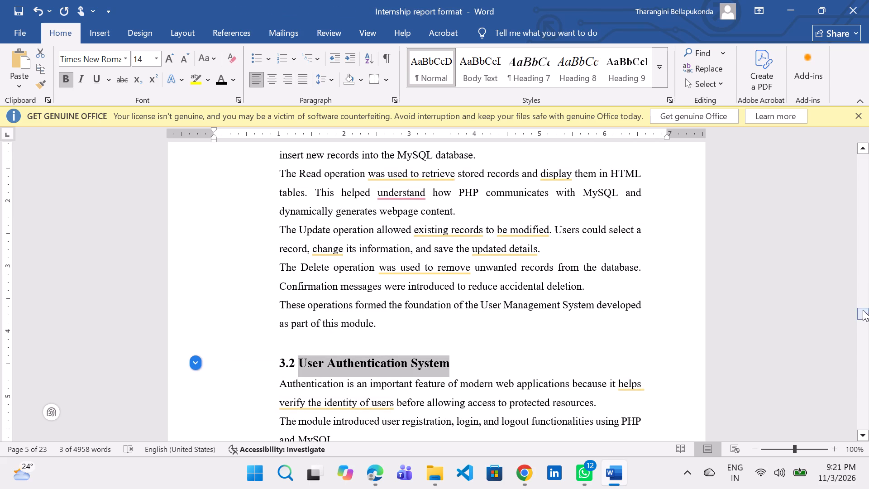
# Paste the copied title "User Authentication System" into the 3.2 entry under Module 3 in the table of contents.
pyautogui.moveTo(863, 311); pyautogui.dragTo(837, 228)
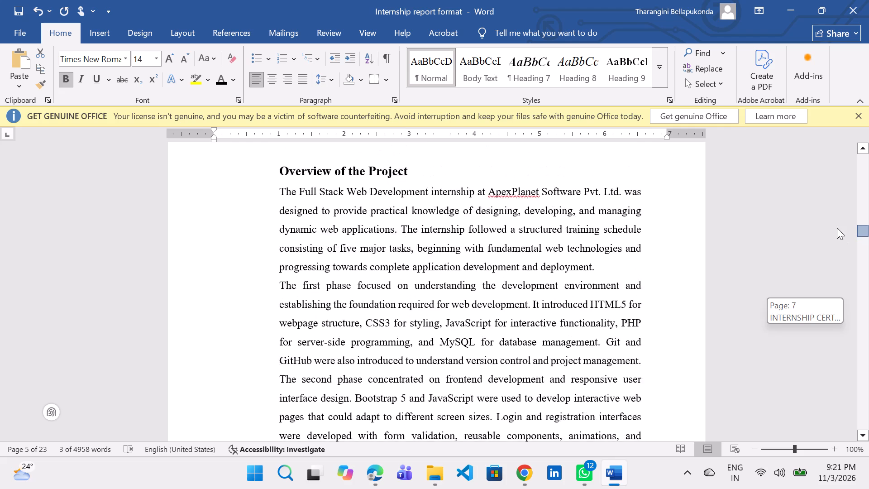
pyautogui.moveTo(837, 228); pyautogui.dragTo(832, 206)
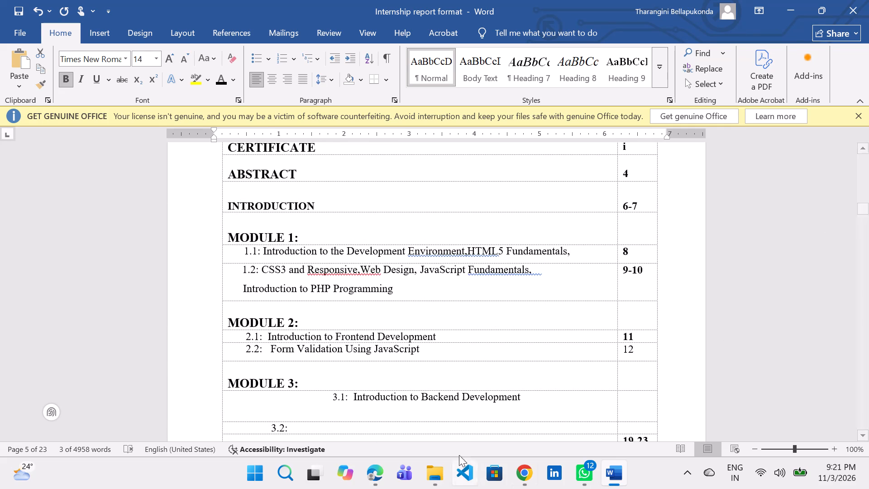
pyautogui.scroll(-1, 471, 433)
pyautogui.click(424, 425)
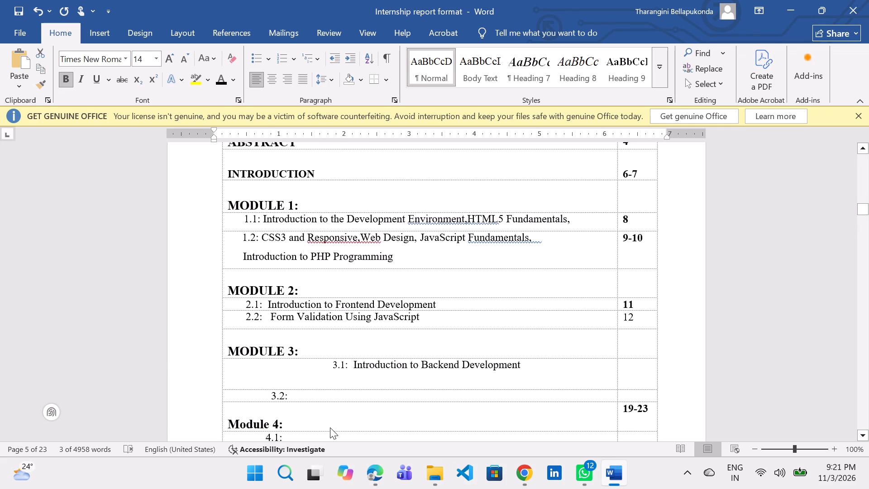
pyautogui.click(339, 393)
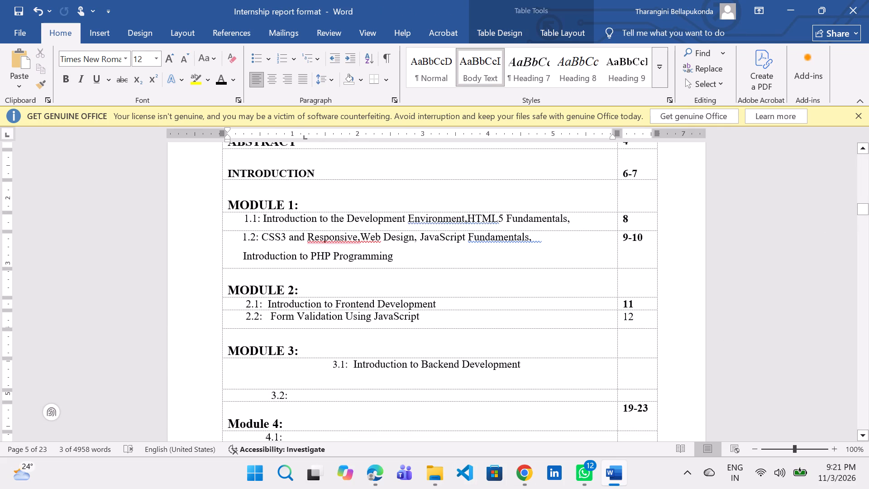
pyautogui.hotkey('ctrl', 'v')
# Set the "User Authentication System" text in entry 3.2 to font size 12 and remove its bold.
pyautogui.moveTo(449, 401); pyautogui.dragTo(364, 399)
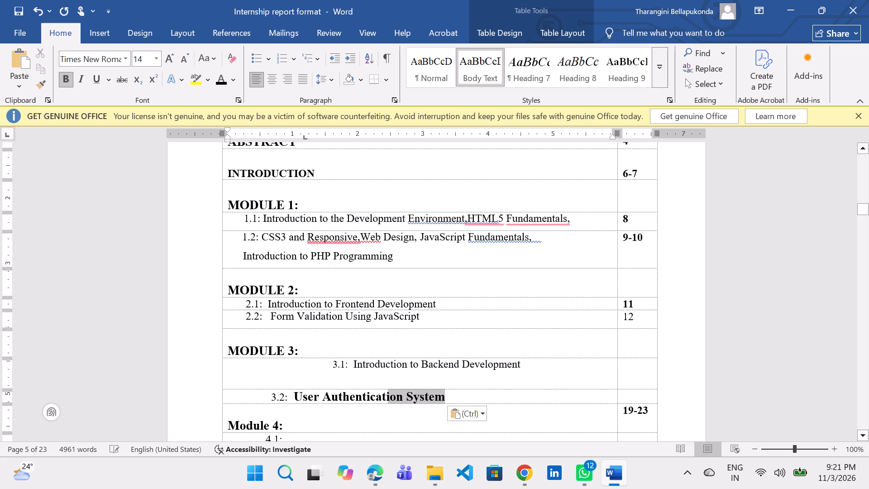
pyautogui.moveTo(364, 399); pyautogui.dragTo(311, 395)
pyautogui.click(365, 350)
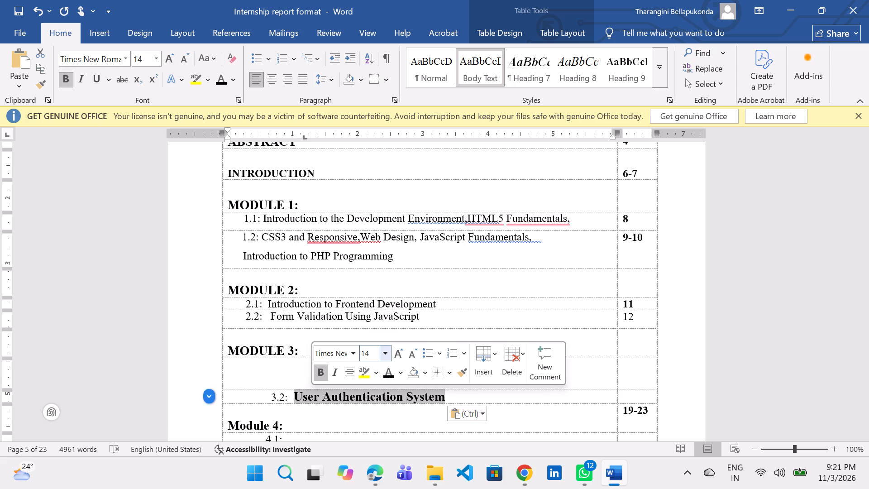
pyautogui.press('1')
pyautogui.press('2')
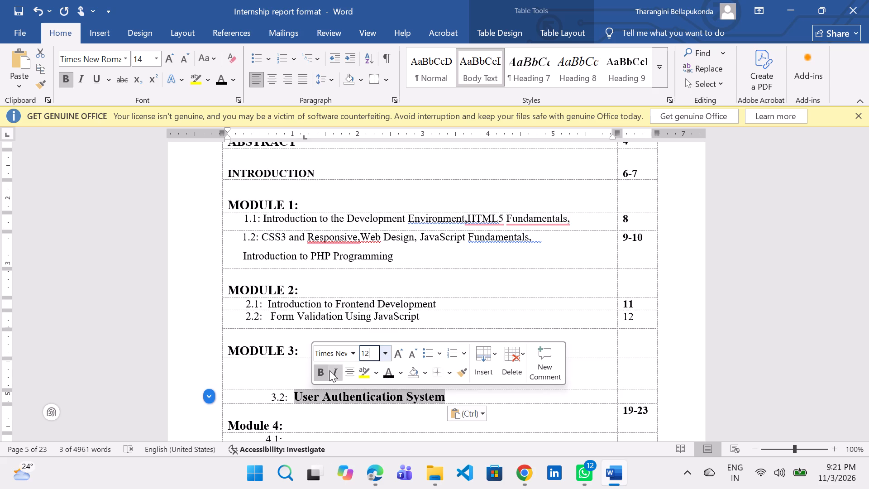
pyautogui.click(322, 371)
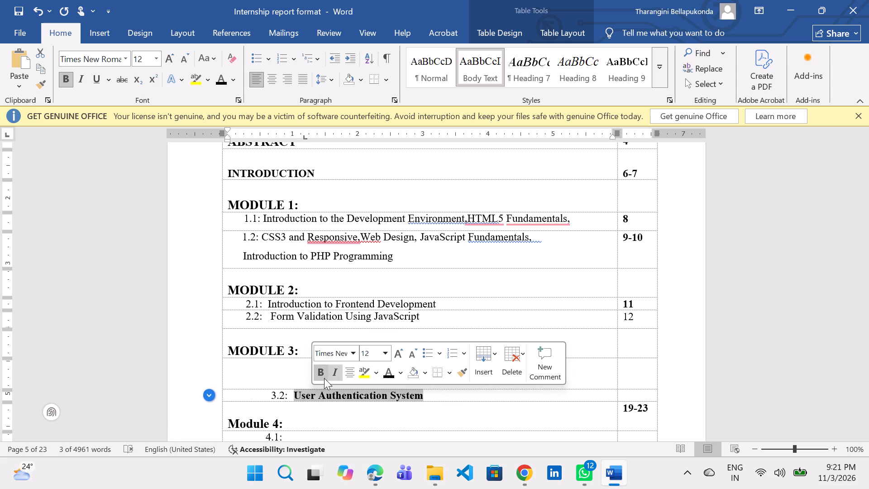
pyautogui.click(324, 378)
# Reduce the indent of entries 3.1 and 3.2 together so they line up with the Module 2 entries above.
pyautogui.click(474, 405)
pyautogui.moveTo(471, 397); pyautogui.dragTo(244, 374)
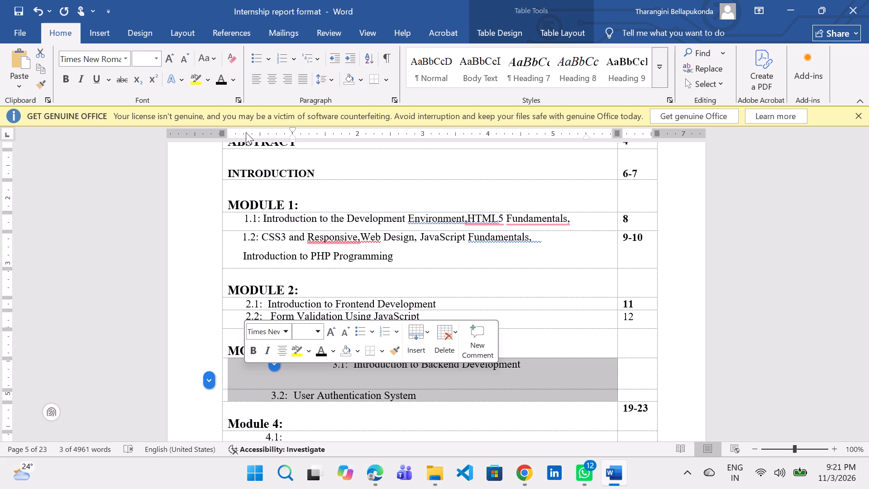
pyautogui.moveTo(294, 135); pyautogui.dragTo(282, 138)
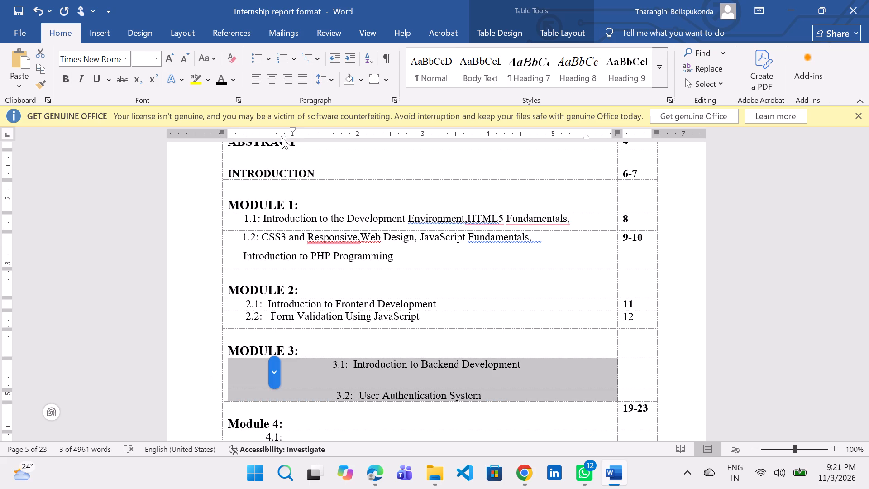
pyautogui.click(298, 126)
pyautogui.moveTo(286, 139); pyautogui.dragTo(286, 139)
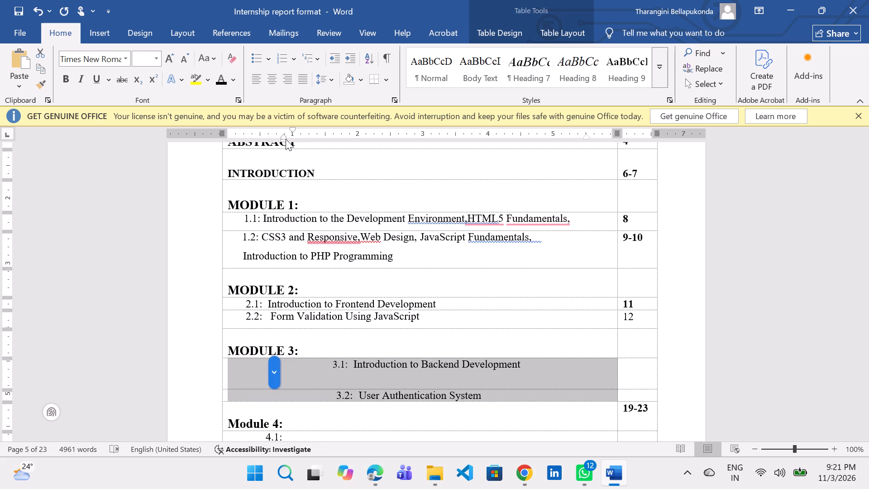
pyautogui.moveTo(286, 139); pyautogui.dragTo(205, 149)
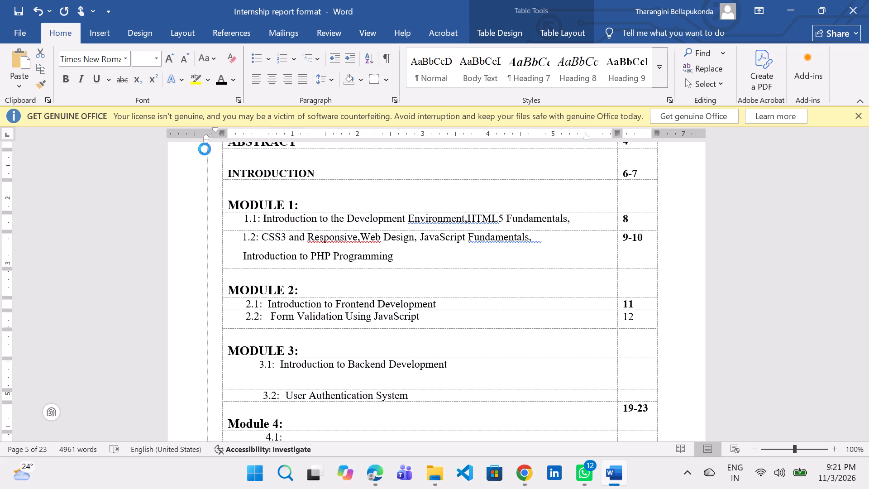
pyautogui.moveTo(205, 149); pyautogui.dragTo(196, 149)
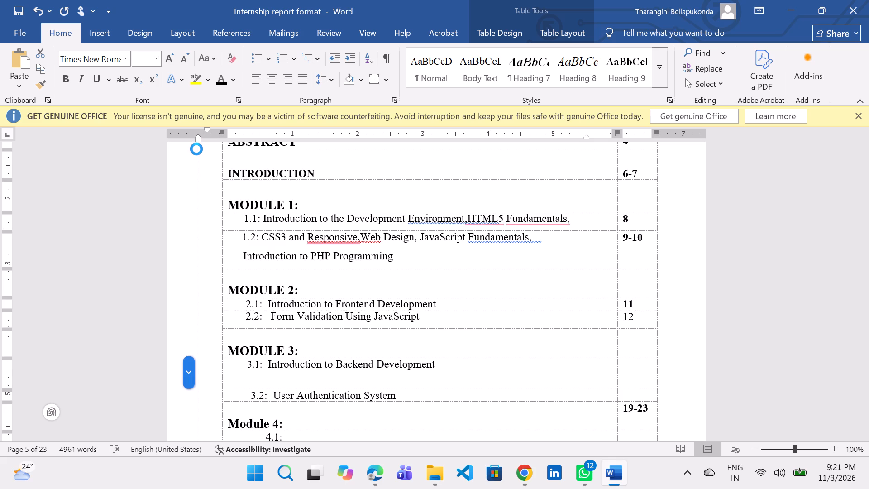
pyautogui.moveTo(196, 149); pyautogui.dragTo(196, 149)
pyautogui.click(242, 388)
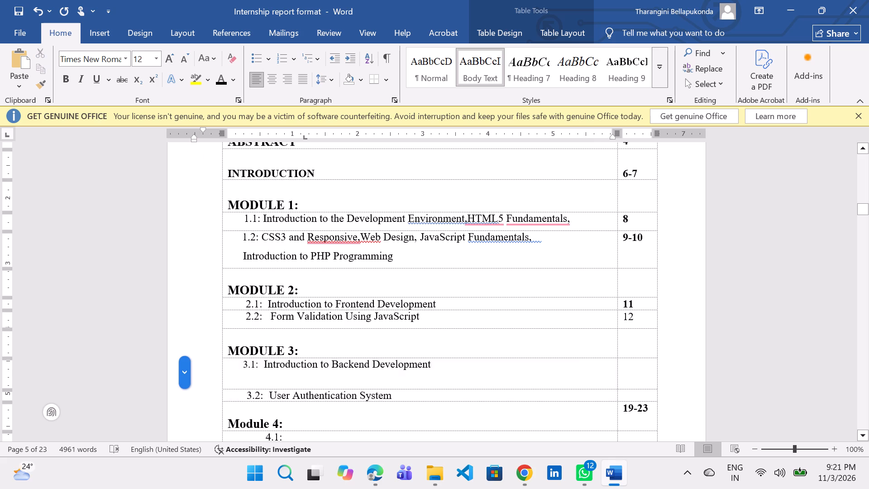
# Delete the blank line below "Introduction to Backend Development" in the 3.1 row of the table of contents.
pyautogui.scroll(1, 246, 379)
pyautogui.click(246, 379)
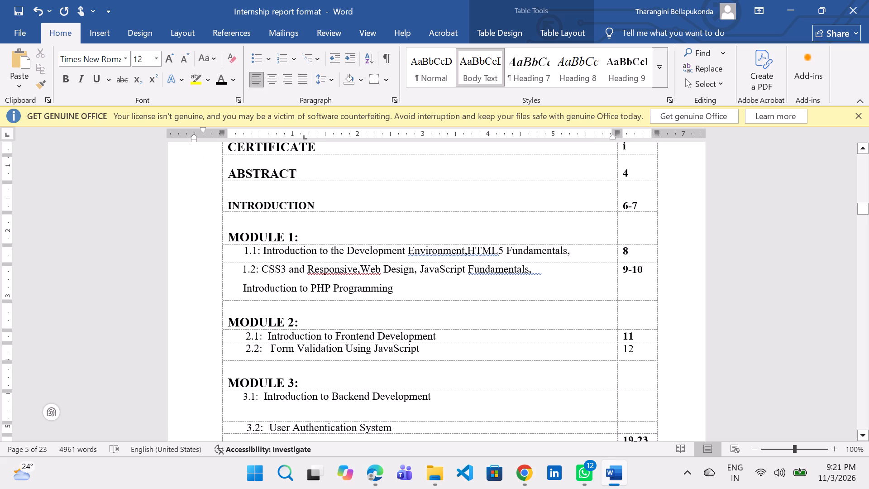
pyautogui.click(230, 409)
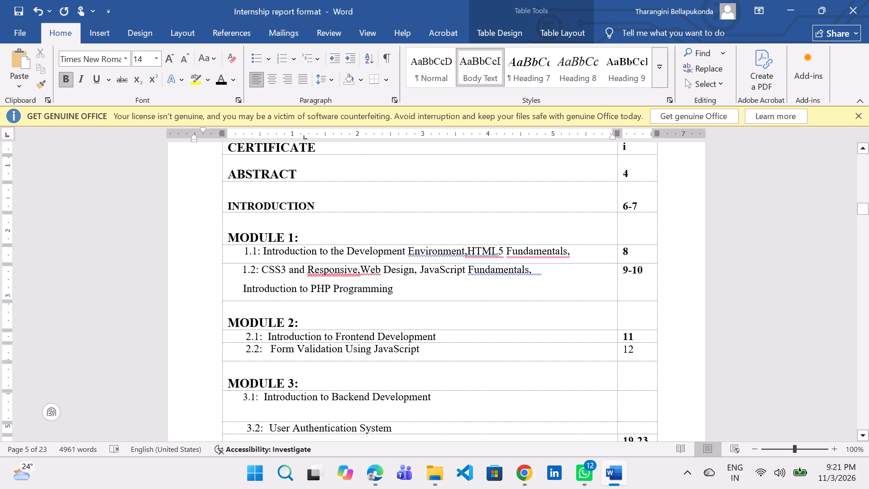
pyautogui.press('Down')
pyautogui.click(282, 417)
pyautogui.click(254, 412)
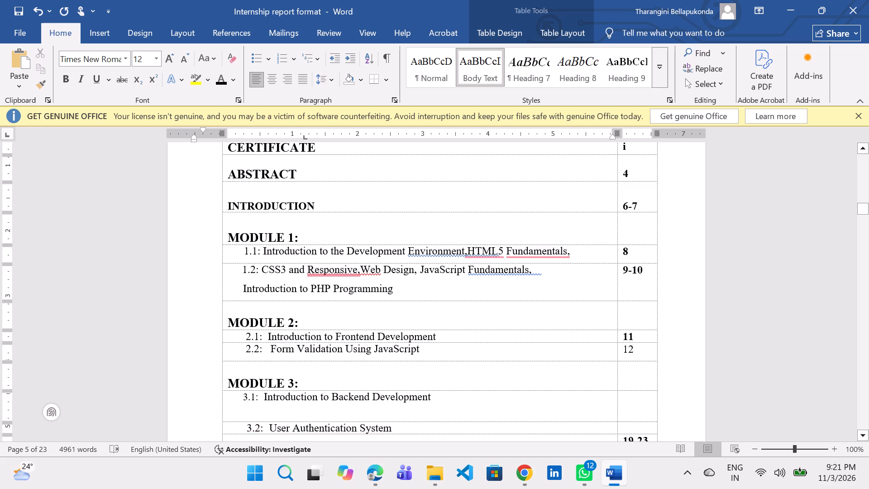
pyautogui.press('BackSpace')
pyautogui.press('BackSpace')
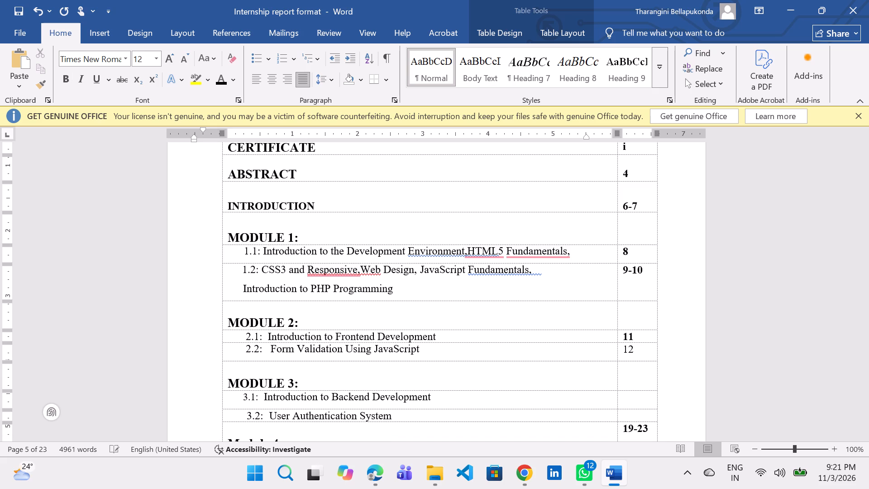
# Trim the extra leading space before 3.2 so the entry lines up with 3.1 above it.
pyautogui.click(248, 417)
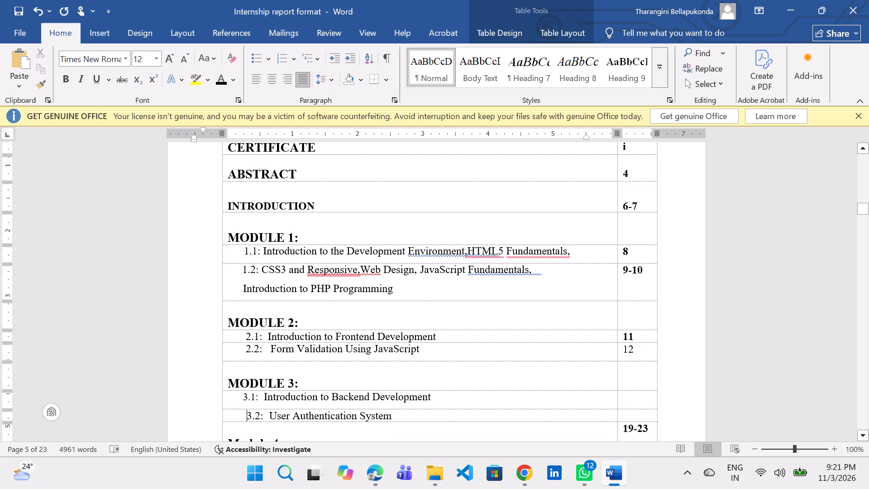
pyautogui.press('BackSpace')
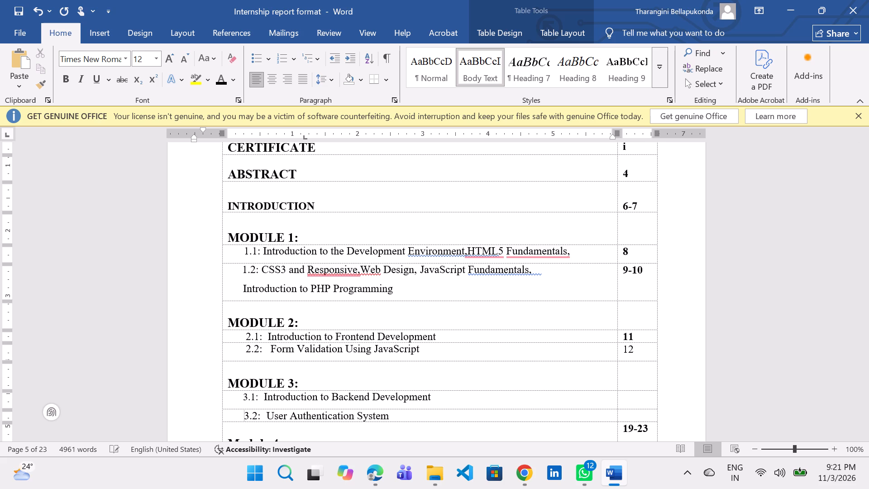
pyautogui.press('BackSpace')
pyautogui.press('space')
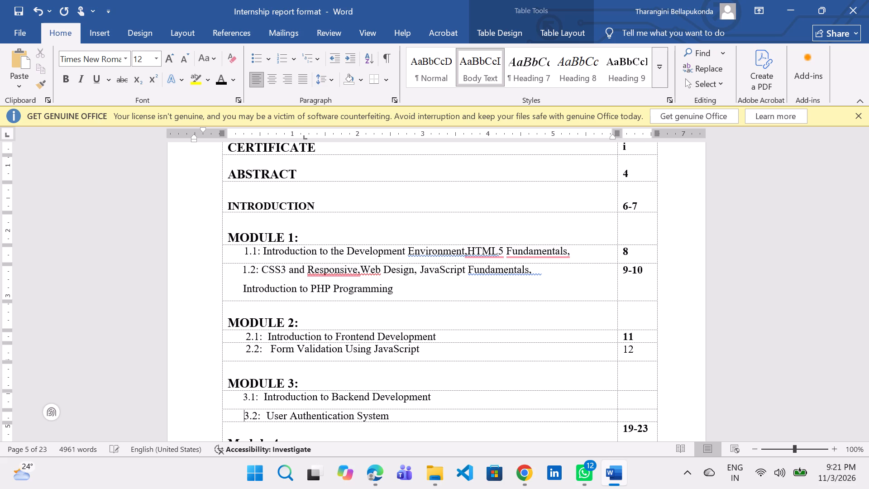
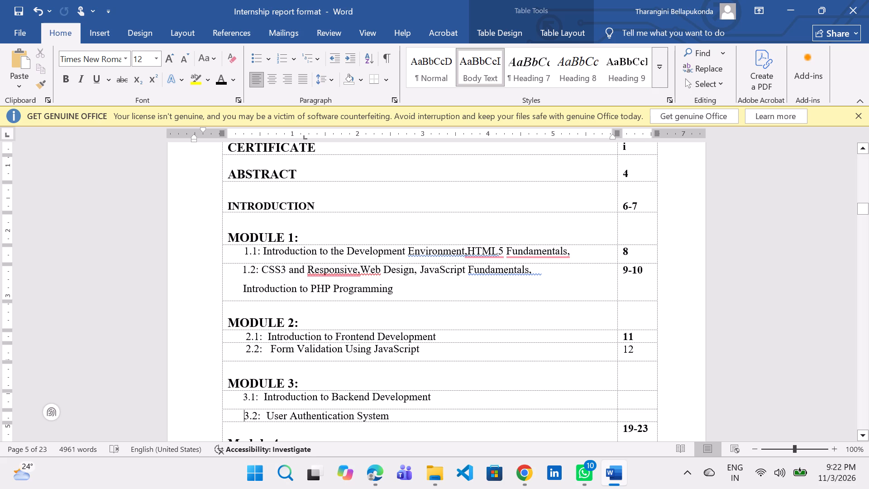
# Place the insertion point after "4.1:" under Module 4 in the table of contents.
pyautogui.scroll(-2, 331, 412)
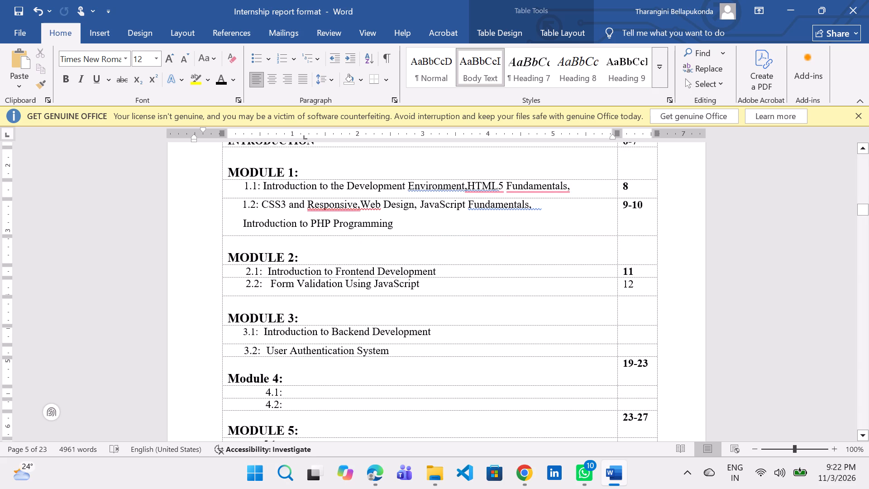
pyautogui.moveTo(265, 395); pyautogui.dragTo(276, 403)
pyautogui.click(390, 419)
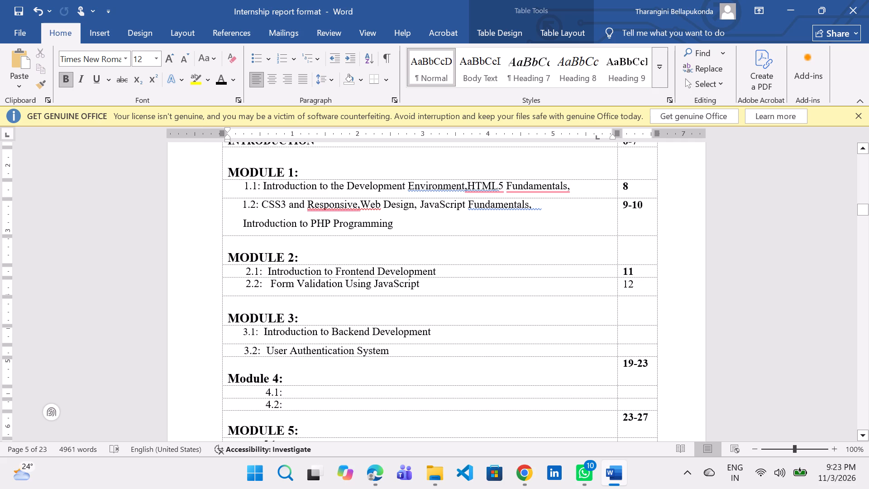
pyautogui.click(396, 394)
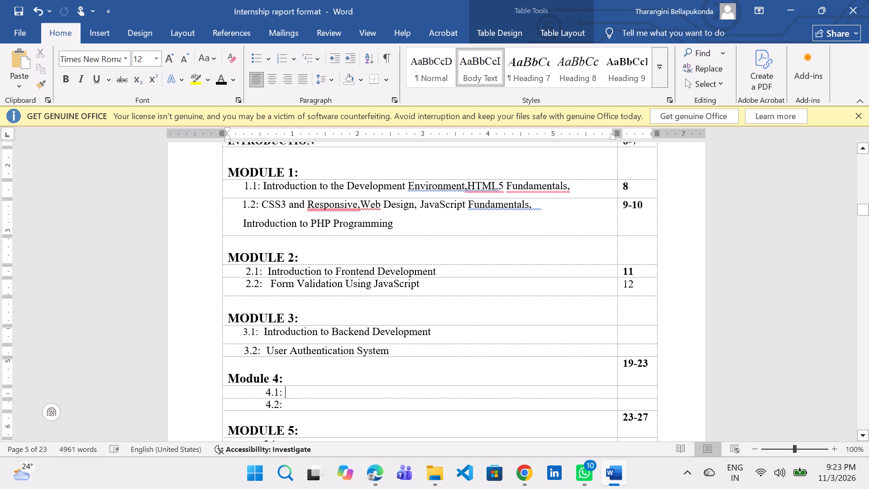
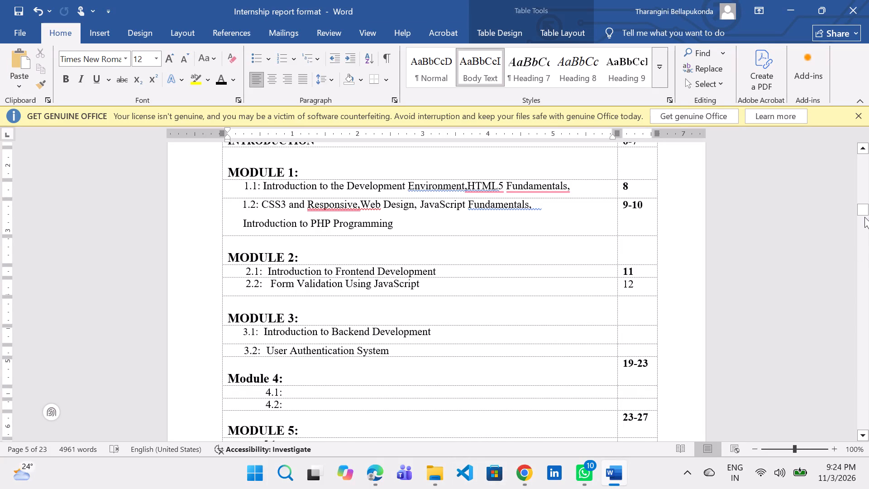
# Remove the number 4.2 from the "Project Planning and Requirement Analysis" heading in Module 4.
pyautogui.moveTo(860, 211); pyautogui.dragTo(868, 288)
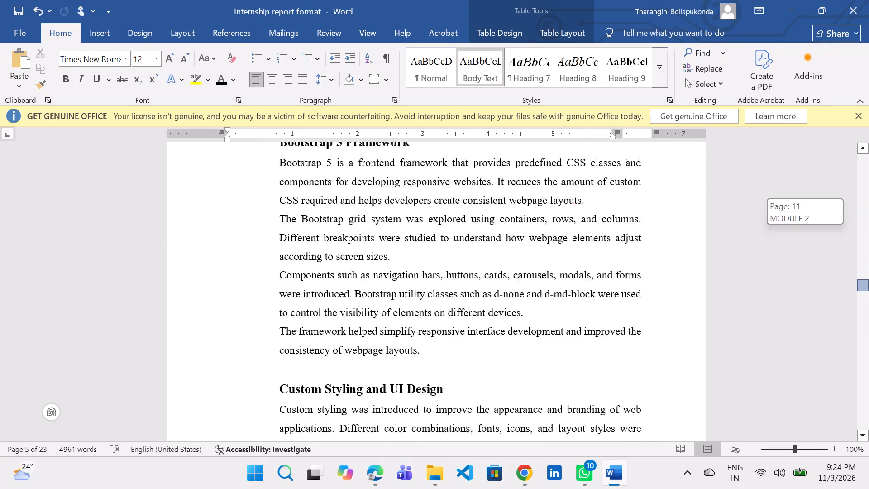
pyautogui.moveTo(868, 288); pyautogui.dragTo(868, 315)
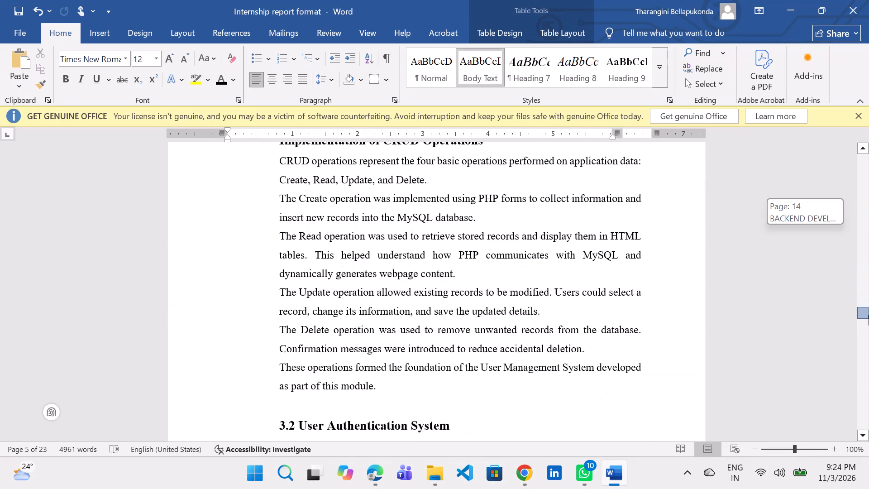
pyautogui.moveTo(868, 315); pyautogui.dragTo(868, 339)
pyautogui.scroll(-1, 362, 429)
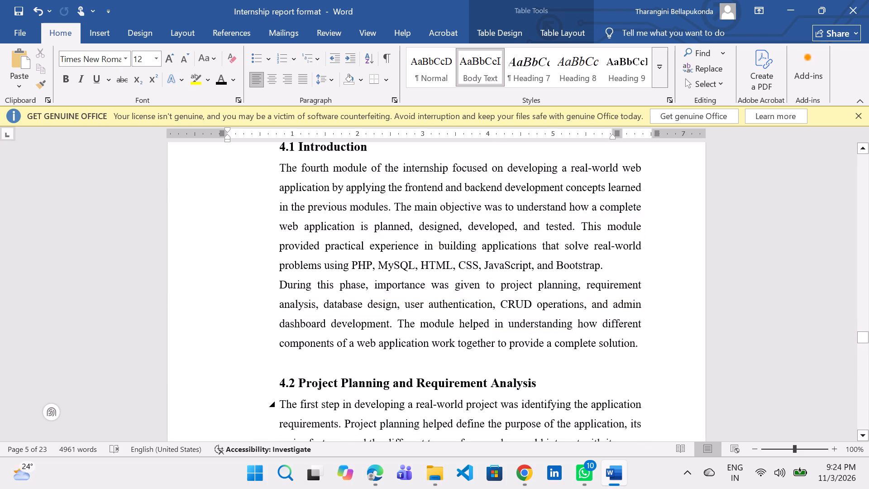
pyautogui.click(290, 373)
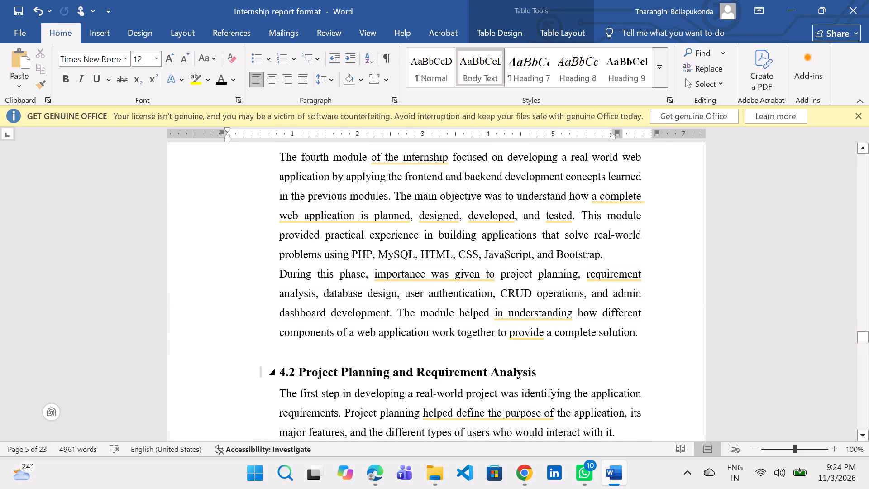
pyautogui.press('Right')
pyautogui.press('Right')
pyautogui.press('BackSpace')
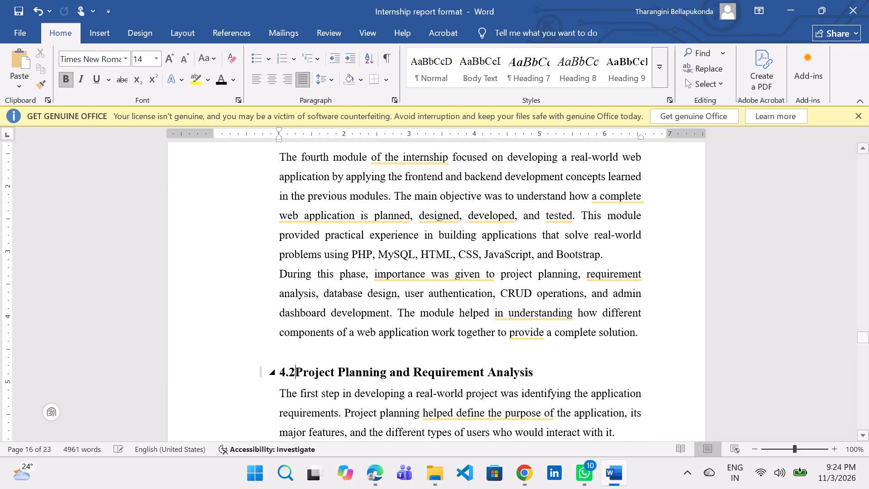
pyautogui.press('BackSpace')
pyautogui.press('BackSpace')
pyautogui.press('BackSpace')
# Remove the number 4.3 from the "UI Design and Wireframing" heading, keeping its indentation.
pyautogui.scroll(-10, 338, 371)
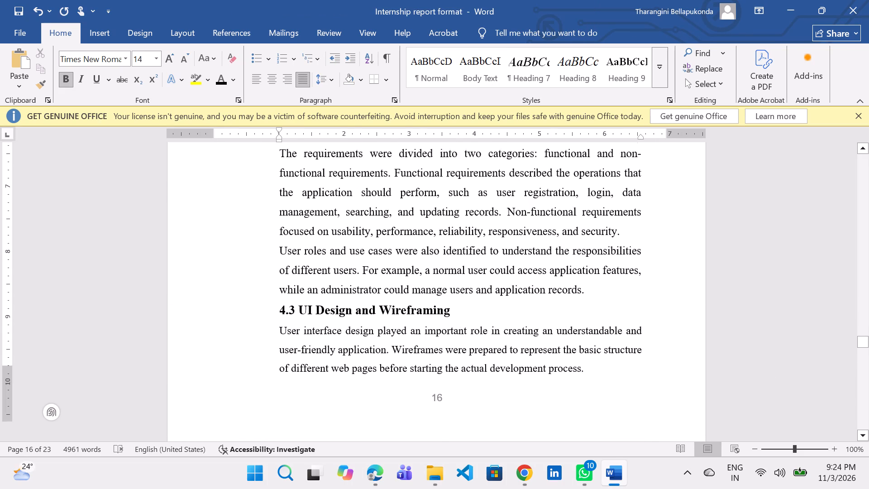
pyautogui.click(295, 282)
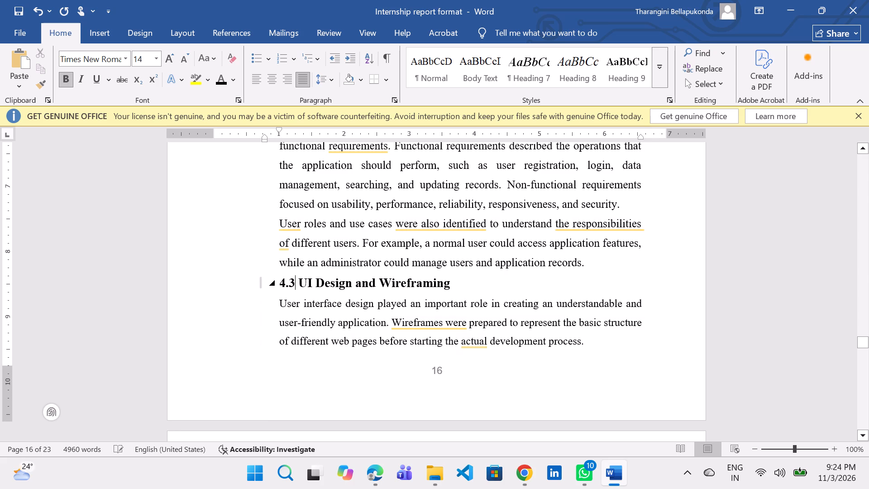
pyautogui.press('BackSpace')
pyautogui.press('BackSpace')
pyautogui.press('BackSpace')
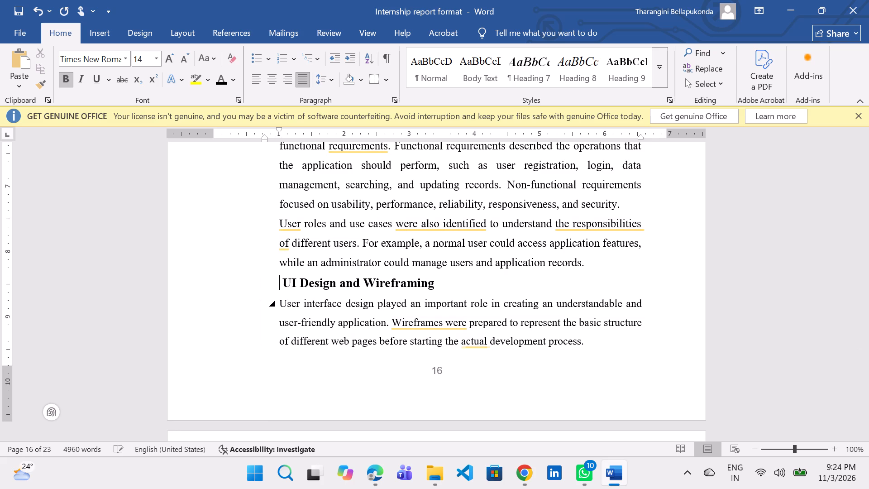
pyautogui.press('BackSpace')
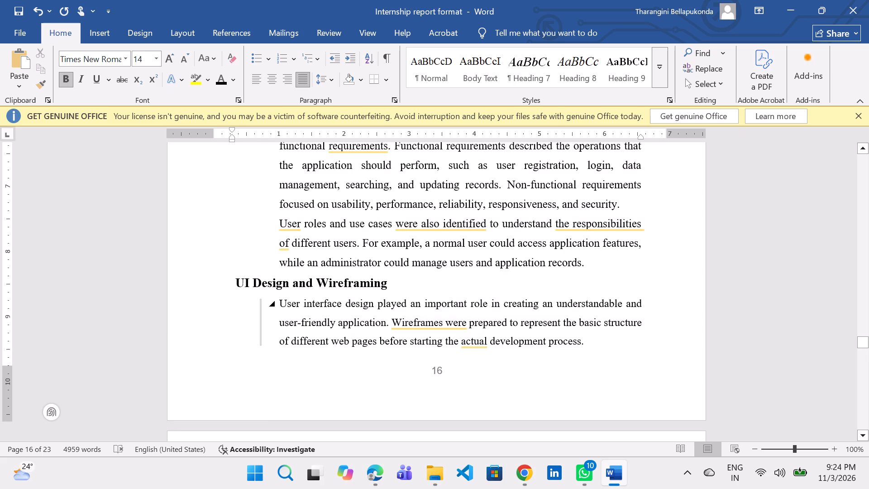
pyautogui.hotkey('ctrl', 'z')
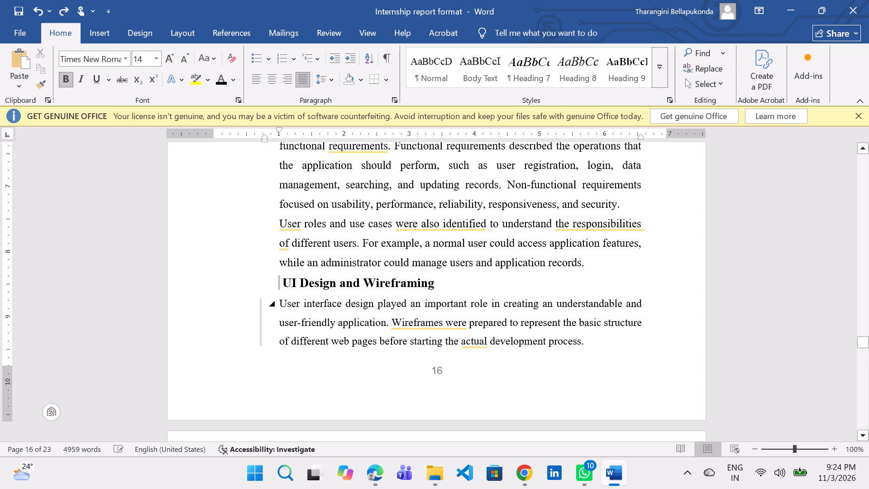
pyautogui.press('Right')
pyautogui.press('BackSpace')
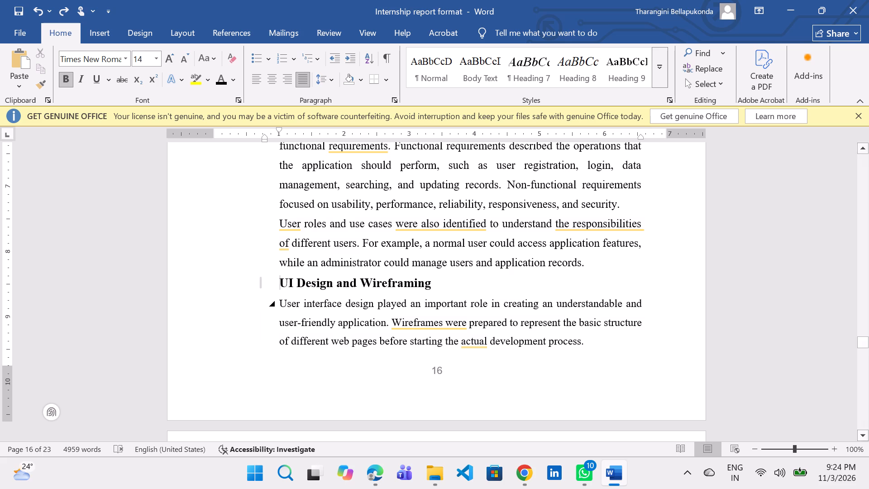
# Remove the number 4.4 from the "Database Design and Integration" heading.
pyautogui.scroll(-12, 327, 312)
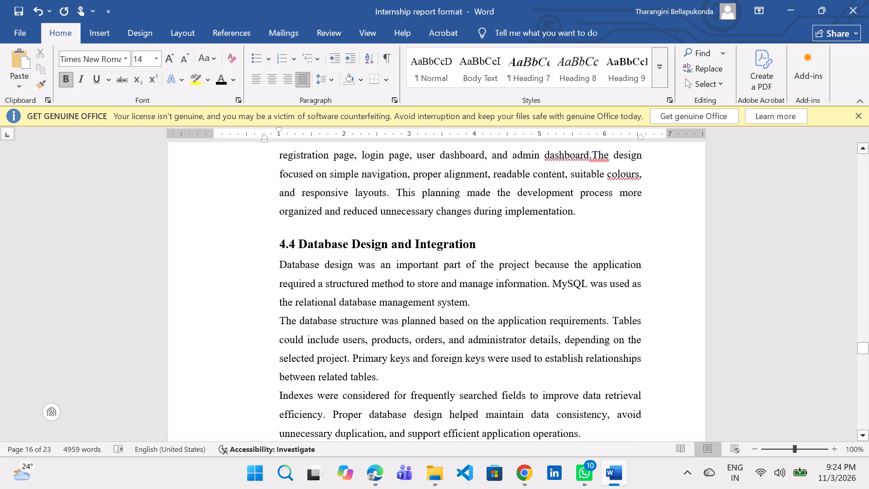
pyautogui.click(299, 246)
pyautogui.press('BackSpace')
pyautogui.press('BackSpace')
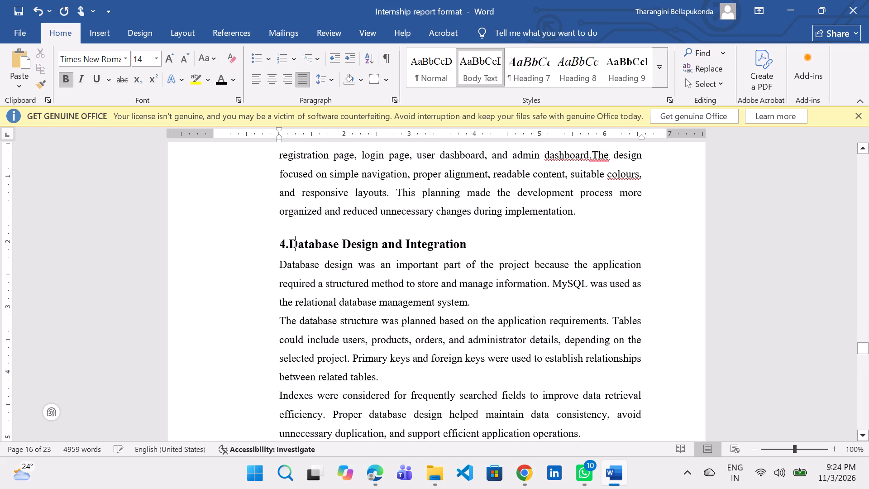
pyautogui.press('BackSpace')
pyautogui.press('BackSpace')
# Renumber the "User Authentication and Dashboard Development" heading as 4.2.
pyautogui.scroll(-8, 299, 260)
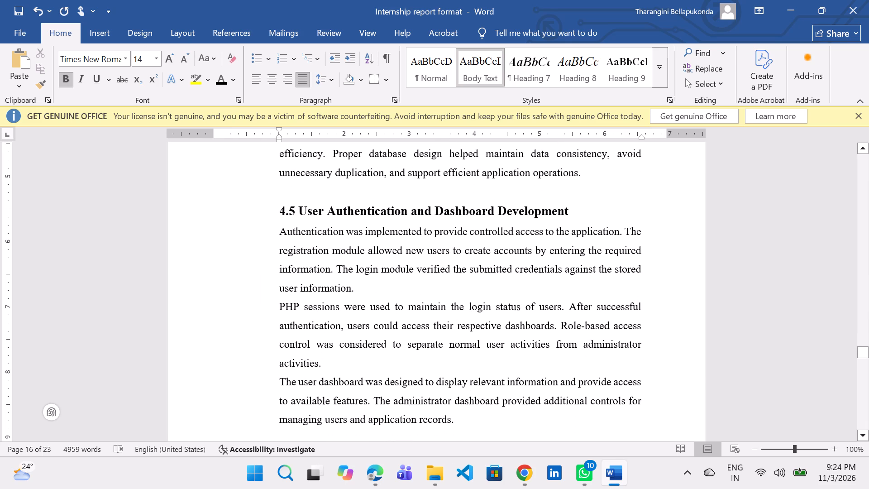
pyautogui.scroll(1, 319, 229)
pyautogui.scroll(-18, 319, 229)
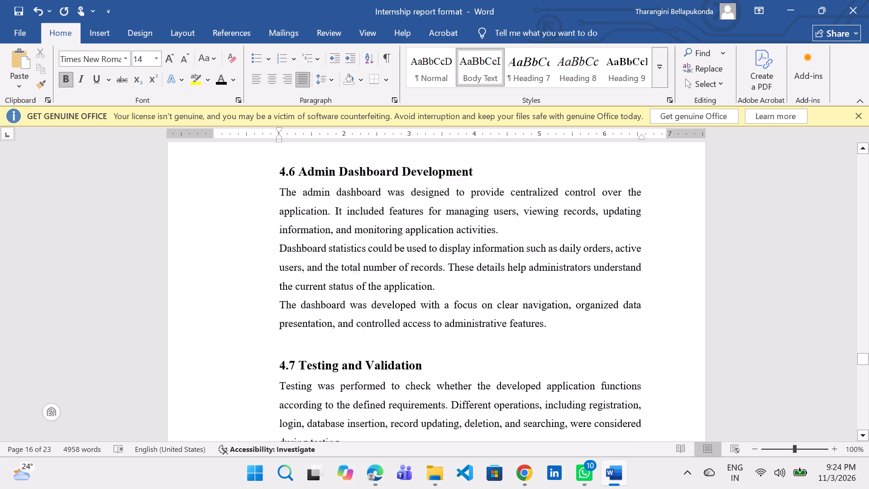
pyautogui.scroll(-7, 319, 229)
pyautogui.scroll(19, 319, 229)
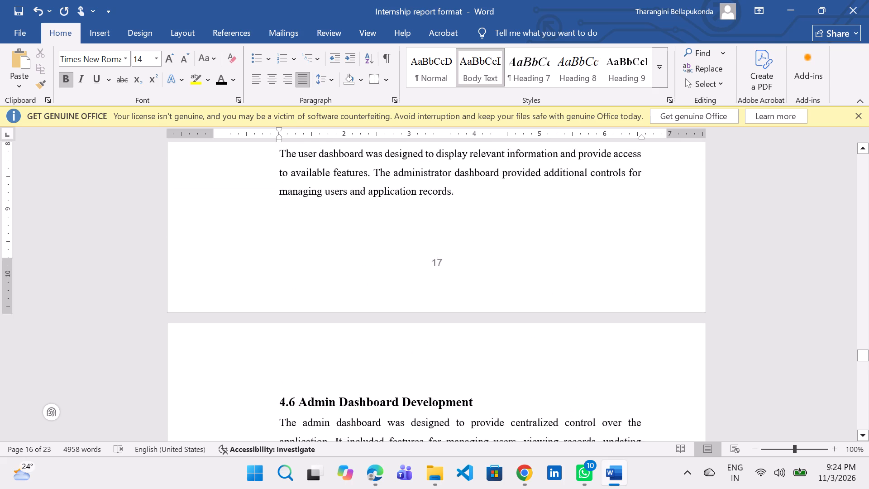
pyautogui.scroll(5, 319, 229)
pyautogui.click(296, 210)
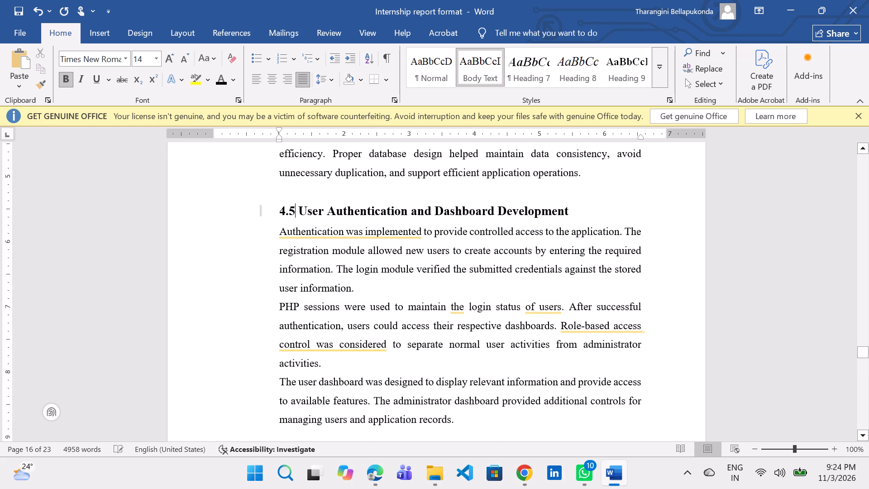
pyautogui.press('Right')
pyautogui.press('BackSpace')
pyautogui.press('BackSpace')
pyautogui.press('BackSpace')
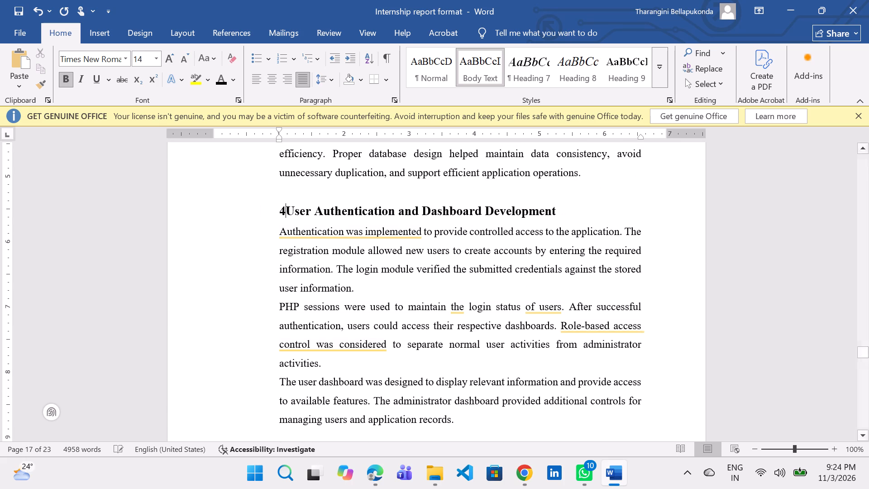
pyautogui.press('.')
pyautogui.press('2')
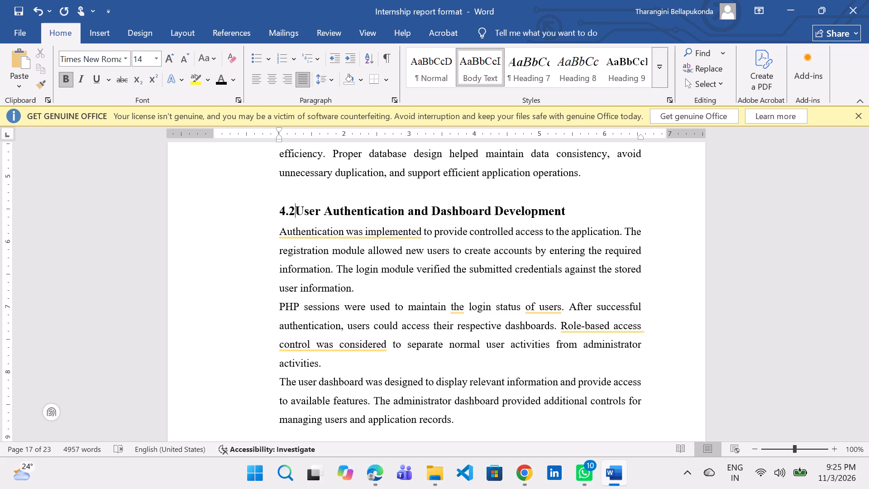
pyautogui.press('space')
# Copy the title "Introduction" from Module 4's 4.1 heading into the 4.1 entry of the table of contents.
pyautogui.scroll(3, 397, 220)
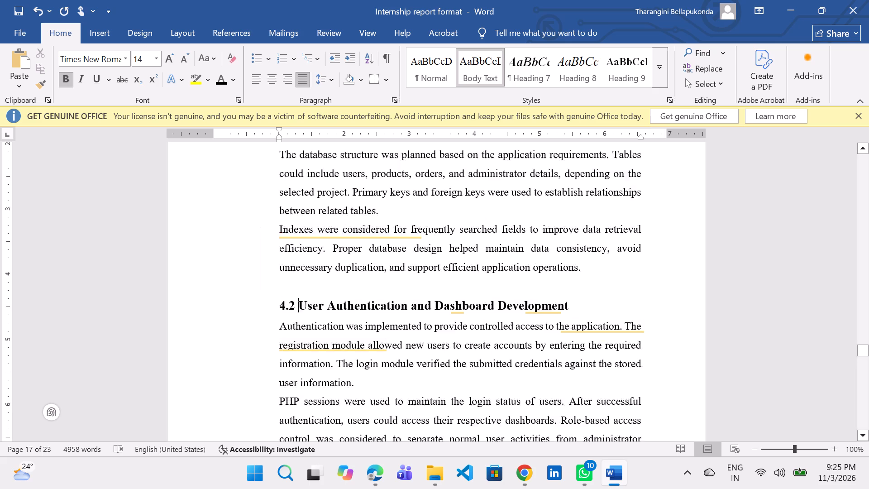
pyautogui.scroll(20, 397, 220)
pyautogui.scroll(7, 397, 220)
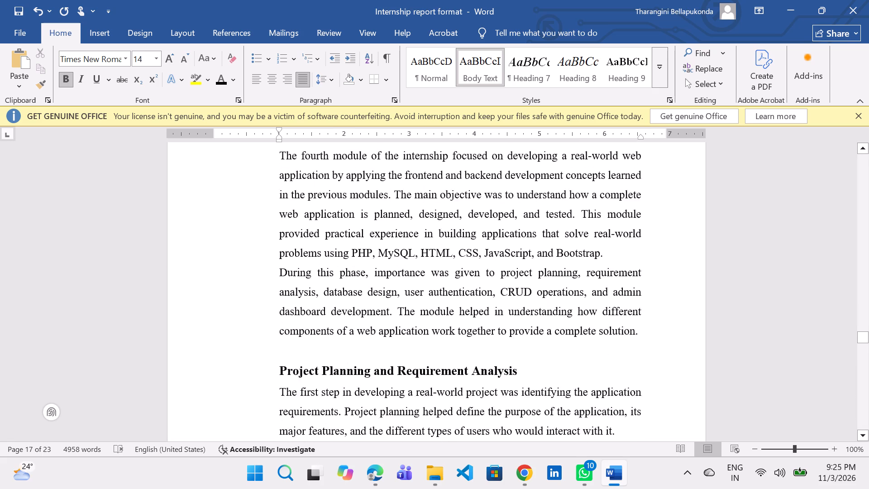
pyautogui.scroll(5, 373, 236)
pyautogui.moveTo(367, 297); pyautogui.dragTo(367, 297)
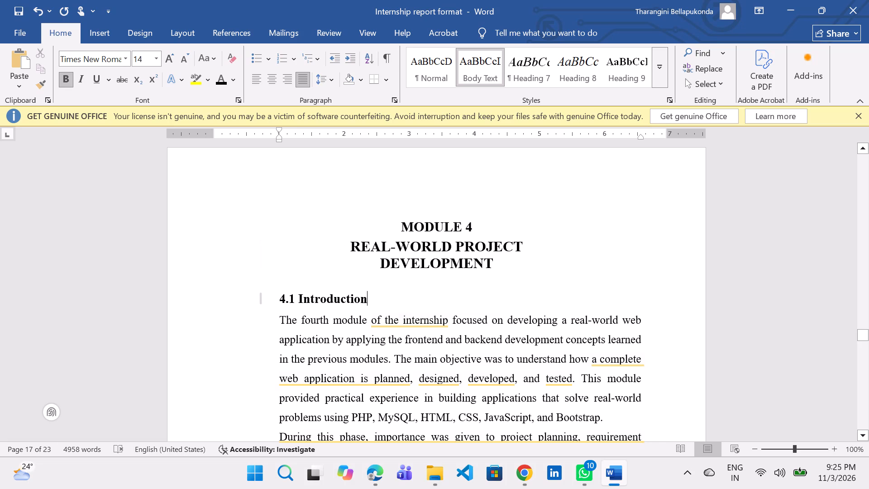
pyautogui.moveTo(367, 297); pyautogui.dragTo(298, 301)
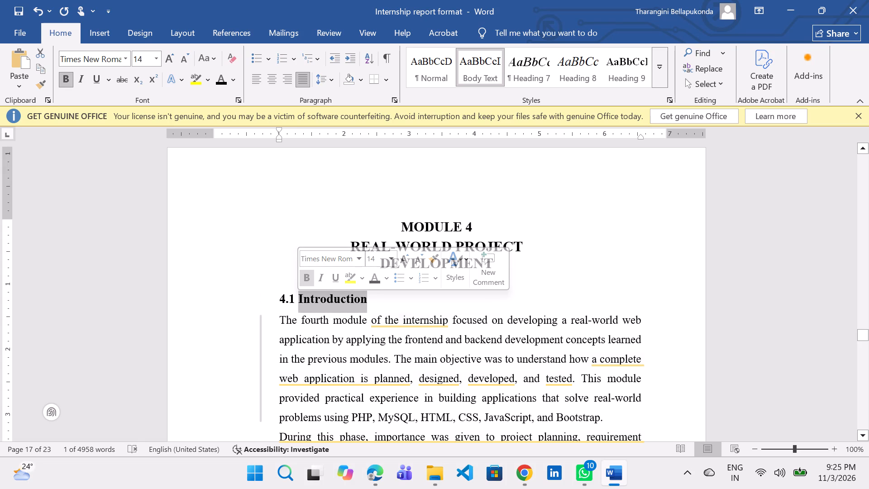
pyautogui.hotkey('ctrl', 'c')
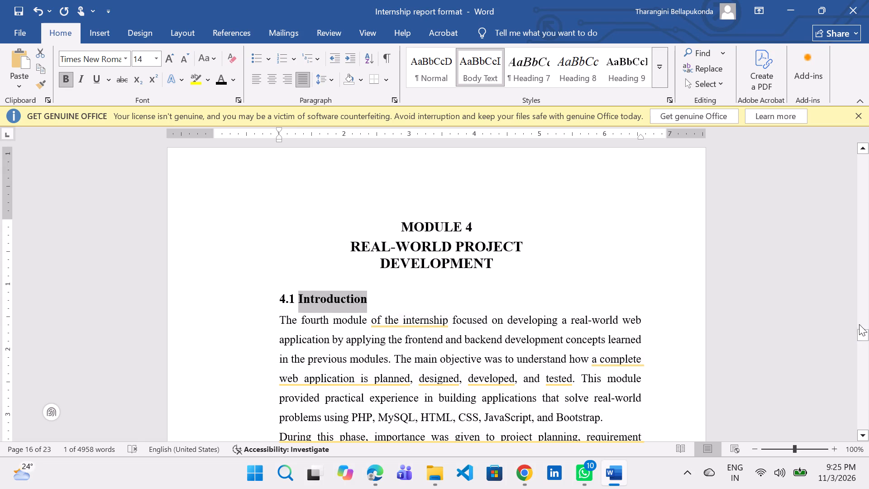
pyautogui.moveTo(868, 335); pyautogui.dragTo(826, 212)
pyautogui.click(307, 244)
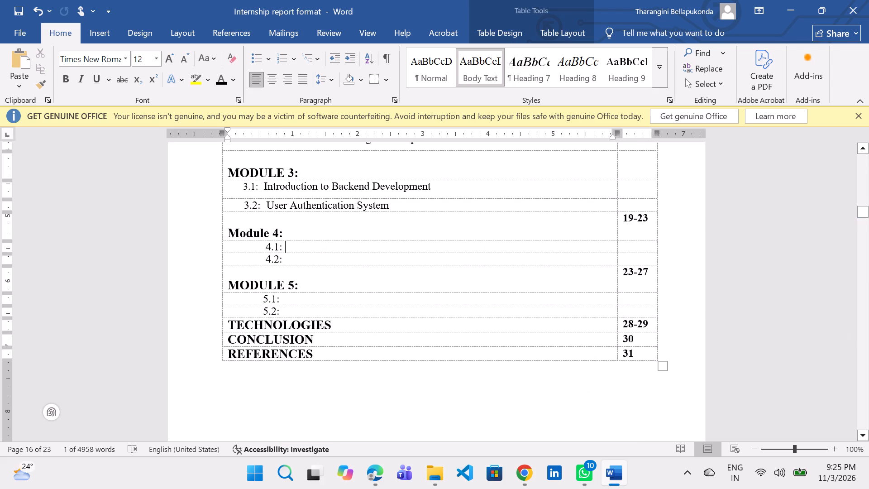
pyautogui.hotkey('ctrl', 'v')
# Set the 4.1 Introduction entry in the table of contents to size 12 and remove its bold formatting.
pyautogui.moveTo(365, 243); pyautogui.dragTo(363, 243)
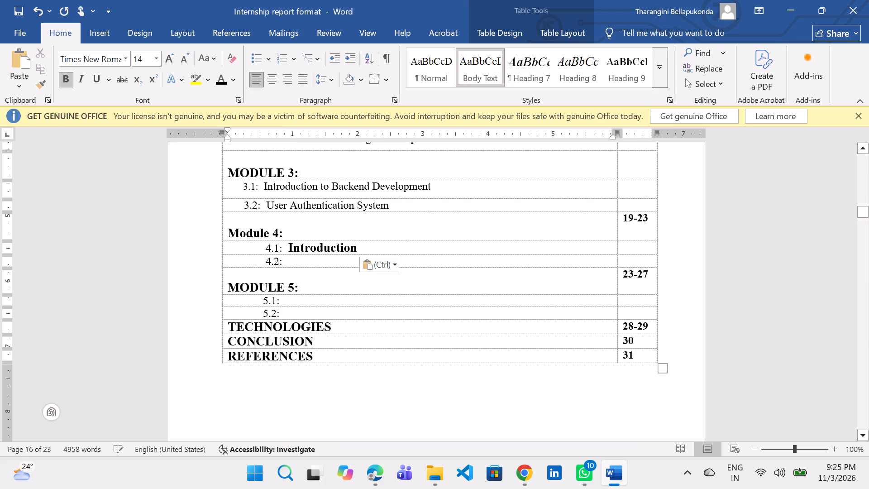
pyautogui.moveTo(363, 243); pyautogui.dragTo(270, 248)
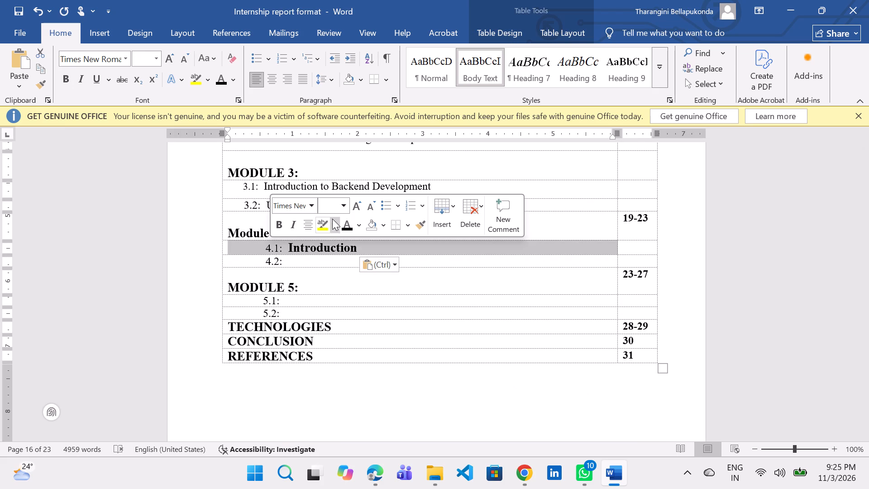
pyautogui.click(325, 211)
pyautogui.click(325, 204)
pyautogui.write('12')
pyautogui.click(357, 243)
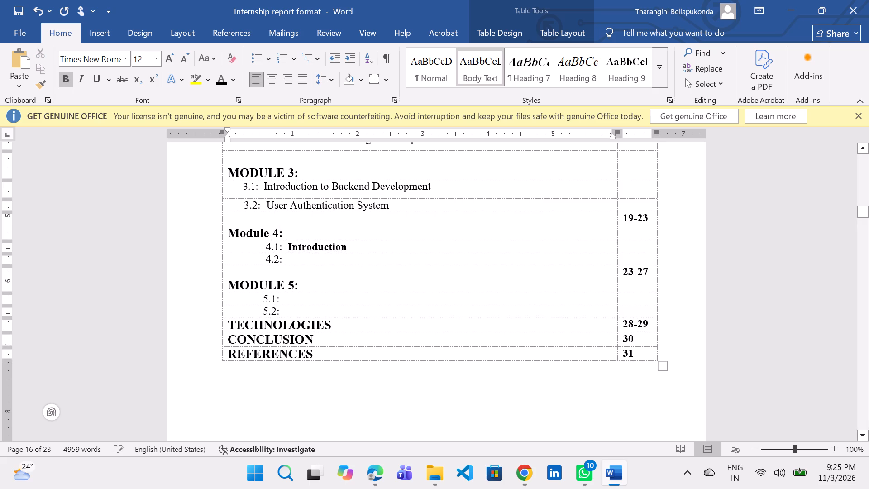
pyautogui.moveTo(360, 245); pyautogui.dragTo(282, 249)
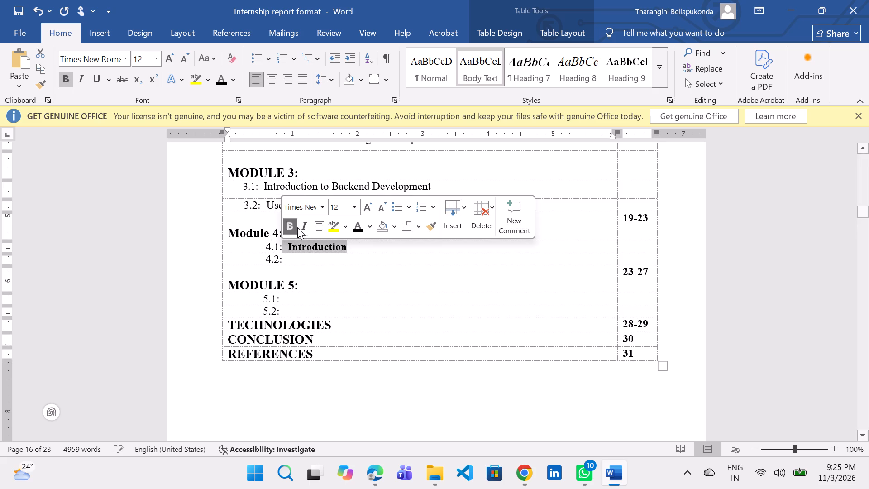
pyautogui.click(296, 226)
pyautogui.click(351, 249)
pyautogui.click(340, 261)
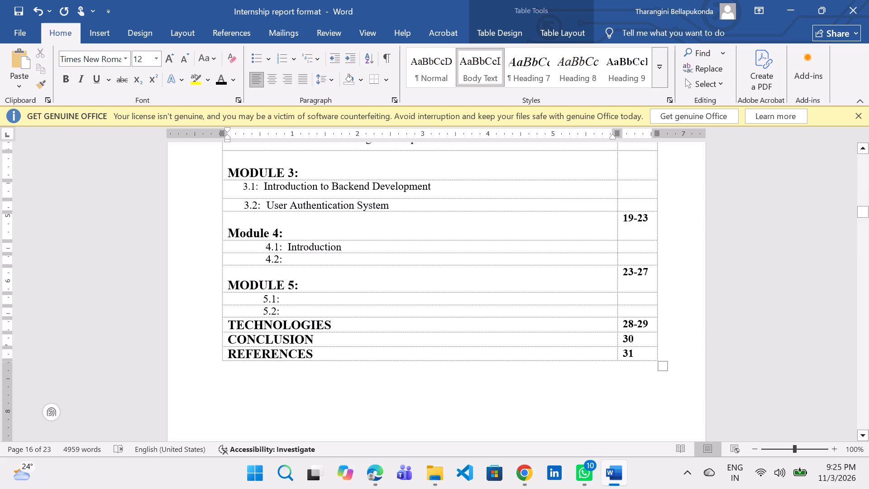
# Remove the number 4.6 from the "Admin Dashboard Development" heading in Module 4.
pyautogui.moveTo(861, 215); pyautogui.dragTo(868, 343)
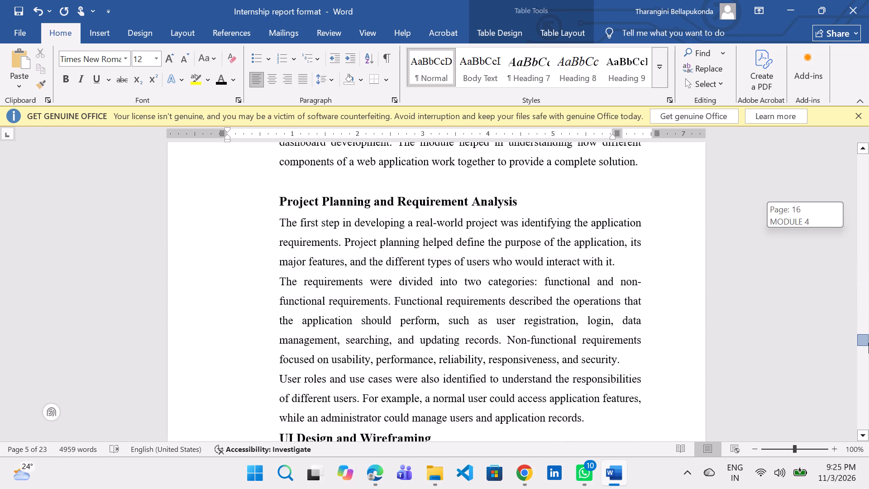
pyautogui.moveTo(868, 343); pyautogui.dragTo(868, 364)
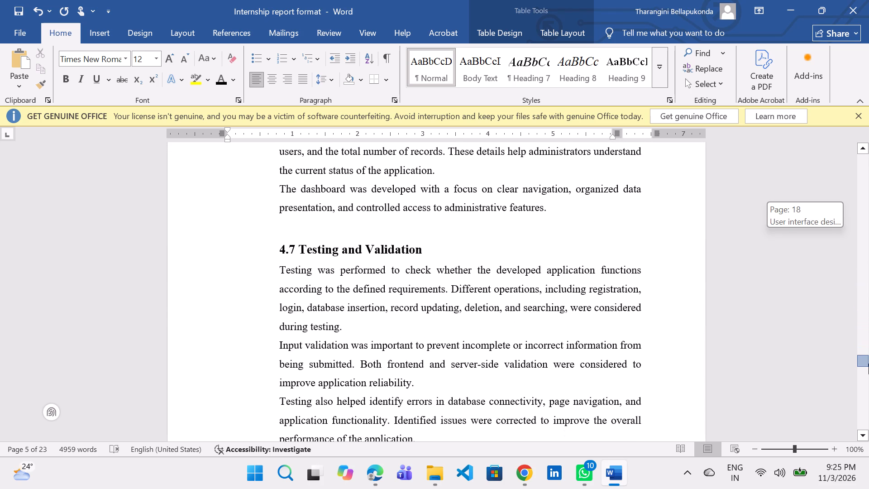
pyautogui.moveTo(868, 364); pyautogui.dragTo(868, 362)
pyautogui.click(301, 169)
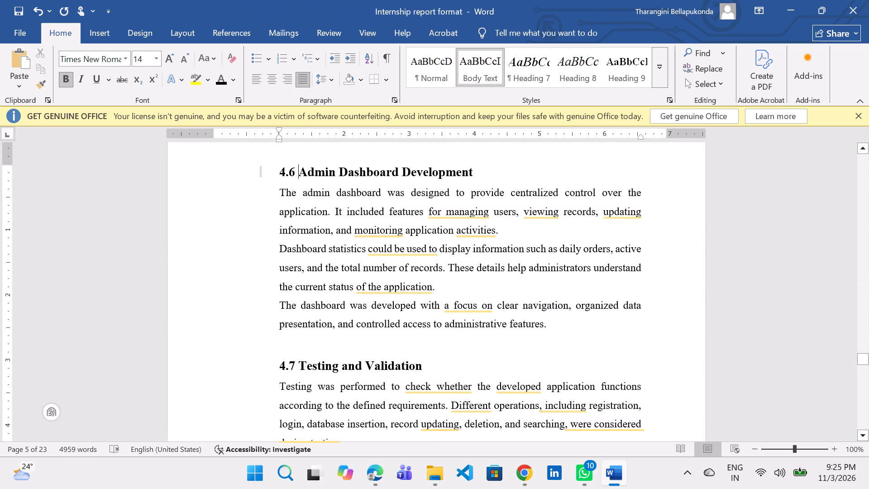
pyautogui.press('BackSpace')
pyautogui.press('BackSpace')
pyautogui.press('BackSpace')
pyautogui.press('BackSpace')
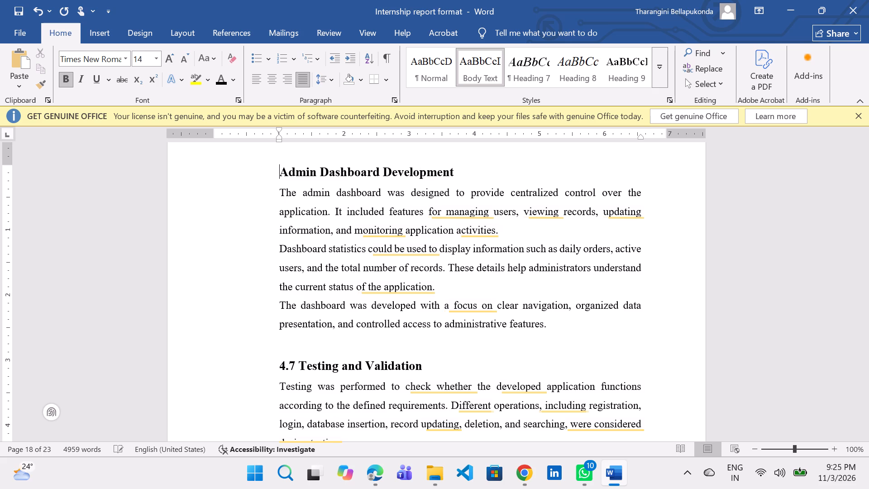
# Remove the number 4.7 from the "Testing and Validation" heading in Module 4.
pyautogui.click(300, 369)
pyautogui.press('BackSpace')
pyautogui.press('BackSpace')
pyautogui.press('BackSpace')
pyautogui.press('BackSpace')
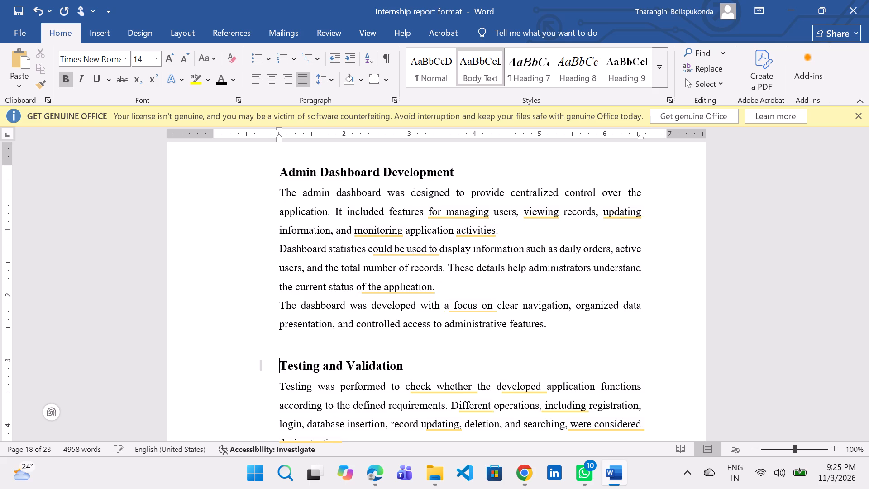
# Remove the number 4.8 from the "Outcome of Module 4" heading.
pyautogui.scroll(-8, 358, 260)
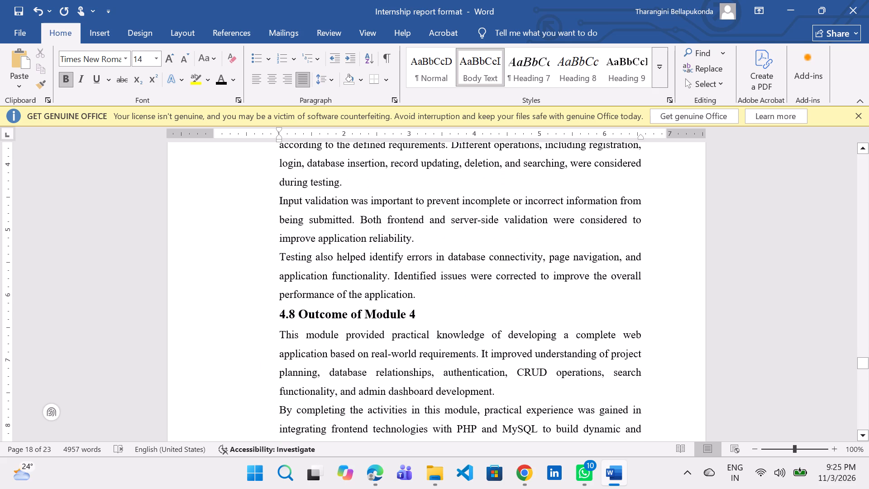
pyautogui.click(304, 307)
pyautogui.press('Left')
pyautogui.press('\\')
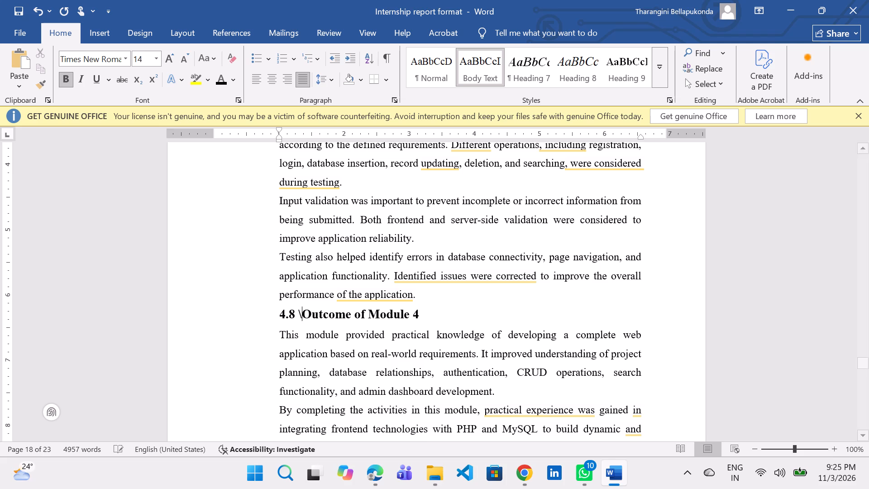
pyautogui.press('BackSpace')
pyautogui.press('BackSpace')
pyautogui.press('BackSpace')
pyautogui.press('BackSpace')
pyautogui.press('BackSpace')
# Copy the title "User Authentication and Dashboard Development" from Module 4's 4.2 heading into the 4.2 entry of the table of contents.
pyautogui.scroll(-2, 293, 322)
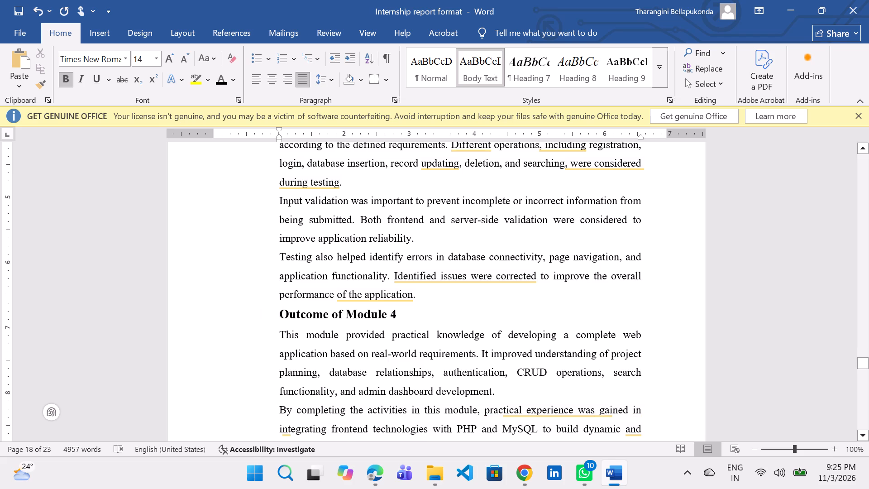
pyautogui.scroll(-3, 293, 322)
pyautogui.scroll(-8, 334, 297)
pyautogui.scroll(13, 334, 297)
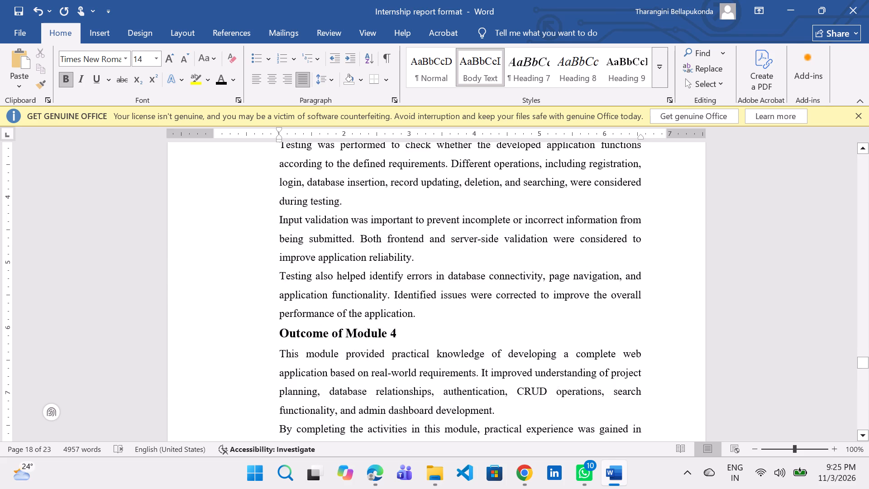
pyautogui.scroll(11, 334, 297)
pyautogui.scroll(13, 334, 297)
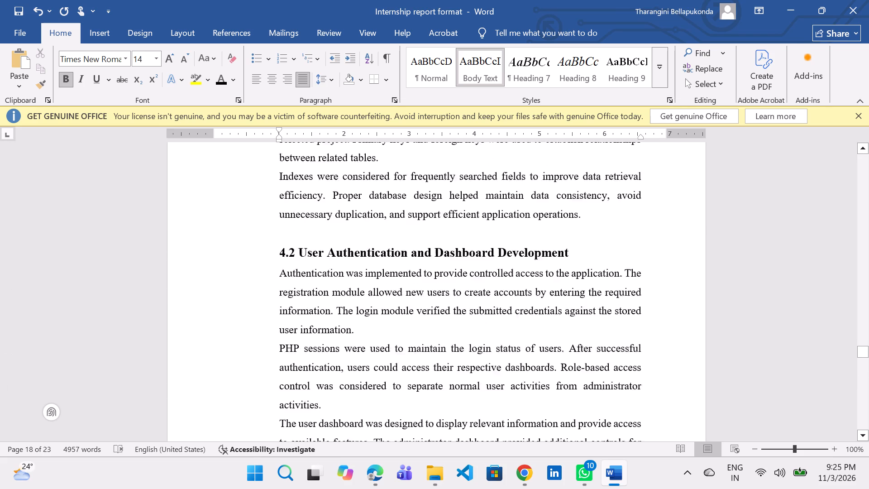
pyautogui.moveTo(580, 267); pyautogui.dragTo(302, 281)
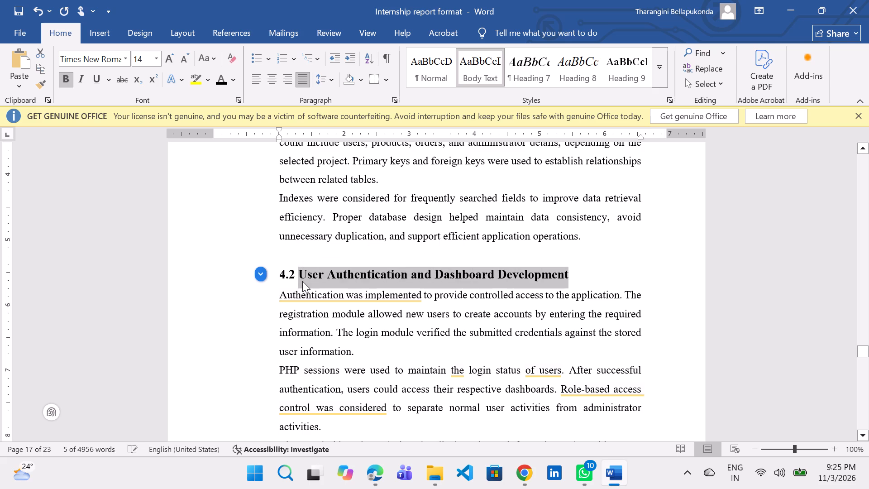
pyautogui.hotkey('ctrl', 'c')
pyautogui.moveTo(861, 354); pyautogui.dragTo(835, 267)
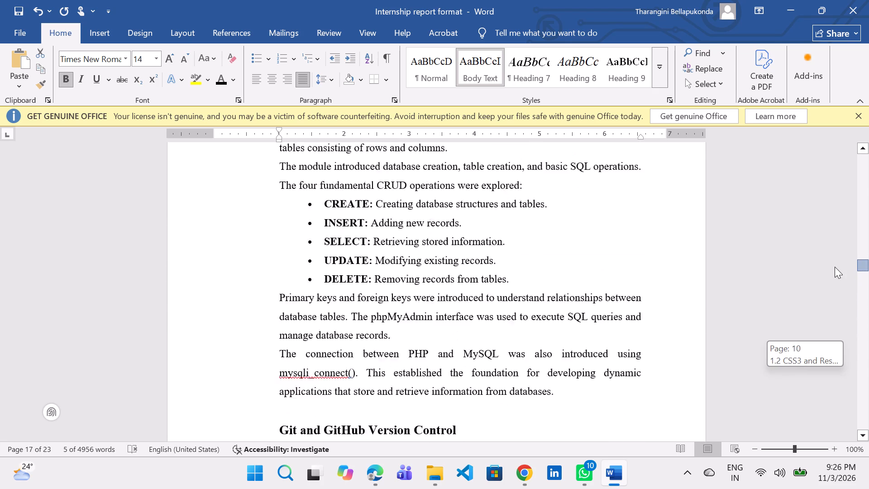
pyautogui.moveTo(835, 267); pyautogui.dragTo(829, 230)
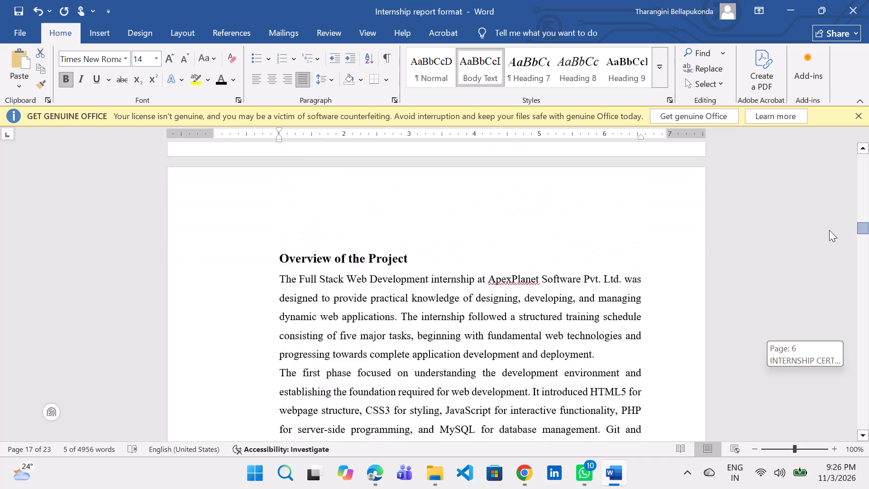
pyautogui.moveTo(829, 230); pyautogui.dragTo(830, 212)
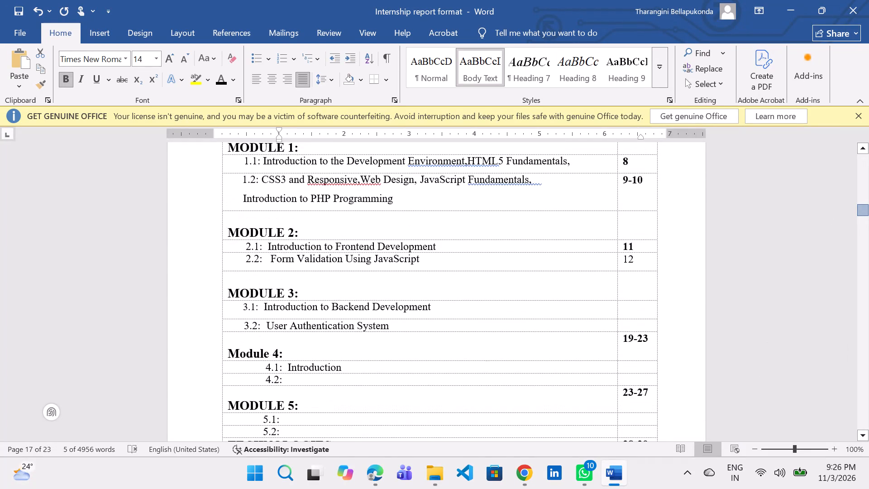
pyautogui.click(417, 383)
pyautogui.hotkey('ctrl', 'v')
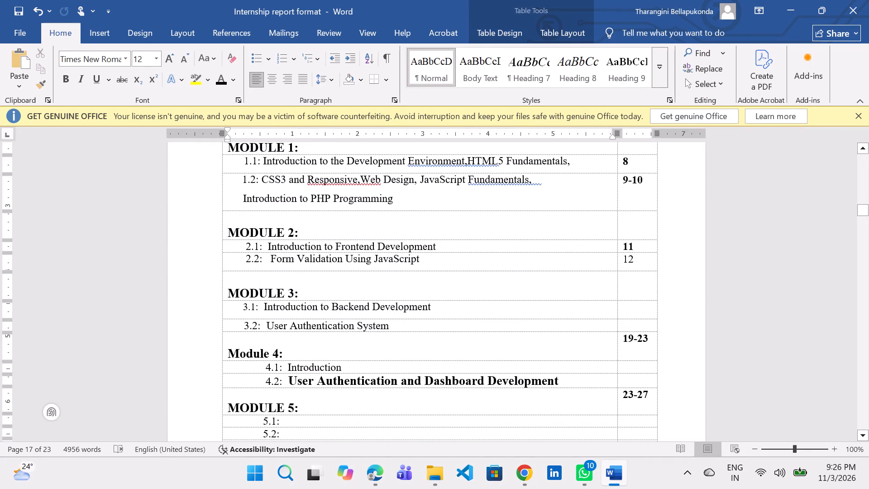
# Set the 4.2 title in the table of contents to size 12 and remove its bold formatting.
pyautogui.moveTo(569, 382); pyautogui.dragTo(283, 380)
pyautogui.click(293, 354)
pyautogui.click(335, 334)
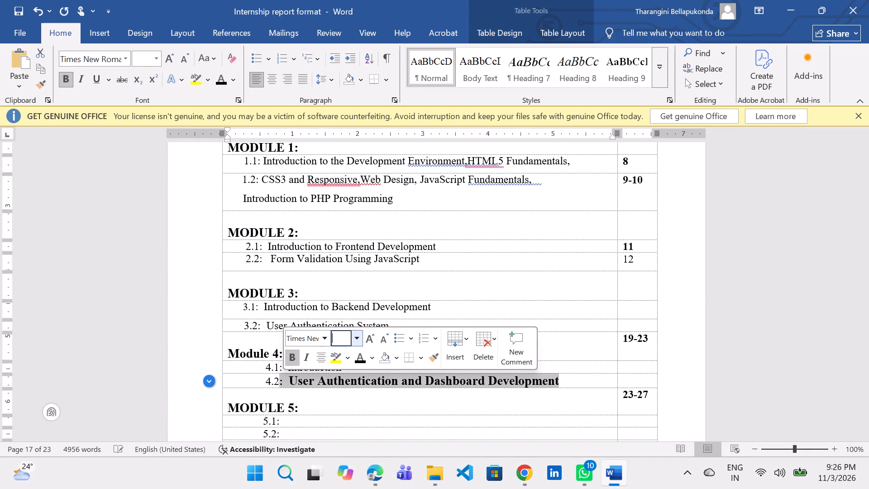
pyautogui.press('1')
pyautogui.press('2')
pyautogui.click(292, 359)
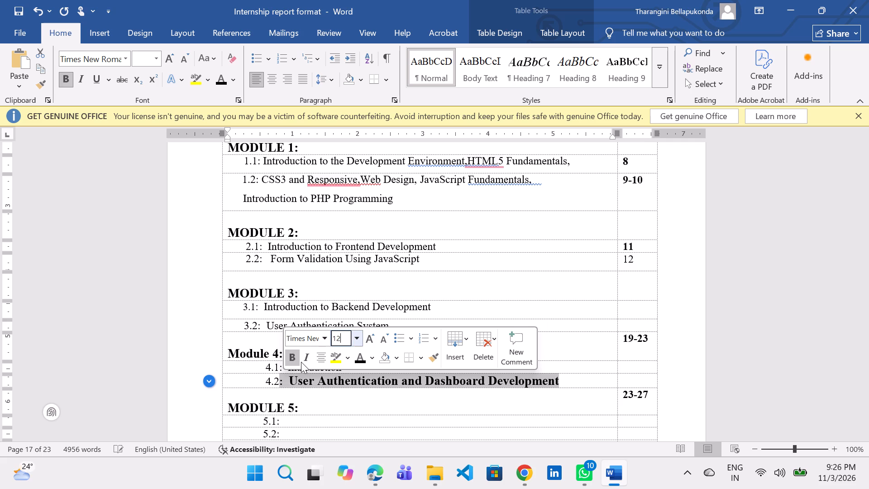
pyautogui.click(298, 359)
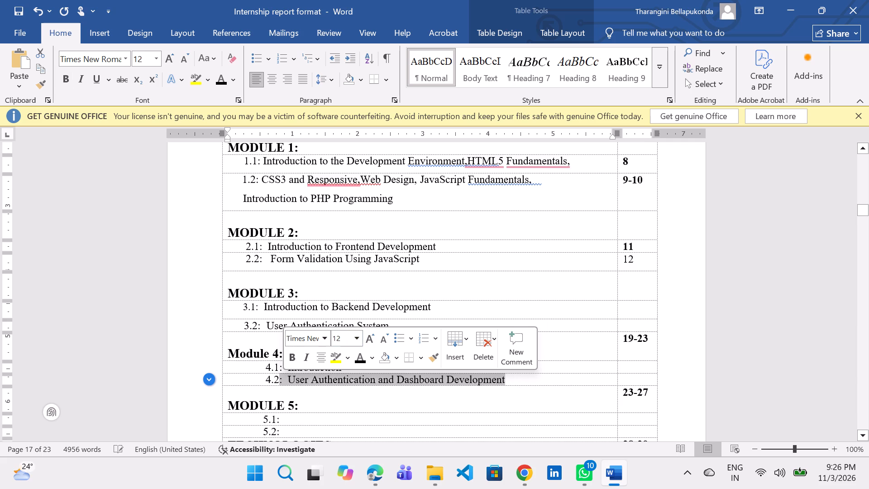
pyautogui.click(530, 383)
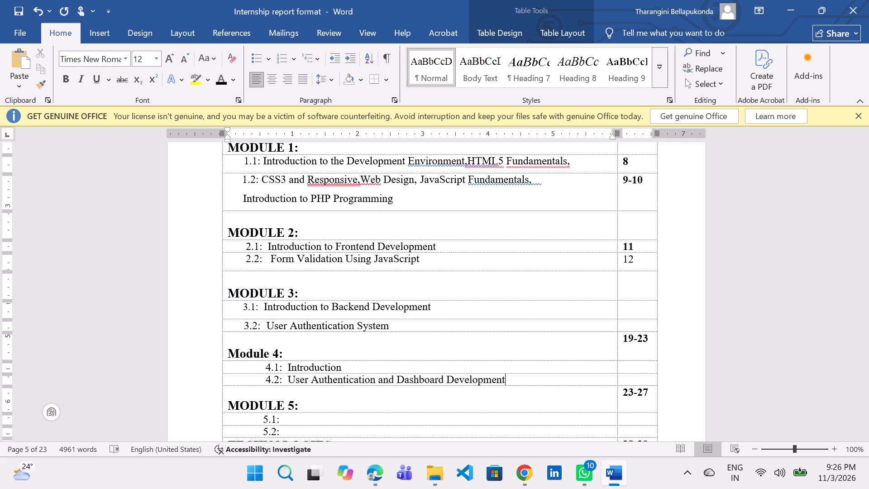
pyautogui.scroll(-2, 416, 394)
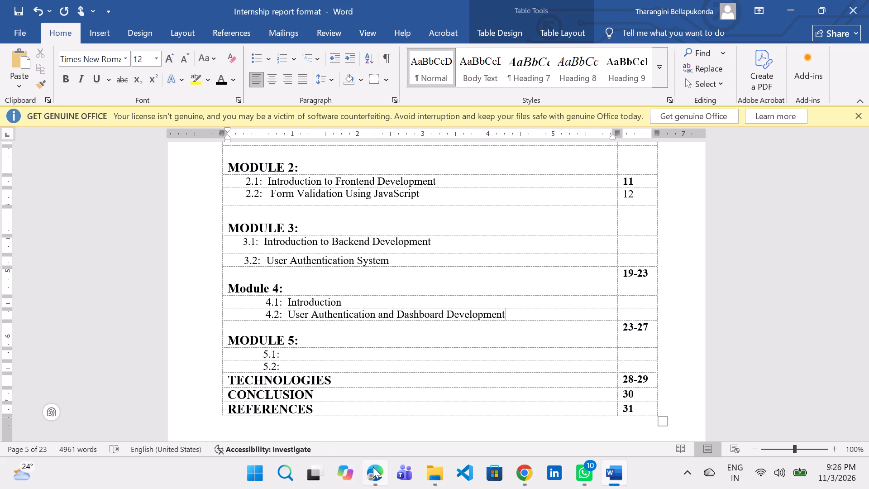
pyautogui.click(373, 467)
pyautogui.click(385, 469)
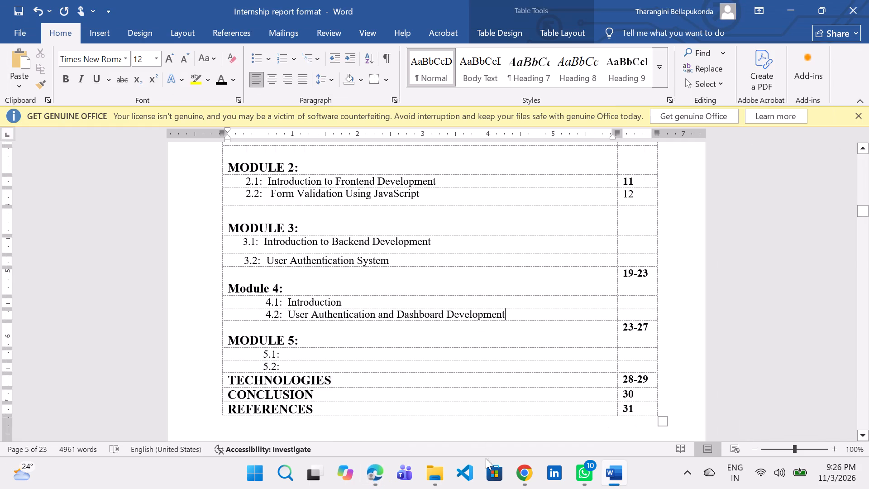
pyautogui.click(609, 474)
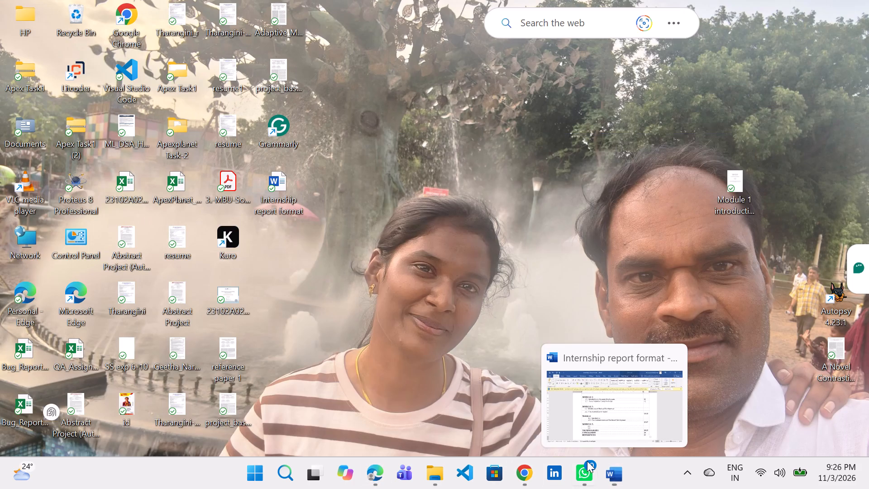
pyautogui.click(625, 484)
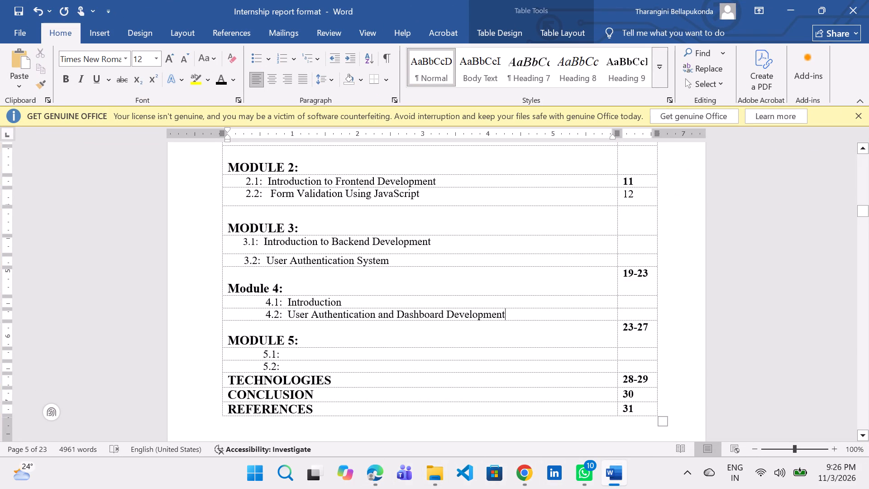
# Remove the number 5.2 from the "Capstone Project Selection" heading in Module 5.
pyautogui.moveTo(861, 213); pyautogui.dragTo(868, 355)
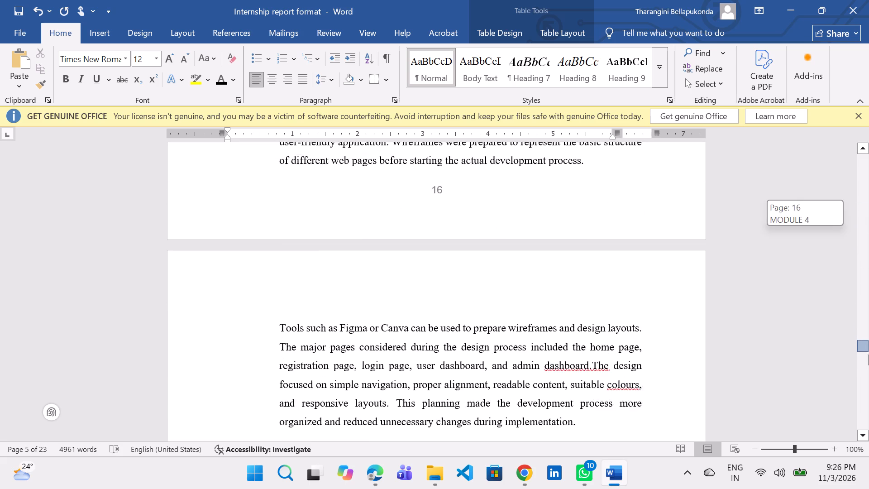
pyautogui.moveTo(868, 355); pyautogui.dragTo(863, 347)
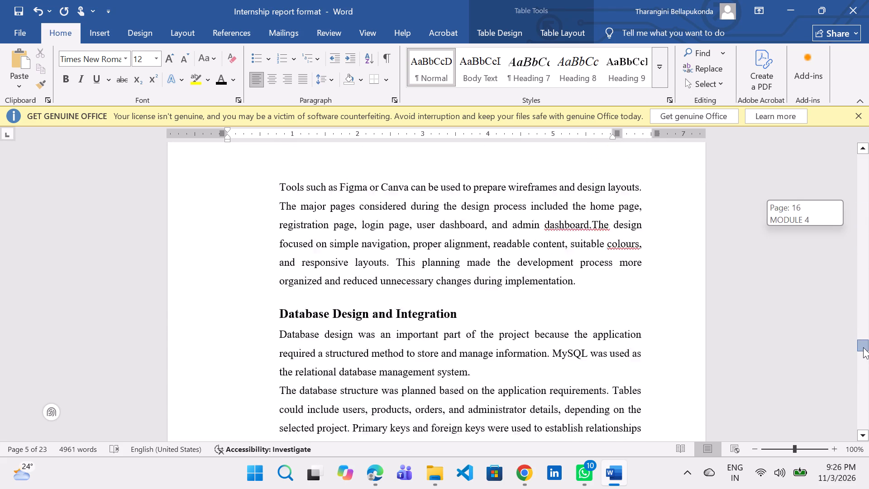
pyautogui.moveTo(863, 347); pyautogui.dragTo(868, 373)
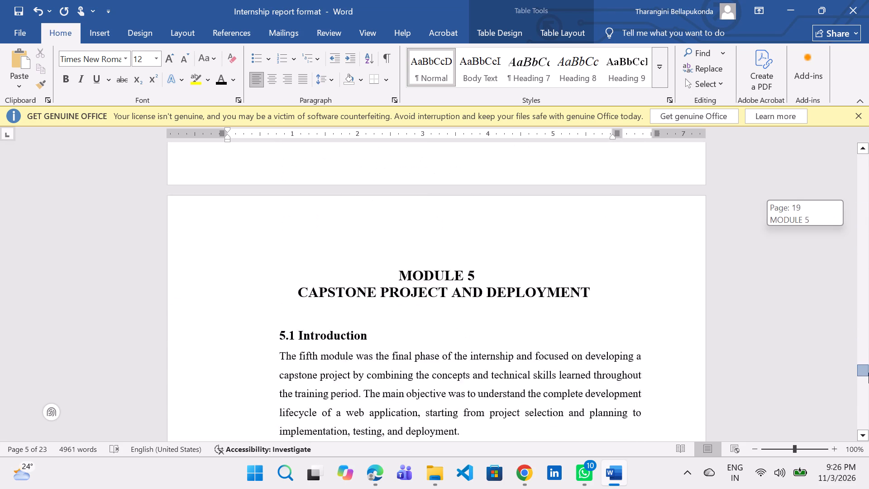
pyautogui.moveTo(868, 373); pyautogui.dragTo(868, 374)
pyautogui.scroll(3, 503, 319)
pyautogui.scroll(-2, 474, 356)
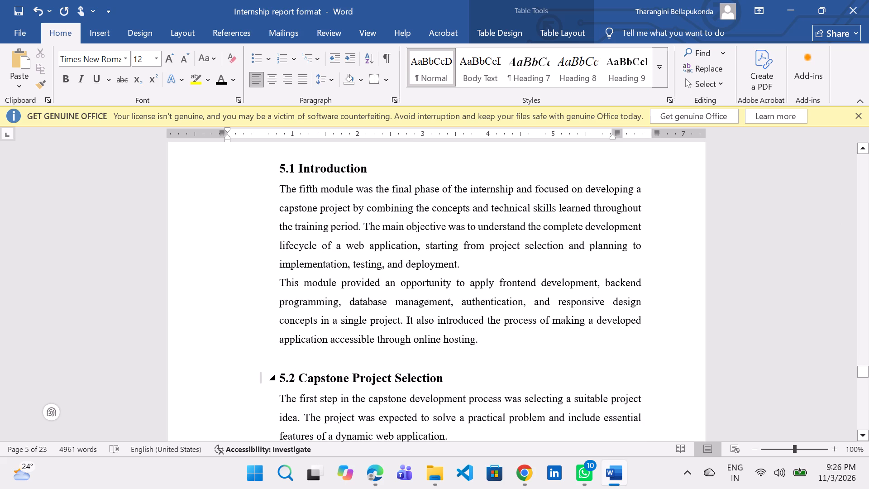
pyautogui.click(302, 375)
pyautogui.press('BackSpace')
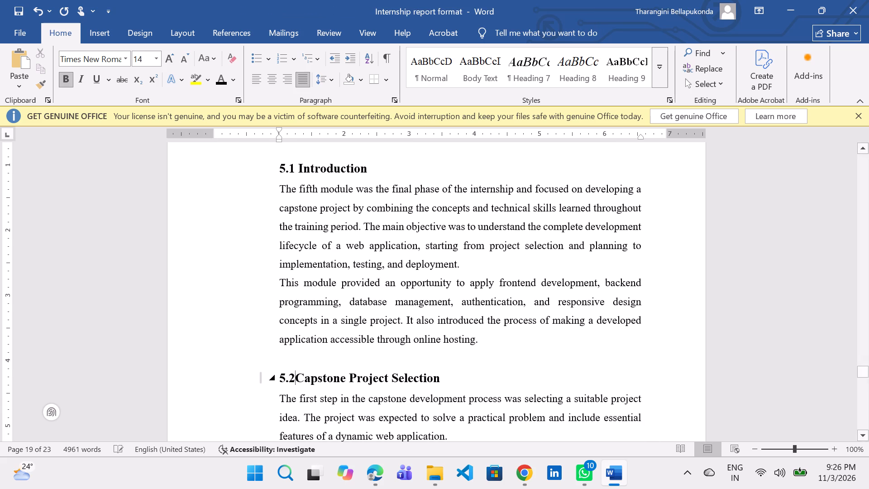
pyautogui.press('BackSpace')
pyautogui.press('BackSpace')
pyautogui.press('BackSpace')
# Remove the number 5.3 from the "Project Architecture and Design" heading, keeping the heading's original indentation.
pyautogui.scroll(-9, 363, 355)
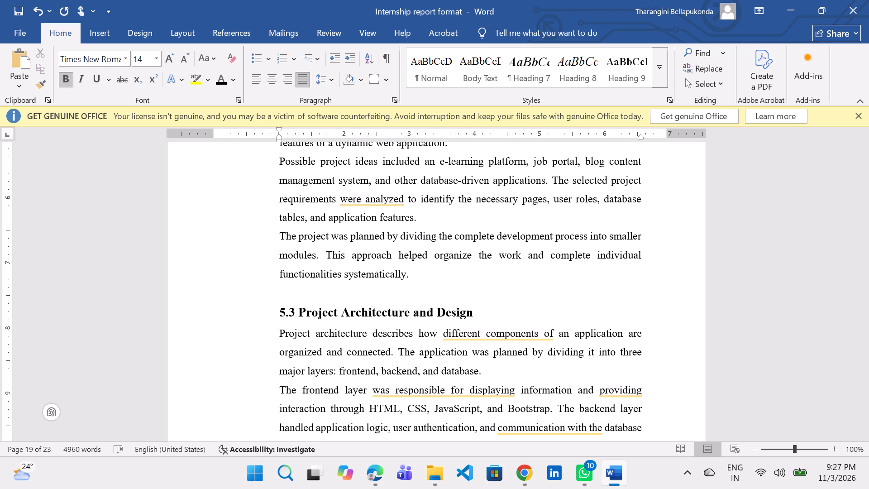
pyautogui.scroll(-2, 334, 358)
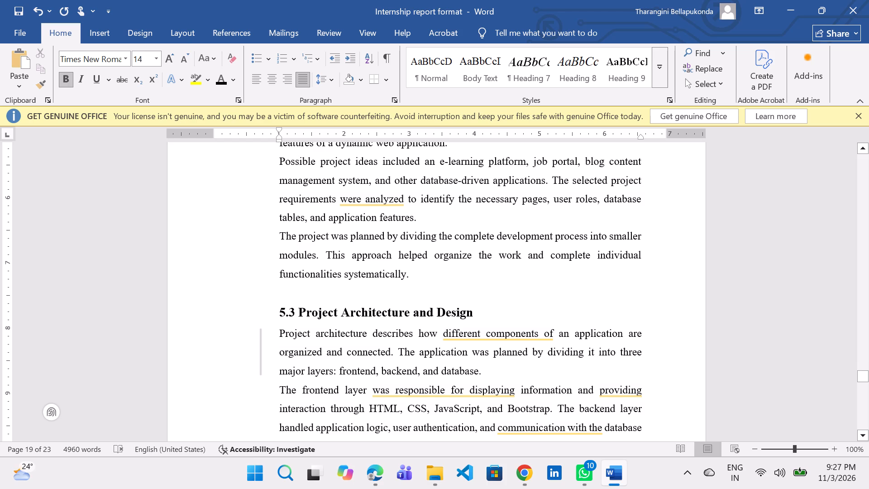
pyautogui.scroll(-2, 334, 358)
pyautogui.scroll(8, 328, 342)
pyautogui.scroll(-2, 286, 400)
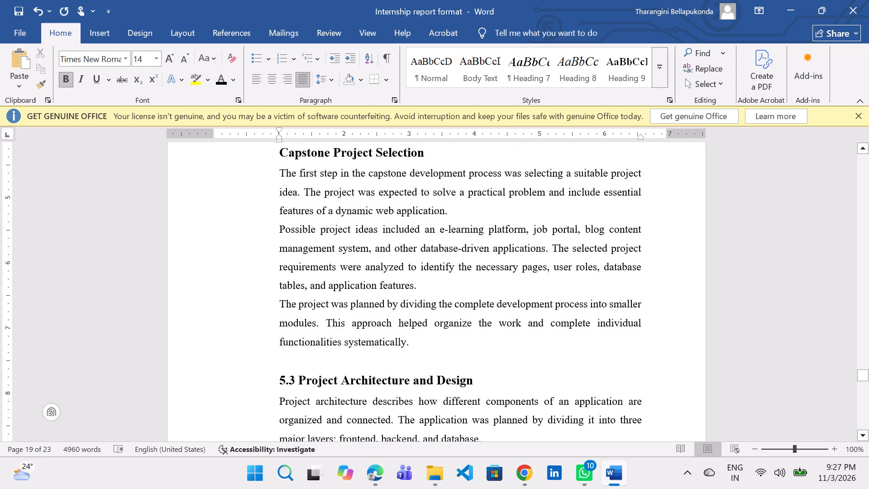
pyautogui.click(291, 378)
pyautogui.press('Right')
pyautogui.press('Right')
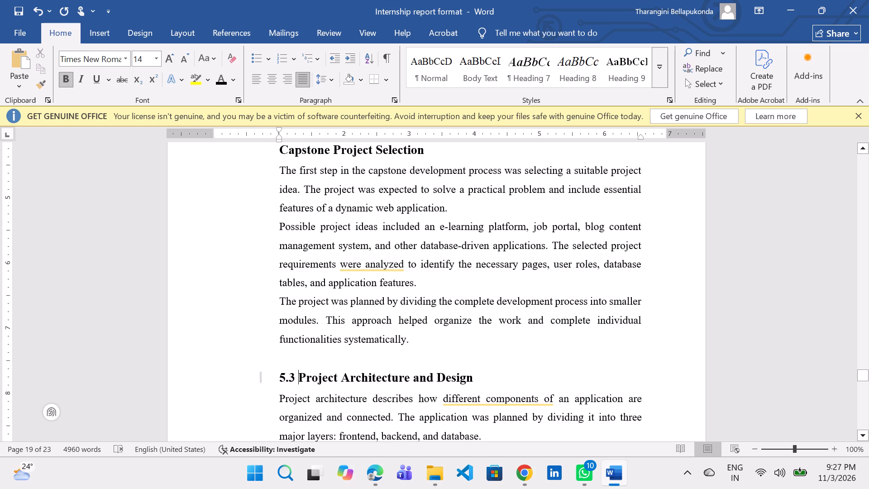
pyautogui.press('BackSpace')
pyautogui.press('BackSpace')
pyautogui.press('BackSpace')
pyautogui.press('BackSpace')
pyautogui.press('BackSpace')
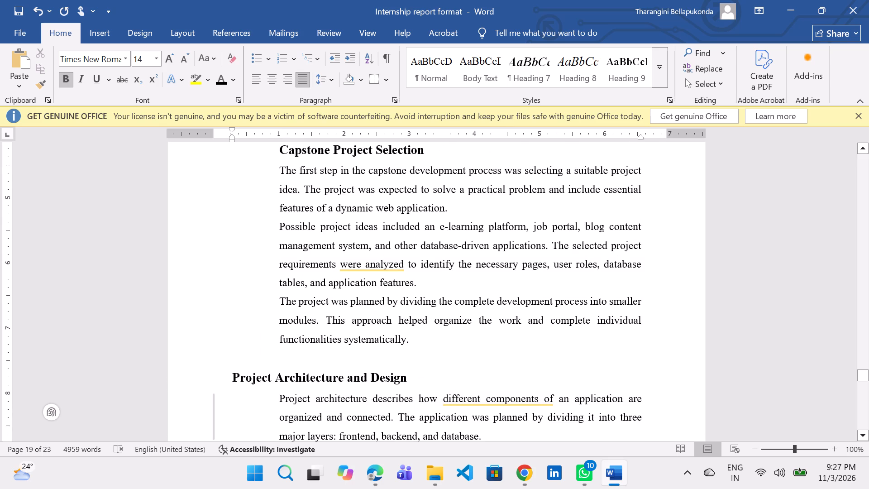
pyautogui.hotkey('ctrl', 'z')
# Renumber the "Implementation of Core Modules" heading in Module 5 as 5.2.
pyautogui.scroll(-11, 301, 403)
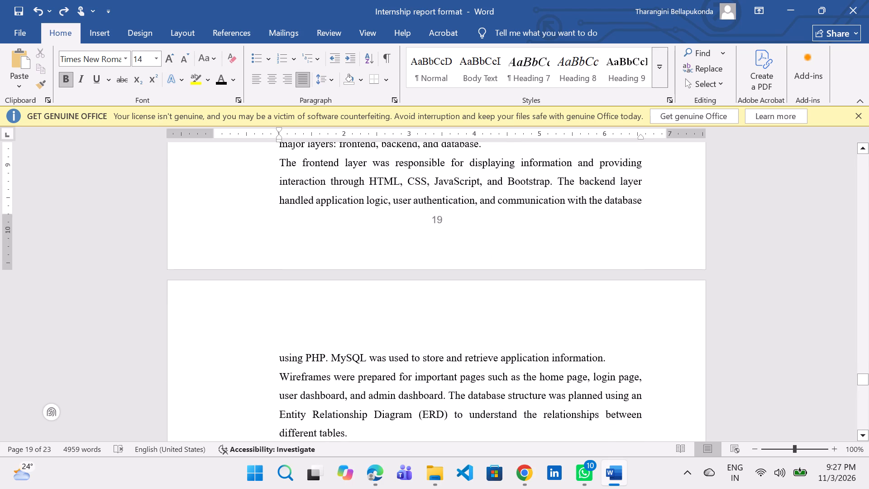
pyautogui.scroll(-4, 301, 404)
pyautogui.click(292, 255)
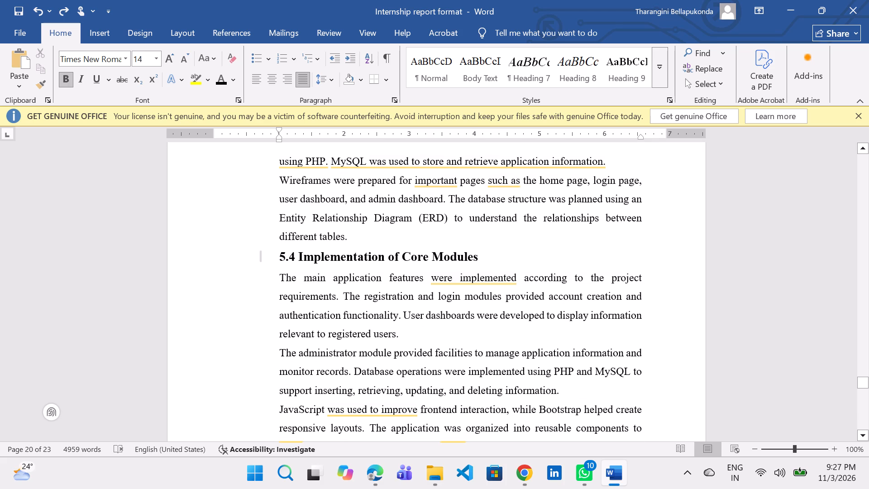
pyautogui.scroll(-17, 296, 260)
pyautogui.scroll(4, 301, 280)
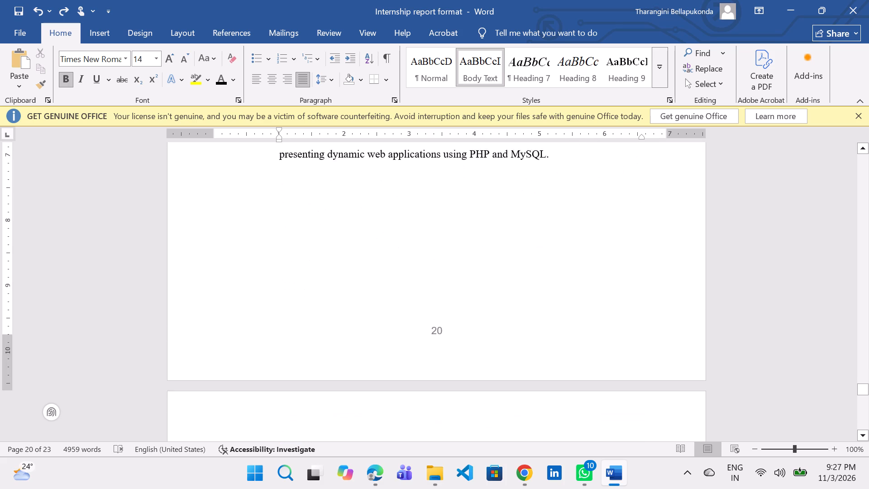
pyautogui.scroll(13, 301, 276)
pyautogui.press('BackSpace')
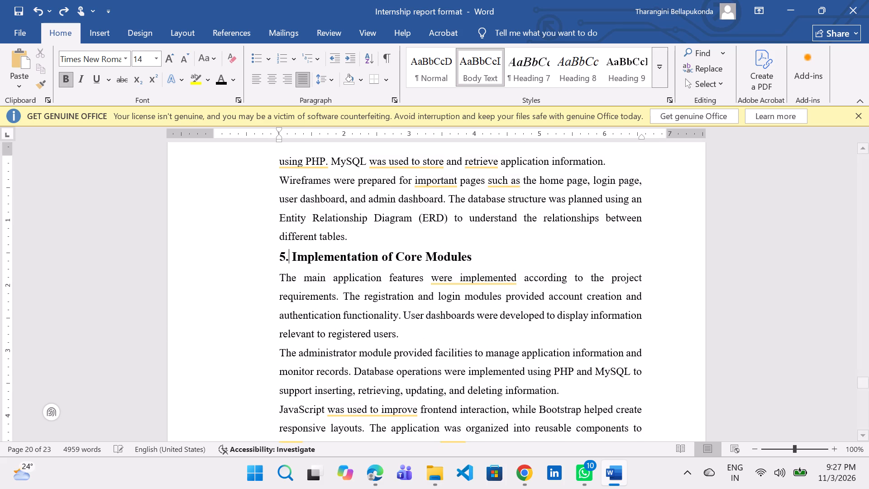
pyautogui.press('2')
# Remove the number 5.5 from the "Outcome of Module 5" heading.
pyautogui.scroll(1, 301, 276)
pyautogui.scroll(-6, 301, 276)
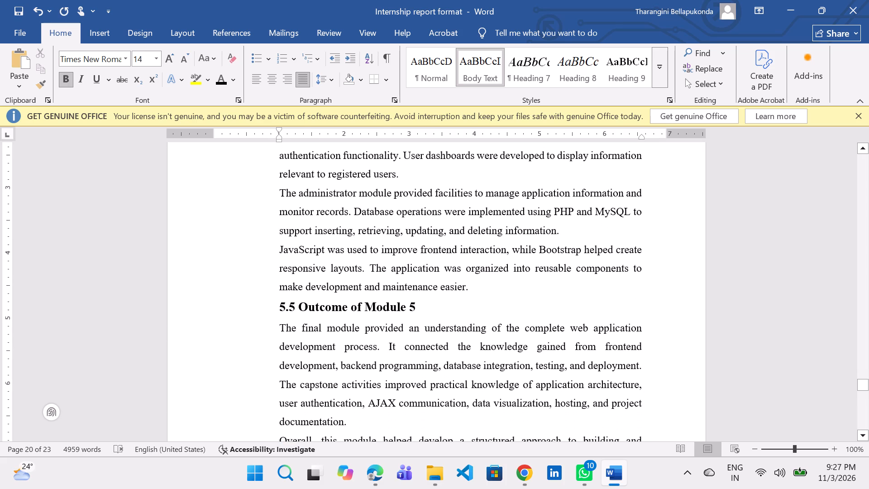
pyautogui.click(292, 304)
pyautogui.press('BackSpace')
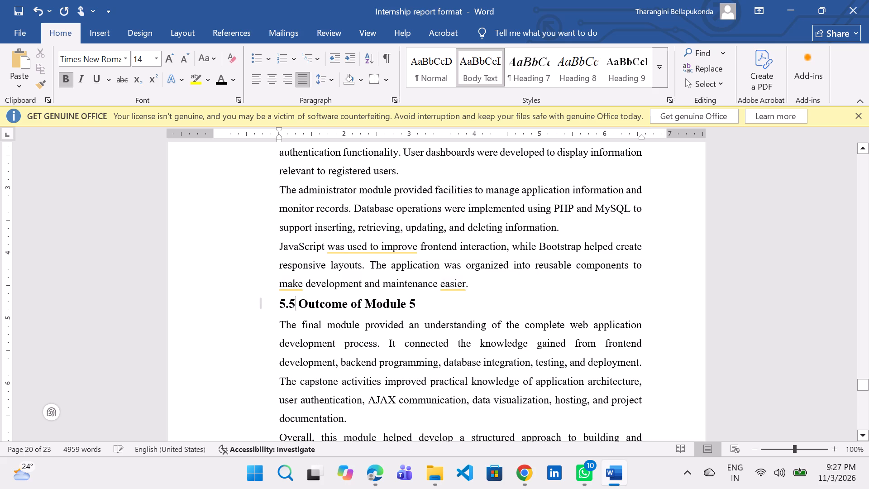
pyautogui.press('BackSpace')
pyautogui.press('BackSpace')
pyautogui.press('Right')
pyautogui.press('BackSpace')
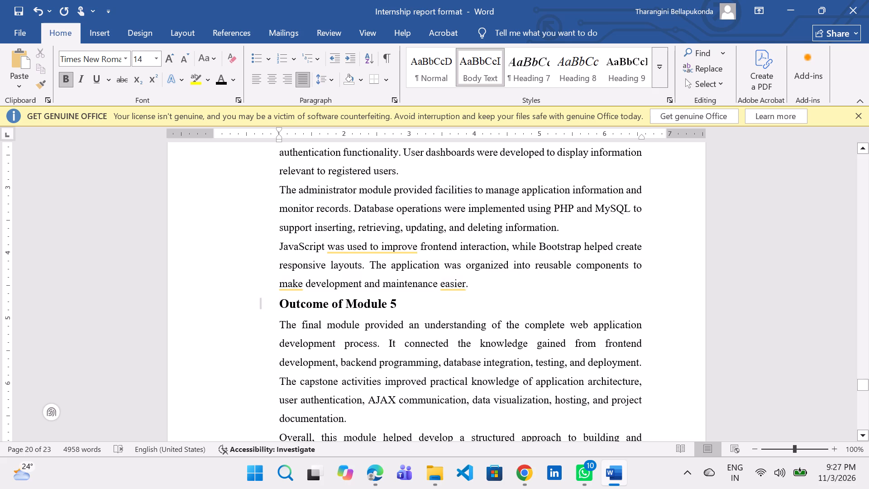
# Copy the 5.2 heading title "Implementation of Core Modules" into the 5.2 entry of the table of contents.
pyautogui.scroll(20, 293, 302)
pyautogui.scroll(-10, 293, 302)
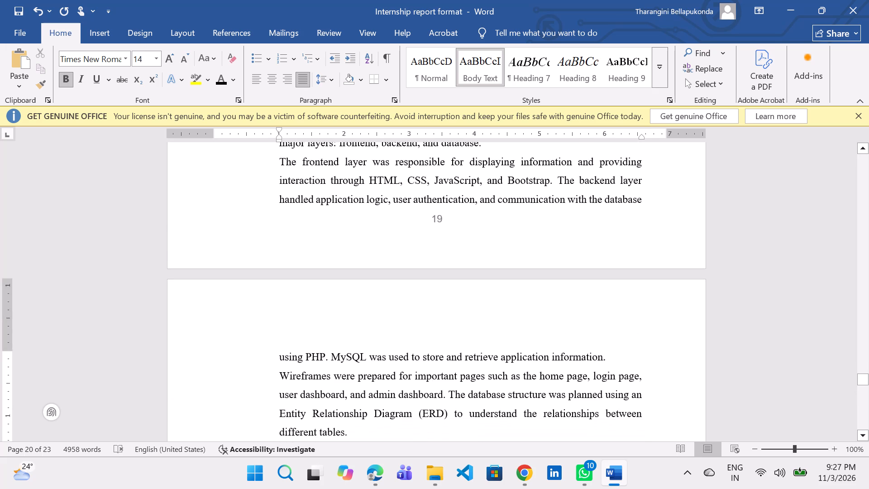
pyautogui.scroll(-2, 293, 302)
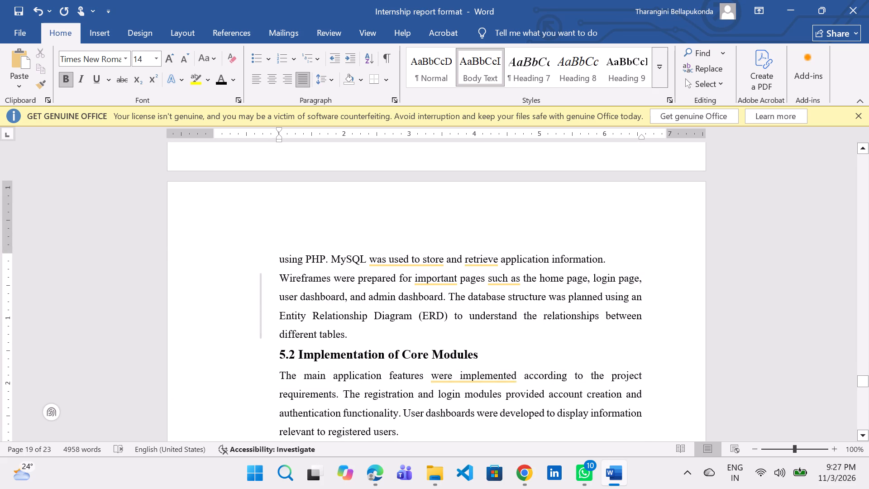
pyautogui.moveTo(494, 354); pyautogui.dragTo(314, 347)
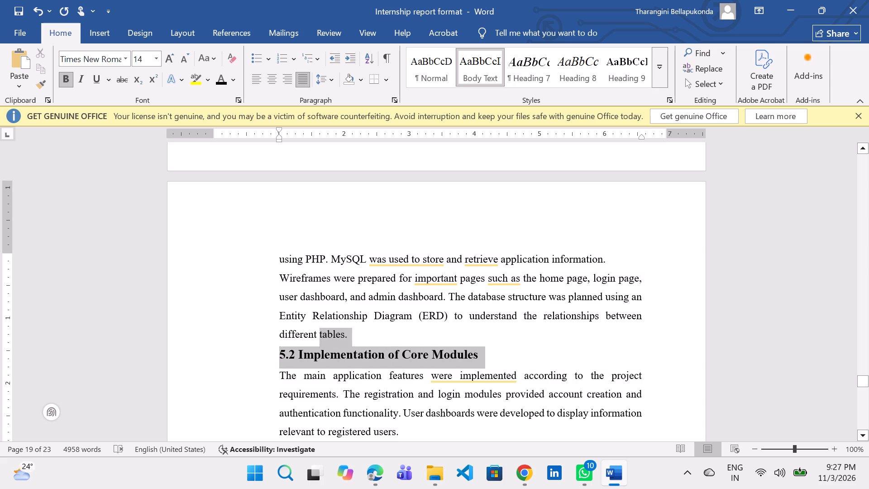
pyautogui.moveTo(314, 347); pyautogui.dragTo(310, 355)
pyautogui.hotkey('ctrl', 'c')
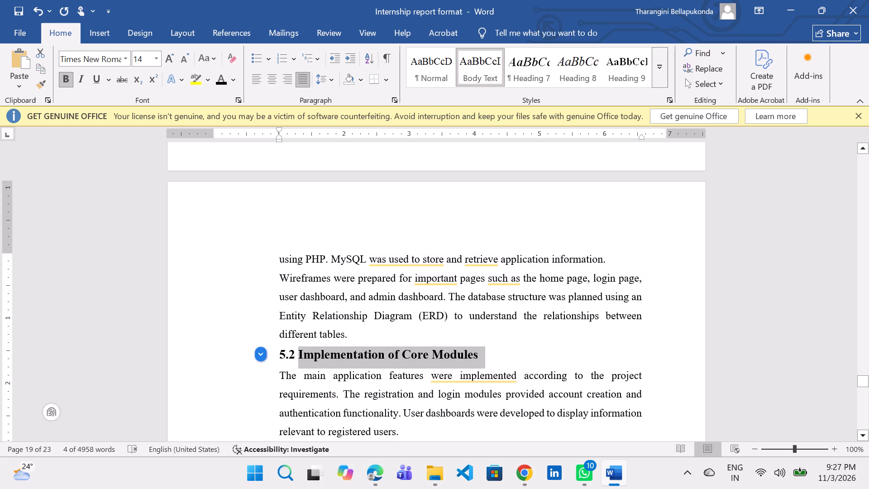
pyautogui.moveTo(863, 386); pyautogui.dragTo(835, 197)
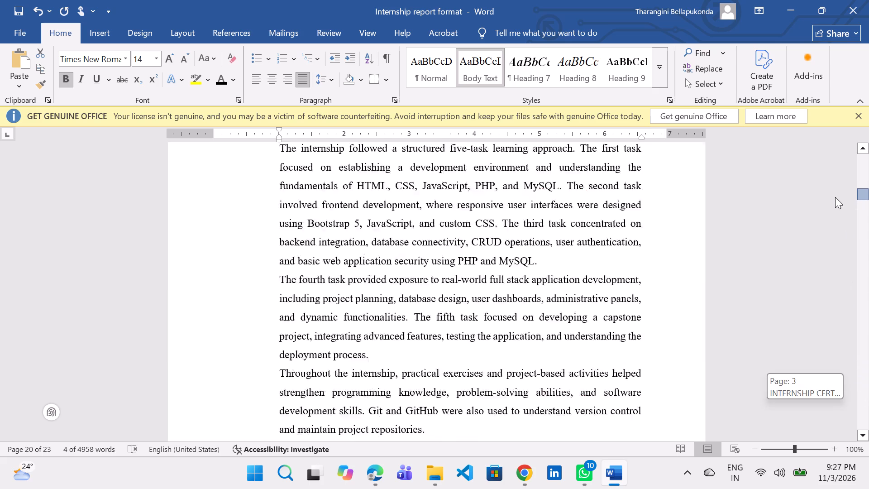
pyautogui.moveTo(835, 197); pyautogui.dragTo(833, 191)
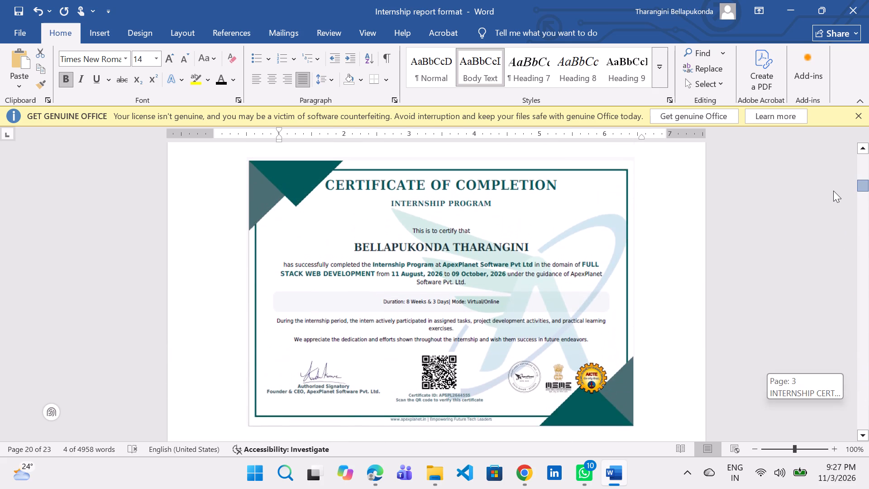
pyautogui.moveTo(833, 191); pyautogui.dragTo(842, 215)
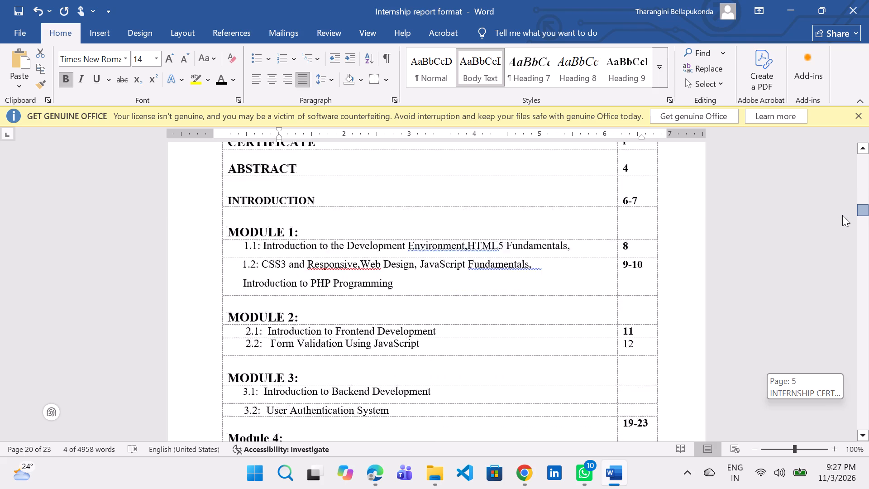
pyautogui.moveTo(842, 215); pyautogui.dragTo(842, 216)
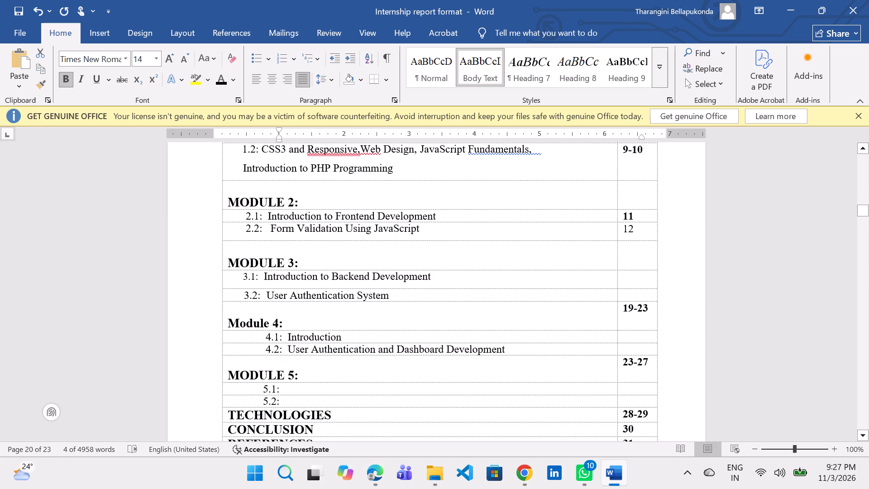
pyautogui.scroll(-3, 618, 357)
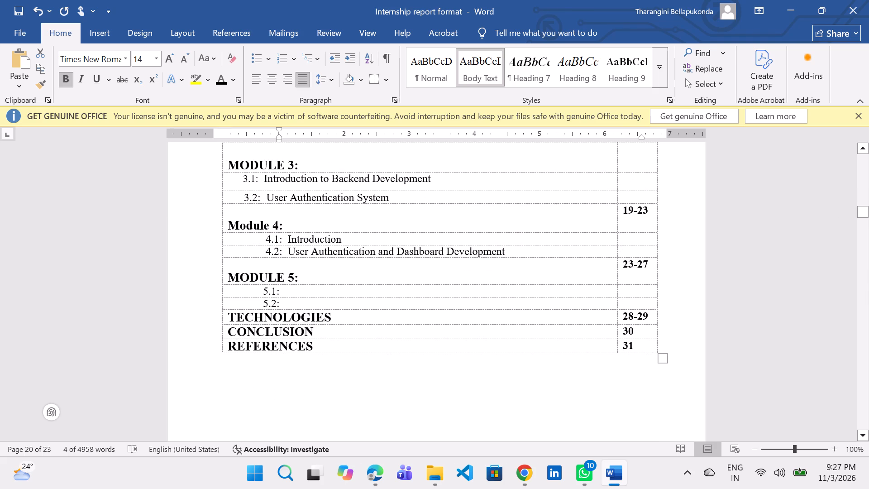
pyautogui.click(302, 302)
pyautogui.hotkey('ctrl', 'v')
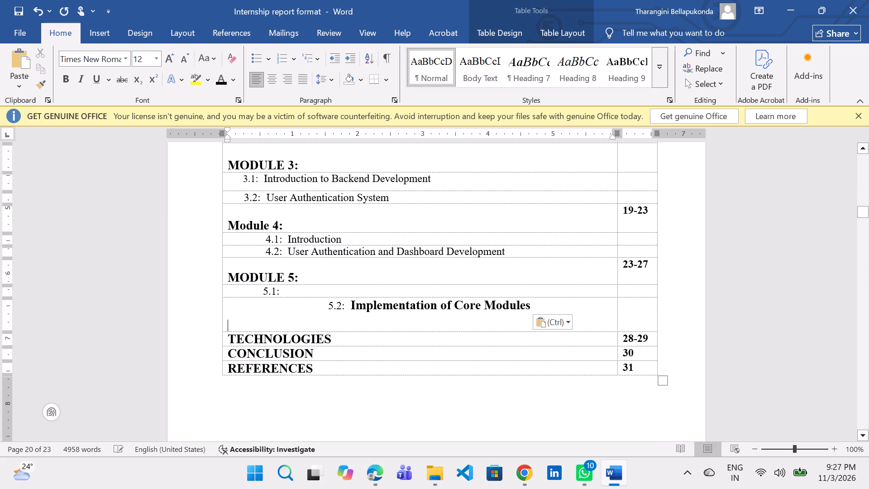
# Set the 5.2 entry in the table of contents to size 12 and remove its bold formatting.
pyautogui.moveTo(529, 307); pyautogui.dragTo(328, 308)
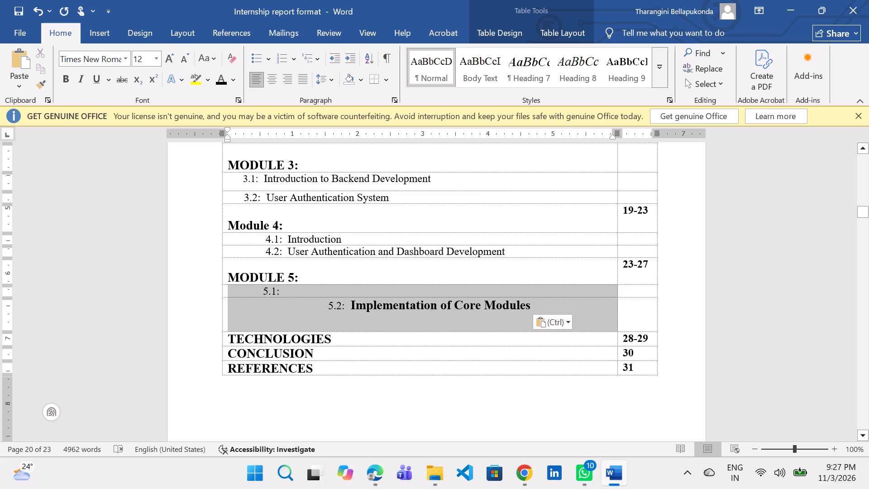
pyautogui.moveTo(328, 308); pyautogui.dragTo(329, 310)
pyautogui.click(389, 265)
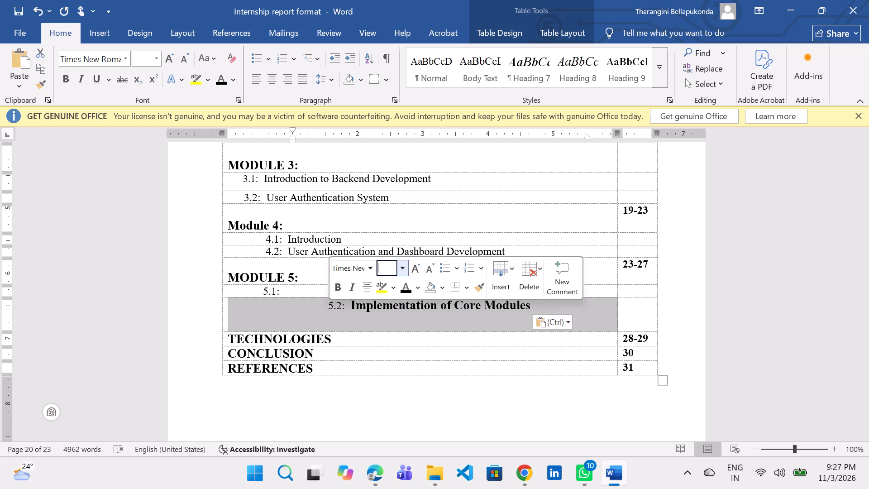
pyautogui.press('1')
pyautogui.press('2')
pyautogui.click(339, 326)
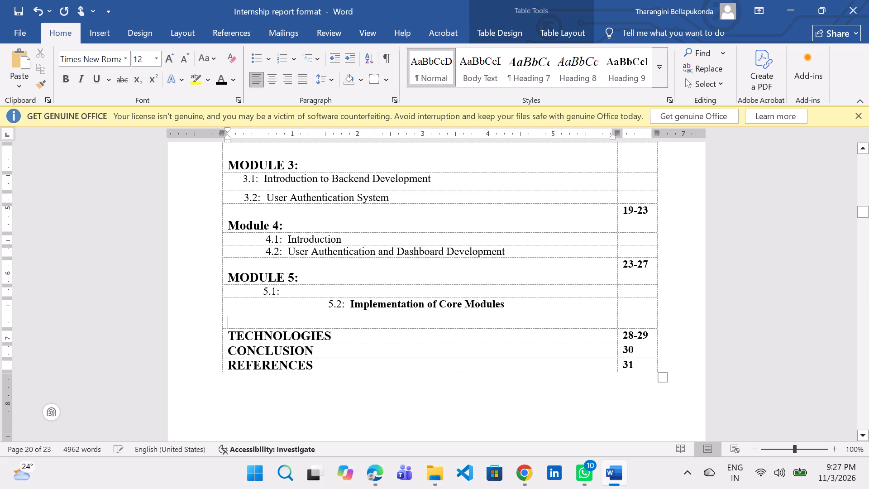
pyautogui.moveTo(507, 305); pyautogui.dragTo(337, 304)
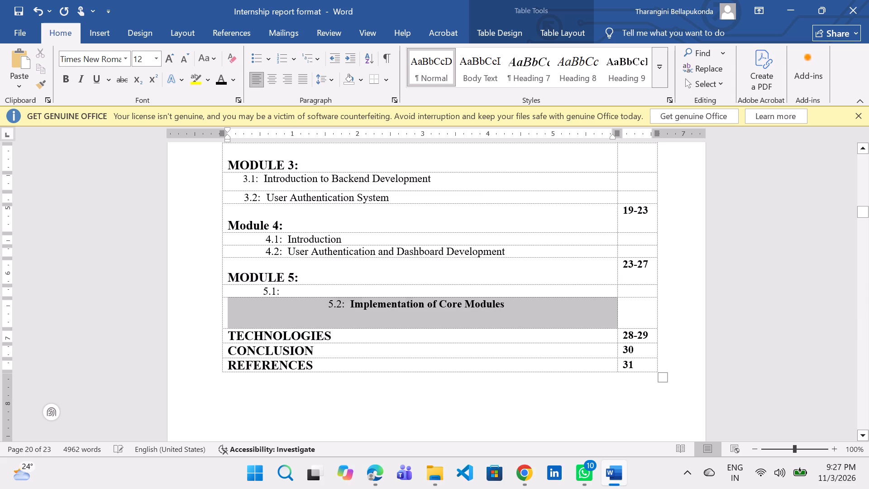
pyautogui.doubleClick(343, 283)
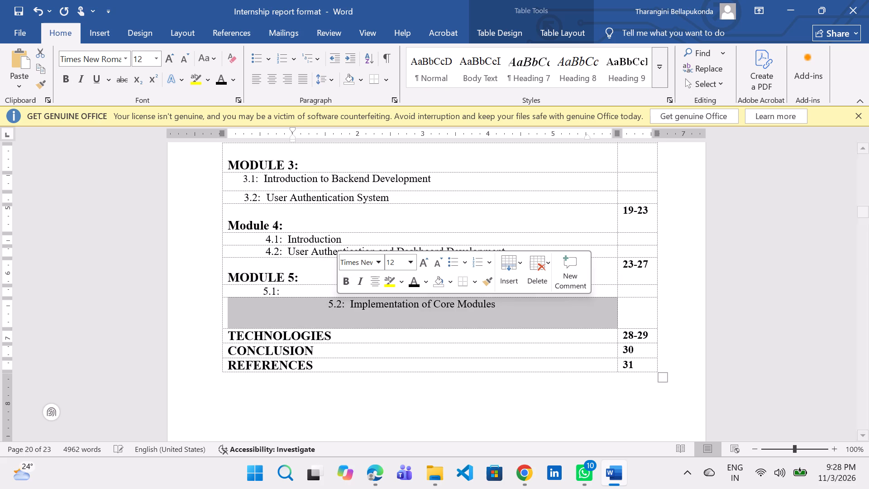
# Enter "Introduction" as the 5.1 title in the table of contents.
pyautogui.click(326, 286)
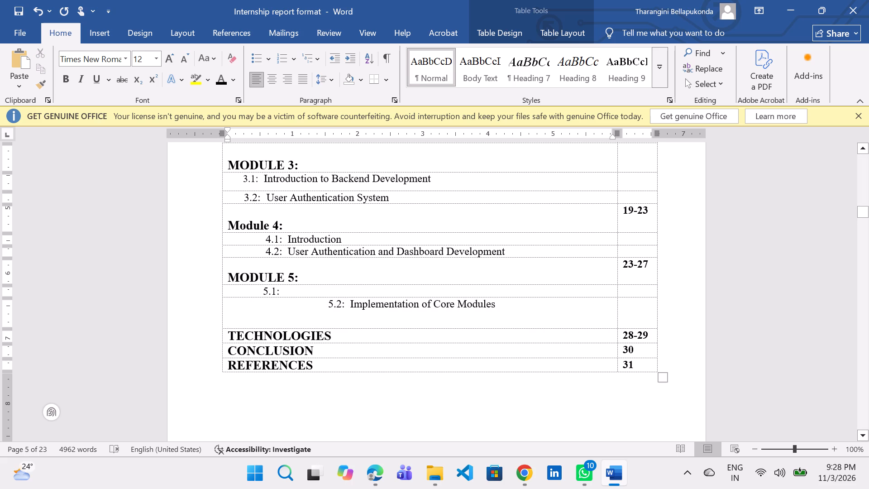
pyautogui.write('Into')
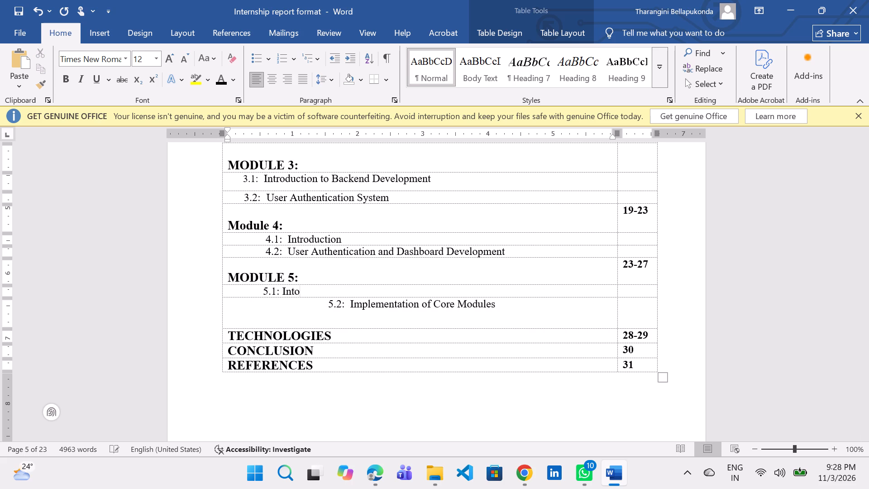
pyautogui.press('BackSpace')
pyautogui.write('roduction')
# Reduce the indents of the Module 4 and Module 5 sub-entries in the table of contents to line up with the Module 3 entries.
pyautogui.moveTo(556, 313); pyautogui.dragTo(310, 311)
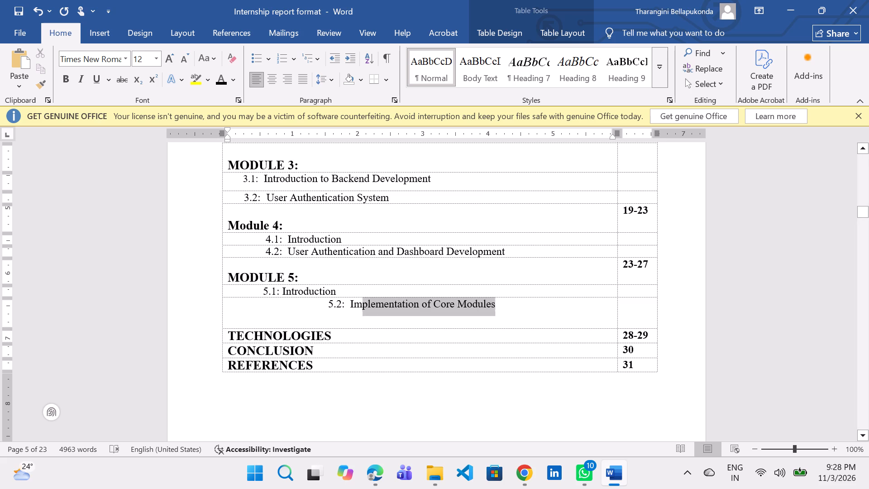
pyautogui.moveTo(310, 311); pyautogui.dragTo(182, 294)
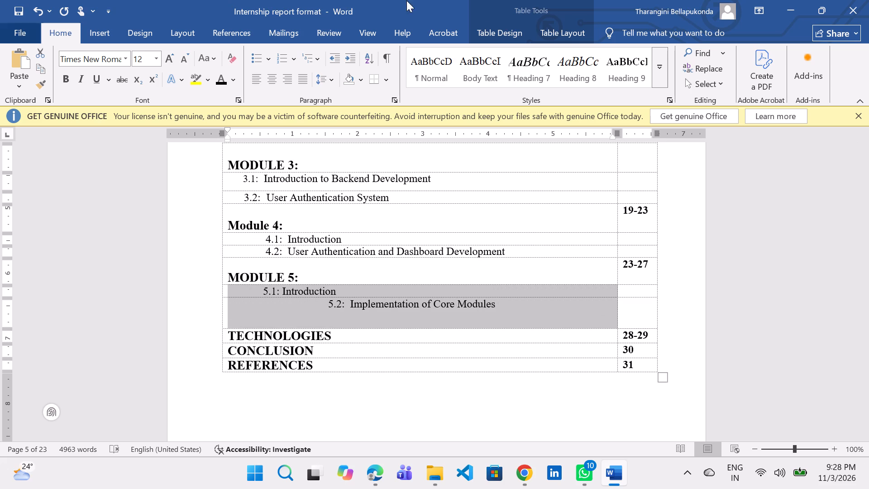
pyautogui.click(228, 132)
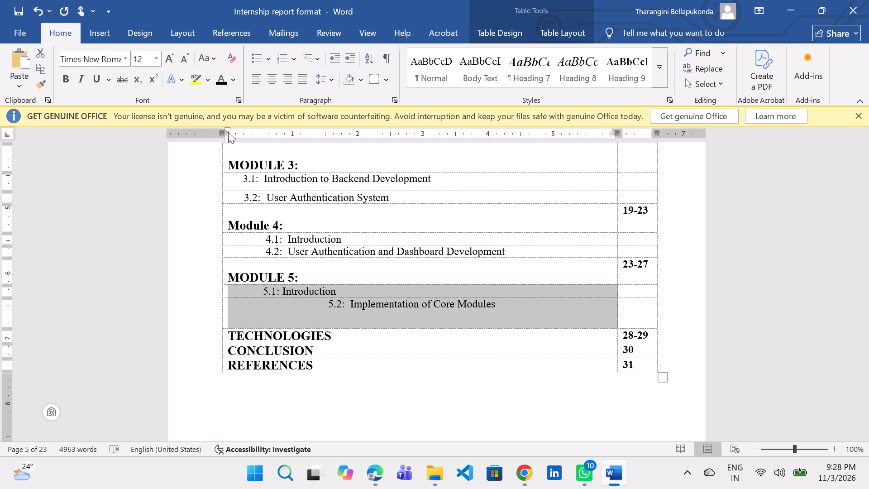
pyautogui.moveTo(228, 139); pyautogui.dragTo(215, 142)
pyautogui.moveTo(528, 251); pyautogui.dragTo(257, 238)
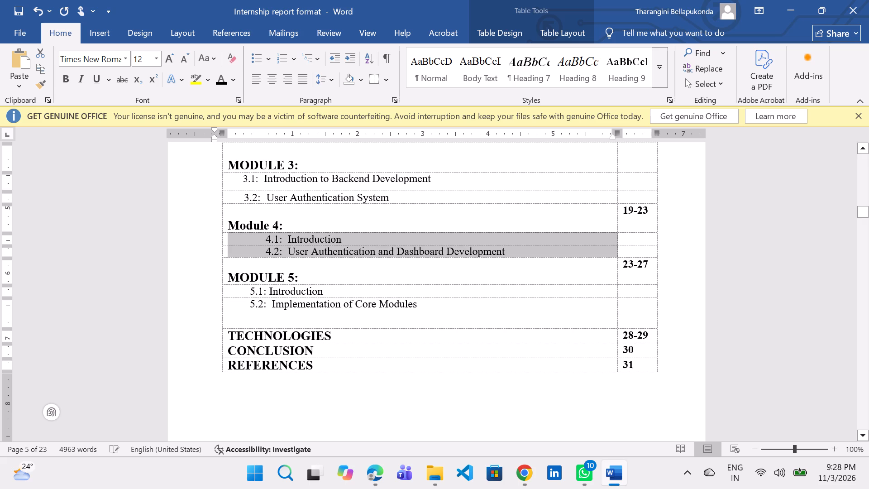
pyautogui.moveTo(257, 238); pyautogui.dragTo(252, 238)
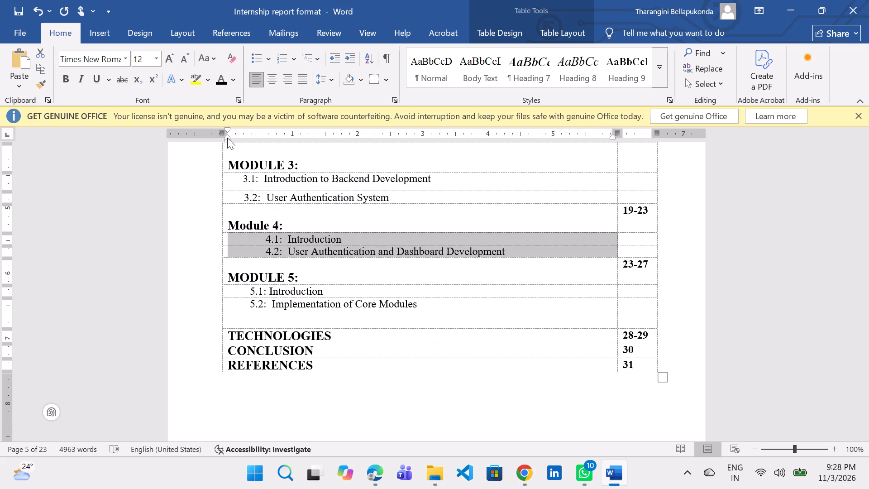
pyautogui.moveTo(226, 141); pyautogui.dragTo(220, 141)
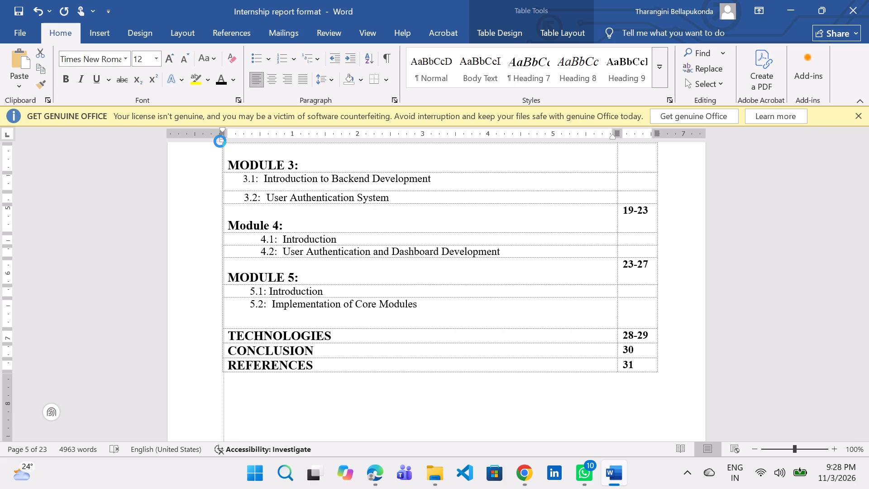
pyautogui.moveTo(220, 141); pyautogui.dragTo(205, 143)
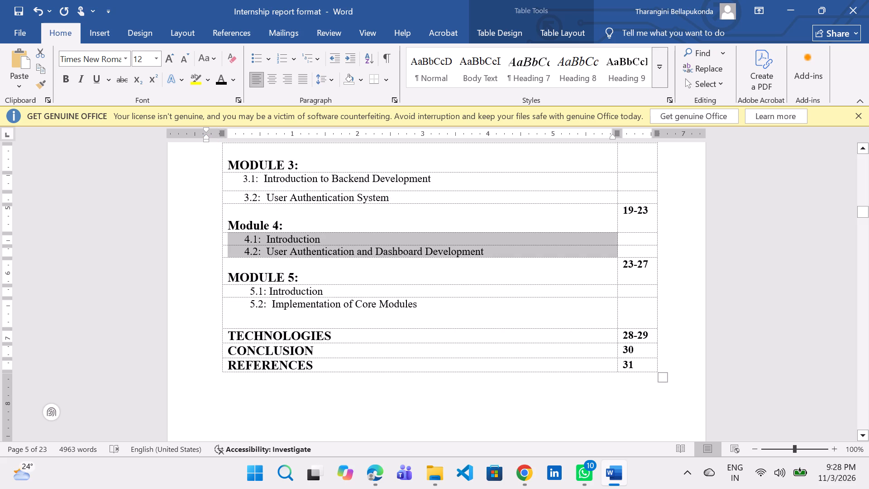
pyautogui.moveTo(422, 307); pyautogui.dragTo(263, 292)
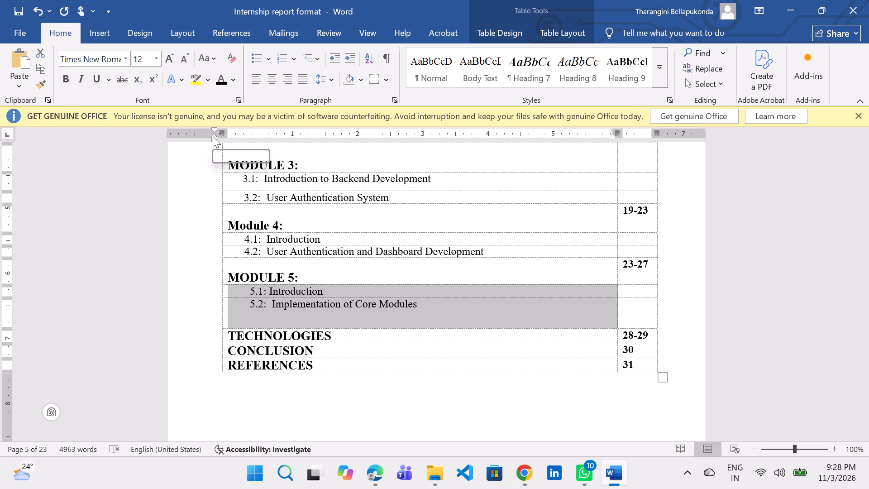
pyautogui.moveTo(214, 137); pyautogui.dragTo(209, 137)
# Add a space before the 3.1 entry in the table of contents to align it with 3.2.
pyautogui.scroll(2, 347, 241)
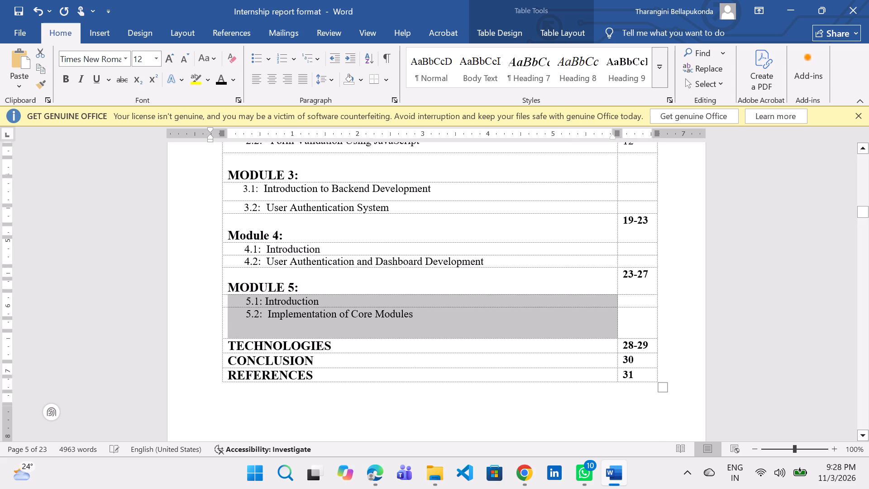
pyautogui.scroll(3, 347, 241)
pyautogui.click(271, 365)
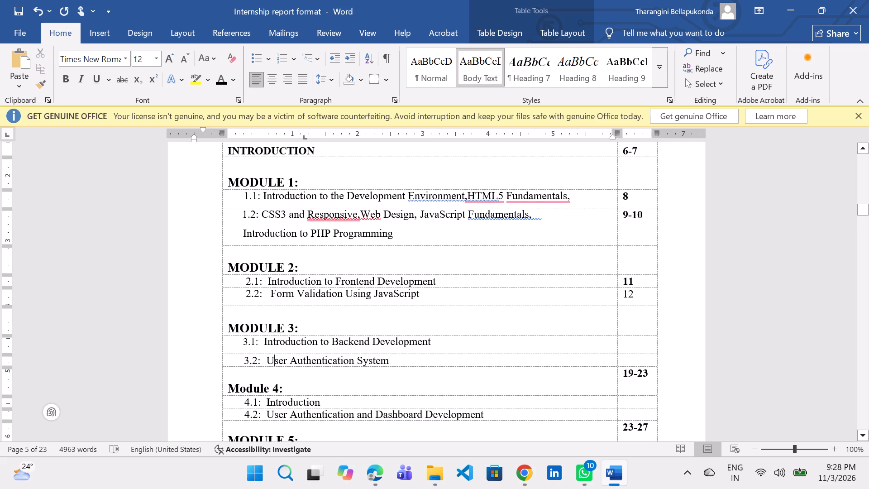
pyautogui.click(244, 344)
pyautogui.press('space')
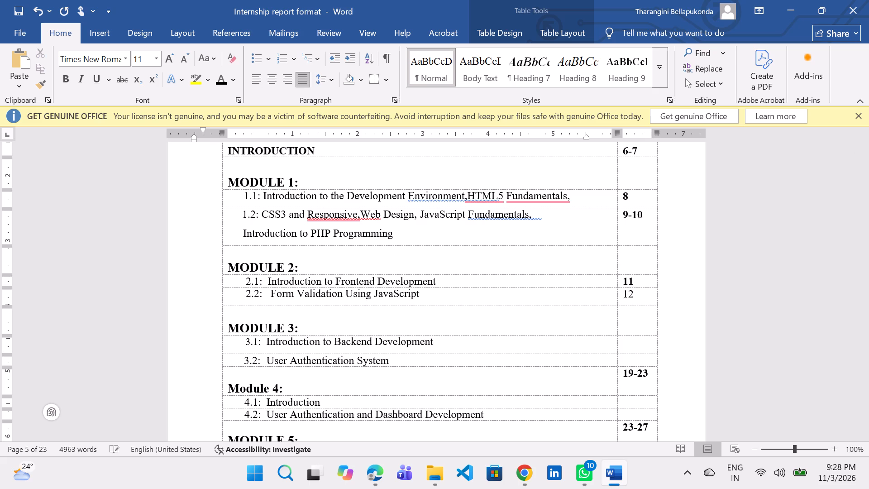
# Insert a blank line between the CONCLUSION heading and its opening paragraph.
pyautogui.scroll(1, 311, 299)
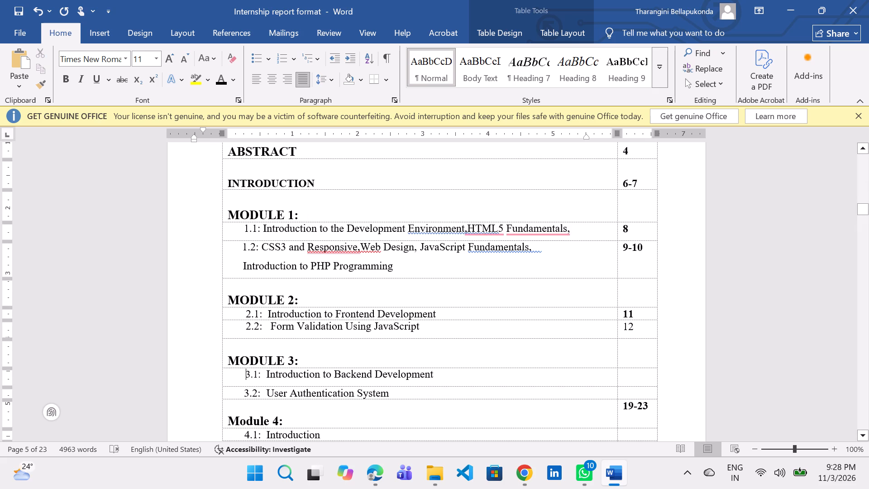
pyautogui.scroll(-7, 349, 297)
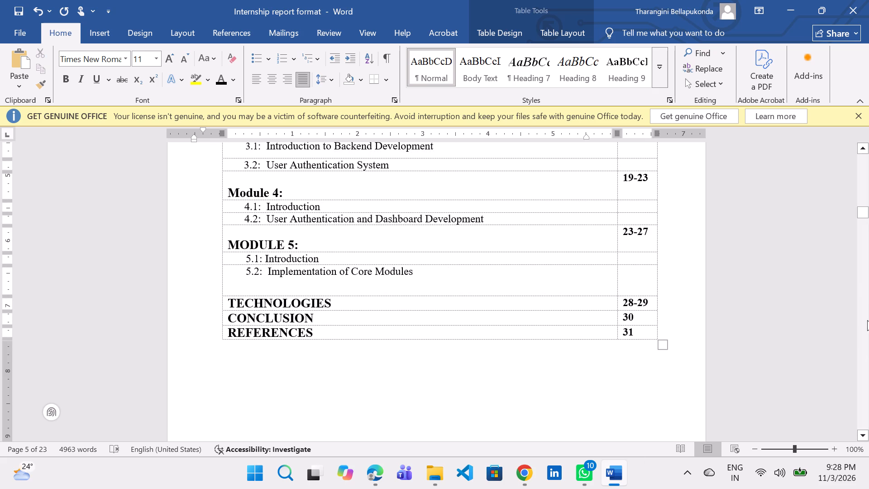
pyautogui.moveTo(868, 209); pyautogui.dragTo(868, 455)
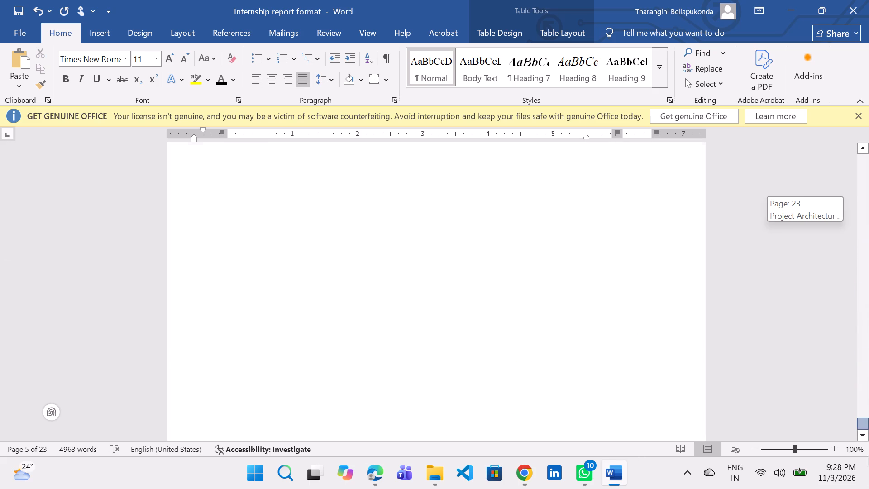
pyautogui.moveTo(868, 455); pyautogui.dragTo(861, 461)
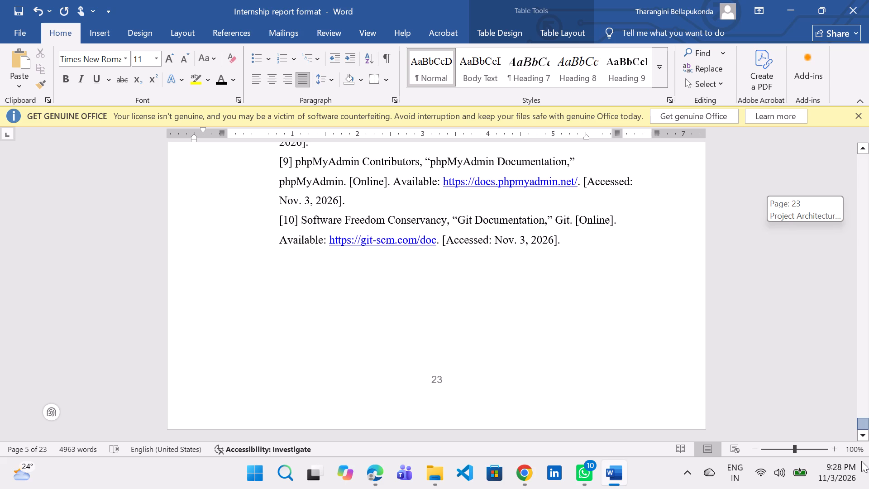
pyautogui.moveTo(861, 461); pyautogui.dragTo(853, 401)
pyautogui.click(514, 224)
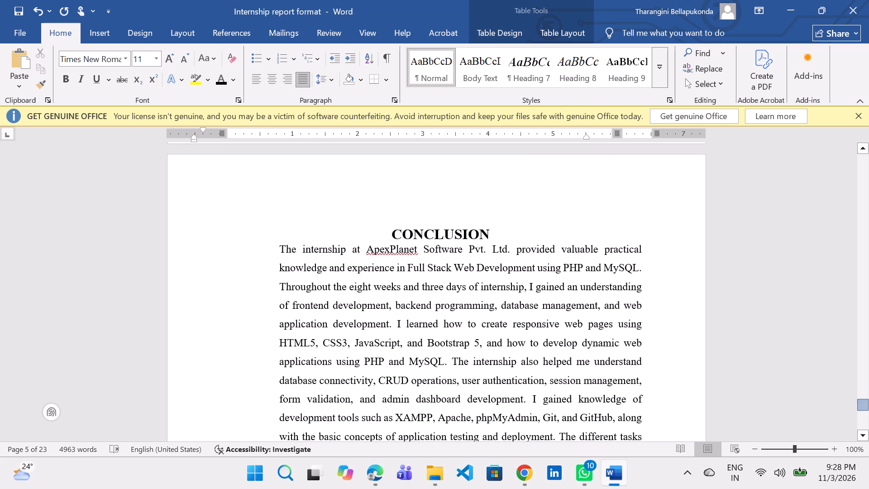
pyautogui.press('Return')
# Check which pages the TECHNOLOGIES, CONCLUSION and REFERENCES sections fall on at the end of the report.
pyautogui.scroll(-6, 524, 212)
pyautogui.scroll(-1, 804, 146)
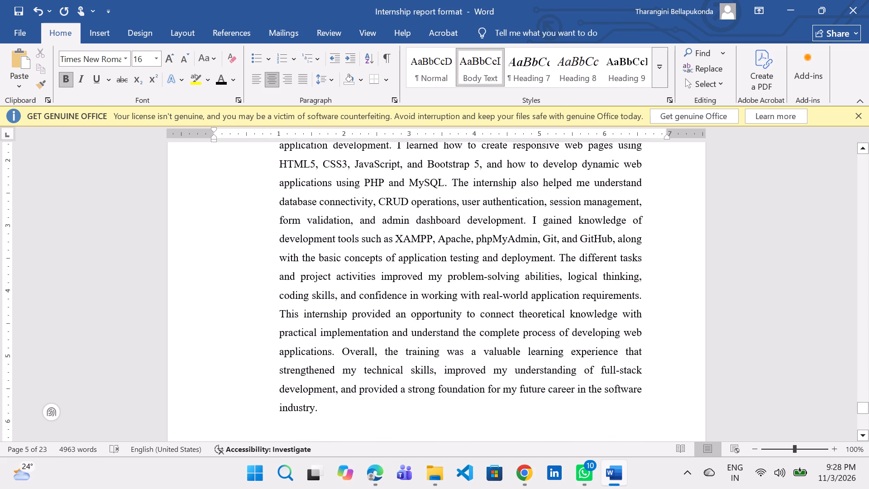
pyautogui.scroll(-20, 804, 146)
pyautogui.scroll(-2, 804, 146)
pyautogui.scroll(-9, 549, 187)
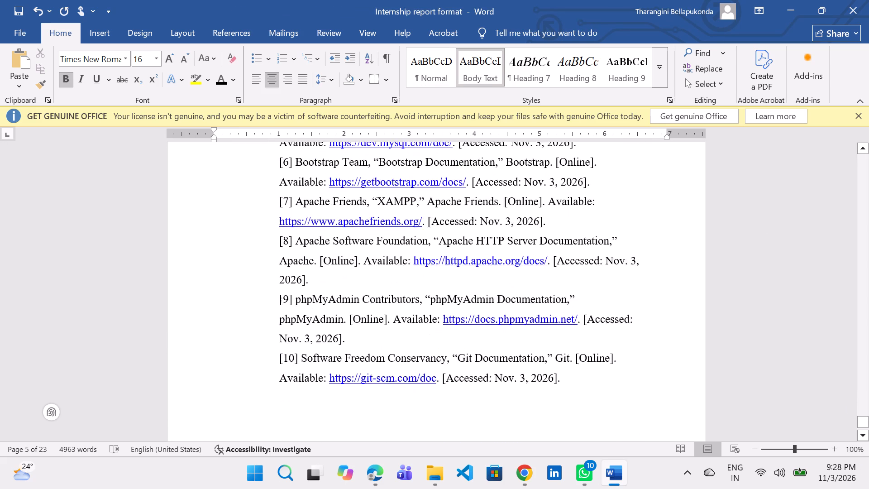
pyautogui.scroll(-4, 549, 187)
pyautogui.scroll(20, 549, 191)
pyautogui.scroll(15, 549, 191)
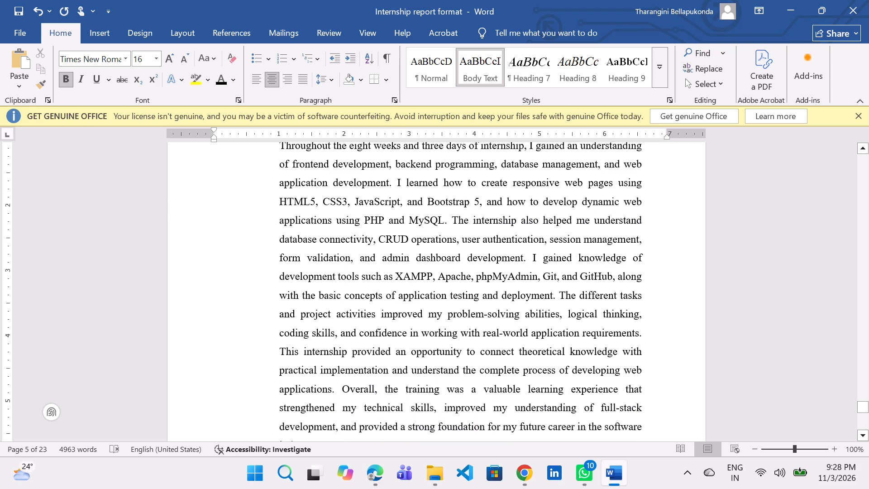
pyautogui.scroll(20, 563, 188)
pyautogui.scroll(14, 563, 188)
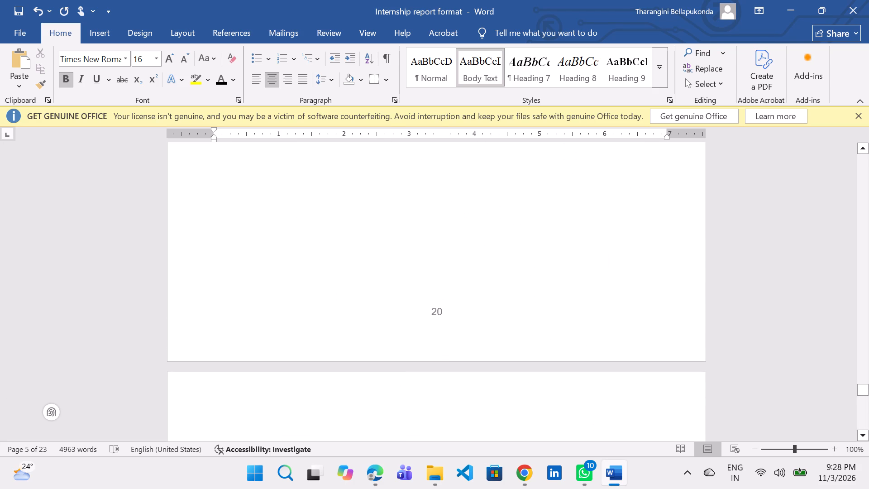
# Set the TECHNOLOGIES page number in the table of contents to 21.
pyautogui.moveTo(868, 390); pyautogui.dragTo(836, 271)
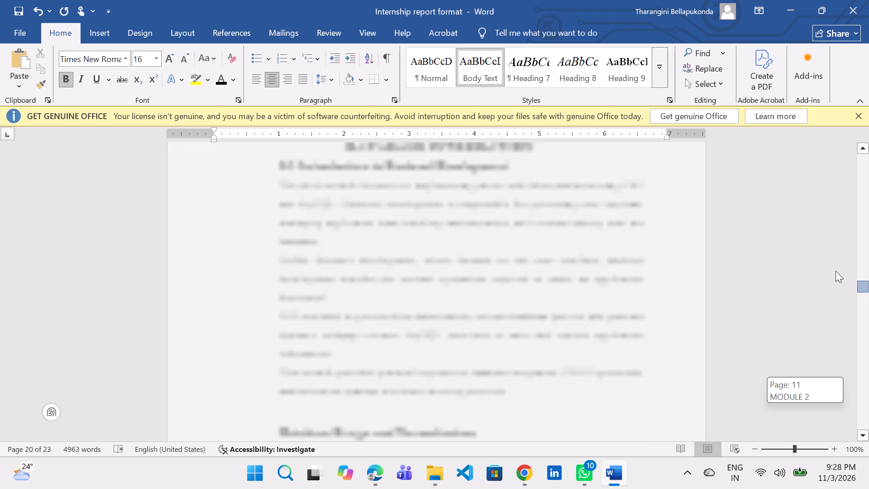
pyautogui.moveTo(836, 271); pyautogui.dragTo(818, 202)
pyautogui.scroll(-6, 818, 205)
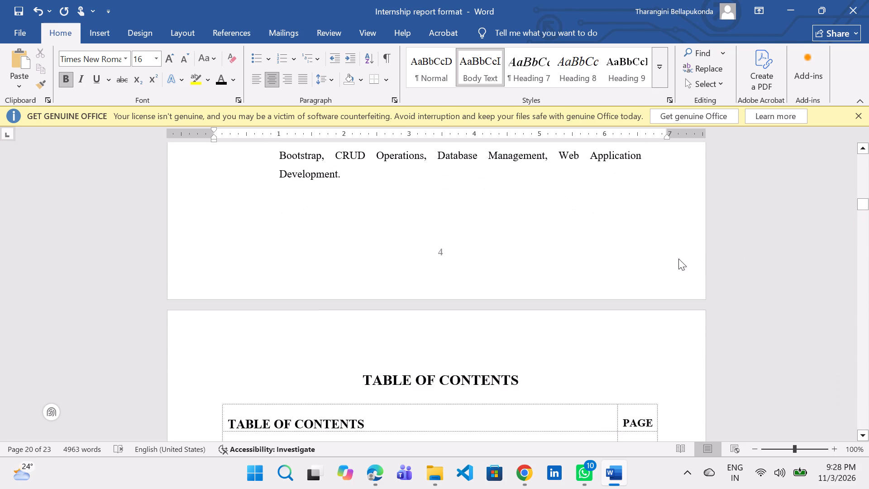
pyautogui.scroll(-20, 678, 259)
pyautogui.scroll(-8, 678, 259)
pyautogui.scroll(-5, 758, 281)
pyautogui.scroll(-4, 531, 305)
pyautogui.scroll(-8, 436, 295)
pyautogui.scroll(2, 533, 347)
pyautogui.scroll(-3, 533, 347)
pyautogui.scroll(1, 534, 344)
pyautogui.scroll(-1, 534, 344)
pyautogui.click(814, 240)
pyautogui.scroll(15, 574, 236)
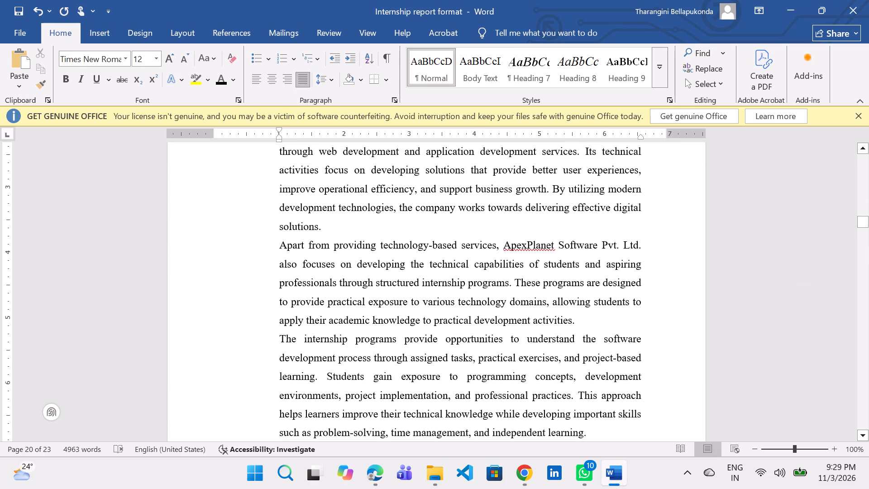
pyautogui.scroll(12, 574, 236)
pyautogui.scroll(6, 630, 246)
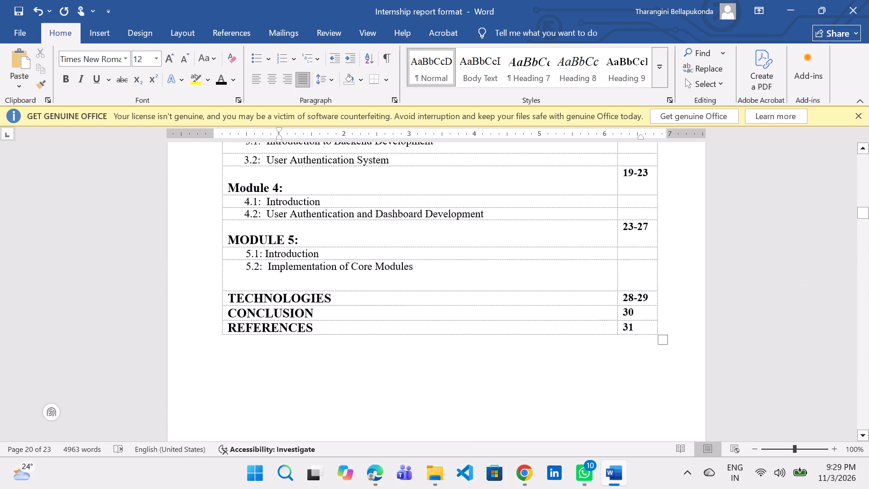
pyautogui.moveTo(648, 349); pyautogui.dragTo(626, 354)
pyautogui.press('2')
pyautogui.press('1')
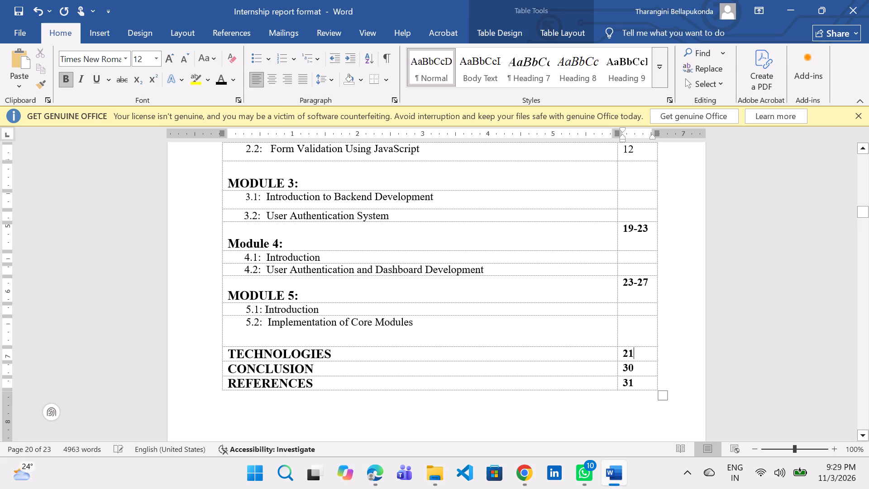
# Set the page numbers in the table of contents to 22 for CONCLUSION and 23 for REFERENCES.
pyautogui.click(659, 367)
pyautogui.moveTo(641, 365); pyautogui.dragTo(624, 374)
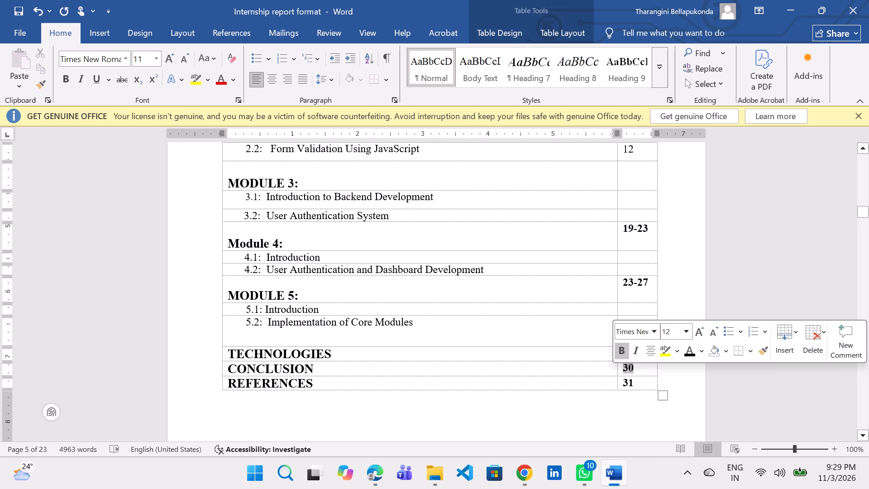
pyautogui.write('22')
pyautogui.moveTo(641, 381); pyautogui.dragTo(616, 386)
pyautogui.click(629, 382)
pyautogui.click(641, 380)
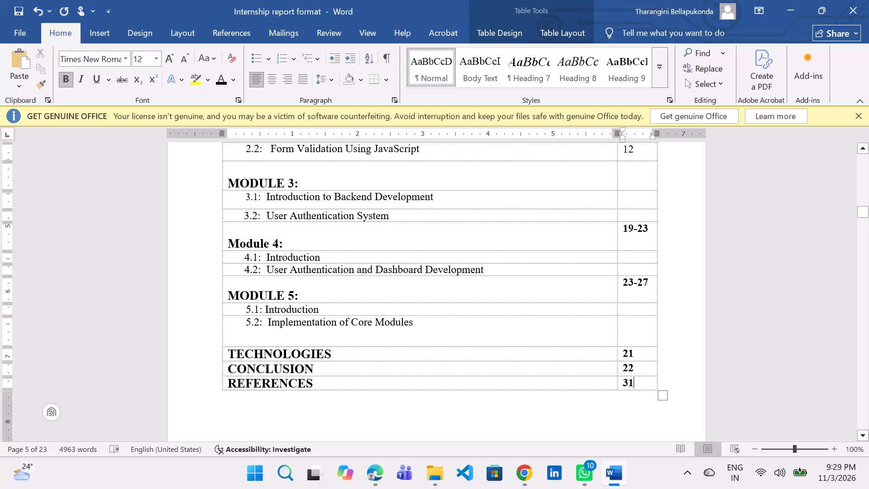
pyautogui.press('BackSpace')
pyautogui.press('BackSpace')
pyautogui.write('23')
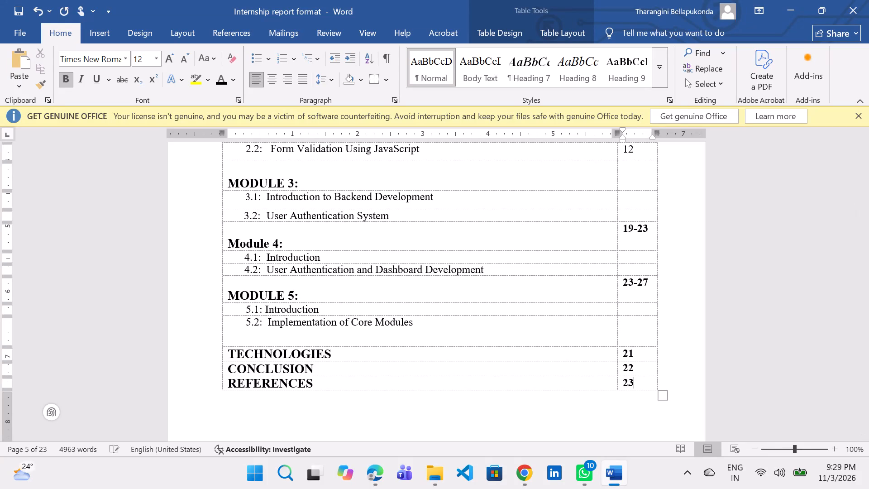
# Look through the report body for the pages on which the Module 5 and Module 4 sub-sections start.
pyautogui.scroll(-1, 666, 343)
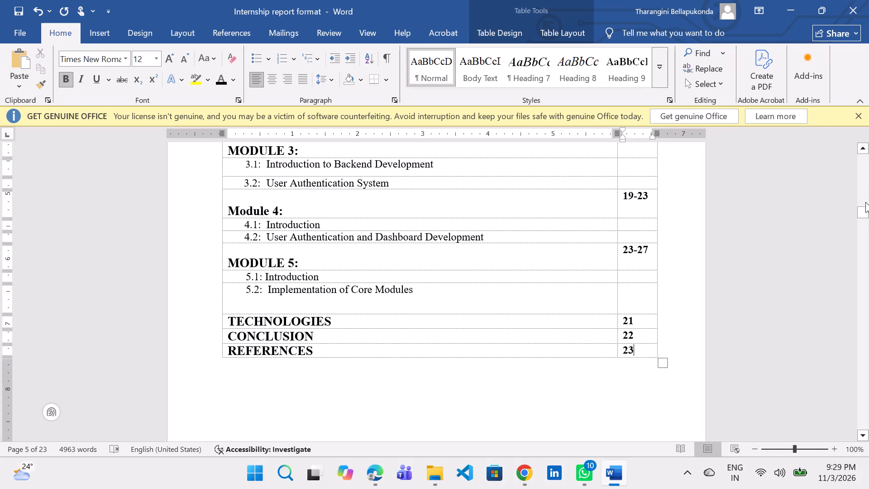
pyautogui.moveTo(865, 210); pyautogui.dragTo(868, 384)
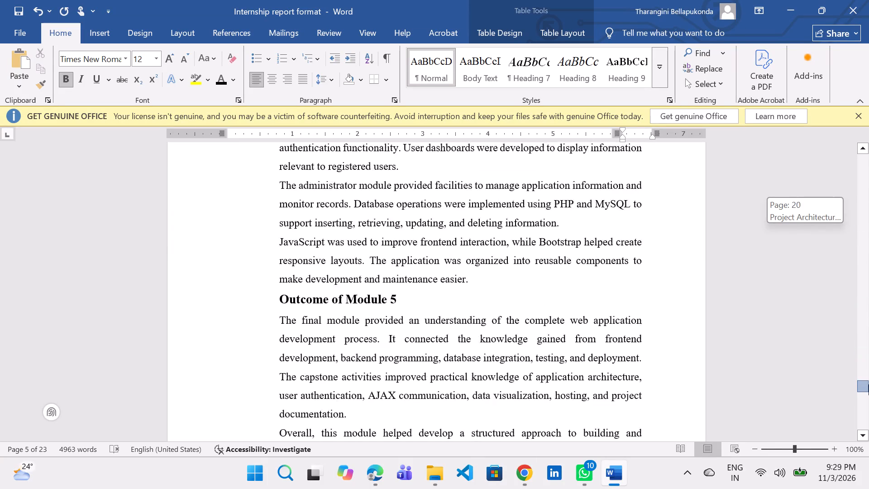
pyautogui.moveTo(868, 384); pyautogui.dragTo(866, 385)
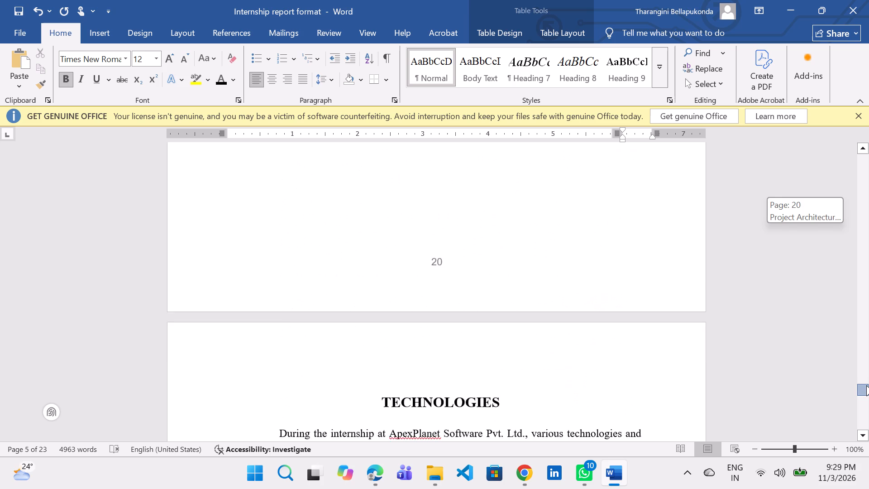
pyautogui.moveTo(866, 385); pyautogui.dragTo(868, 385)
pyautogui.scroll(-3, 712, 364)
pyautogui.scroll(17, 712, 364)
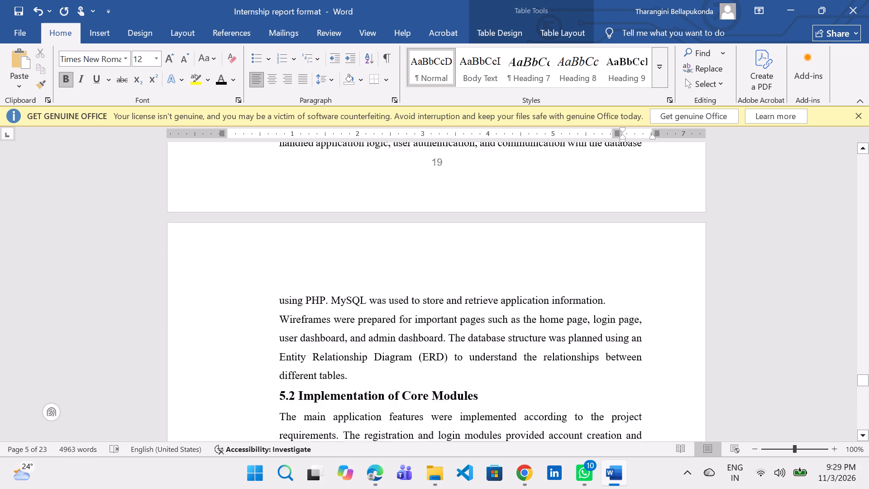
pyautogui.scroll(9, 711, 364)
pyautogui.scroll(-4, 711, 364)
pyautogui.scroll(13, 711, 364)
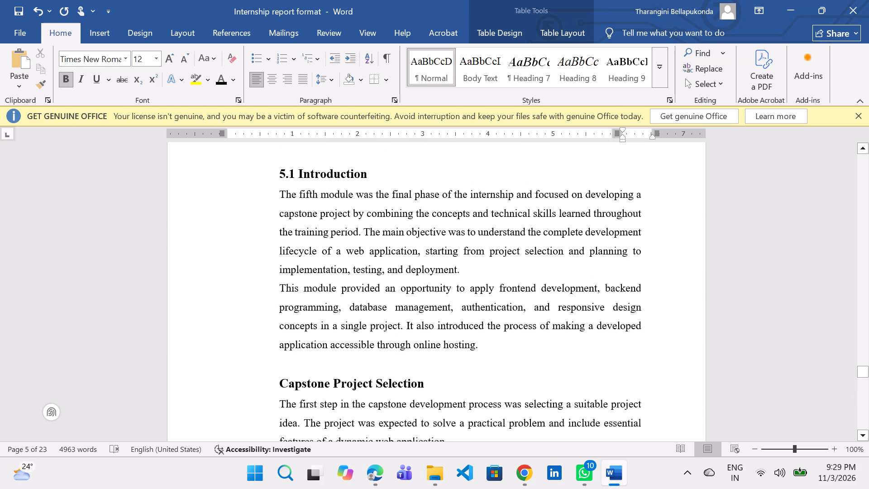
pyautogui.scroll(3, 711, 364)
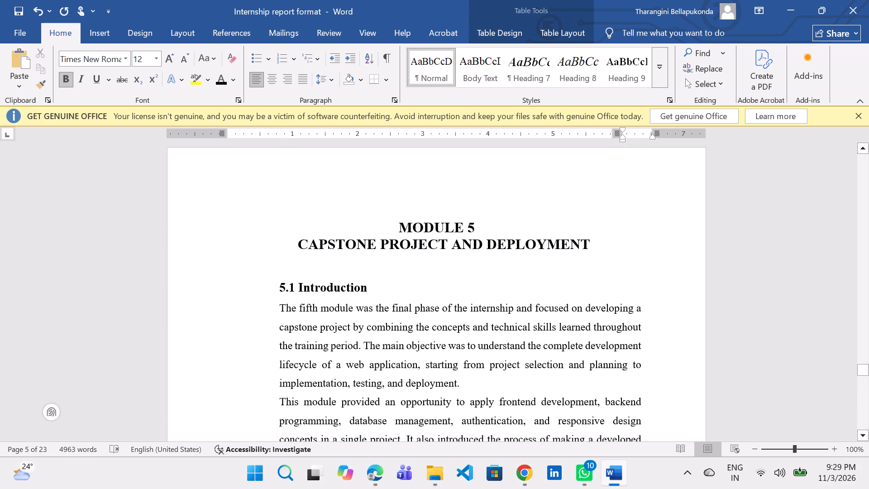
pyautogui.click(856, 370)
pyautogui.scroll(18, 629, 358)
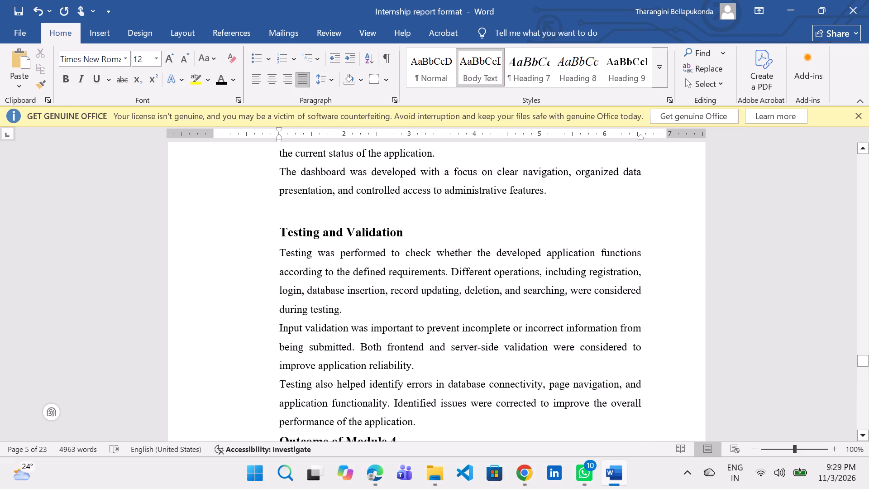
pyautogui.scroll(-1, 626, 358)
pyautogui.scroll(18, 626, 358)
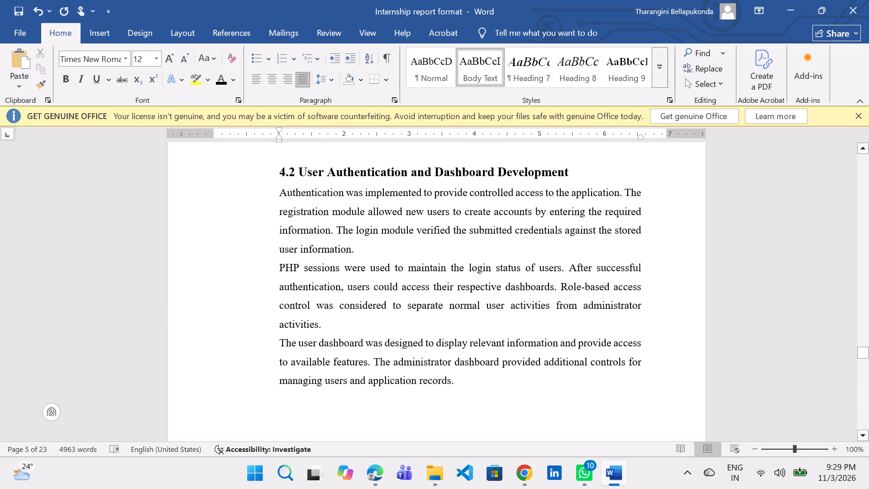
pyautogui.scroll(17, 626, 358)
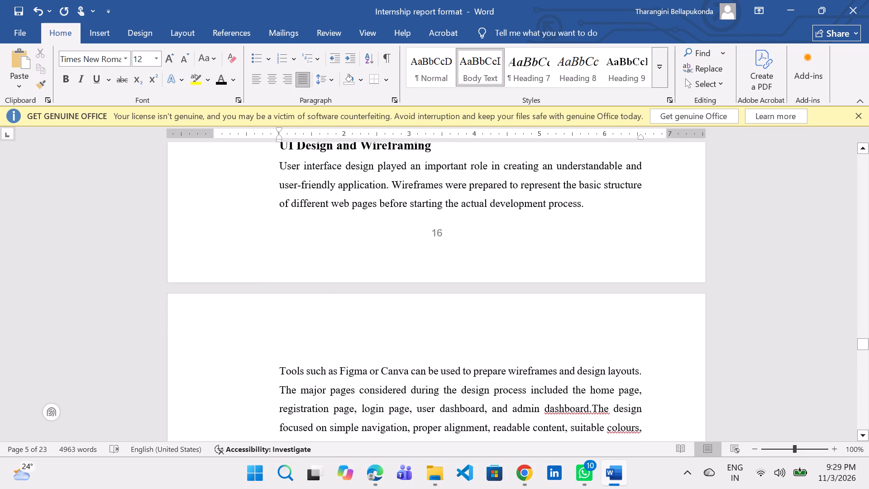
pyautogui.scroll(6, 626, 358)
pyautogui.scroll(14, 573, 348)
# Enter page 19 for the 5.1 entry and page 20 for the 5.2 entry in the table of contents.
pyautogui.moveTo(862, 338); pyautogui.dragTo(849, 192)
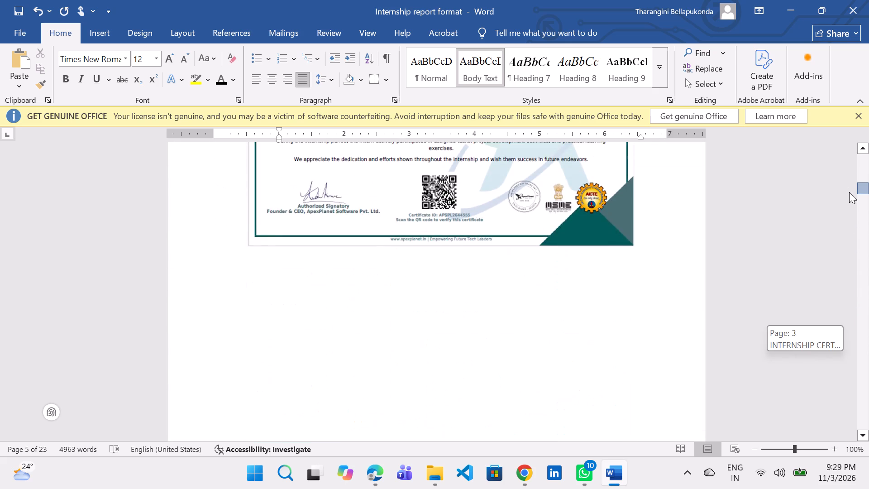
pyautogui.moveTo(849, 192); pyautogui.dragTo(851, 200)
pyautogui.scroll(-20, 569, 291)
pyautogui.scroll(-4, 569, 316)
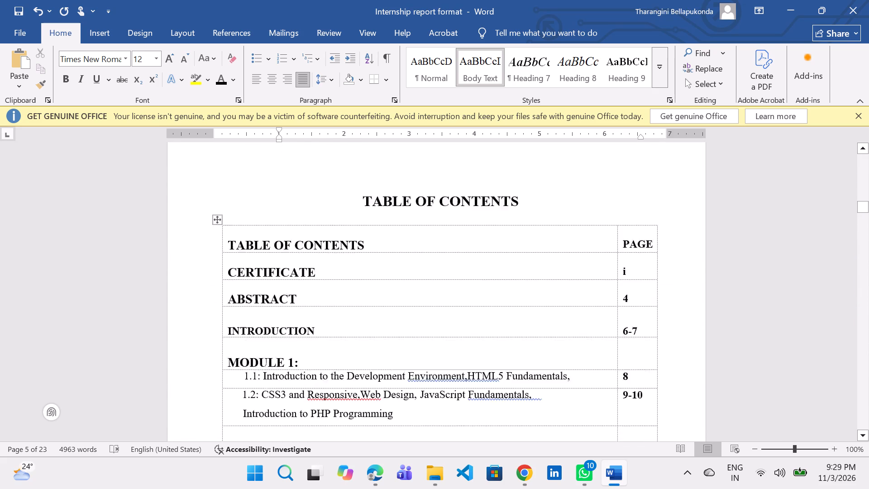
pyautogui.scroll(-2, 577, 321)
pyautogui.scroll(-4, 613, 323)
pyautogui.scroll(-2, 716, 322)
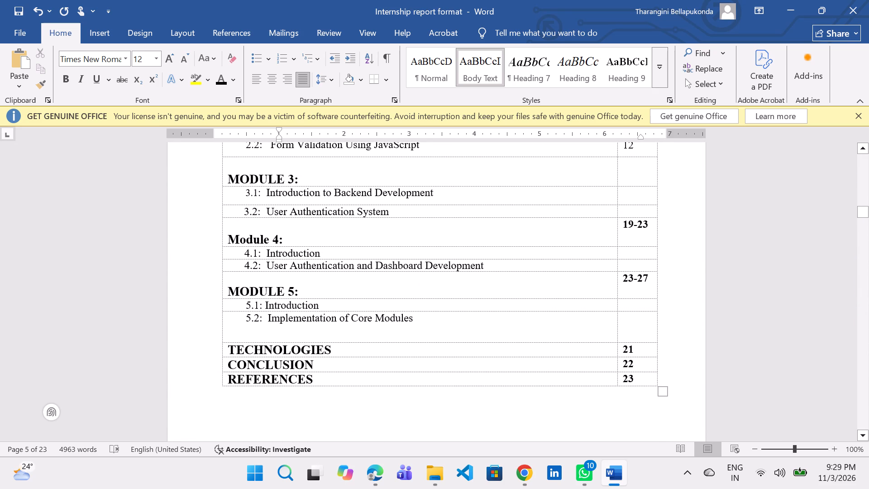
pyautogui.click(642, 304)
pyautogui.press('1')
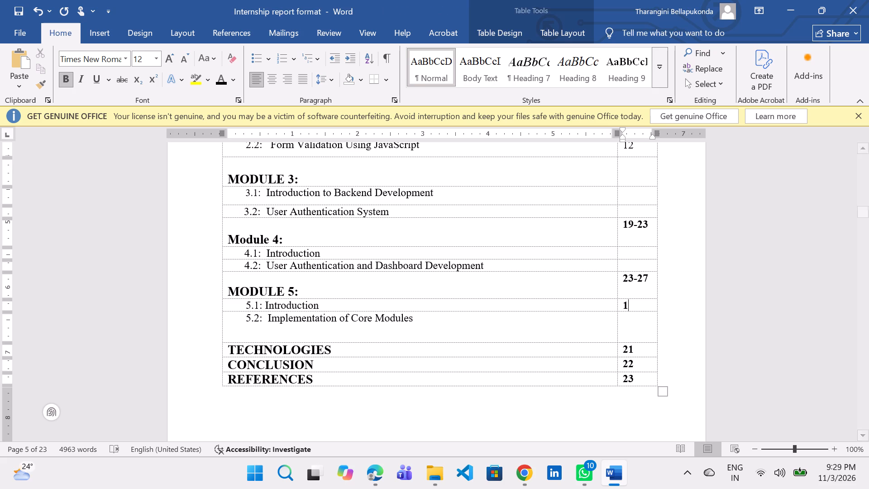
pyautogui.press('9')
pyautogui.click(648, 337)
pyautogui.write('20')
# Delete the page range beside the MODULE 5 heading in the table of contents.
pyautogui.click(658, 272)
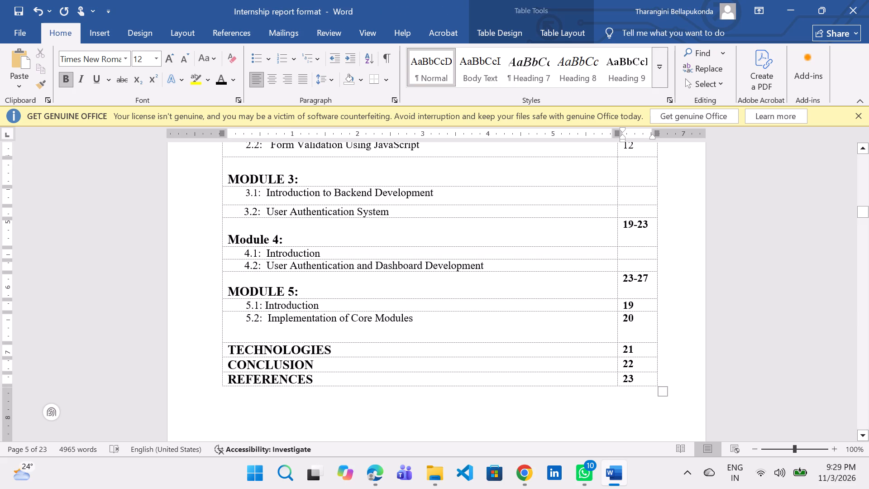
pyautogui.click(652, 279)
pyautogui.press('BackSpace')
pyautogui.press('BackSpace')
pyautogui.press('BackSpace')
pyautogui.press('BackSpace')
pyautogui.press('BackSpace')
pyautogui.press('Up')
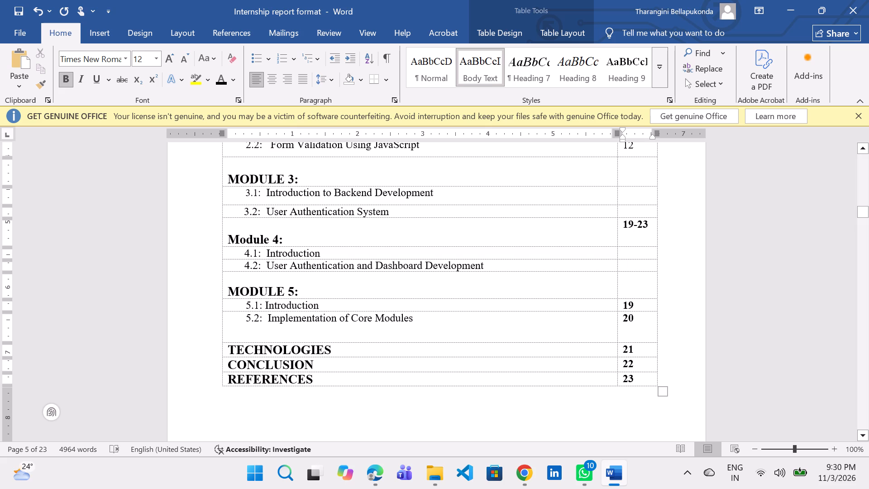
# Enter pages 17-18 for the 4.2 entry and page 16 for the 4.1 entry in the table of contents.
pyautogui.press('1')
pyautogui.press('7')
pyautogui.press('=')
pyautogui.press('BackSpace')
pyautogui.press('-')
pyautogui.write('18')
pyautogui.click(638, 248)
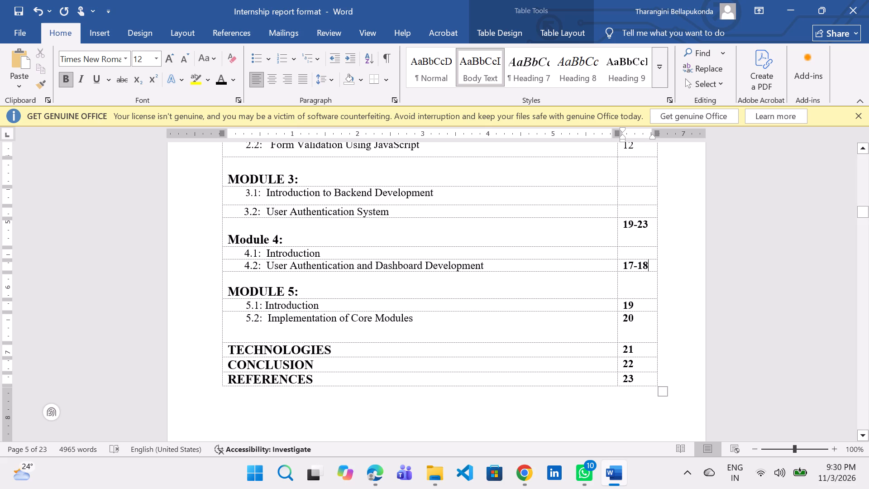
pyautogui.click(638, 253)
pyautogui.write('16')
# Check in the report body on which pages the Module 4 sub-sections 4.1 and 4.2 start and end.
pyautogui.moveTo(861, 212); pyautogui.dragTo(868, 310)
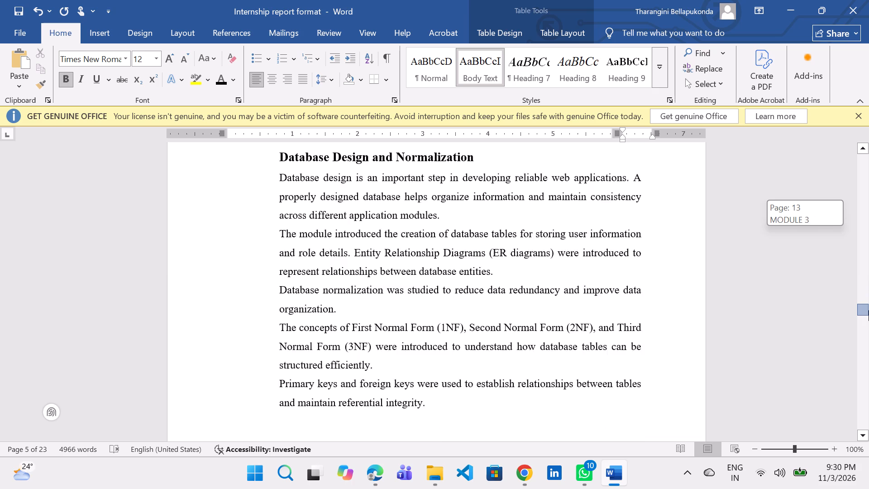
pyautogui.moveTo(868, 310); pyautogui.dragTo(868, 343)
pyautogui.scroll(15, 640, 317)
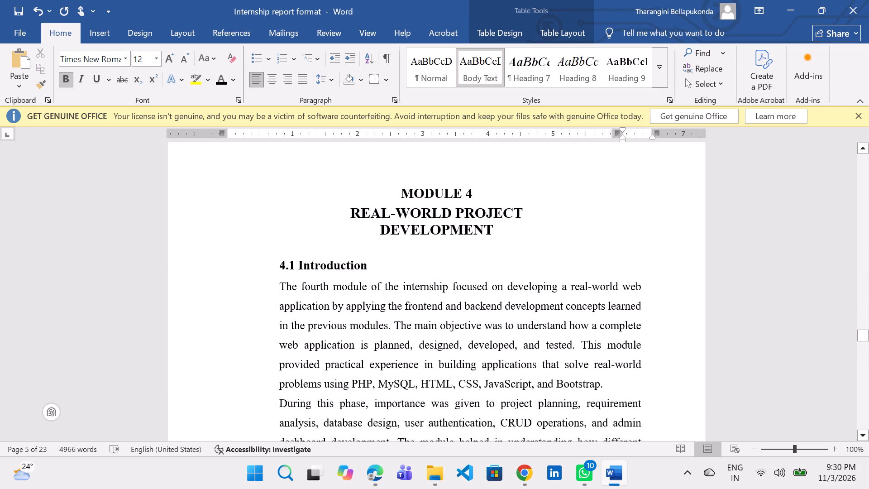
pyautogui.scroll(-20, 640, 317)
pyautogui.scroll(-12, 640, 317)
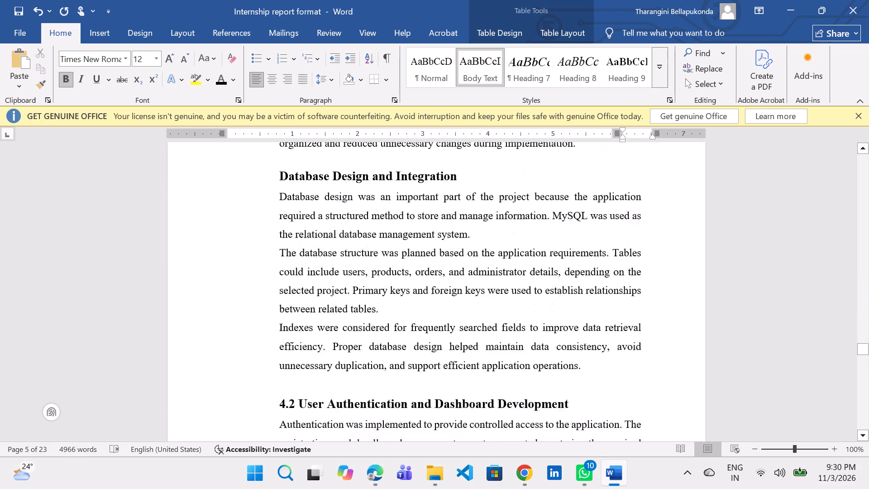
pyautogui.scroll(-2, 640, 319)
# Extend the 4.1 Introduction entry's page number in the table of contents to the range 16-17.
pyautogui.moveTo(868, 350); pyautogui.dragTo(856, 292)
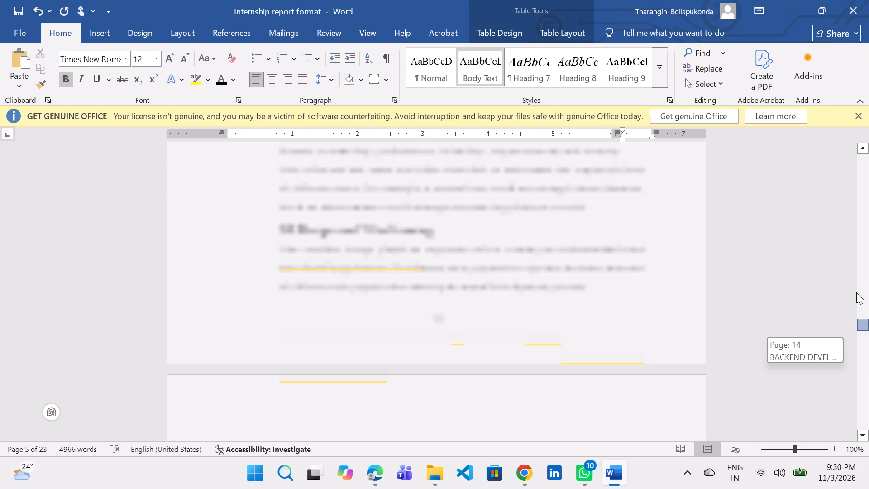
pyautogui.moveTo(856, 292); pyautogui.dragTo(813, 185)
pyautogui.scroll(-8, 653, 305)
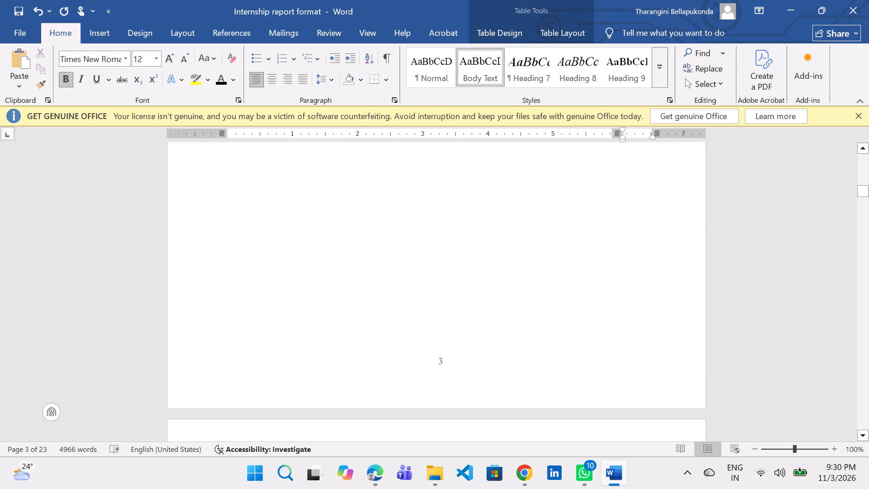
pyautogui.scroll(-18, 762, 398)
pyautogui.scroll(-4, 715, 318)
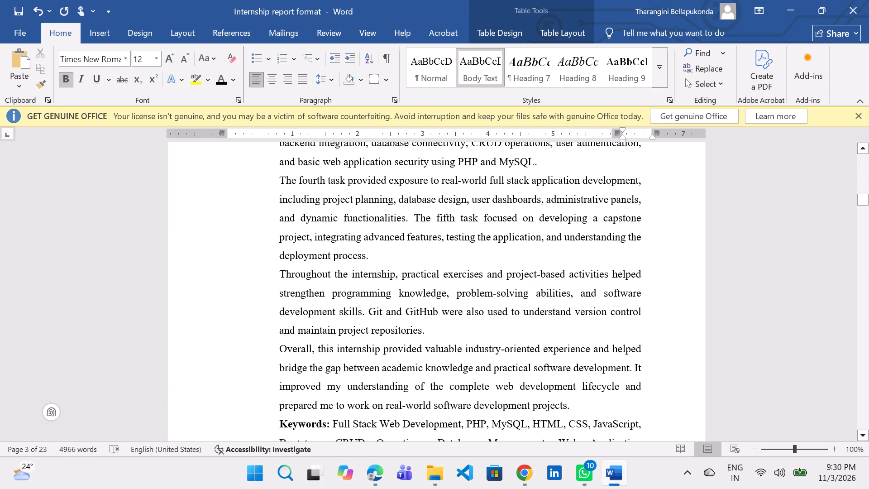
pyautogui.scroll(-2, 707, 339)
pyautogui.scroll(-11, 535, 309)
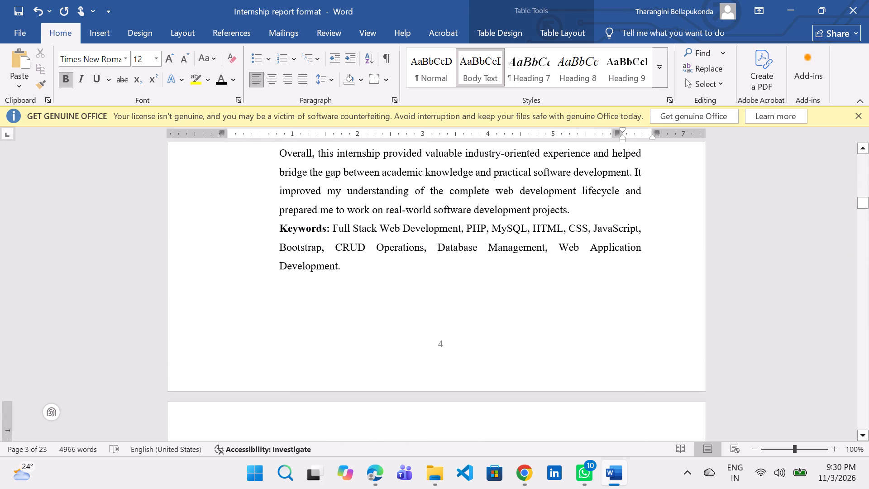
pyautogui.scroll(-5, 360, 338)
pyautogui.scroll(6, 360, 338)
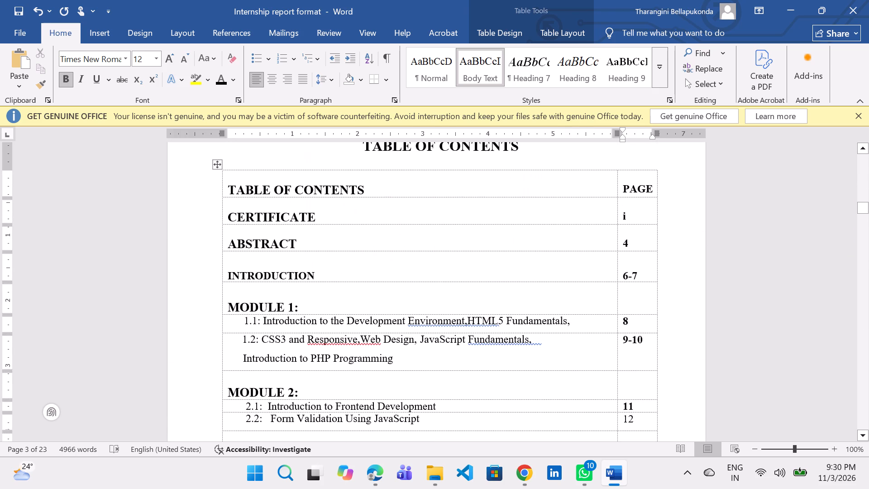
pyautogui.scroll(-2, 457, 242)
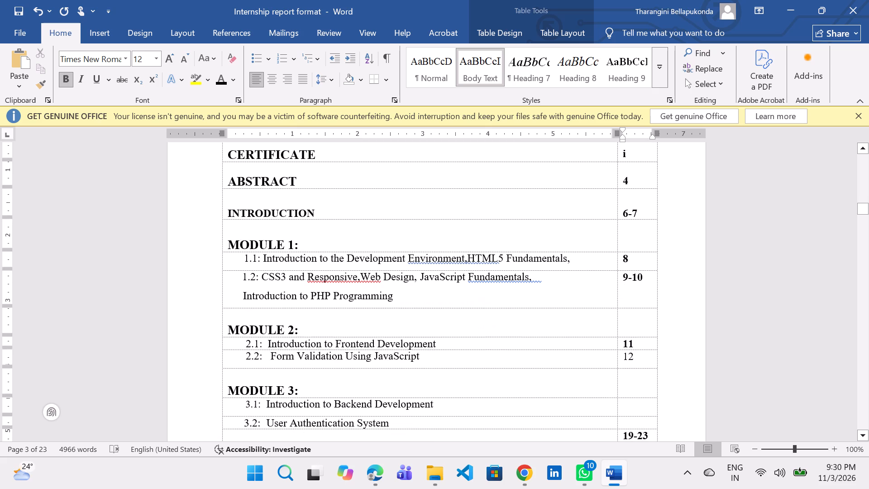
pyautogui.scroll(1, 457, 242)
pyautogui.scroll(-3, 539, 241)
pyautogui.scroll(3, 540, 254)
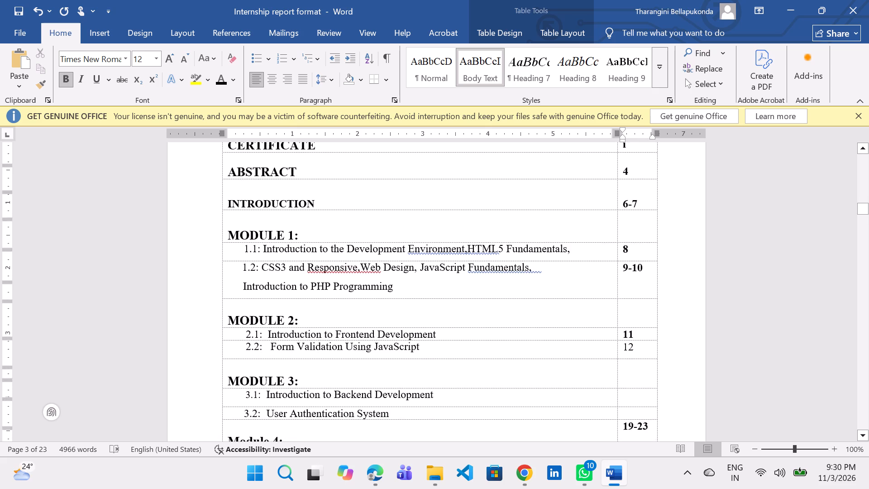
pyautogui.scroll(1, 540, 254)
pyautogui.scroll(-6, 540, 254)
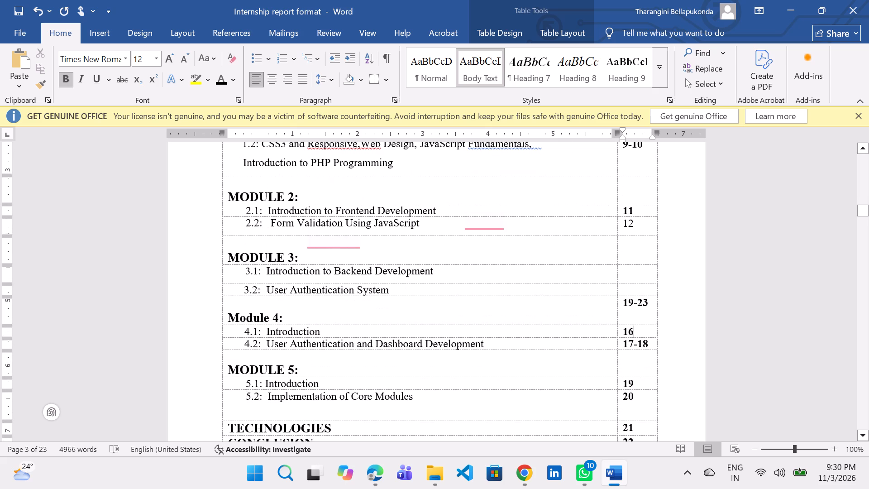
pyautogui.press('-')
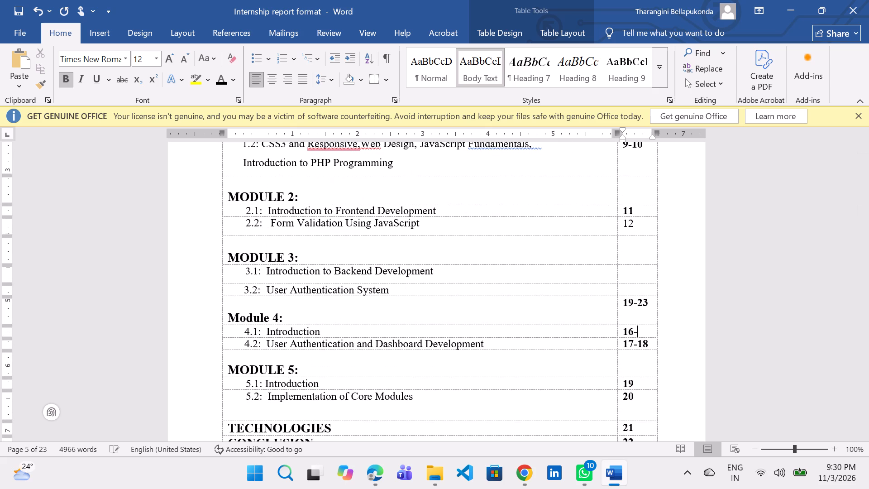
pyautogui.write('17')
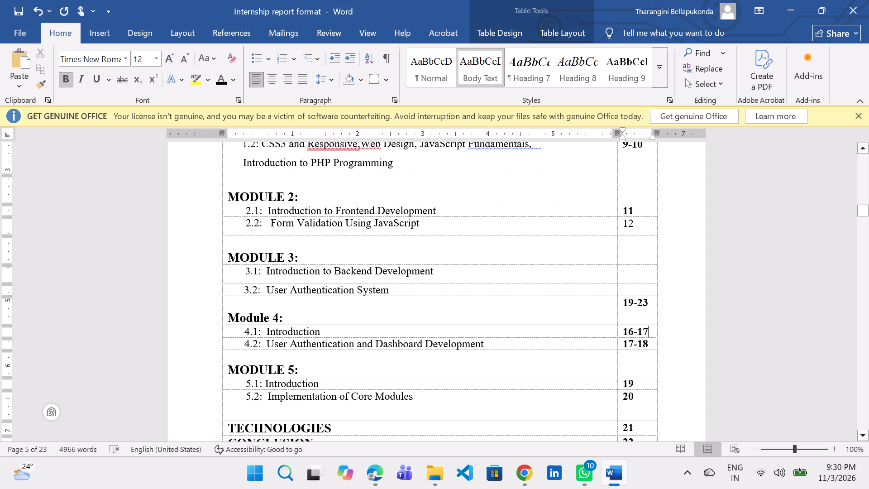
# Delete the page range beside the Module 4 heading in the table of contents.
pyautogui.click(647, 297)
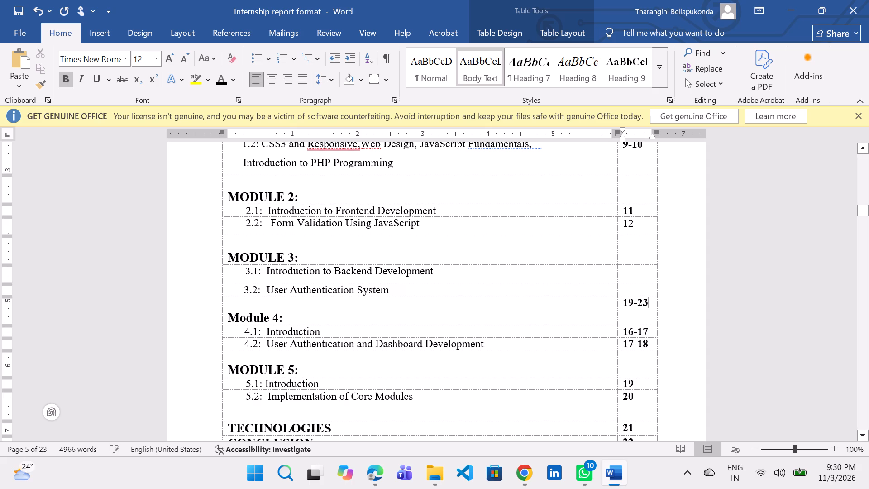
pyautogui.press('BackSpace')
pyautogui.press('BackSpace')
pyautogui.press('BackSpace')
pyautogui.press('BackSpace')
pyautogui.press('BackSpace')
# Look through the report body for the pages covered by the Module 3 sub-sections.
pyautogui.moveTo(860, 211); pyautogui.dragTo(868, 241)
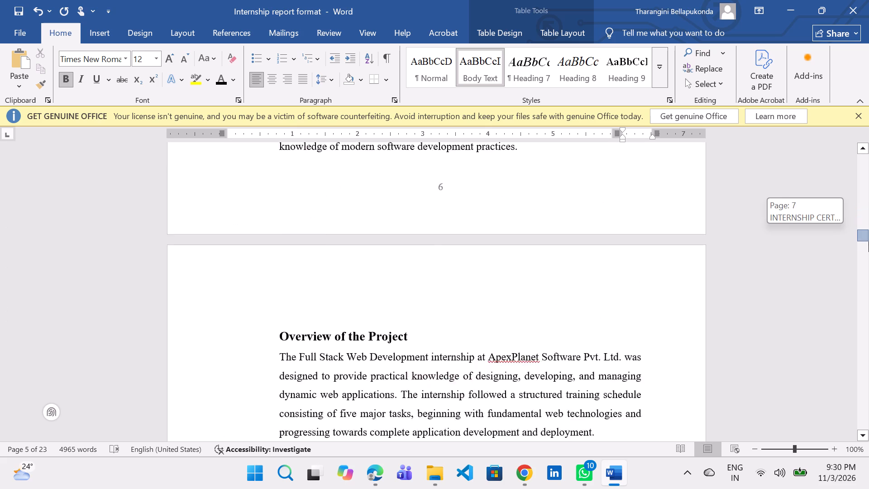
pyautogui.moveTo(868, 241); pyautogui.dragTo(868, 257)
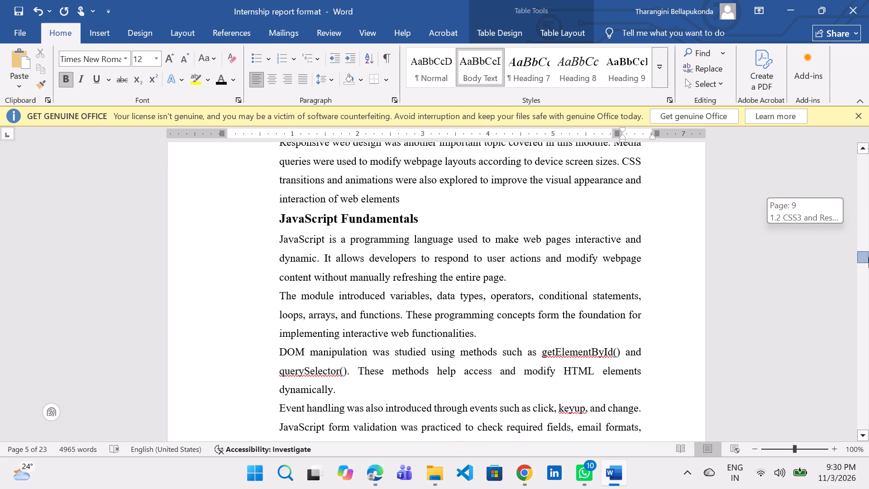
pyautogui.moveTo(868, 257); pyautogui.dragTo(868, 274)
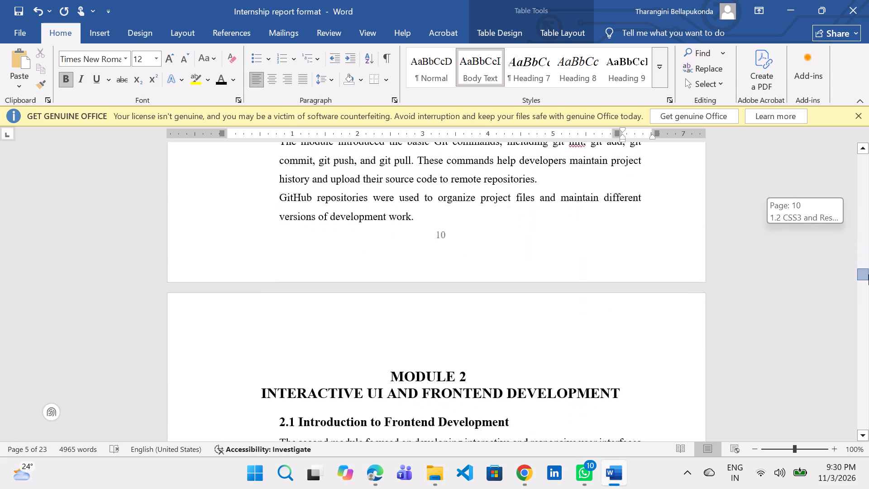
pyautogui.moveTo(868, 274); pyautogui.dragTo(868, 297)
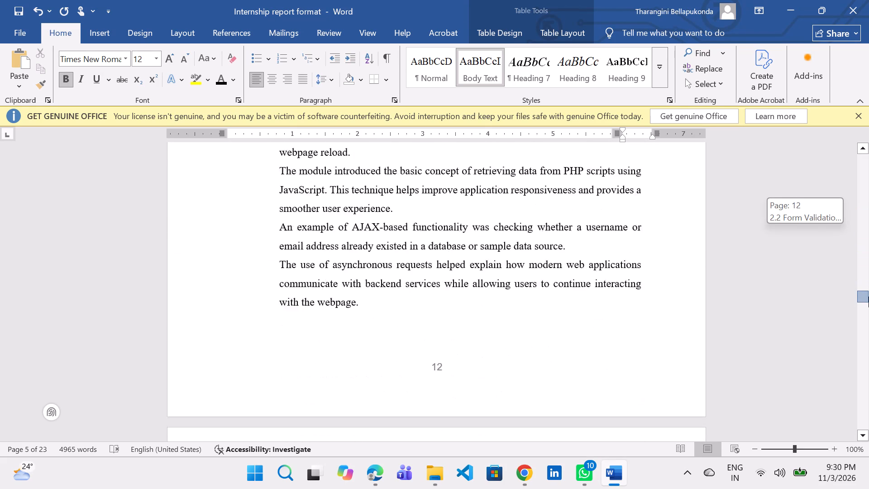
pyautogui.moveTo(868, 297); pyautogui.dragTo(868, 308)
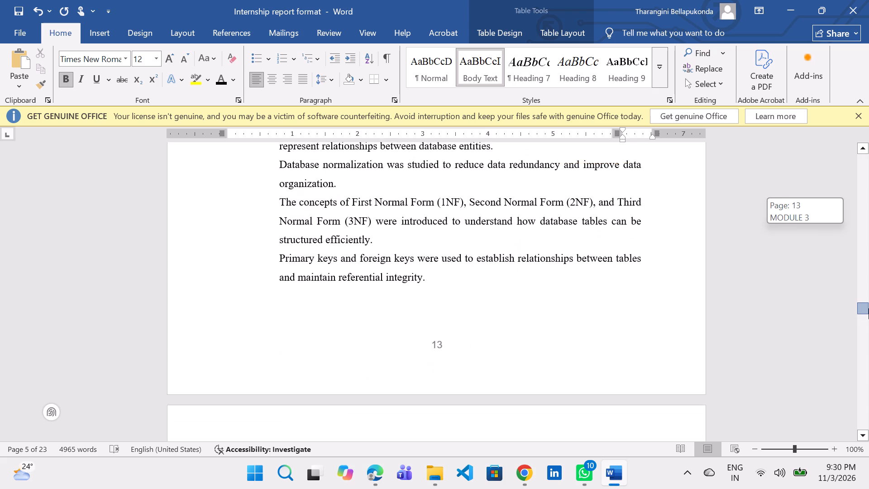
pyautogui.moveTo(868, 308); pyautogui.dragTo(865, 317)
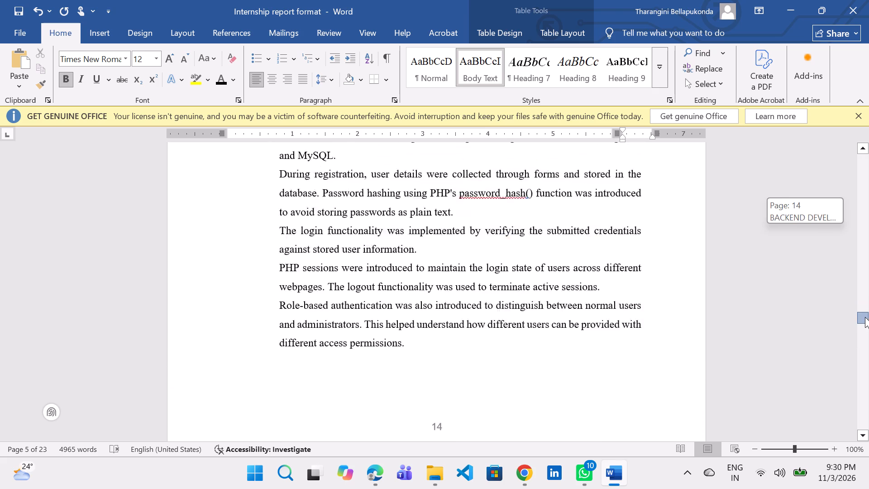
pyautogui.moveTo(865, 317); pyautogui.dragTo(868, 321)
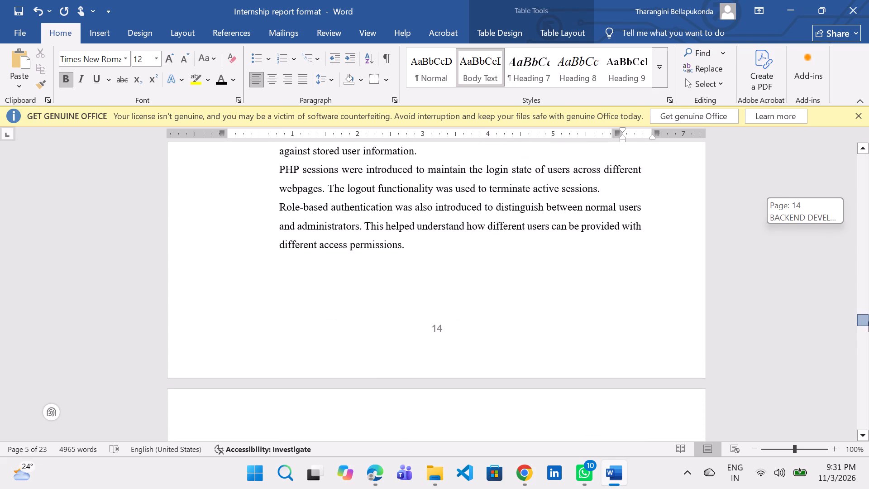
pyautogui.moveTo(868, 321); pyautogui.dragTo(868, 334)
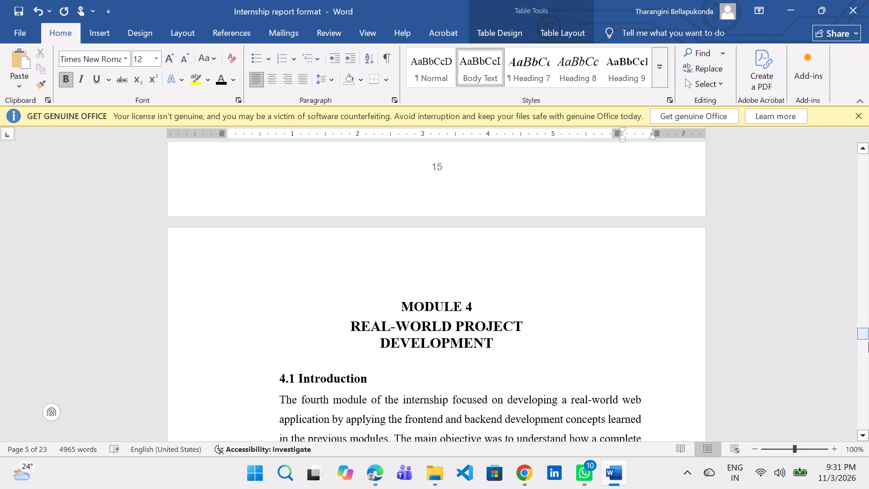
# Enter pages 13-14 for the 3.1 entry and 14-15 for the 3.2 entry in the table of contents.
pyautogui.moveTo(862, 333); pyautogui.dragTo(808, 213)
pyautogui.scroll(7, 605, 348)
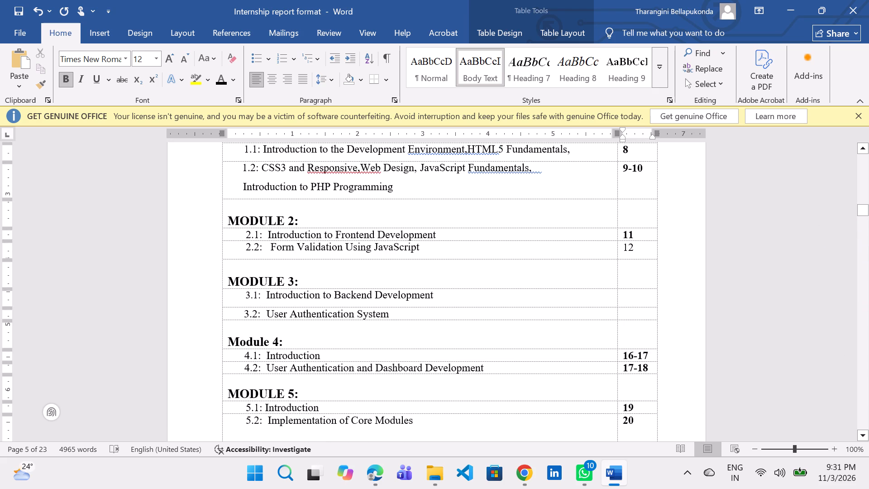
pyautogui.press('Up')
pyautogui.press('Up')
pyautogui.write('13-2')
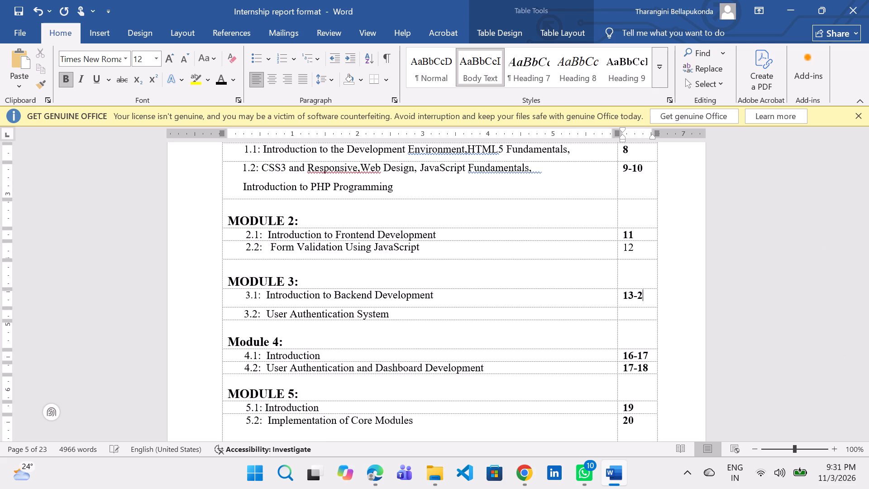
pyautogui.press('BackSpace')
pyautogui.write('14')
pyautogui.press('Down')
pyautogui.write('14-15')
# Make the page number 12 beside the 2.2 Form Validation entry bold in the table of contents.
pyautogui.scroll(2, 821, 117)
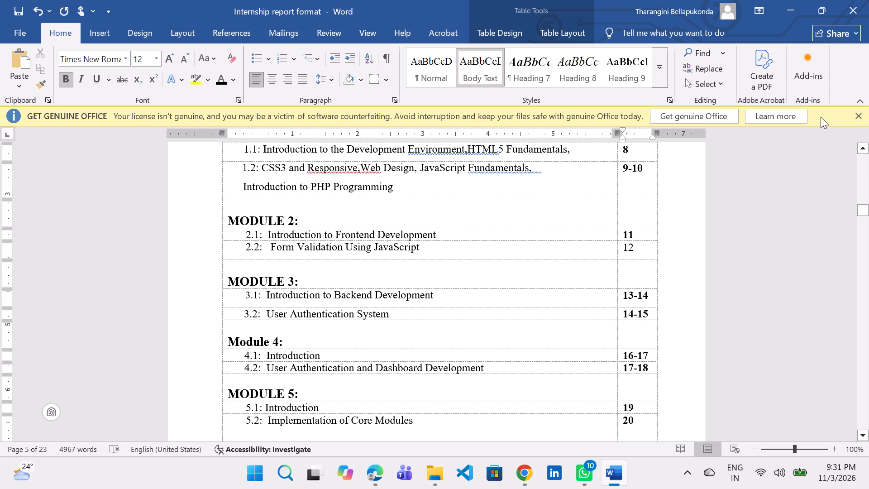
pyautogui.scroll(2, 821, 117)
pyautogui.scroll(-1, 656, 153)
pyautogui.scroll(4, 672, 192)
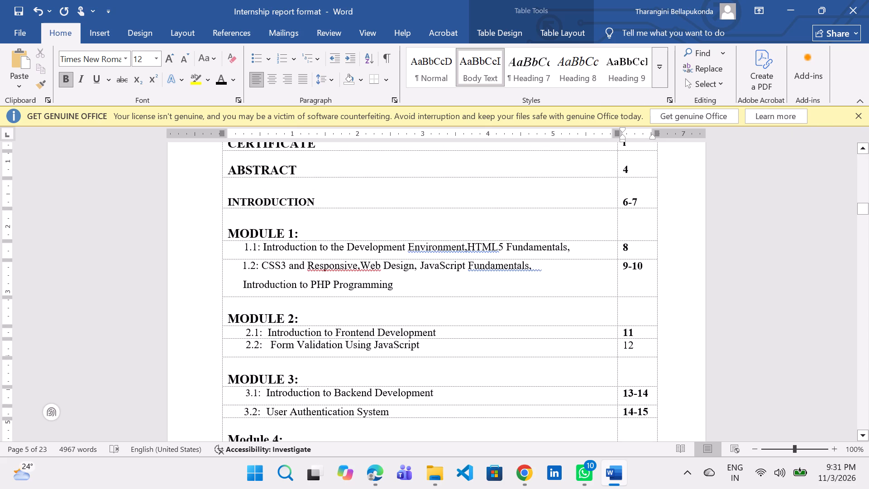
pyautogui.moveTo(638, 334); pyautogui.dragTo(615, 339)
pyautogui.click(627, 343)
pyautogui.moveTo(635, 345); pyautogui.dragTo(630, 346)
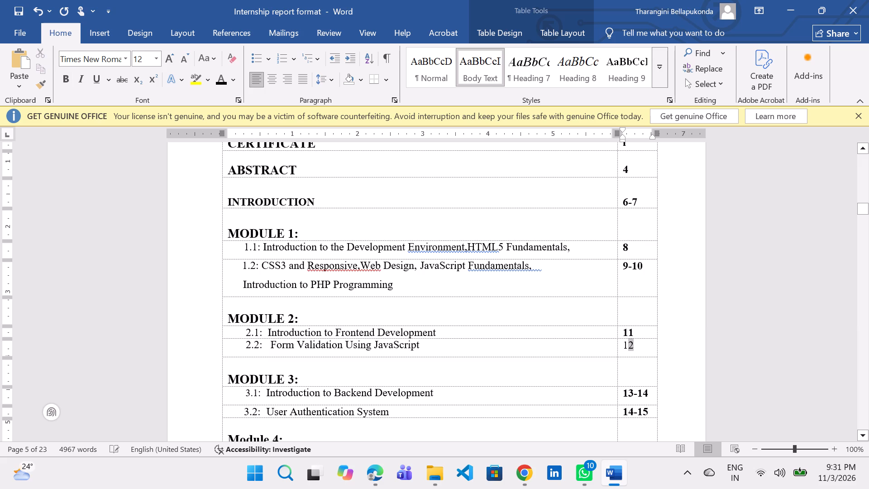
pyautogui.moveTo(630, 346); pyautogui.dragTo(625, 347)
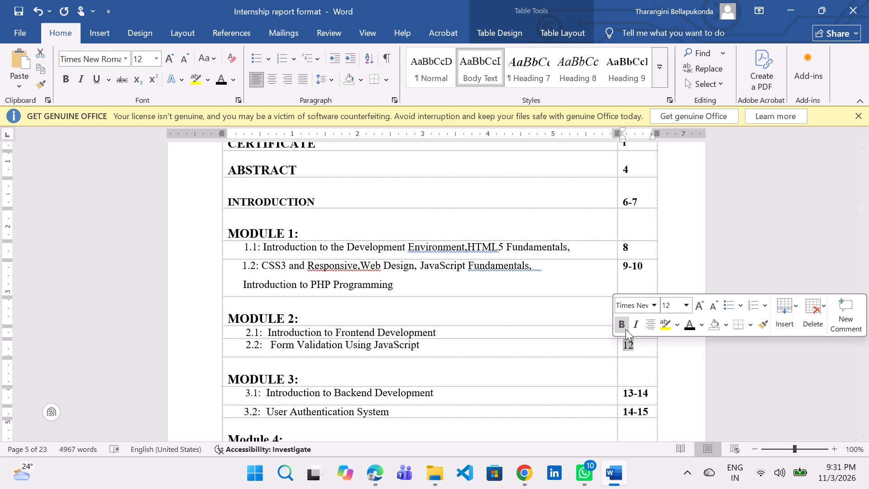
pyautogui.click(622, 326)
pyautogui.click(673, 352)
# Review the table of contents entries and page numbers against the neighbouring pages of the report.
pyautogui.scroll(2, 657, 336)
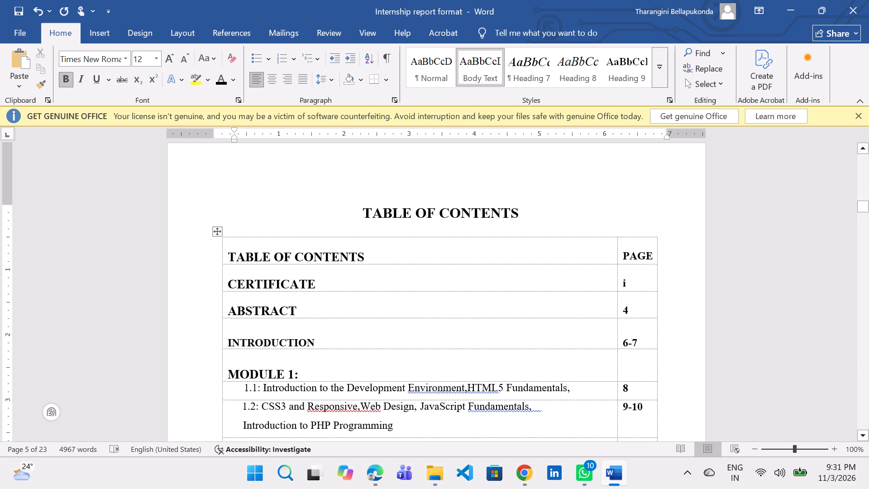
pyautogui.scroll(-8, 538, 306)
pyautogui.scroll(16, 529, 306)
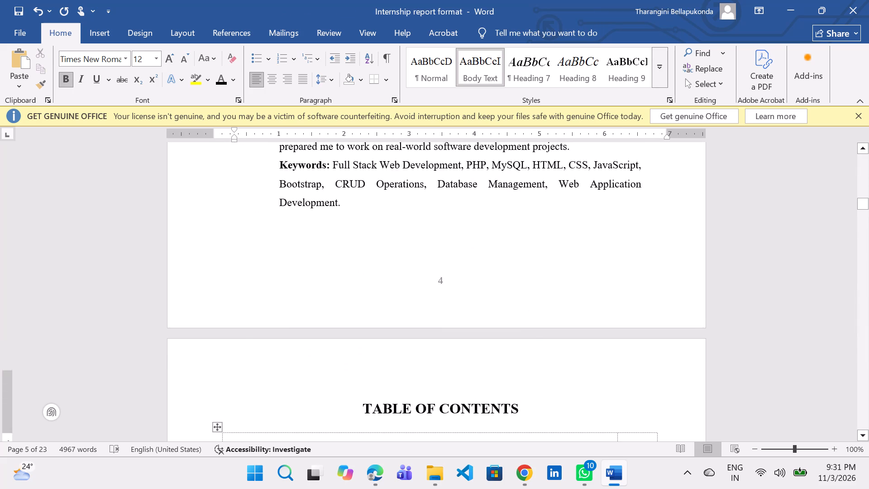
pyautogui.scroll(2, 529, 306)
pyautogui.scroll(-11, 529, 306)
pyautogui.scroll(5, 529, 306)
pyautogui.scroll(-10, 529, 306)
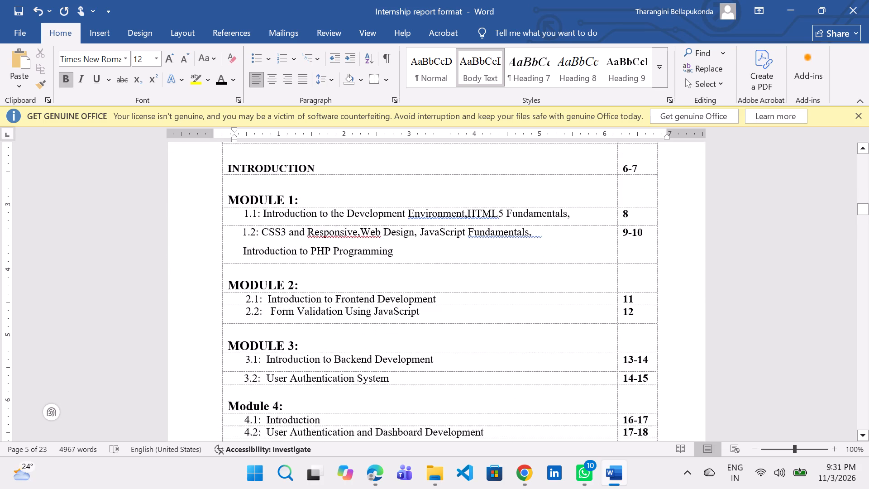
pyautogui.scroll(12, 529, 306)
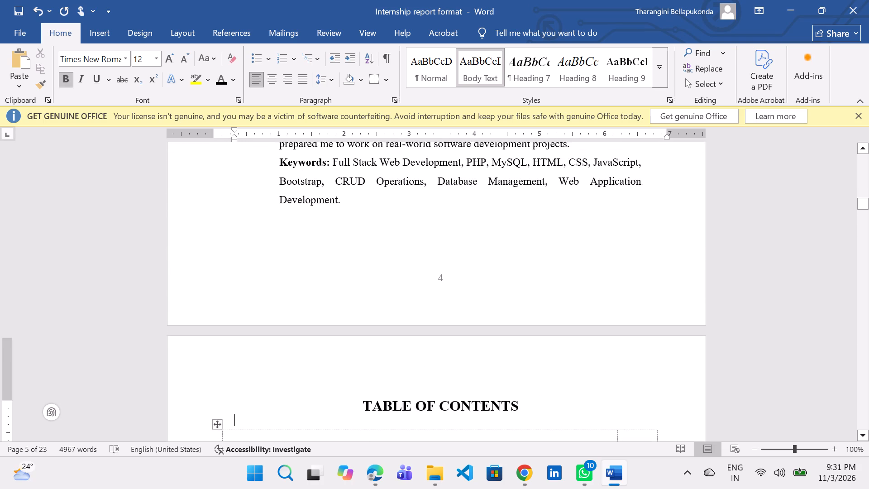
pyautogui.scroll(14, 504, 274)
pyautogui.scroll(7, 504, 274)
pyautogui.scroll(-2, 504, 274)
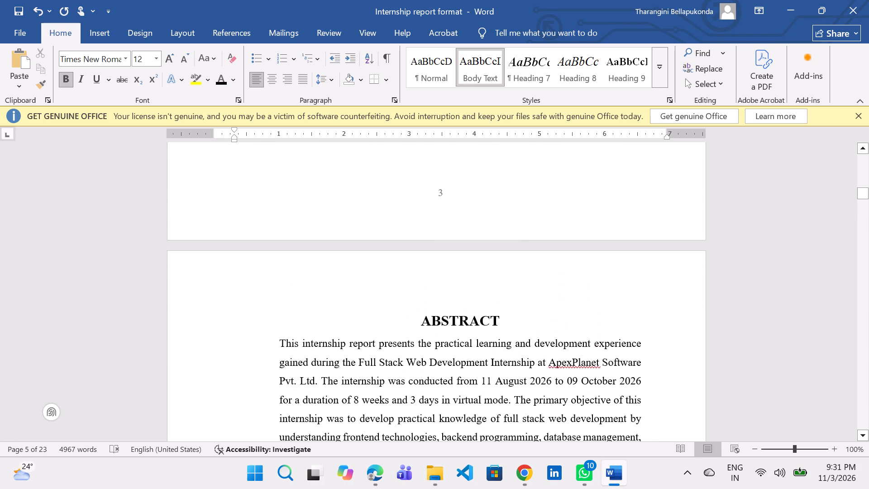
pyautogui.scroll(-20, 504, 274)
pyautogui.scroll(-18, 504, 274)
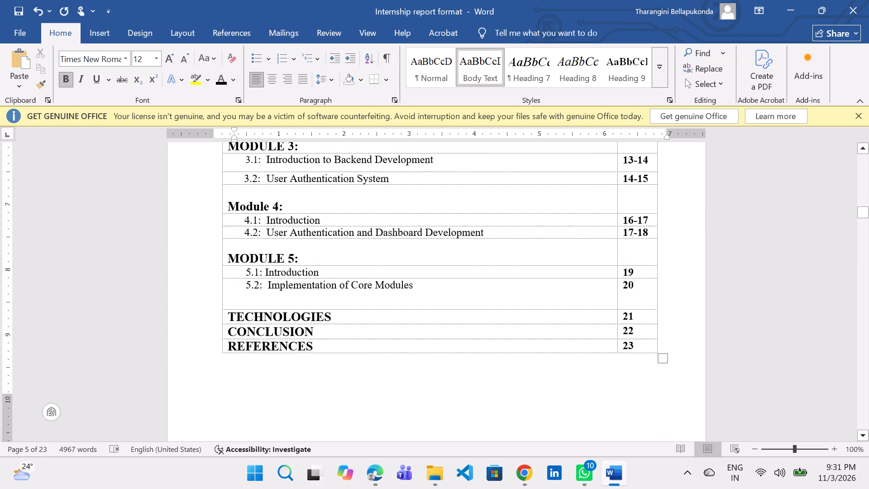
pyautogui.scroll(-8, 499, 278)
pyautogui.scroll(1, 499, 278)
pyautogui.scroll(-19, 499, 278)
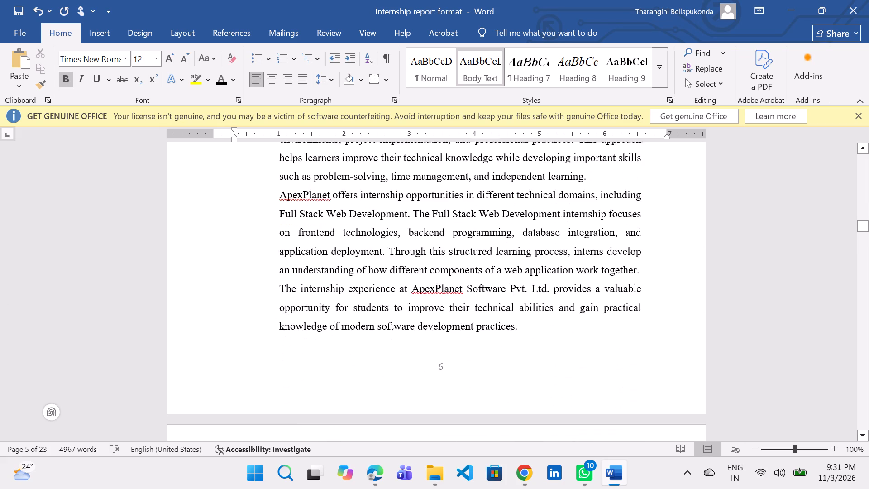
pyautogui.scroll(20, 499, 278)
pyautogui.scroll(4, 499, 278)
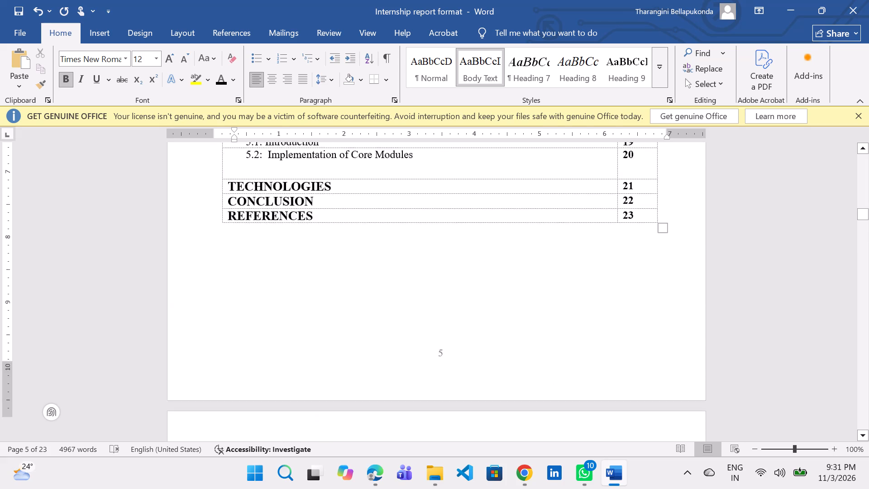
pyautogui.scroll(10, 499, 278)
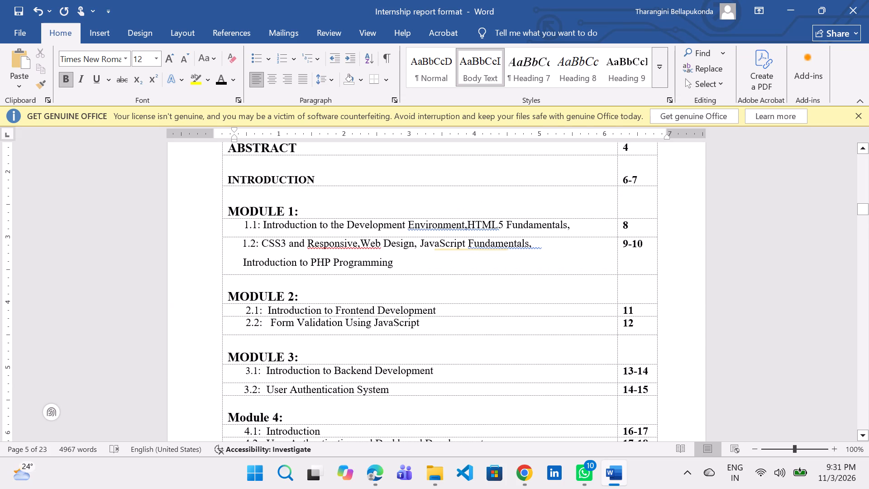
pyautogui.scroll(2, 499, 278)
pyautogui.scroll(-1, 499, 278)
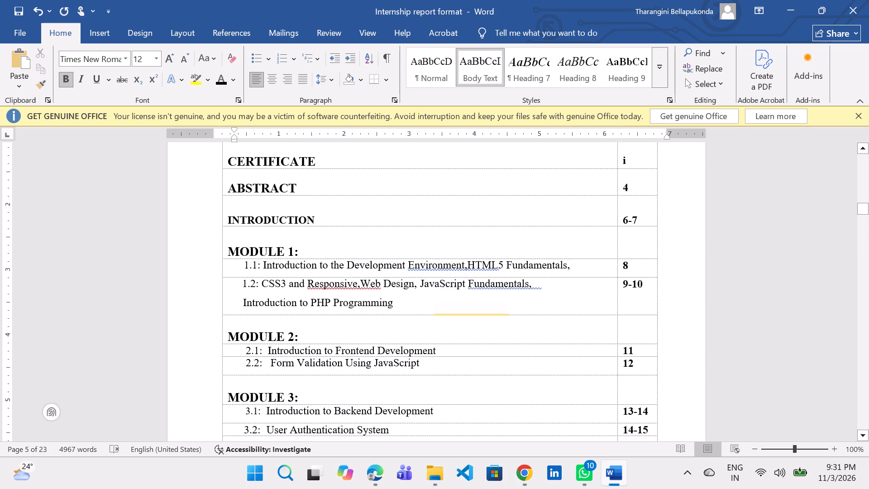
pyautogui.scroll(3, 499, 278)
pyautogui.scroll(-4, 499, 278)
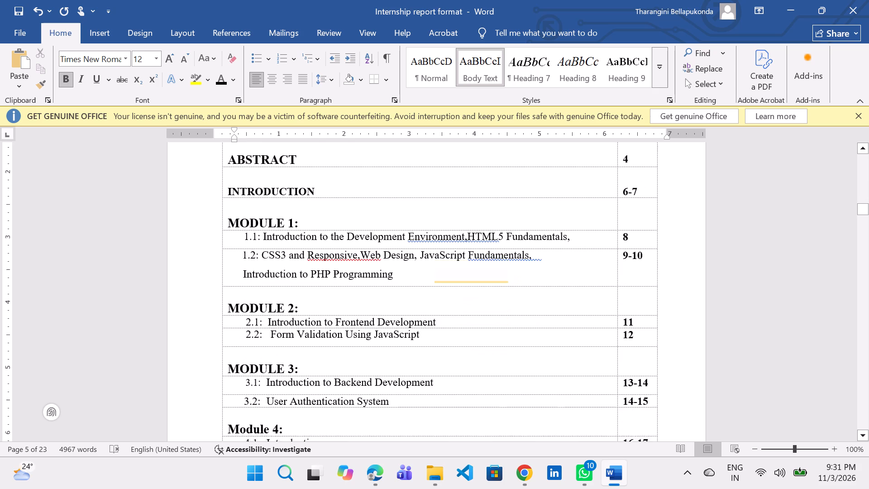
pyautogui.scroll(2, 499, 278)
pyautogui.scroll(-1, 499, 278)
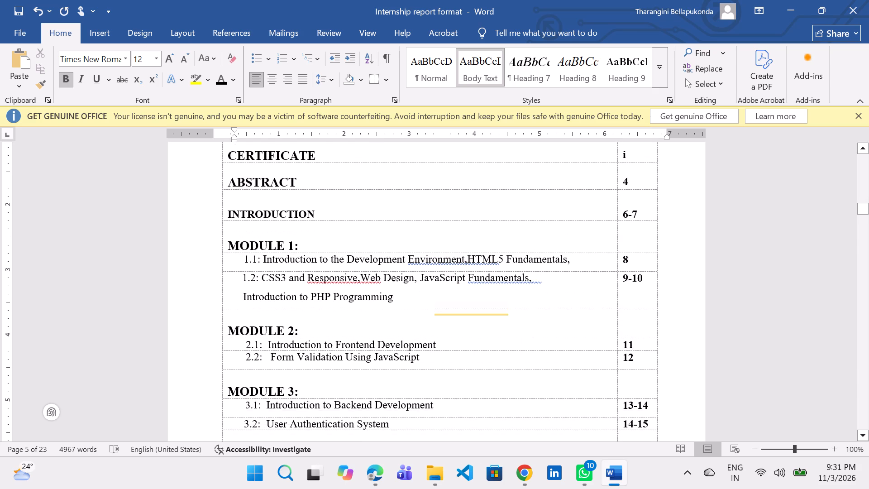
pyautogui.scroll(3, 499, 278)
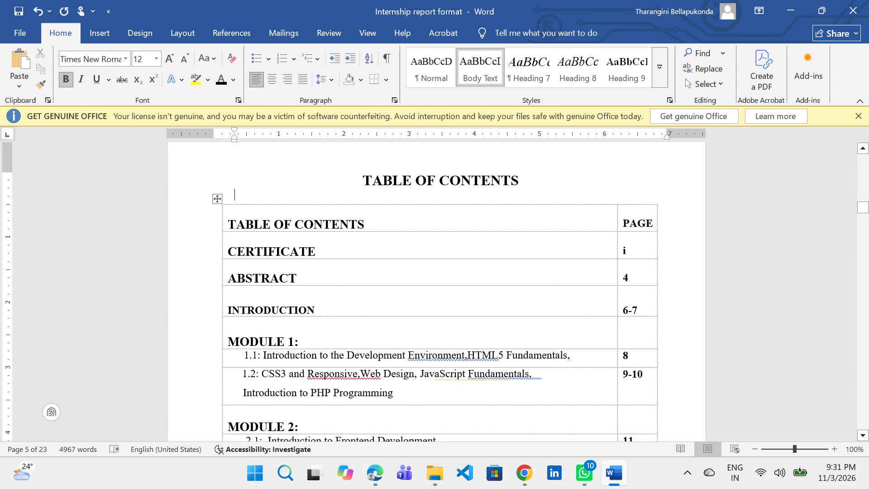
pyautogui.scroll(5, 499, 278)
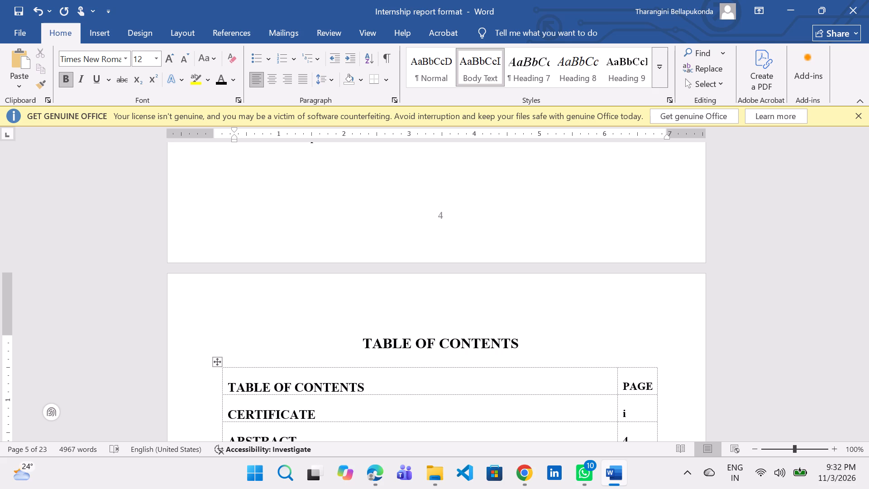
# Save the internship report document.
pyautogui.click(0, 32)
pyautogui.click(38, 187)
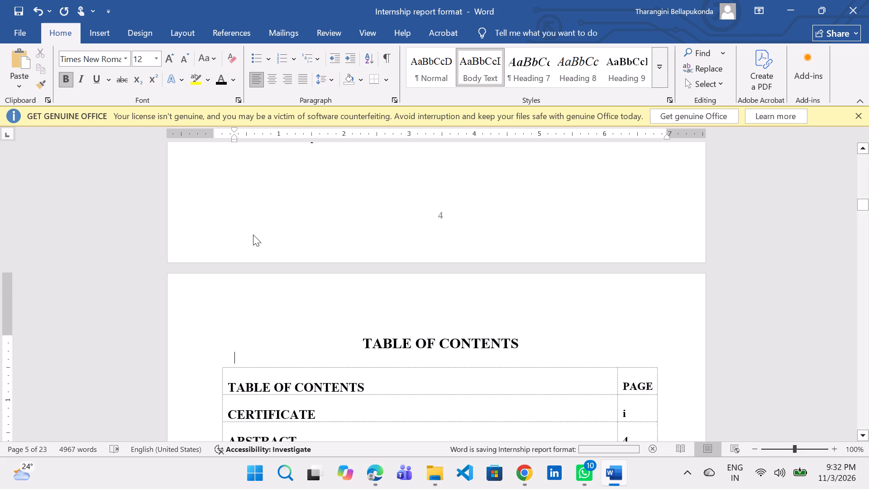
# Delete the words "INTERNSHIP REPORT ON" from the red title on the cover page.
pyautogui.scroll(5, 253, 235)
pyautogui.scroll(13, 195, 116)
pyautogui.scroll(19, 530, 338)
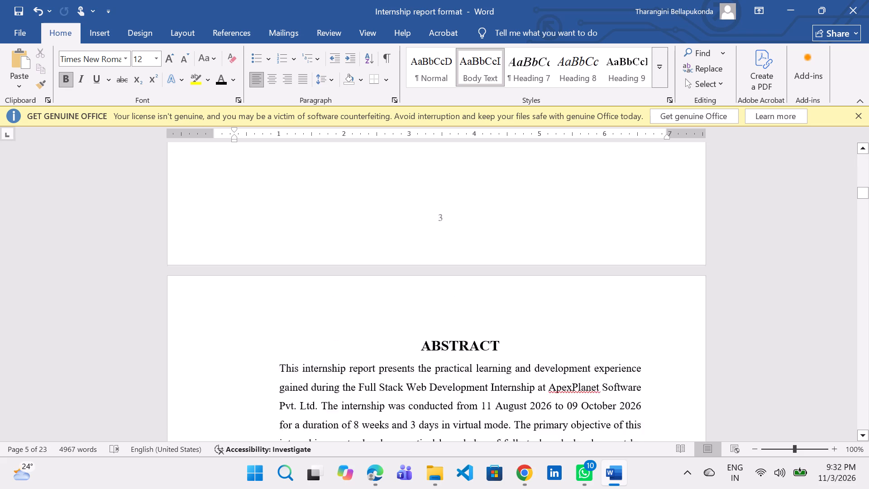
pyautogui.scroll(20, 530, 338)
pyautogui.scroll(20, 530, 338)
pyautogui.scroll(3, 530, 338)
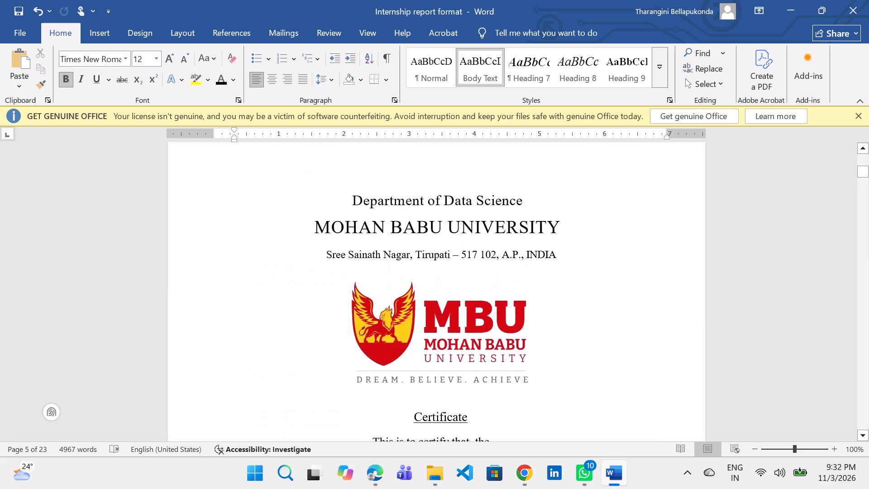
pyautogui.scroll(2, 530, 338)
pyautogui.scroll(20, 530, 338)
pyautogui.scroll(2, 530, 338)
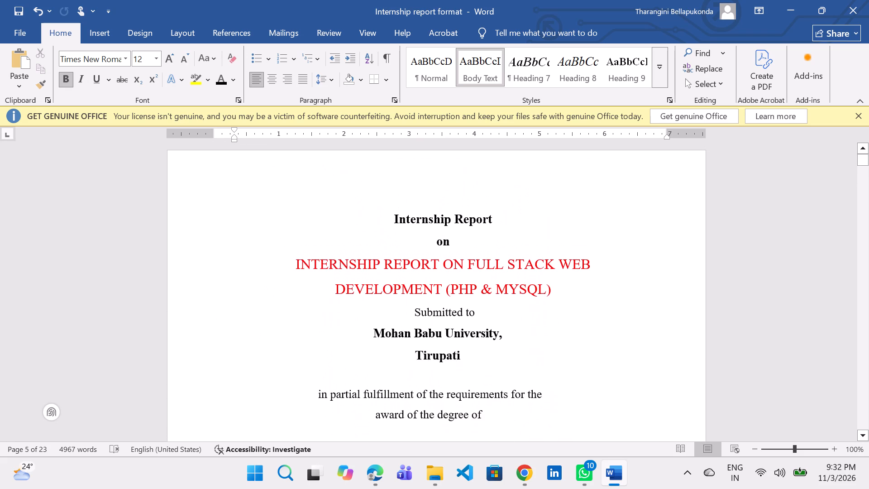
pyautogui.scroll(1, 530, 338)
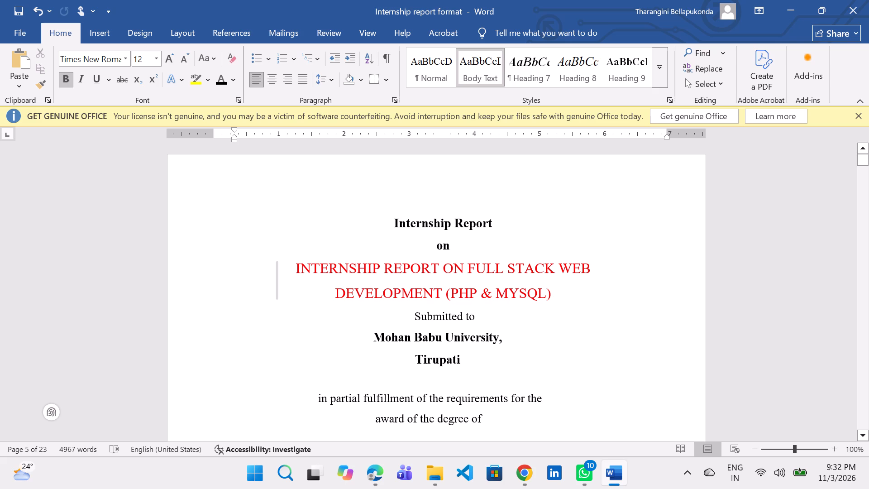
pyautogui.moveTo(464, 270); pyautogui.dragTo(303, 270)
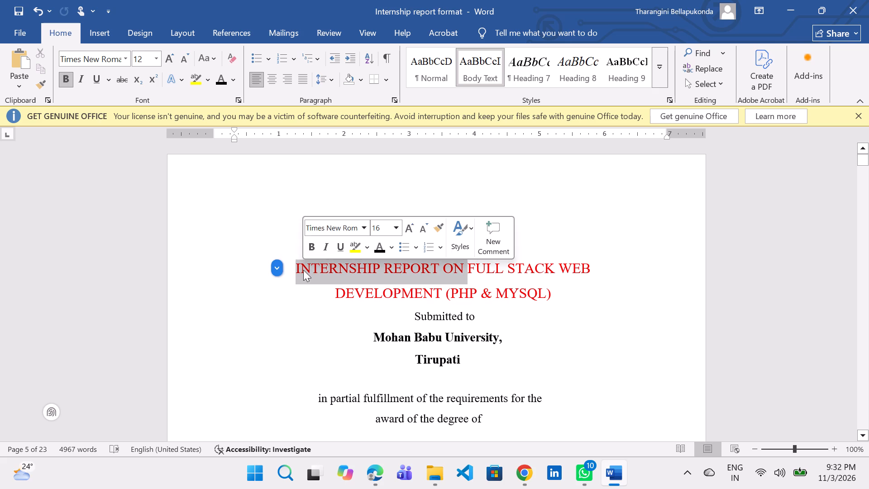
pyautogui.press('BackSpace')
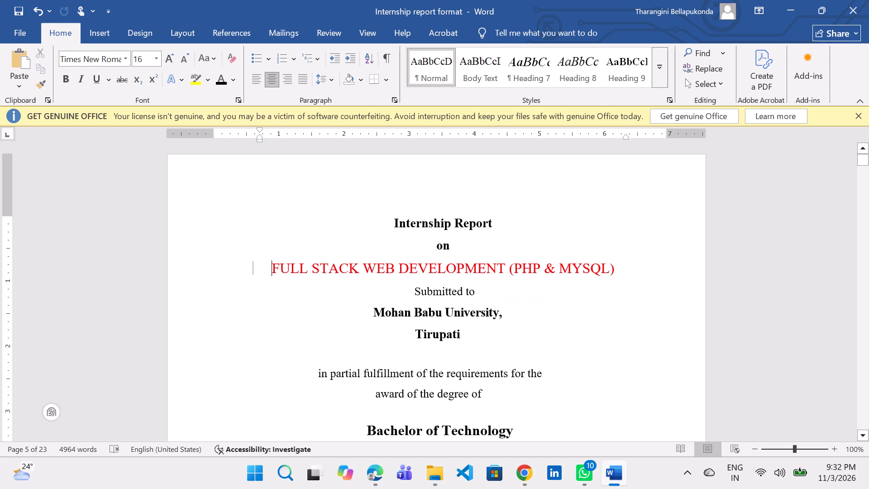
# Delete the words "INTERNSHIP REPORT ON" from the quoted red title on the Certificate page.
pyautogui.scroll(-4, 333, 268)
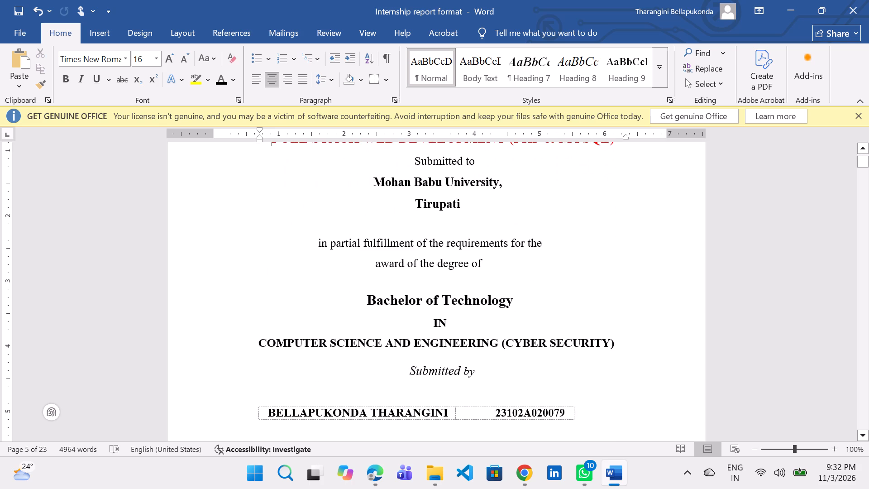
pyautogui.scroll(-5, 319, 264)
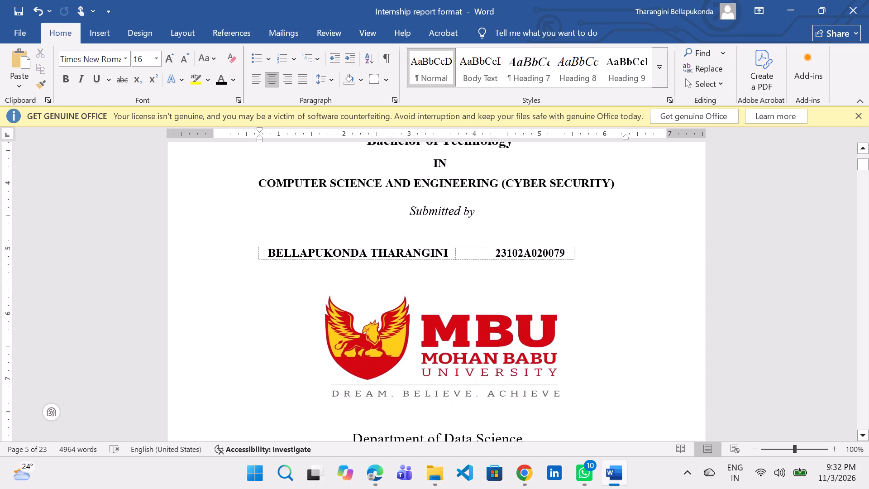
pyautogui.scroll(-6, 313, 259)
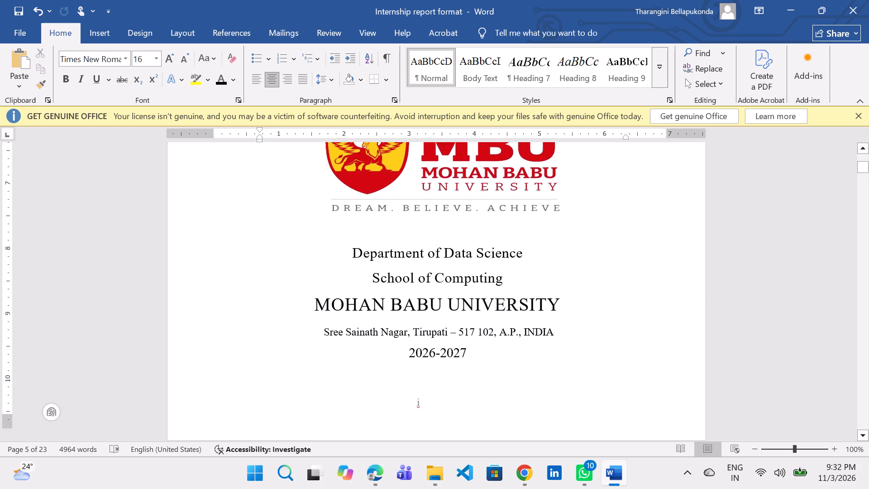
pyautogui.scroll(-14, 315, 259)
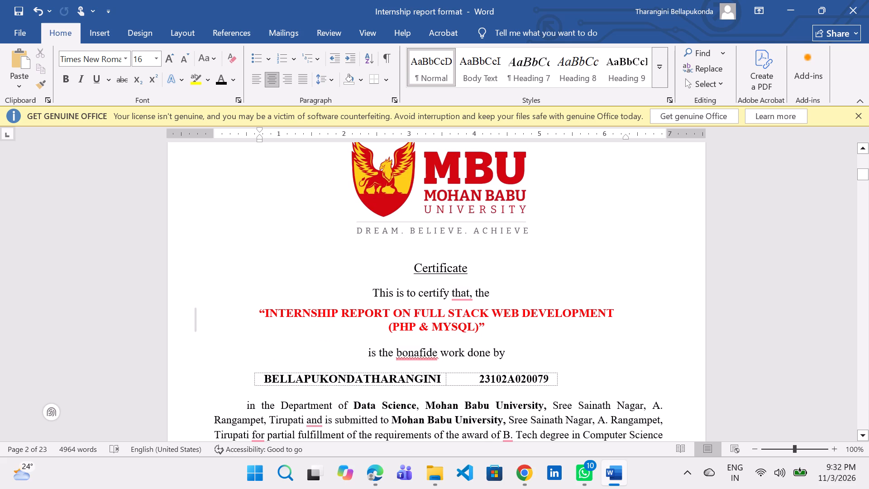
pyautogui.moveTo(413, 308); pyautogui.dragTo(294, 316)
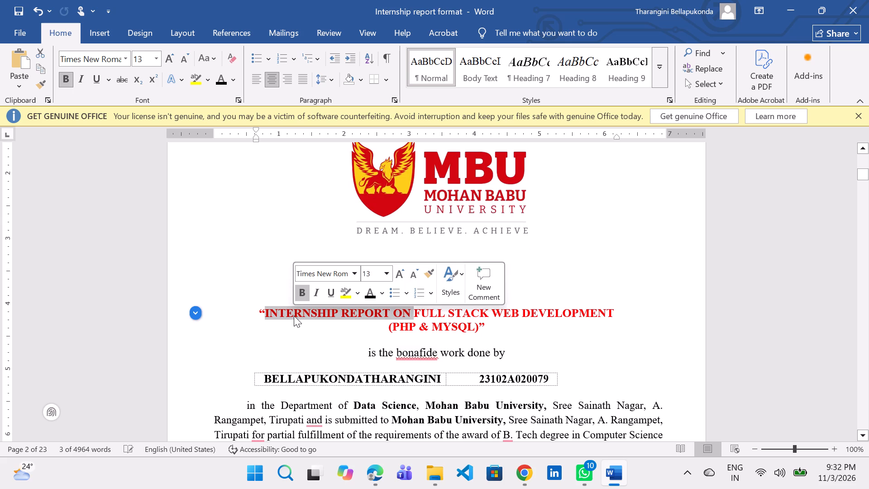
pyautogui.press('BackSpace')
# Delete the first of the two supervisor names and the slash after it from the Supervisor block on the Certificate page.
pyautogui.scroll(-1, 421, 268)
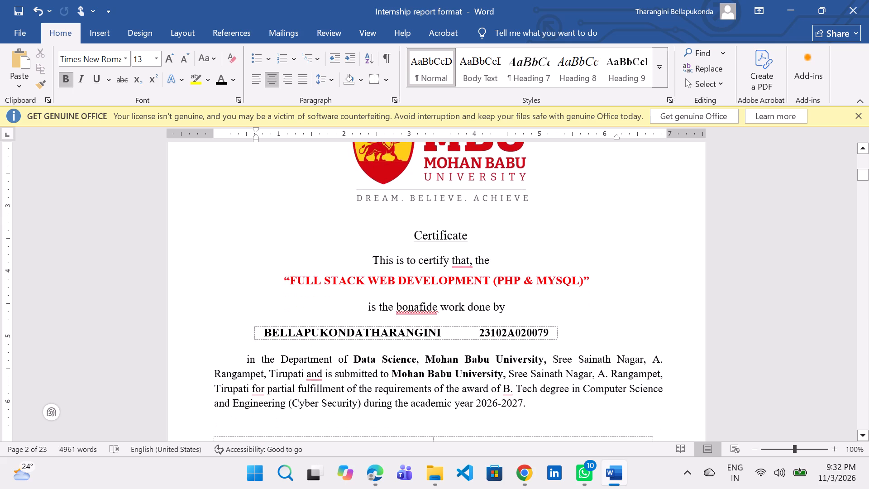
pyautogui.scroll(-3, 452, 279)
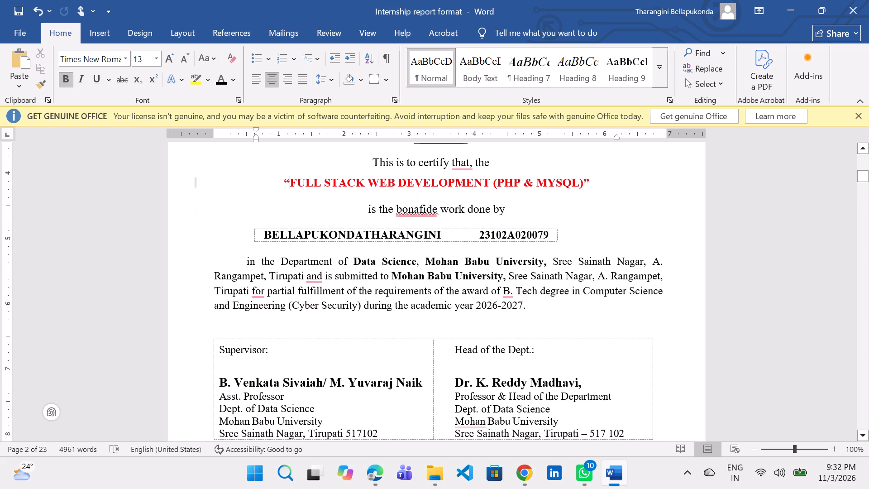
pyautogui.scroll(-2, 455, 284)
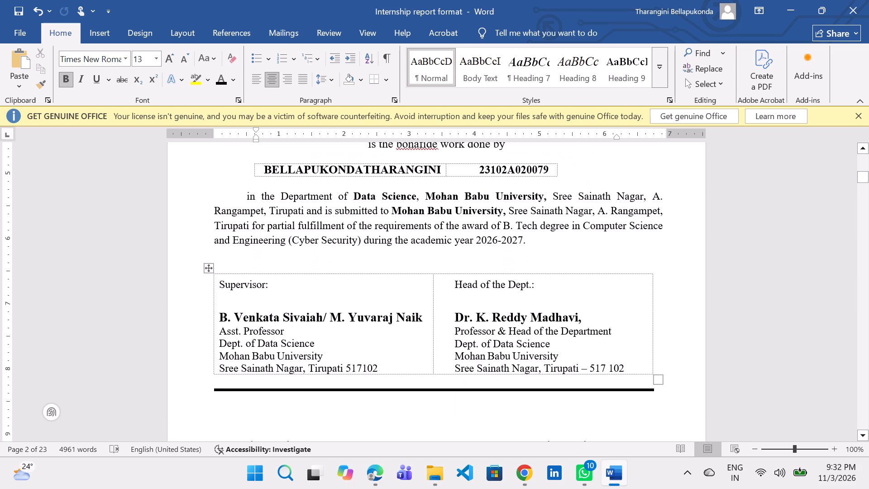
pyautogui.scroll(-1, 455, 284)
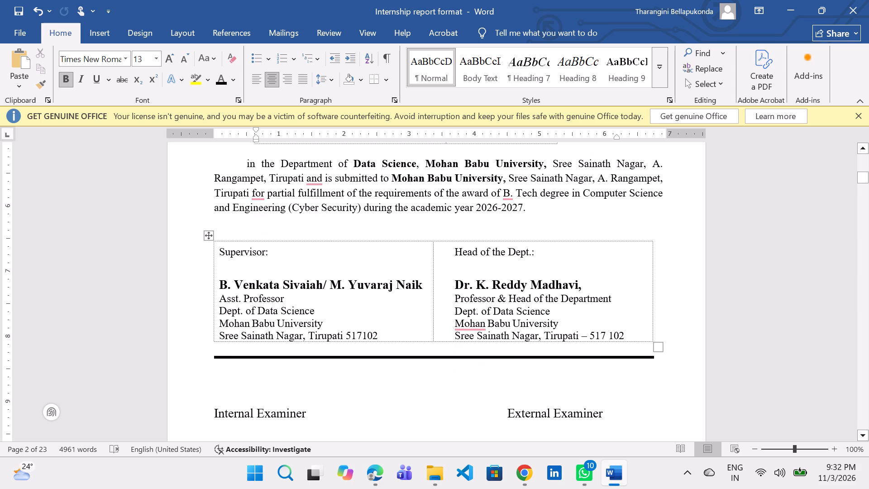
pyautogui.moveTo(324, 289); pyautogui.dragTo(237, 290)
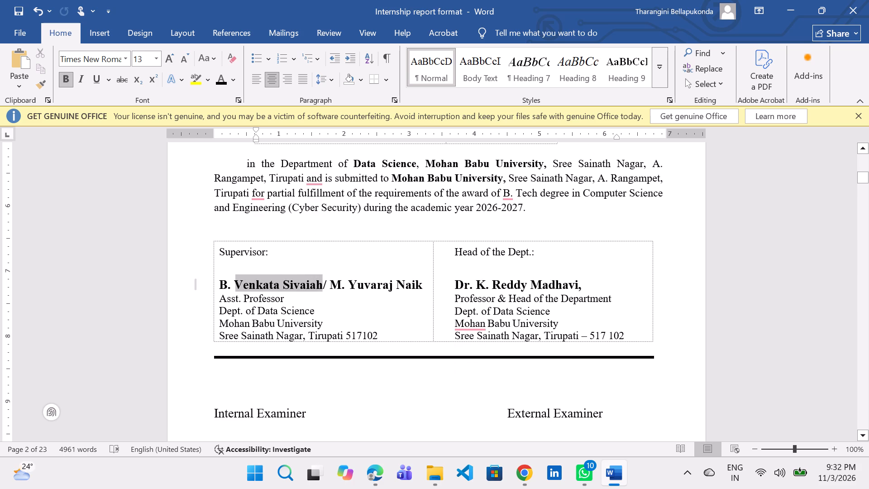
pyautogui.moveTo(237, 290); pyautogui.dragTo(220, 290)
pyautogui.press('BackSpace')
pyautogui.press('Right')
pyautogui.press('BackSpace')
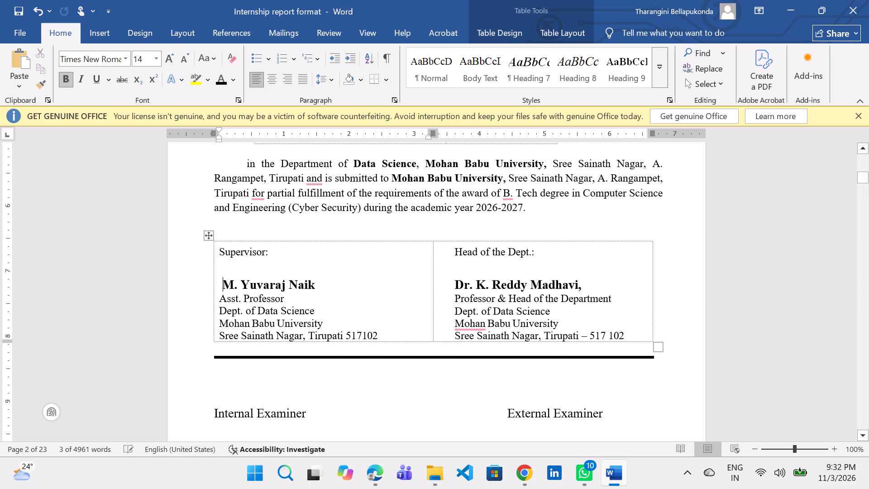
pyautogui.press('Right')
pyautogui.press('BackSpace')
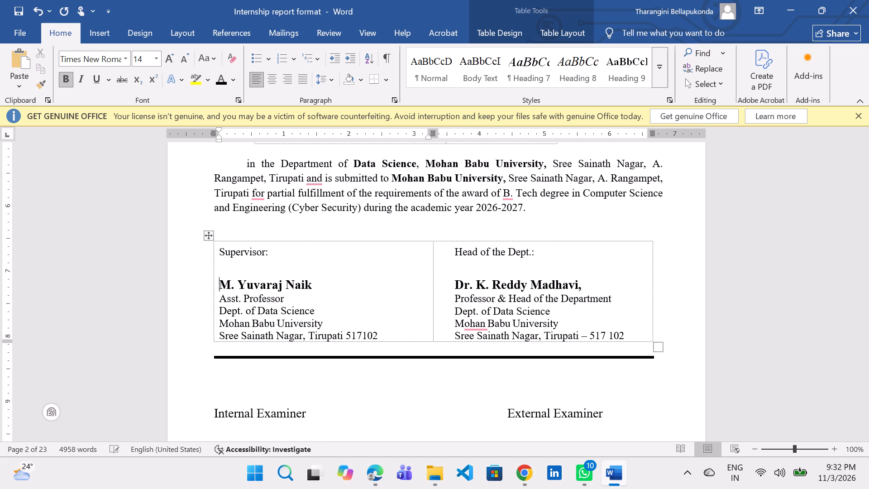
pyautogui.click(387, 319)
# Enlarge the certificate picture on the Internship Certificate Completion page, making it slightly wider and taller.
pyautogui.scroll(-2, 387, 319)
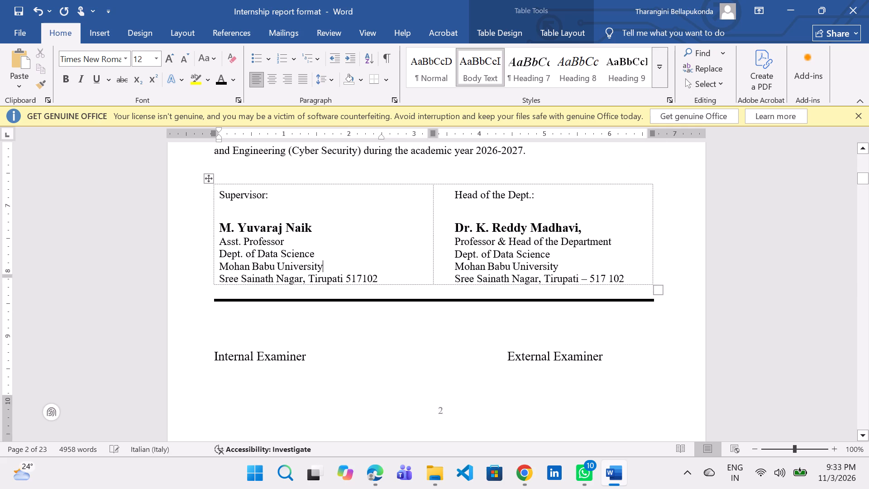
pyautogui.scroll(-11, 387, 319)
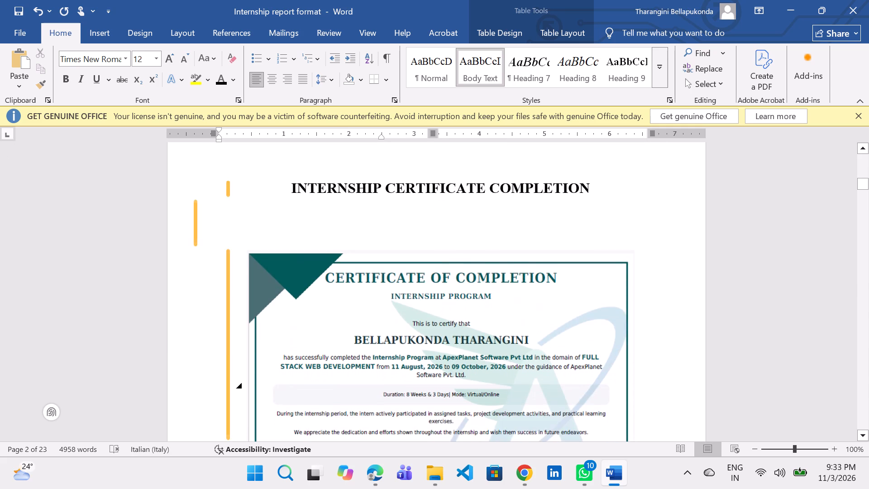
pyautogui.scroll(-4, 387, 319)
pyautogui.click(579, 283)
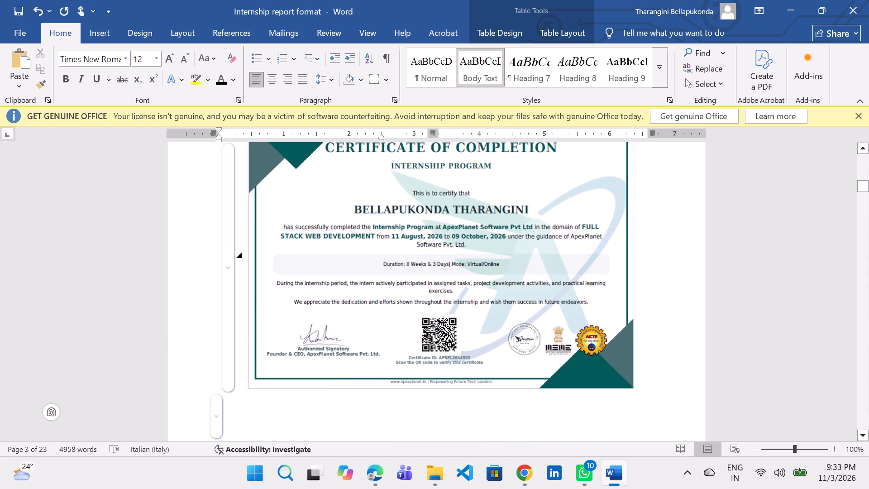
pyautogui.moveTo(633, 255); pyautogui.dragTo(641, 256)
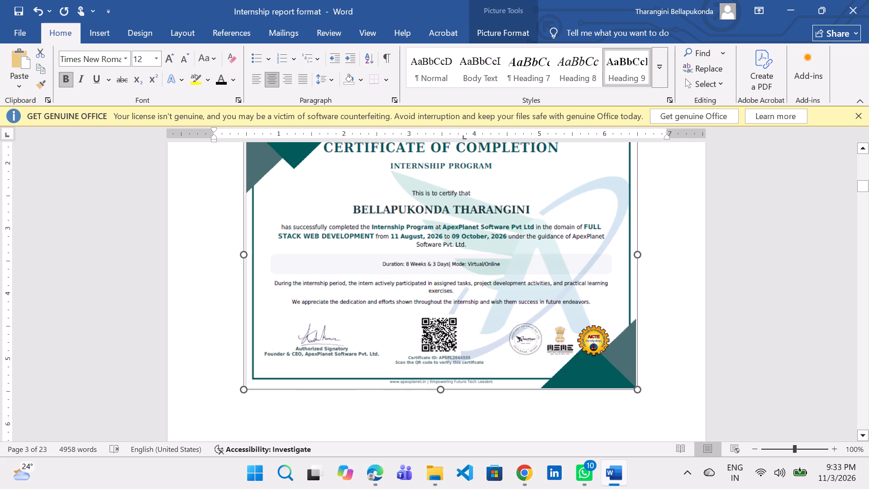
pyautogui.moveTo(641, 256); pyautogui.dragTo(652, 256)
pyautogui.scroll(-1, 536, 303)
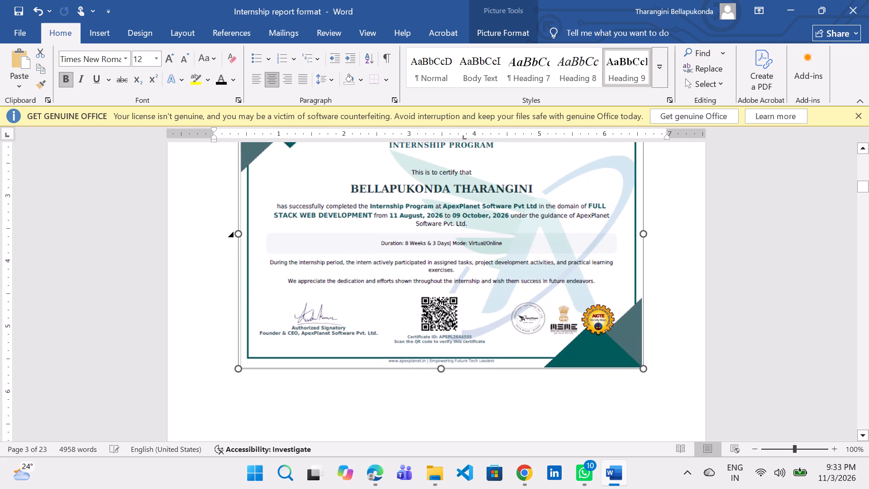
pyautogui.moveTo(440, 355); pyautogui.dragTo(442, 376)
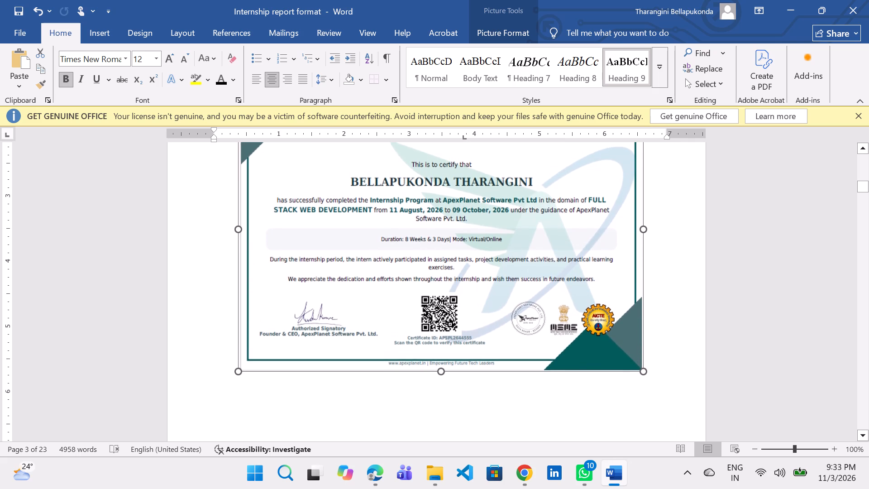
pyautogui.moveTo(442, 376); pyautogui.dragTo(441, 394)
pyautogui.click(491, 346)
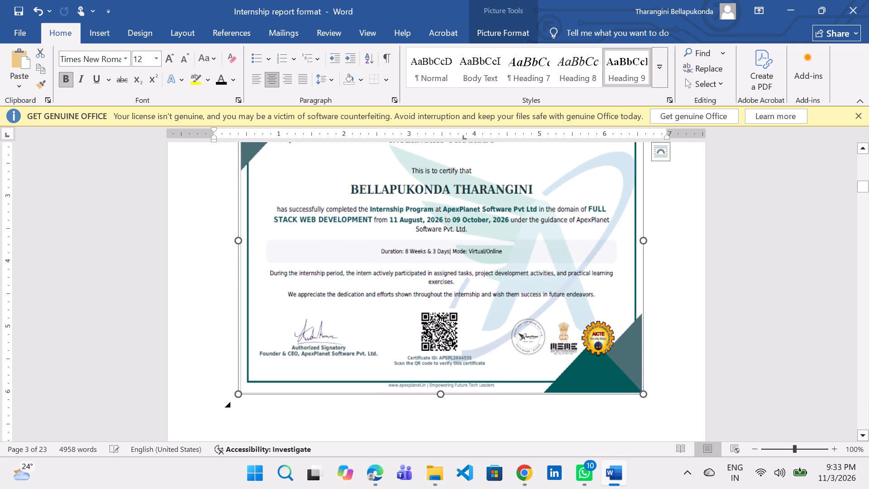
# Check the layout and footer numbering from the certificate picture page through the Abstract to the table of contents.
pyautogui.scroll(4, 466, 346)
pyautogui.scroll(-13, 466, 346)
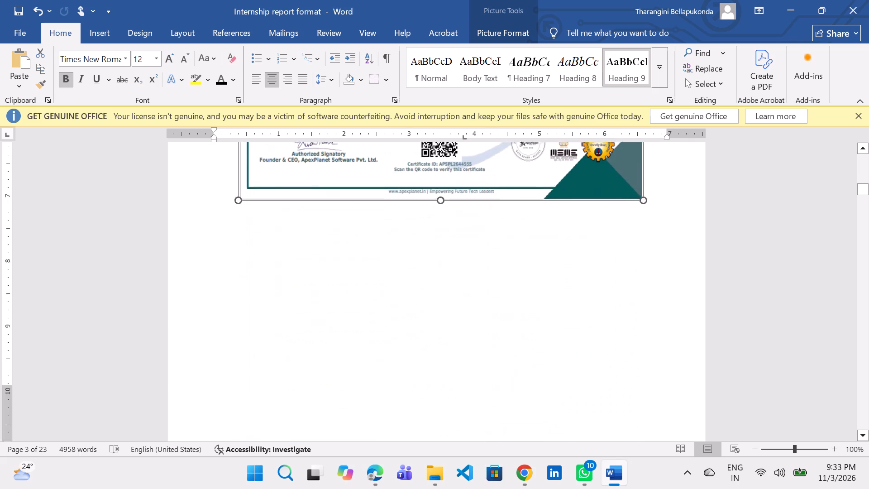
pyautogui.scroll(-7, 466, 346)
pyautogui.scroll(4, 466, 346)
pyautogui.scroll(-4, 466, 346)
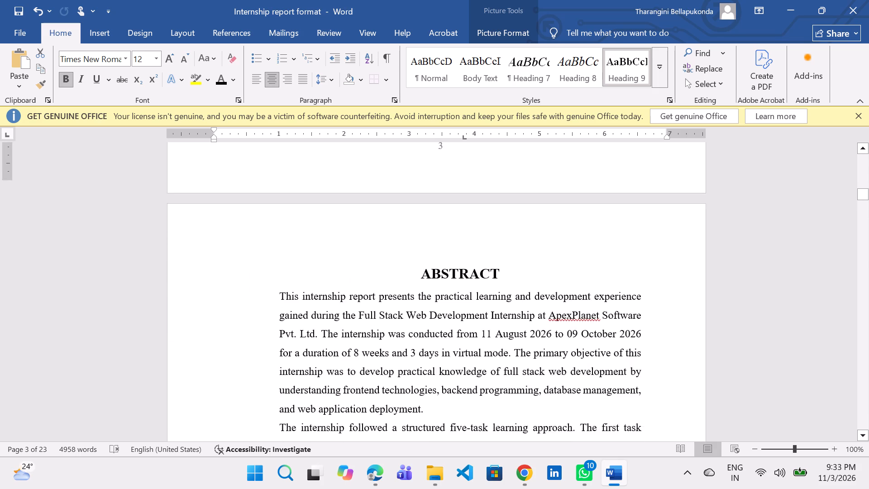
pyautogui.scroll(-20, 465, 348)
pyautogui.scroll(-4, 465, 348)
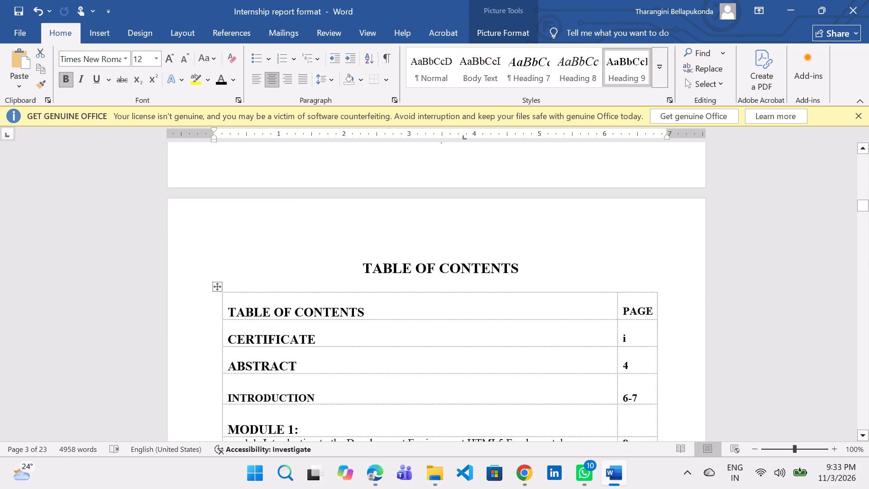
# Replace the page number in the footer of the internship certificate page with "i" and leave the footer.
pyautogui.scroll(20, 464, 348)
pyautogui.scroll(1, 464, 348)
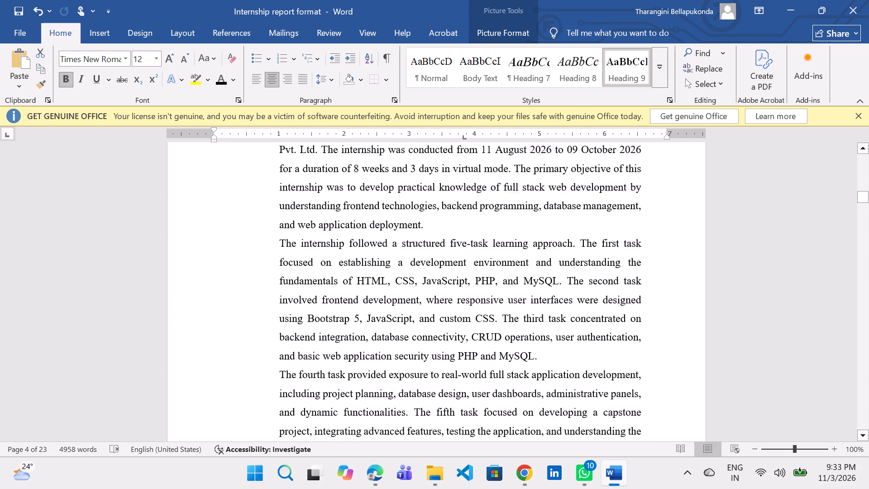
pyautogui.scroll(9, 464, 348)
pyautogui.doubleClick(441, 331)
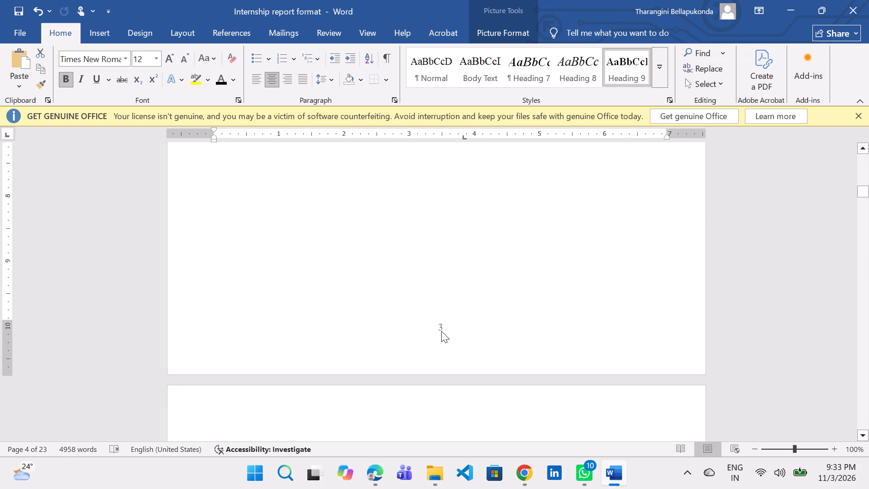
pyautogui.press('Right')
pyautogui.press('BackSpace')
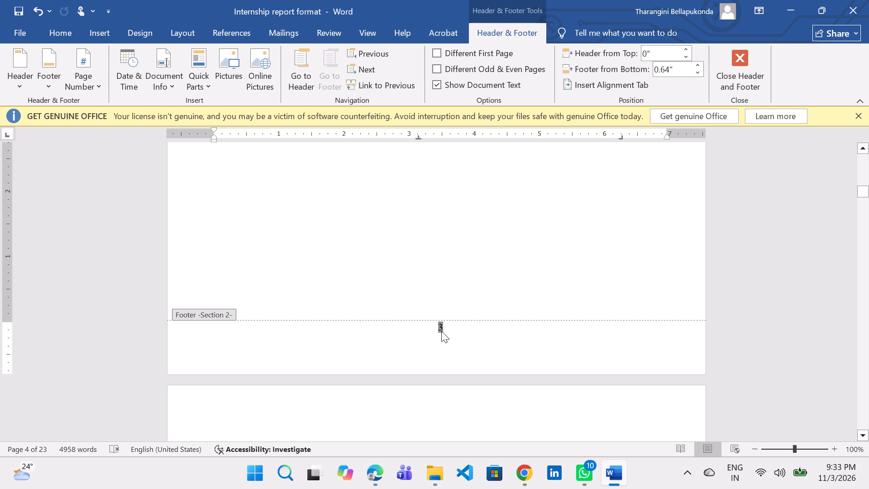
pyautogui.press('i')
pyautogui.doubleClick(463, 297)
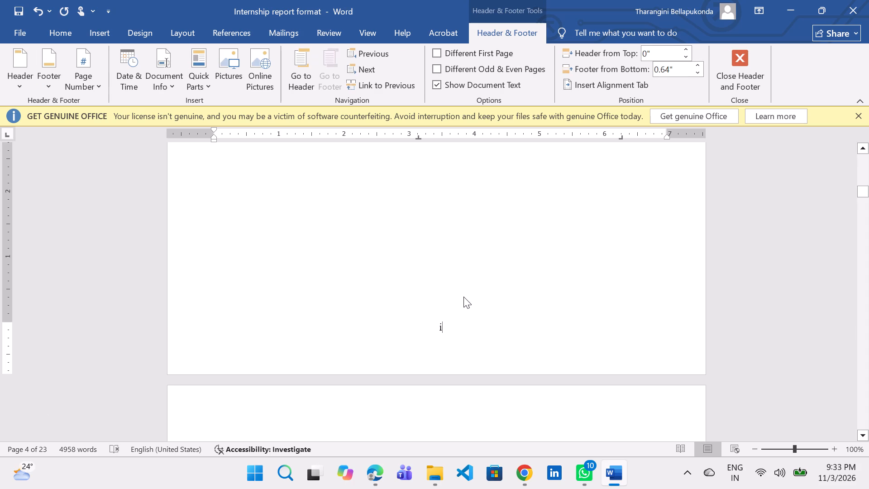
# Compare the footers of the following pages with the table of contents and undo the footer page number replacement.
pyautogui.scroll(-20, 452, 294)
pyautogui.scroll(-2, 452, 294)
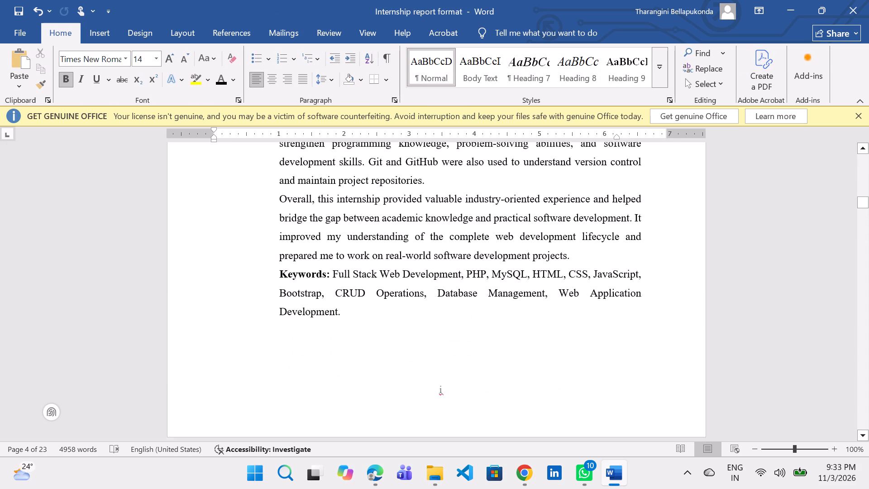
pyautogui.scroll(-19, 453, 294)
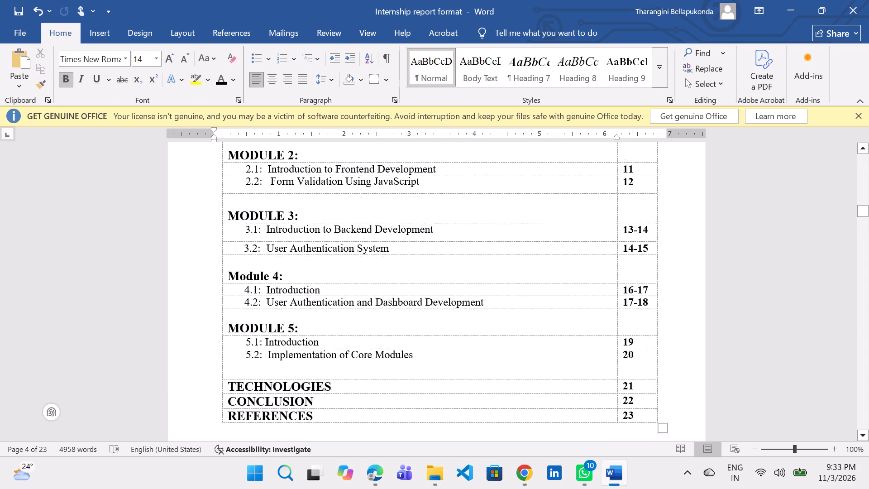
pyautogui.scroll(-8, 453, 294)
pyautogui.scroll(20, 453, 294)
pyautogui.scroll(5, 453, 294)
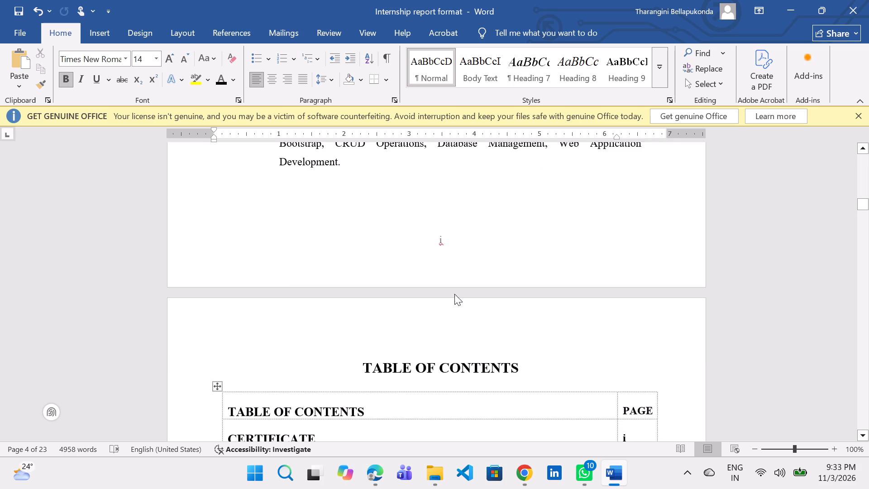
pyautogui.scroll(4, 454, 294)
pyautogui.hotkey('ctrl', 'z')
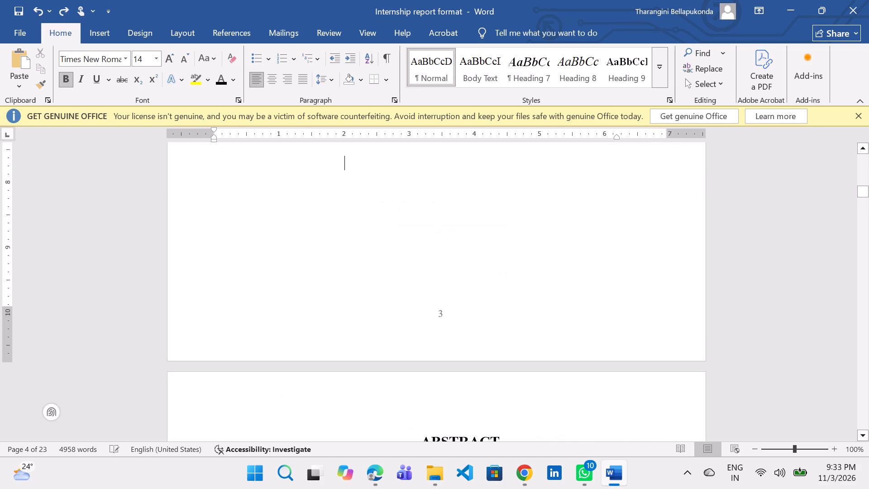
# Open the footer of the internship certificate page for editing with its page number selected.
pyautogui.scroll(7, 454, 294)
pyautogui.scroll(-6, 454, 294)
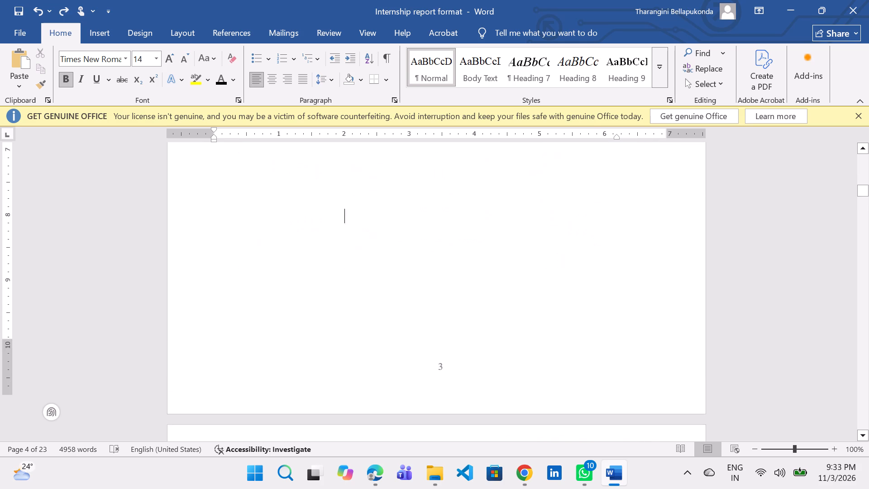
pyautogui.scroll(-1, 456, 314)
pyautogui.click(446, 313)
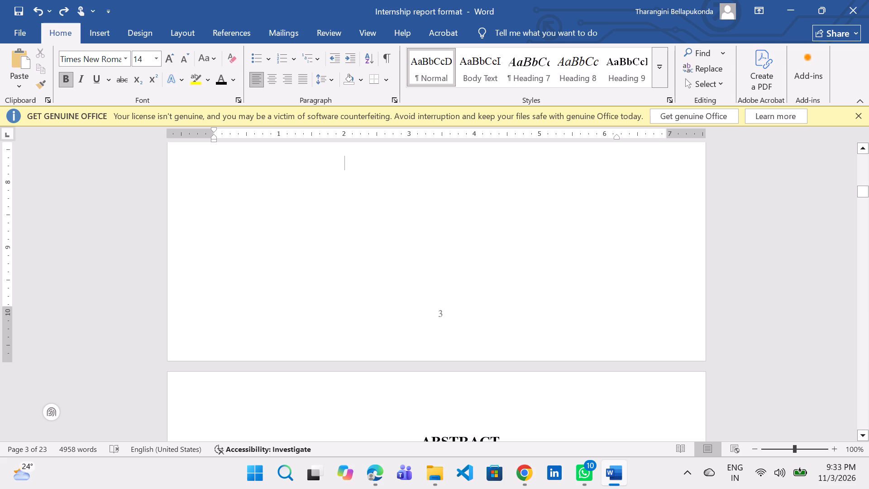
pyautogui.doubleClick(441, 315)
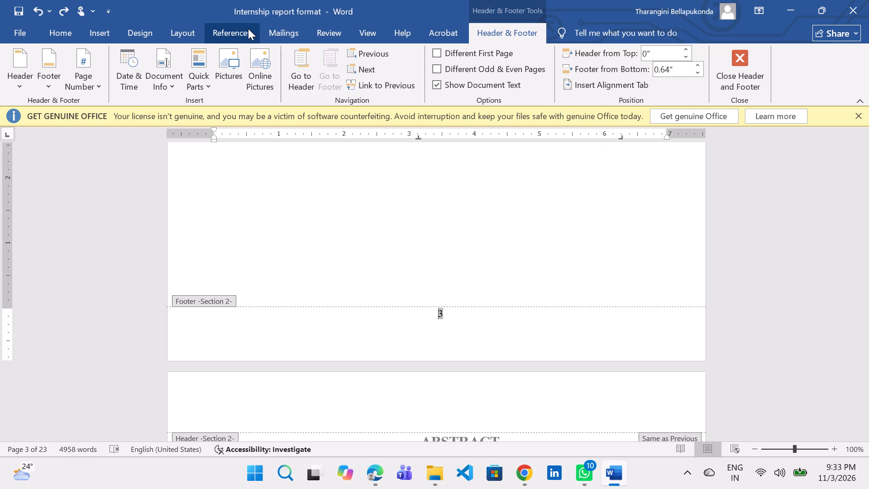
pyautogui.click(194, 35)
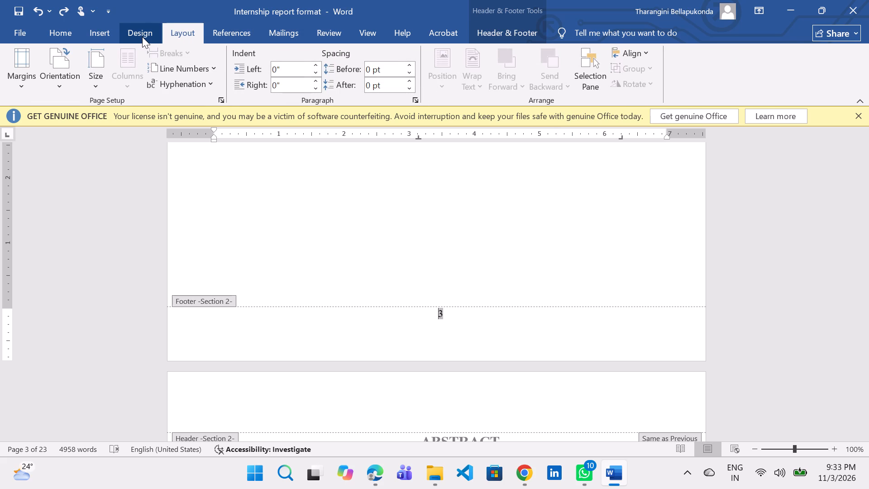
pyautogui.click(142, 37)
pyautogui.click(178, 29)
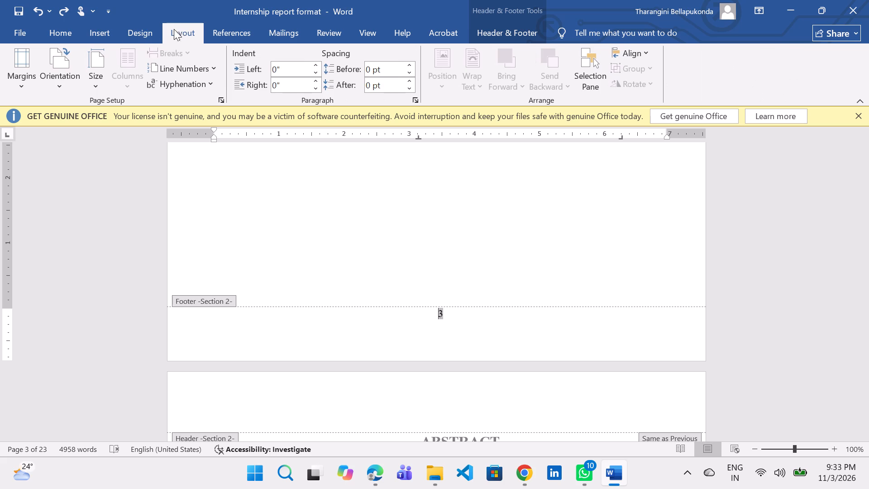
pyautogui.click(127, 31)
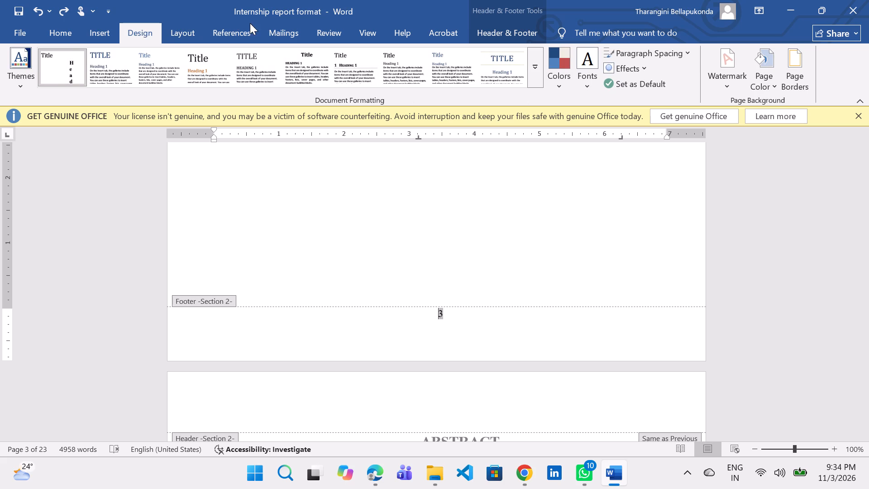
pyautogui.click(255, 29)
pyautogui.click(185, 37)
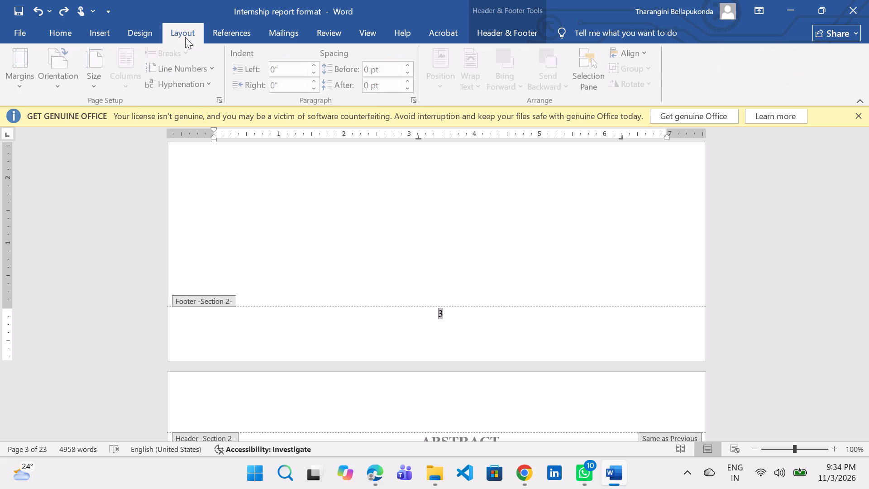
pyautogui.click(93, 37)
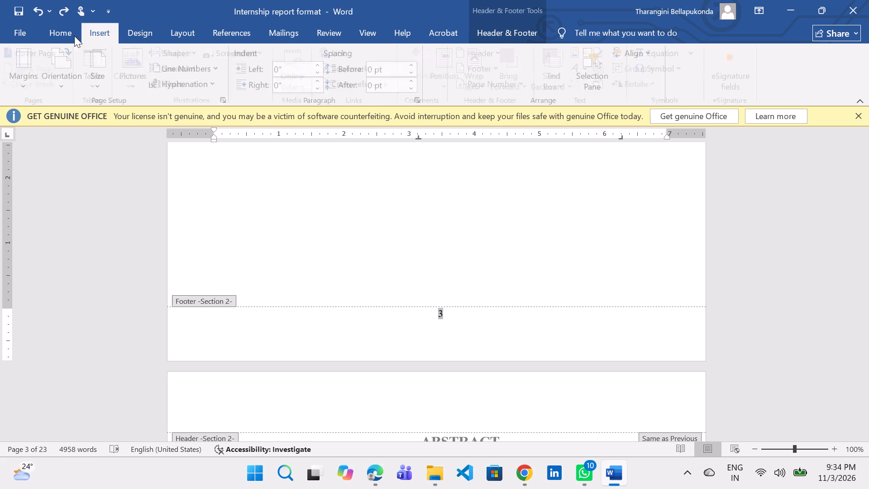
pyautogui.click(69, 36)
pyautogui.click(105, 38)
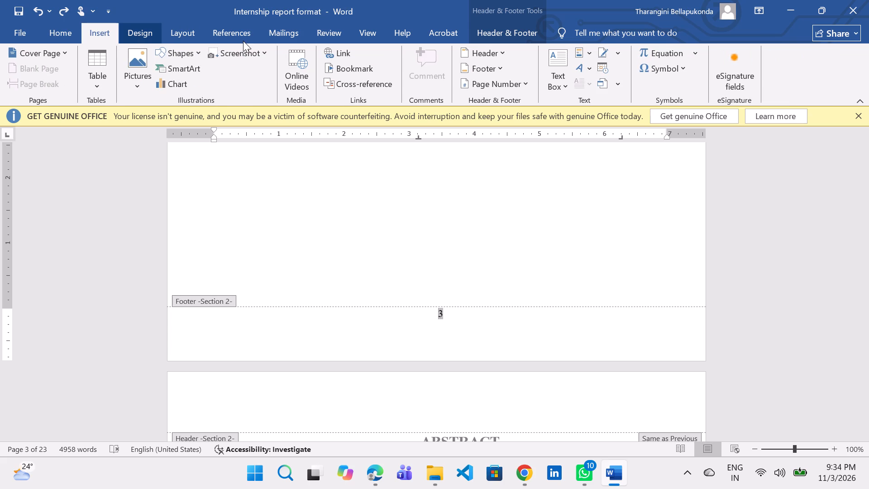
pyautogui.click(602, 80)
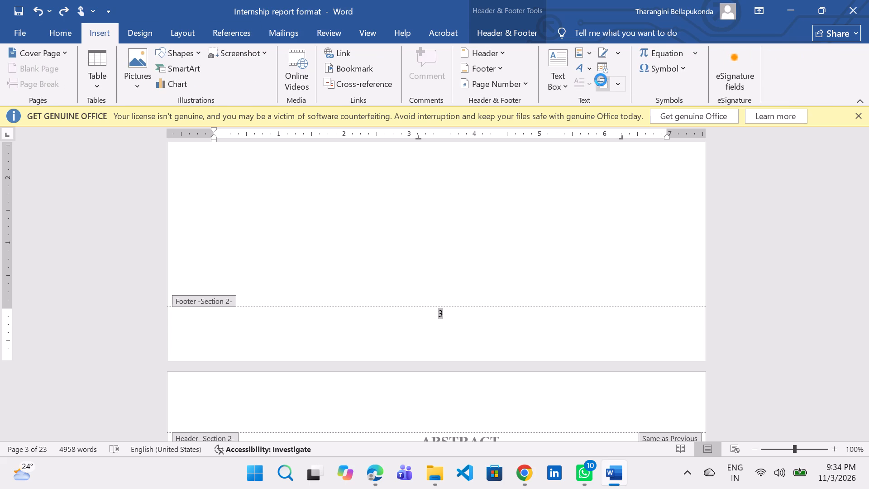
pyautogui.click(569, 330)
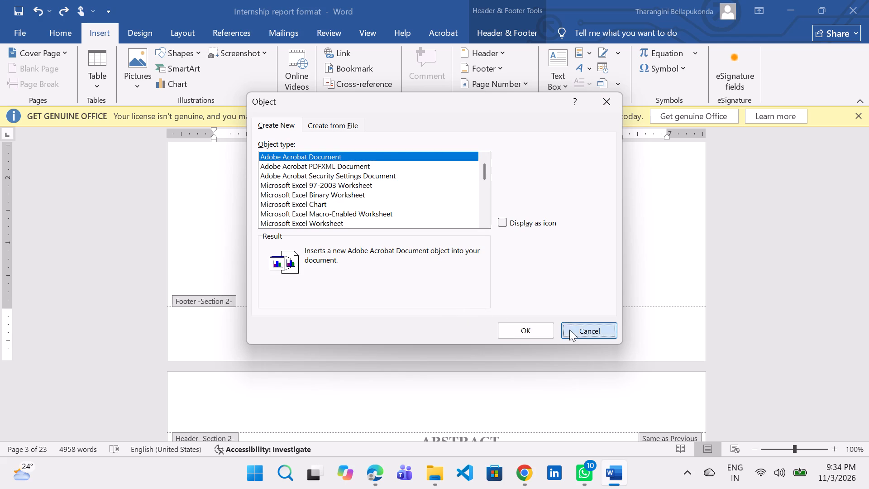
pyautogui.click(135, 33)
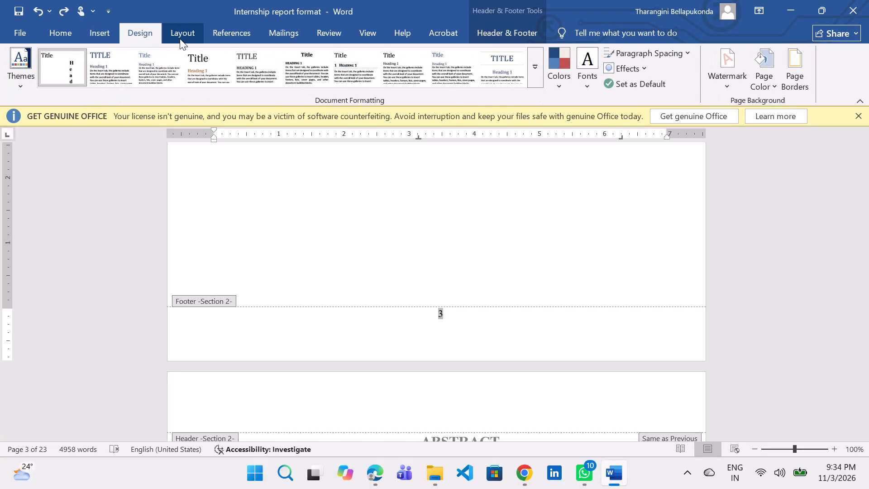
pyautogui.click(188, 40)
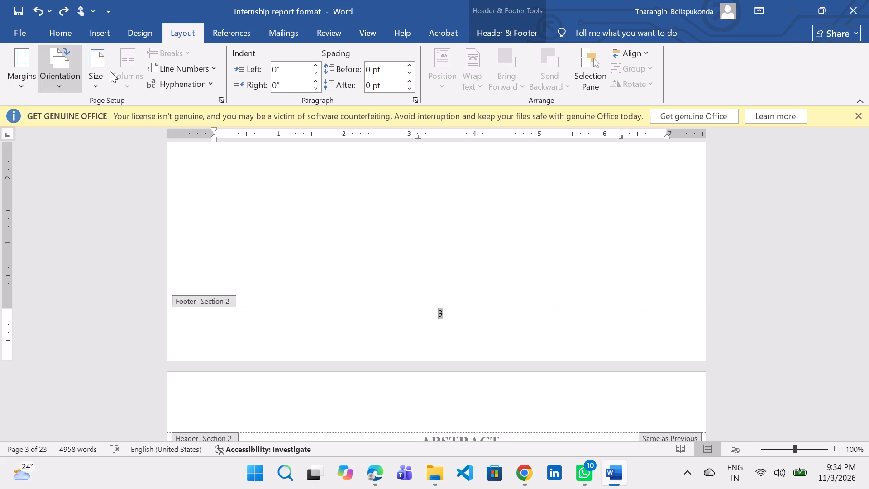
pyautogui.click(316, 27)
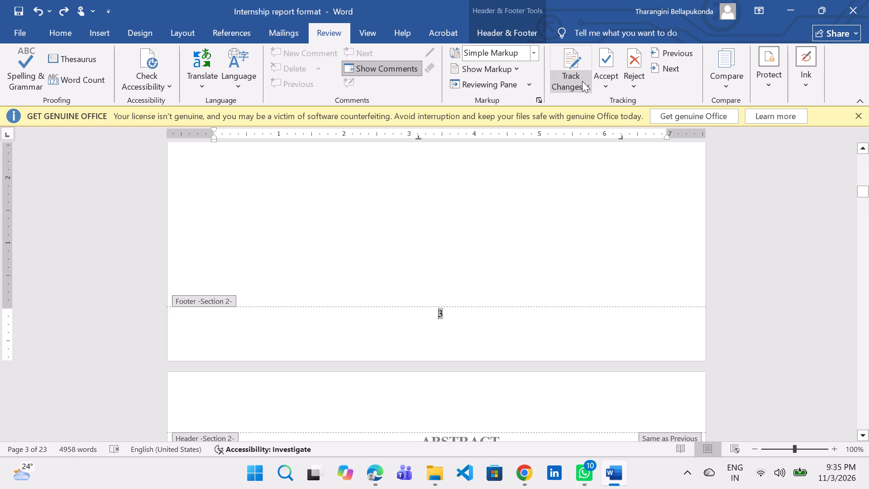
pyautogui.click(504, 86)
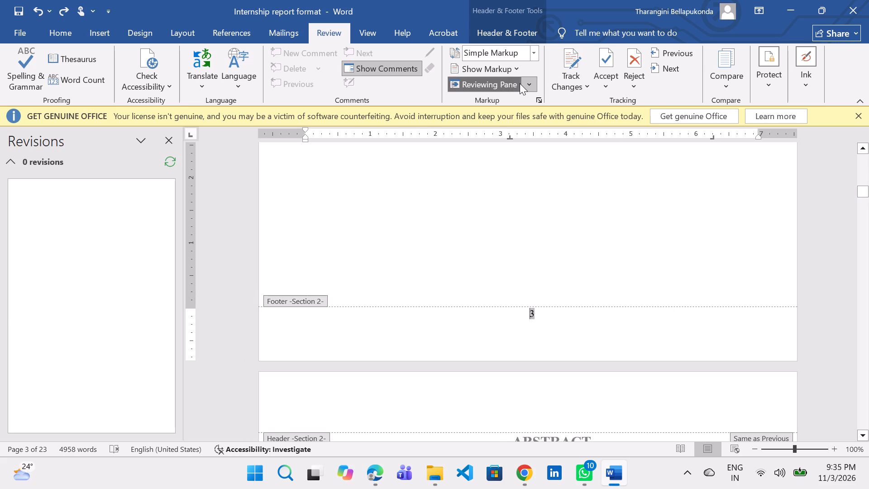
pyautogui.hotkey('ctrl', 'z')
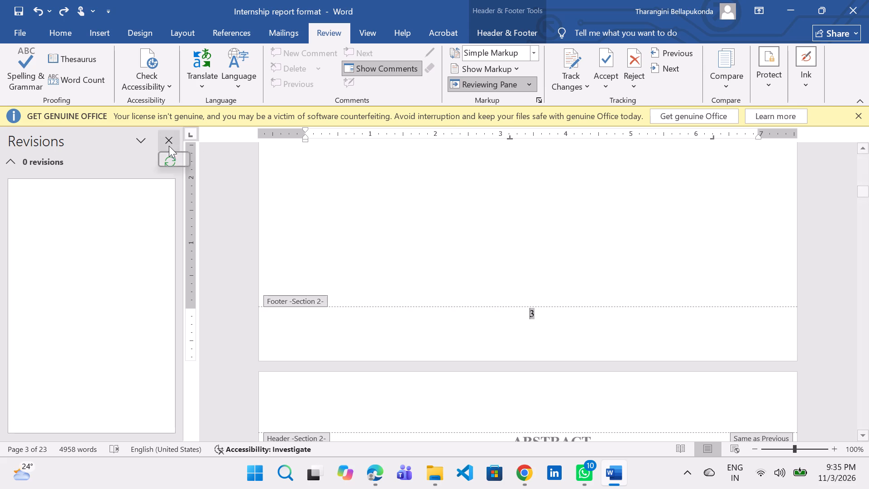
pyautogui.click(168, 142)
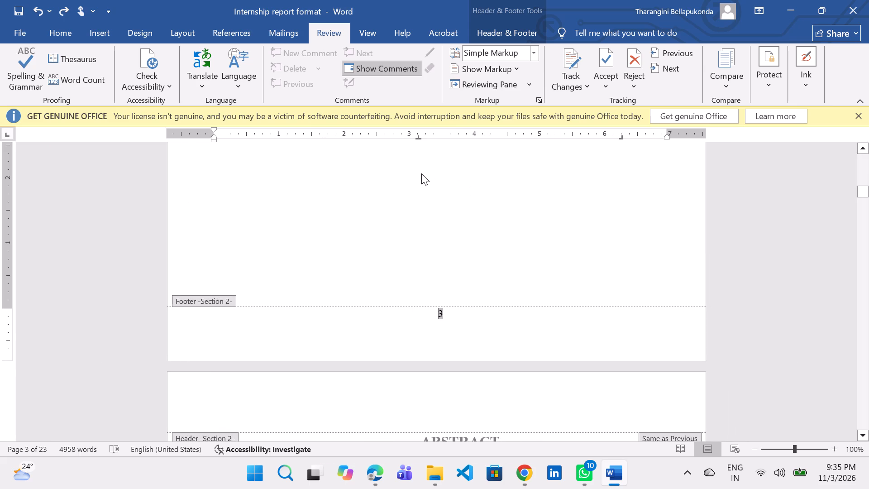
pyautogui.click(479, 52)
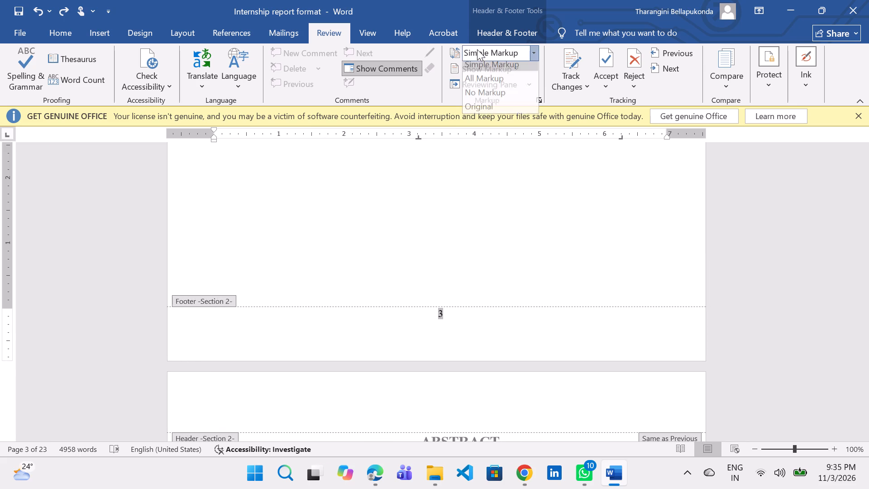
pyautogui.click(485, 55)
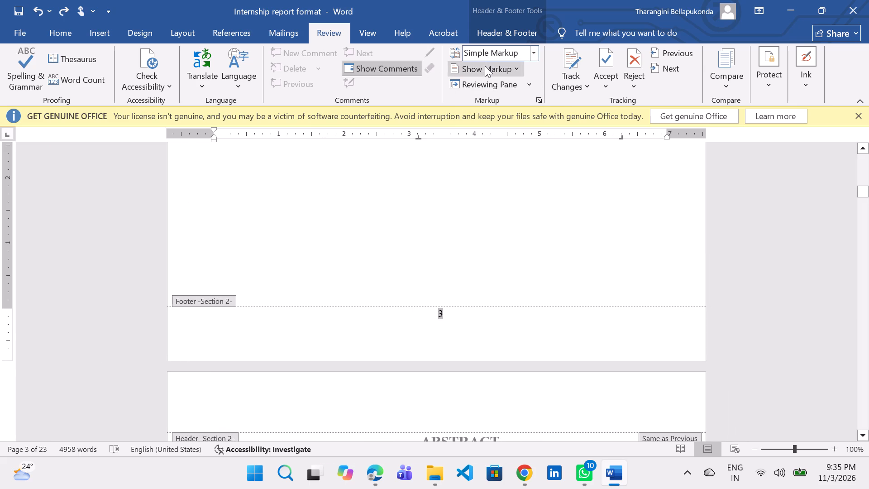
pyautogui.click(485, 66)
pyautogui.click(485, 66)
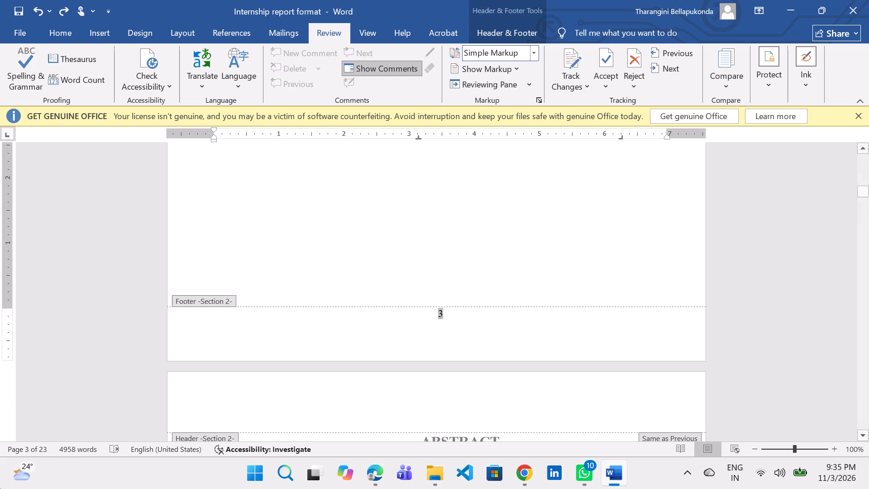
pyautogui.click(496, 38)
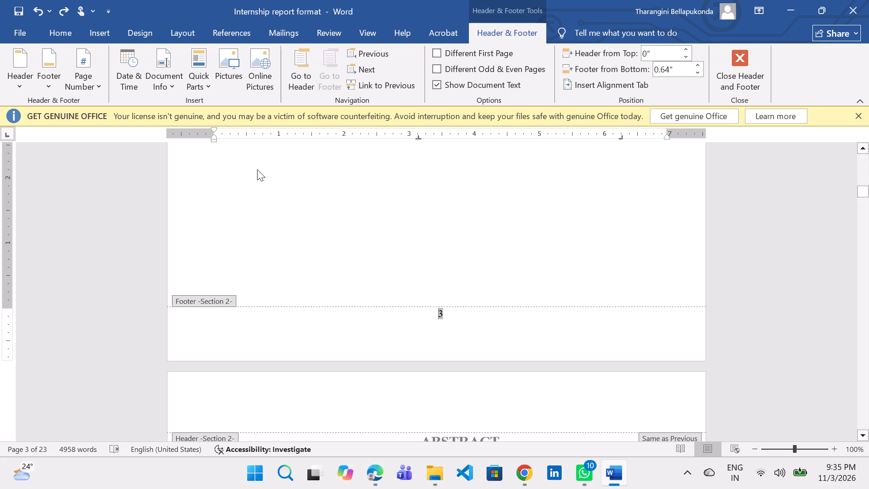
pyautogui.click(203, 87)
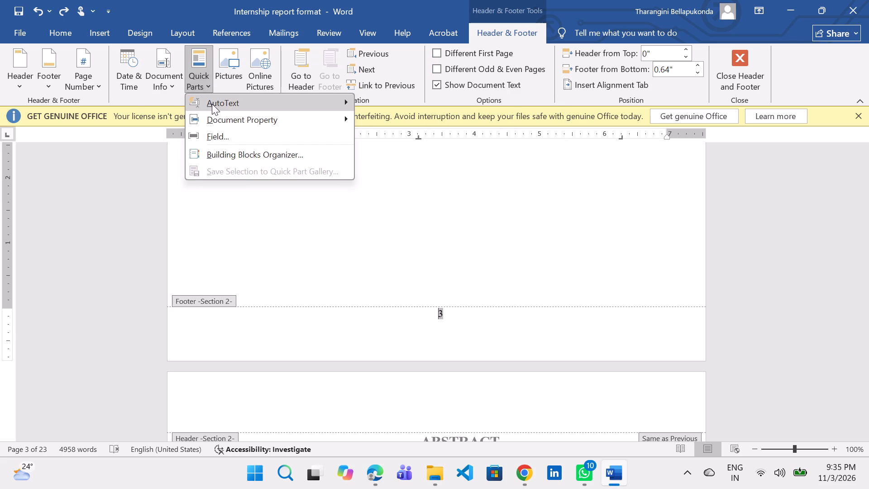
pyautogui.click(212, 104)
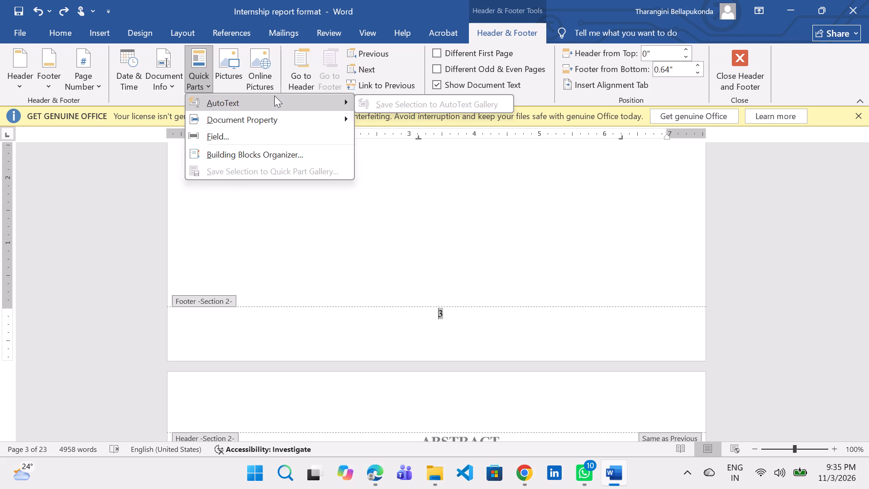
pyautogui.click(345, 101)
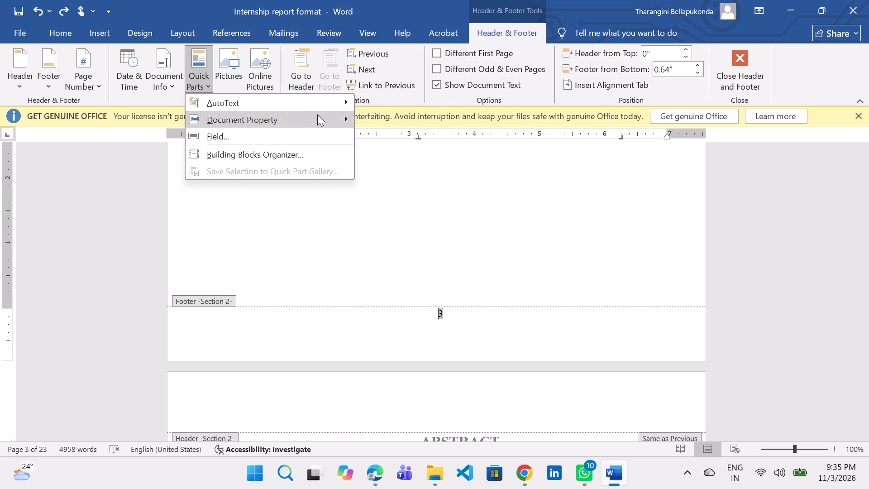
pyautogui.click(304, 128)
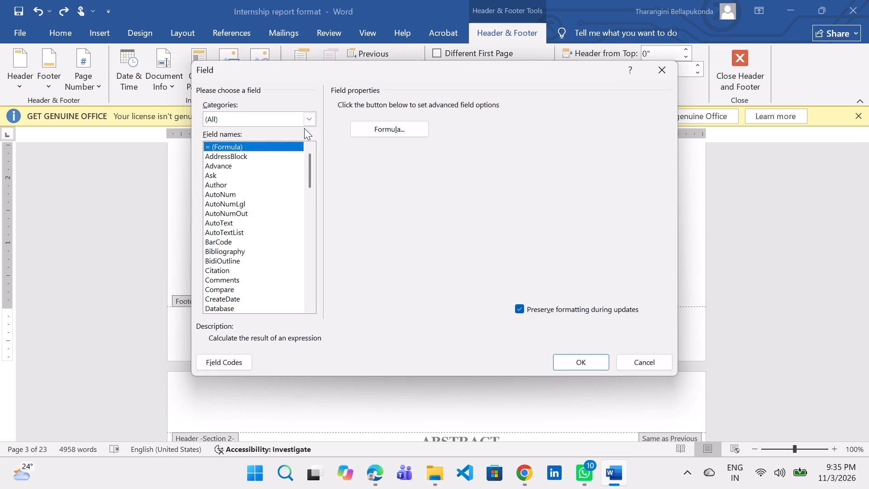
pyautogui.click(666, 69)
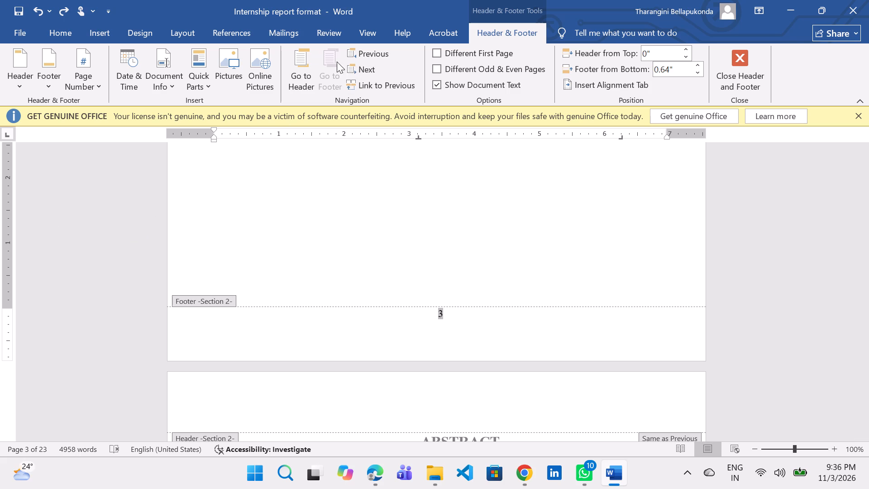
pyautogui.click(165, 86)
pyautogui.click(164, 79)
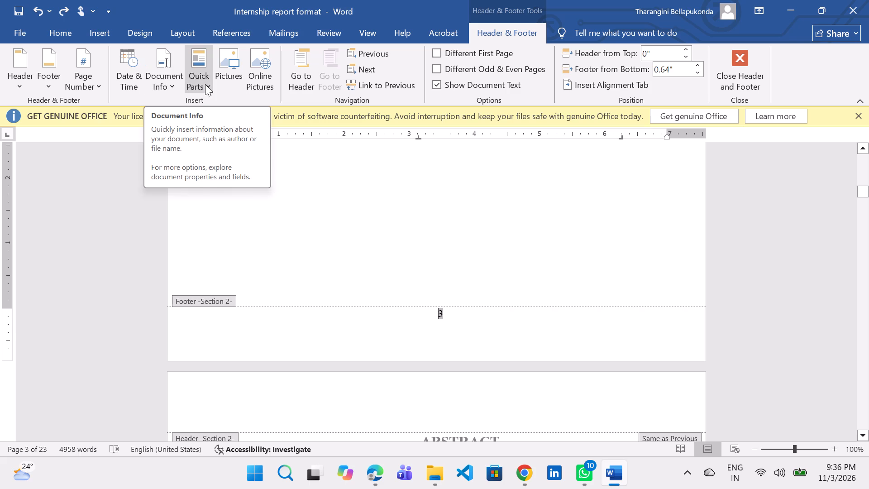
# Replace the Section 2 footer on the internship certificate page with the built-in Blank footer and centre its placeholder text.
pyautogui.click(51, 69)
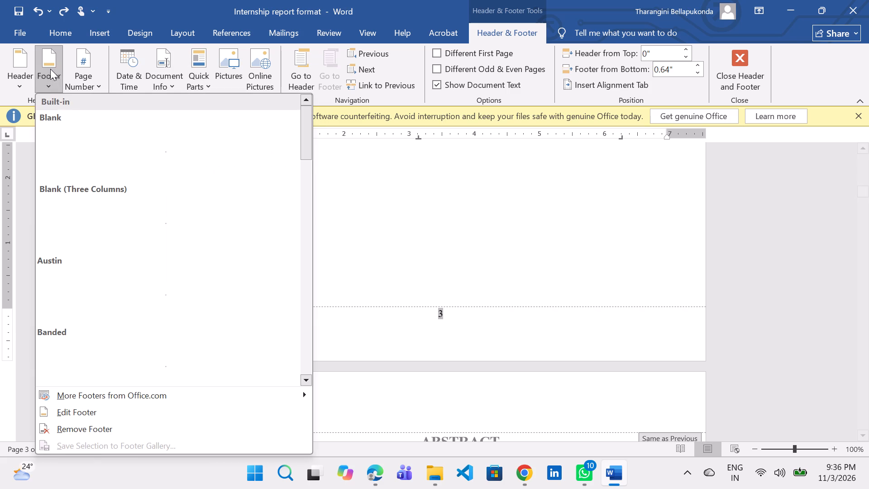
pyautogui.scroll(-1, 124, 269)
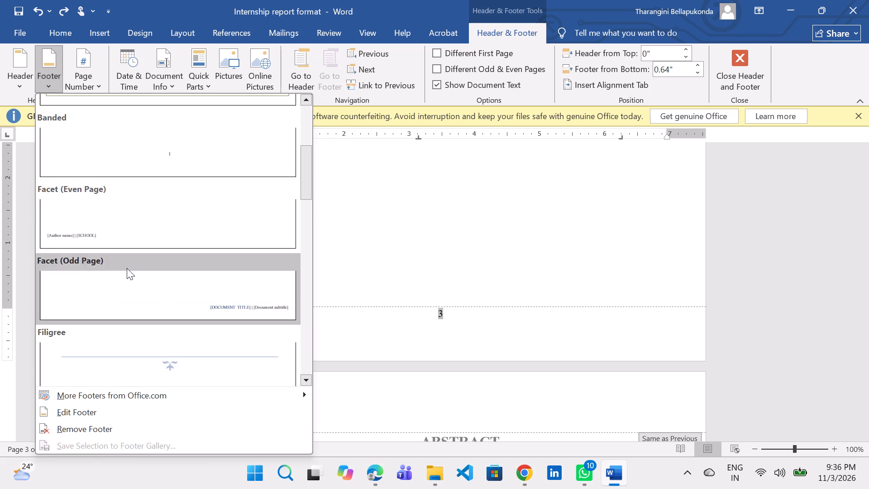
pyautogui.scroll(-1, 135, 249)
pyautogui.scroll(3, 135, 249)
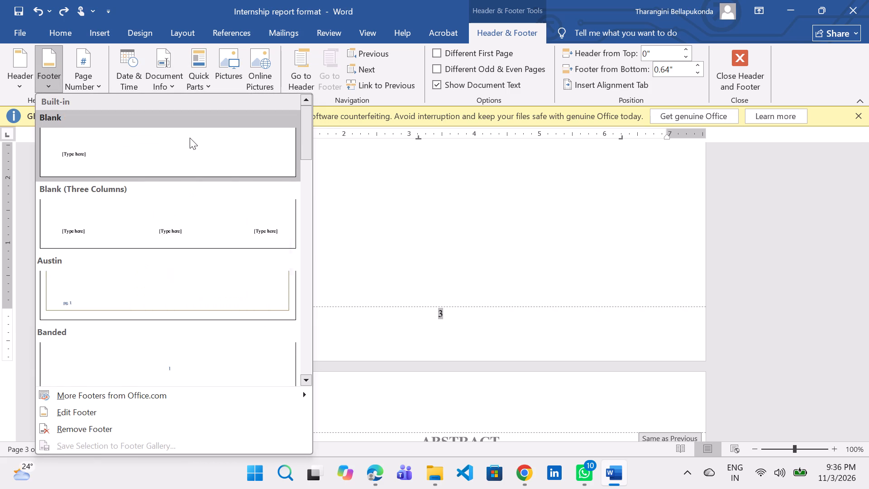
pyautogui.click(190, 138)
pyautogui.moveTo(282, 321); pyautogui.dragTo(242, 312)
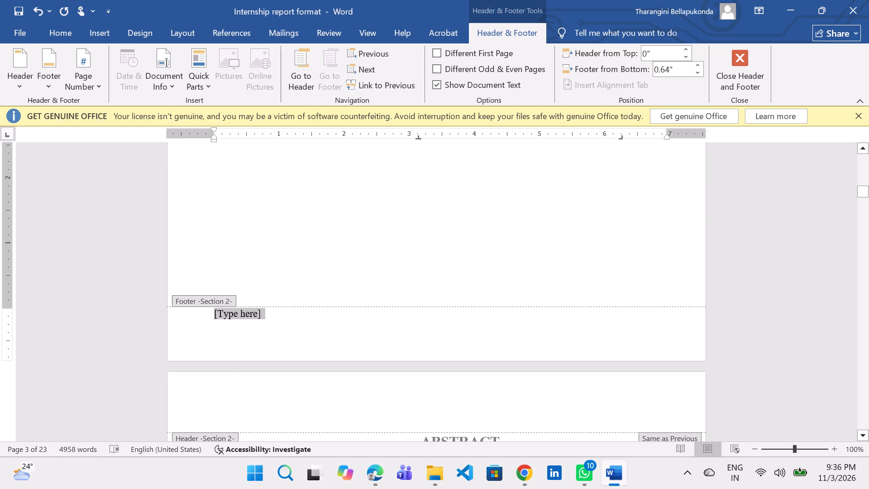
pyautogui.moveTo(242, 312); pyautogui.dragTo(225, 315)
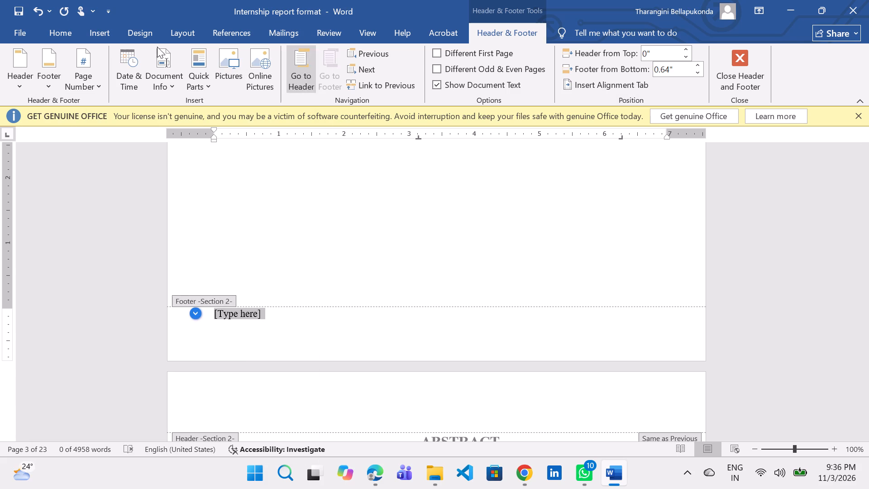
pyautogui.click(69, 32)
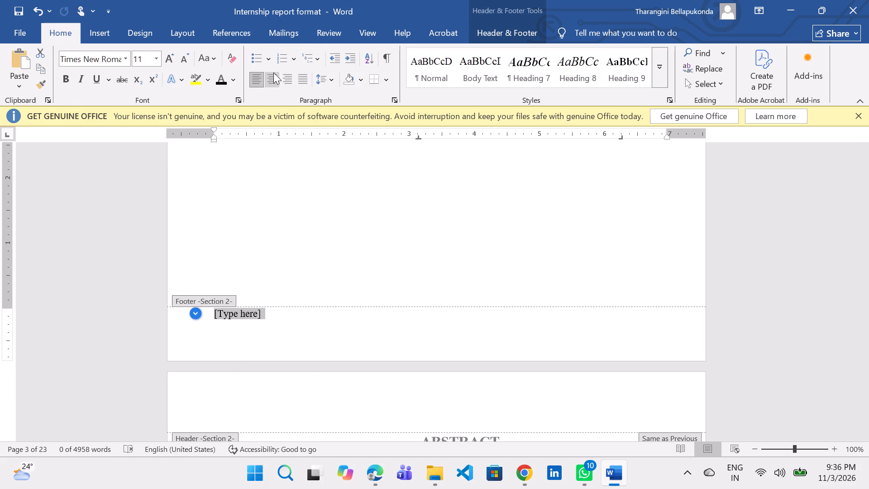
pyautogui.click(266, 73)
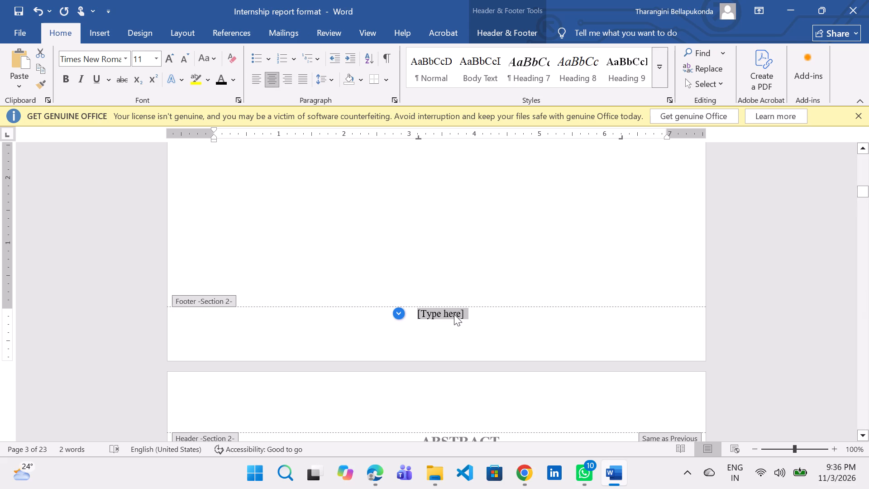
# Replace the centred footer placeholder on the internship certificate page with "i" and return to the document body.
pyautogui.click(457, 311)
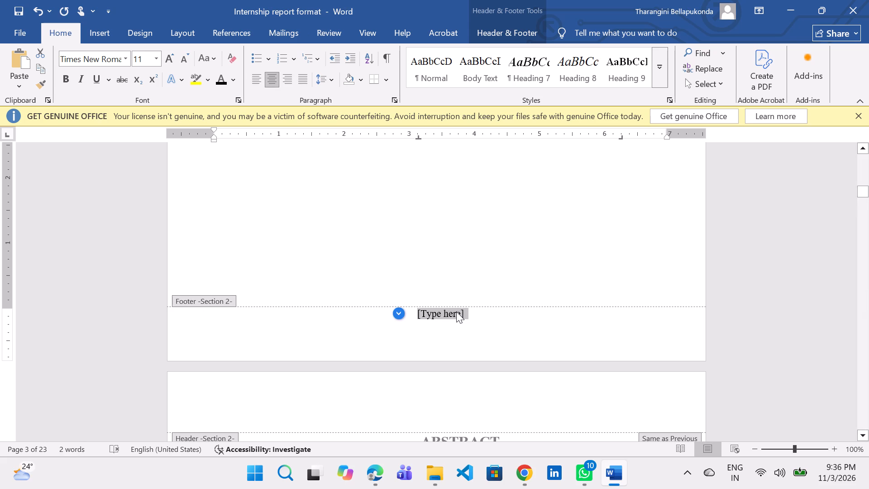
pyautogui.press('i')
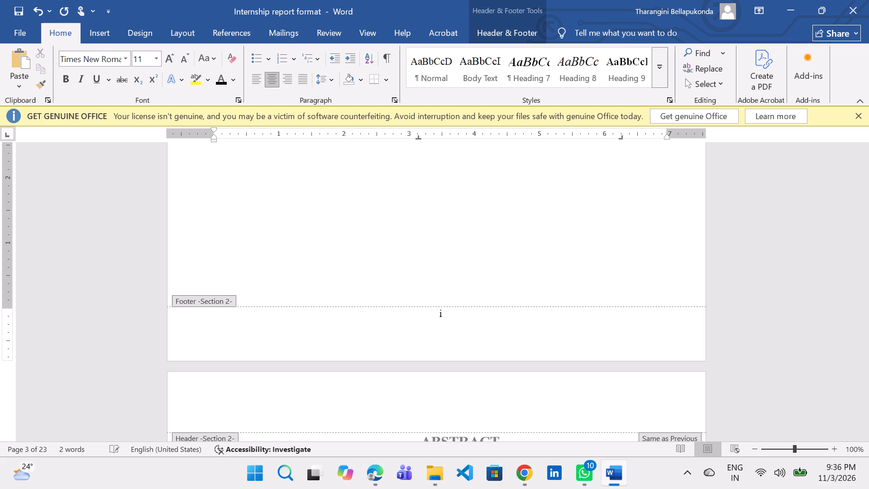
pyautogui.moveTo(455, 312); pyautogui.dragTo(463, 300)
pyautogui.scroll(-3, 730, 277)
pyautogui.doubleClick(764, 268)
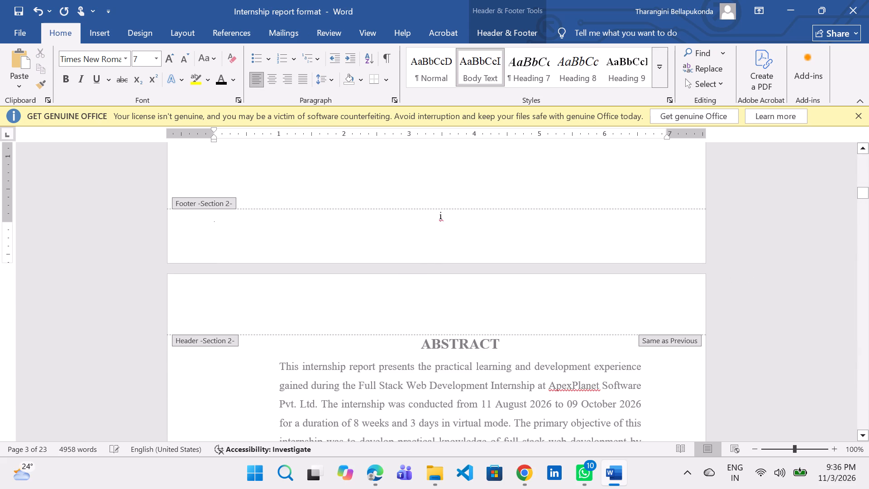
pyautogui.doubleClick(747, 259)
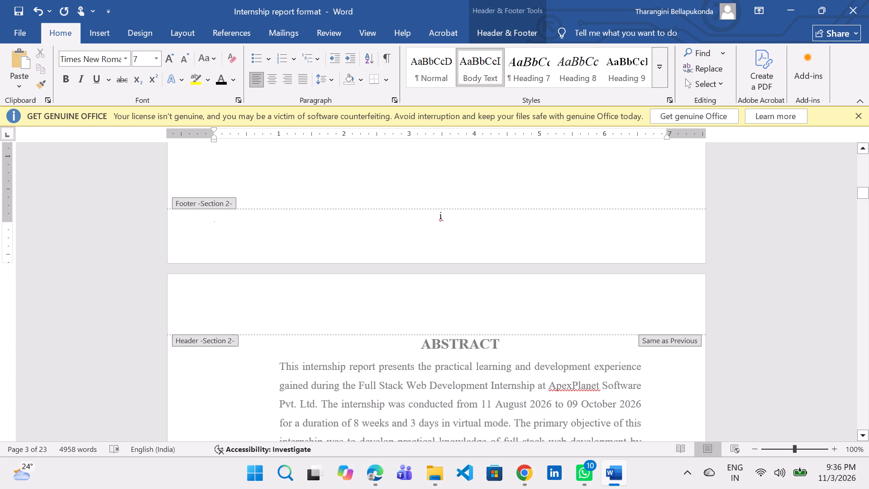
pyautogui.doubleClick(305, 146)
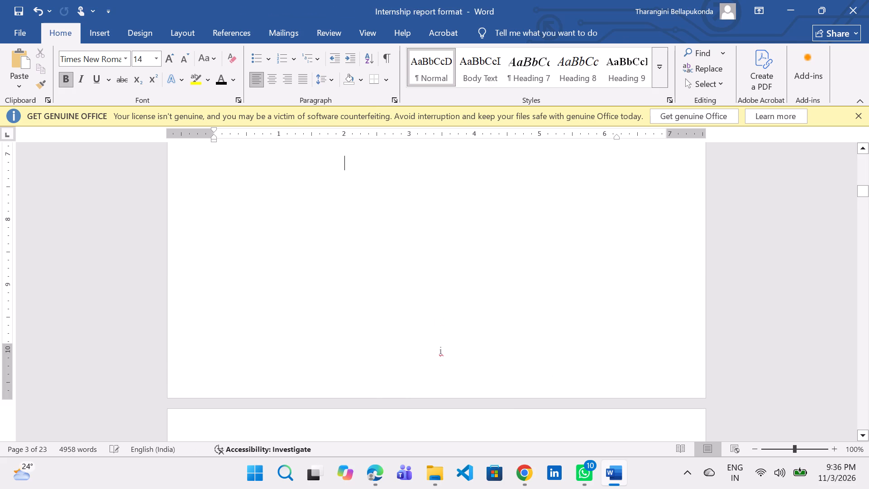
# Check the footer page numbers from the internship certificate page through the Abstract, table of contents and Introduction to the Overview of the Project.
pyautogui.scroll(20, 331, 216)
pyautogui.scroll(-7, 340, 220)
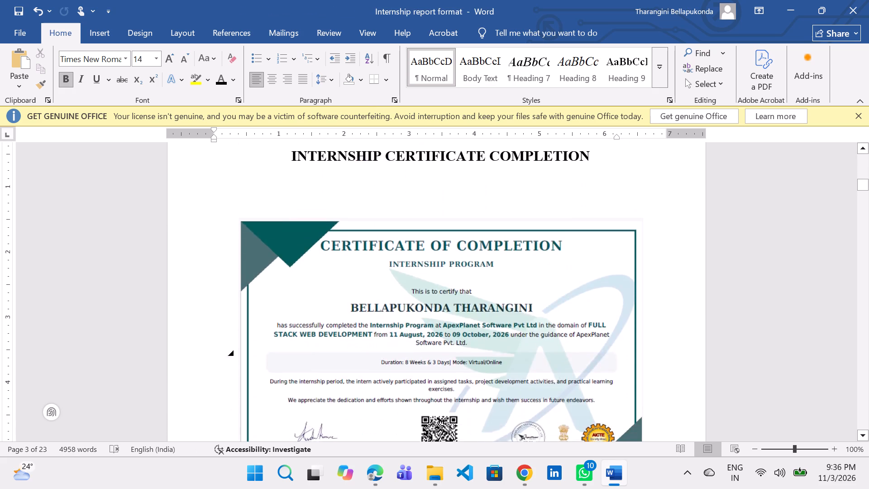
pyautogui.scroll(-20, 340, 220)
pyautogui.scroll(-20, 340, 220)
pyautogui.scroll(-1, 340, 220)
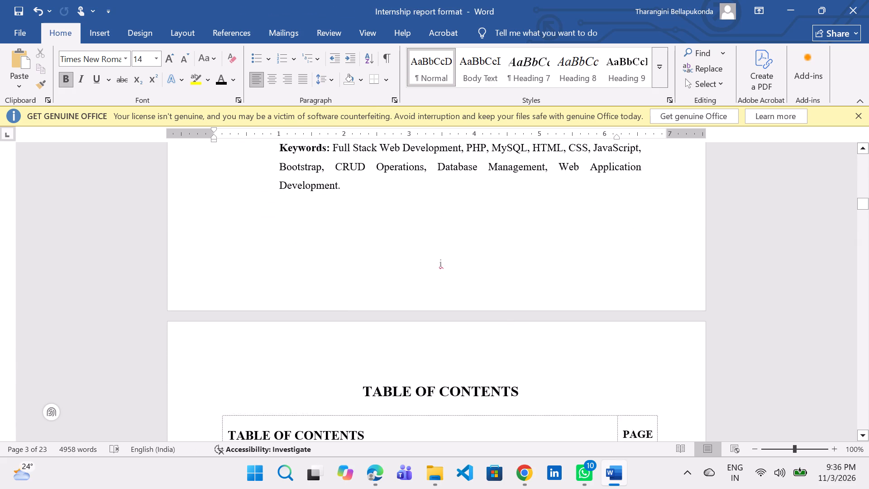
pyautogui.scroll(-7, 339, 233)
pyautogui.scroll(11, 337, 241)
pyautogui.scroll(-3, 337, 241)
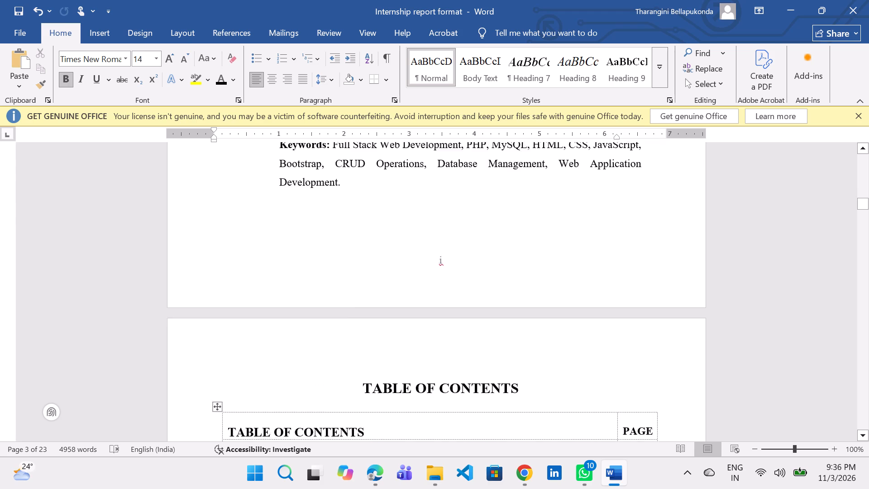
pyautogui.scroll(-20, 337, 241)
pyautogui.scroll(-1, 337, 241)
pyautogui.scroll(4, 337, 239)
pyautogui.scroll(-7, 336, 231)
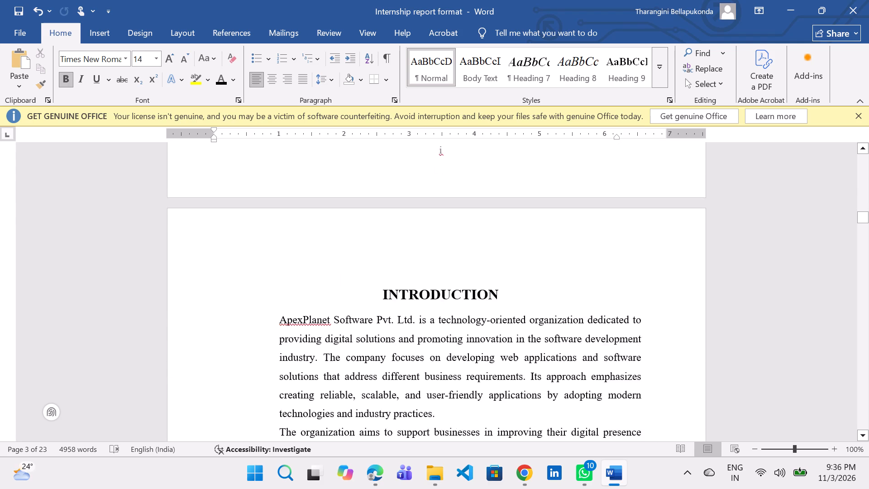
pyautogui.scroll(-19, 336, 231)
pyautogui.scroll(-4, 336, 231)
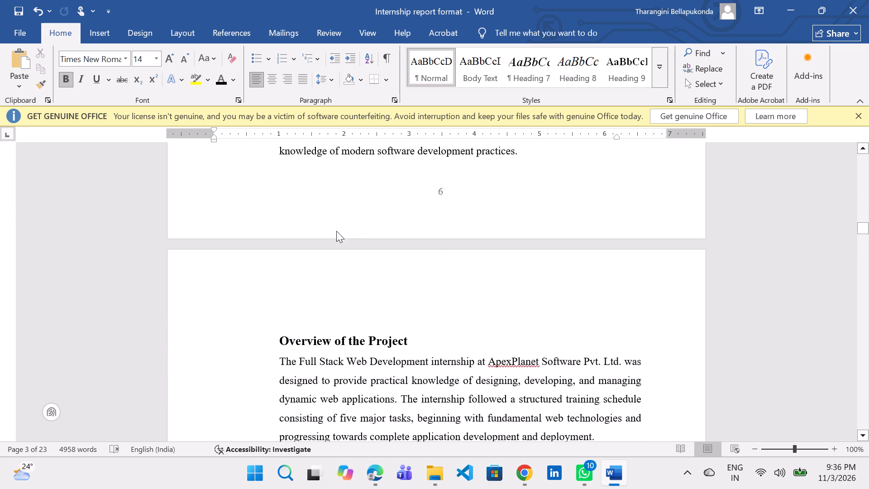
# Compare the footer page numbers on the Introduction, table of contents and Abstract pages.
pyautogui.scroll(20, 336, 231)
pyautogui.scroll(12, 336, 231)
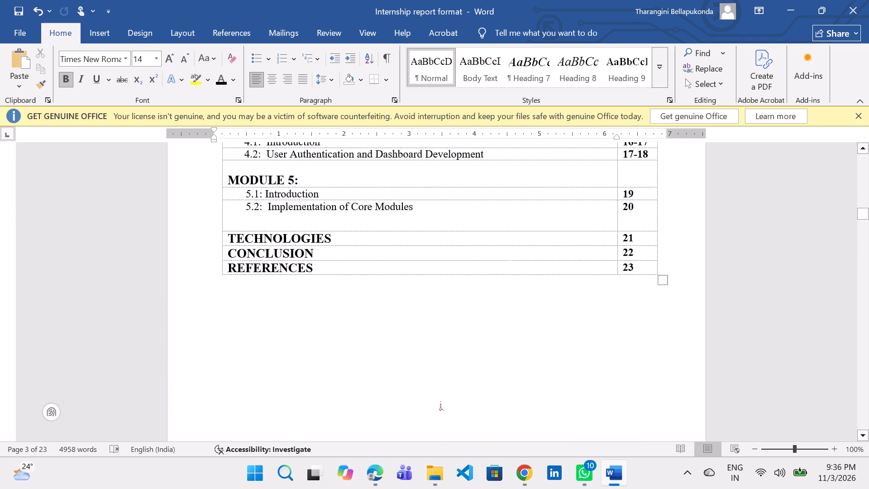
pyautogui.scroll(20, 337, 231)
pyautogui.scroll(3, 337, 231)
pyautogui.scroll(-4, 337, 231)
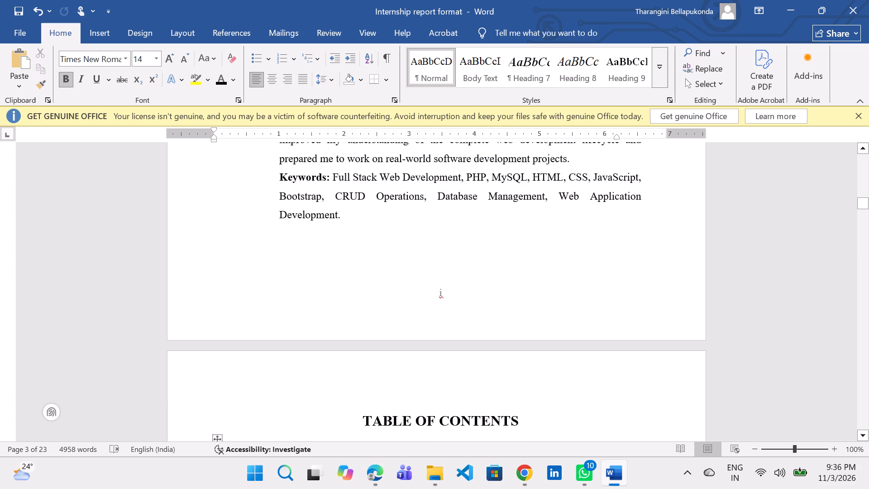
pyautogui.scroll(-4, 337, 231)
pyautogui.scroll(15, 337, 231)
pyautogui.scroll(6, 337, 231)
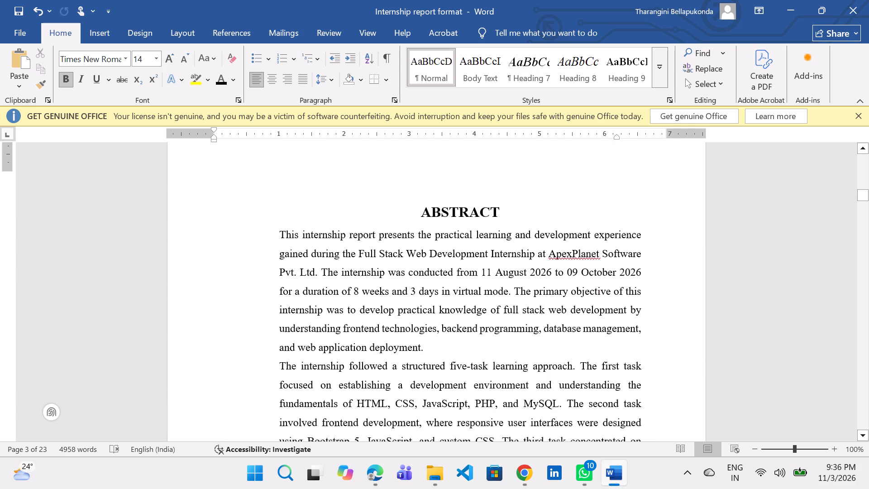
pyautogui.scroll(8, 337, 231)
pyautogui.scroll(-19, 337, 231)
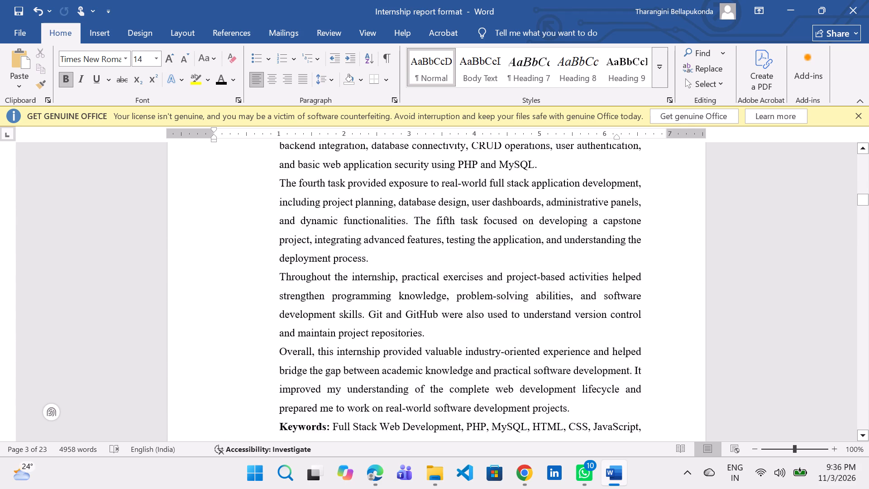
pyautogui.scroll(-7, 337, 232)
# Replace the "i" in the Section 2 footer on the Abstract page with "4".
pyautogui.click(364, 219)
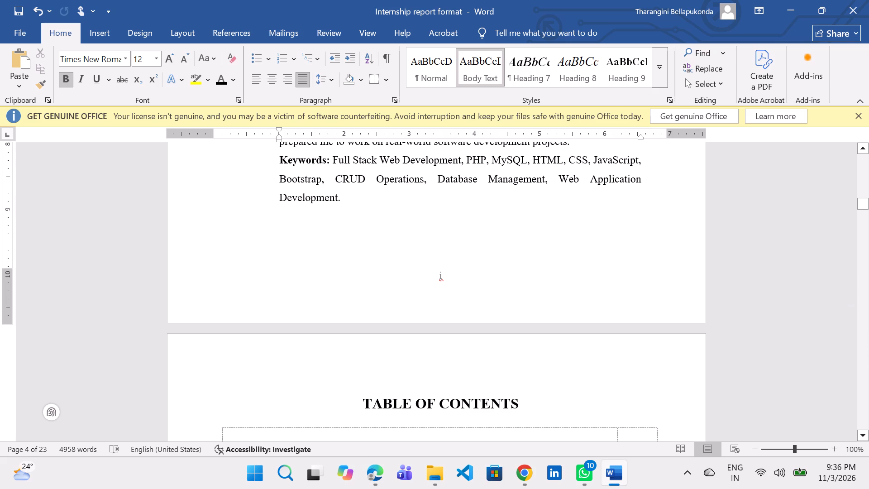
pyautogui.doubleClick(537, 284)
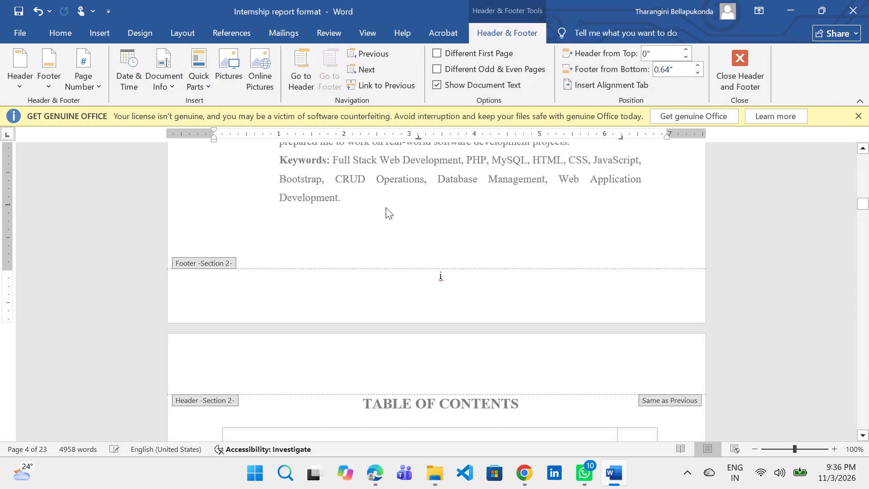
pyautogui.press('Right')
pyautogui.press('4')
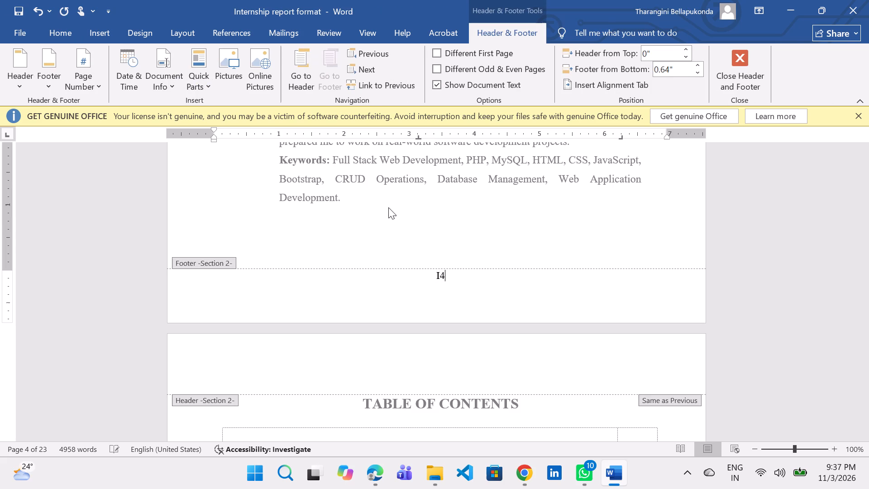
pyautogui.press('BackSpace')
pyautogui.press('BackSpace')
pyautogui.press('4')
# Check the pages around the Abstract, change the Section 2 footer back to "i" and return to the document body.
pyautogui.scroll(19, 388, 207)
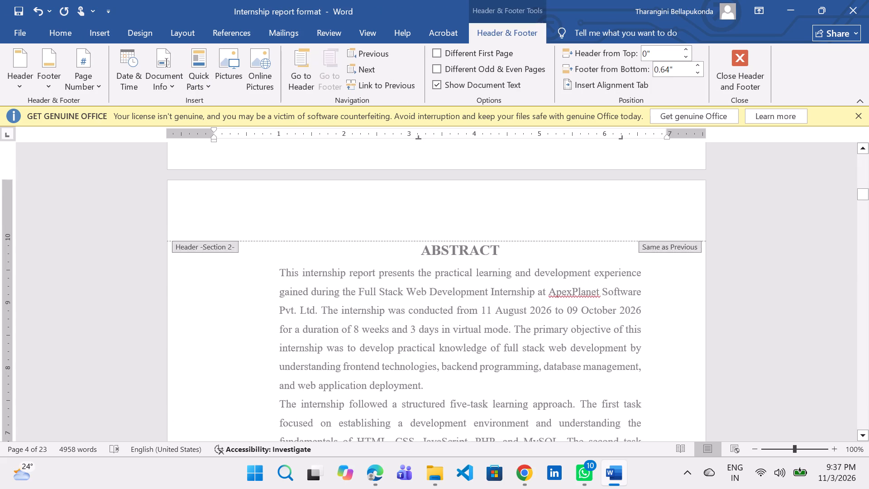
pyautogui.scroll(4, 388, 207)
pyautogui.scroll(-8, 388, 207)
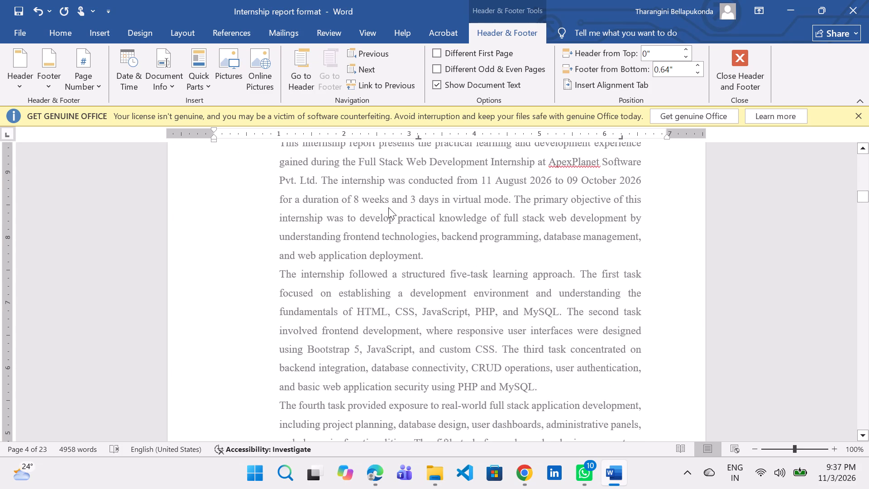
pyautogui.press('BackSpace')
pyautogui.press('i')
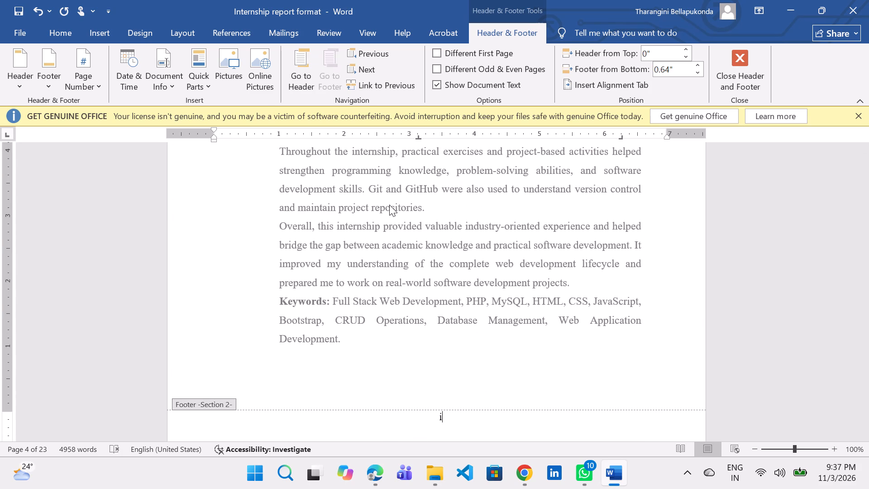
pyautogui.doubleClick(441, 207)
# Undo the Section 2 footer edits, including the typed text and the Blank footer, until the original page numbering is back.
pyautogui.scroll(10, 449, 228)
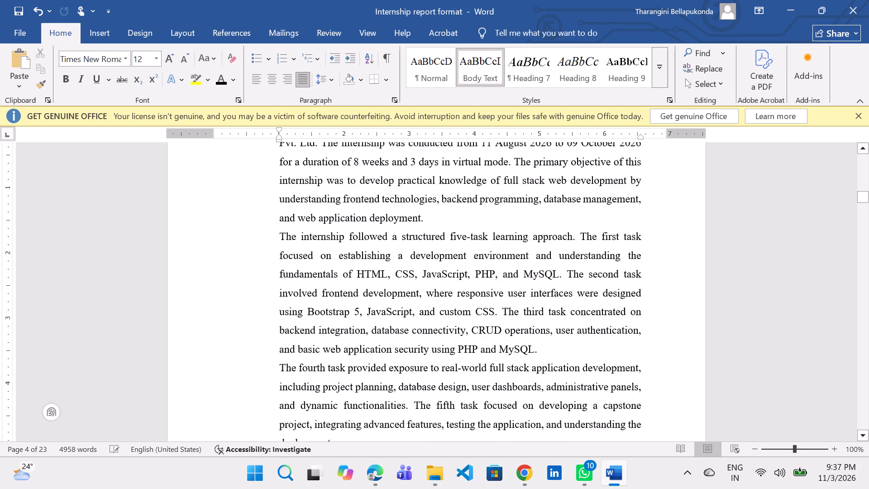
pyautogui.scroll(10, 449, 228)
pyautogui.scroll(8, 509, 253)
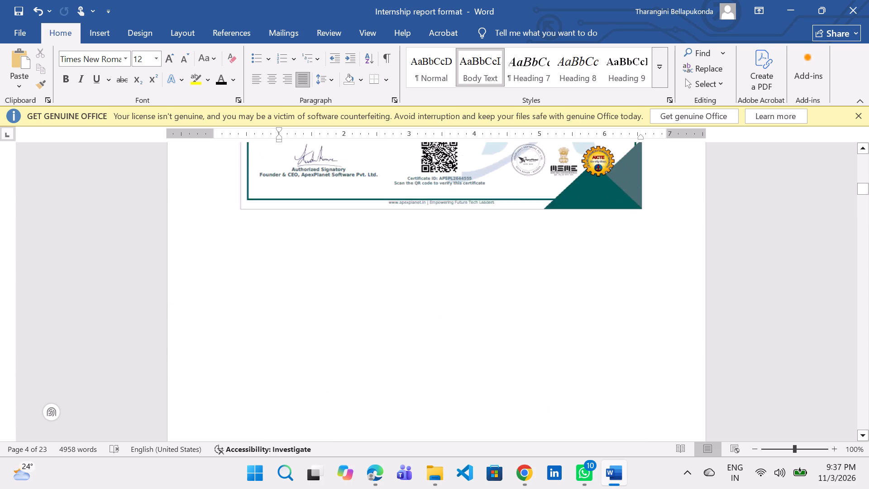
pyautogui.scroll(20, 510, 253)
pyautogui.scroll(11, 510, 253)
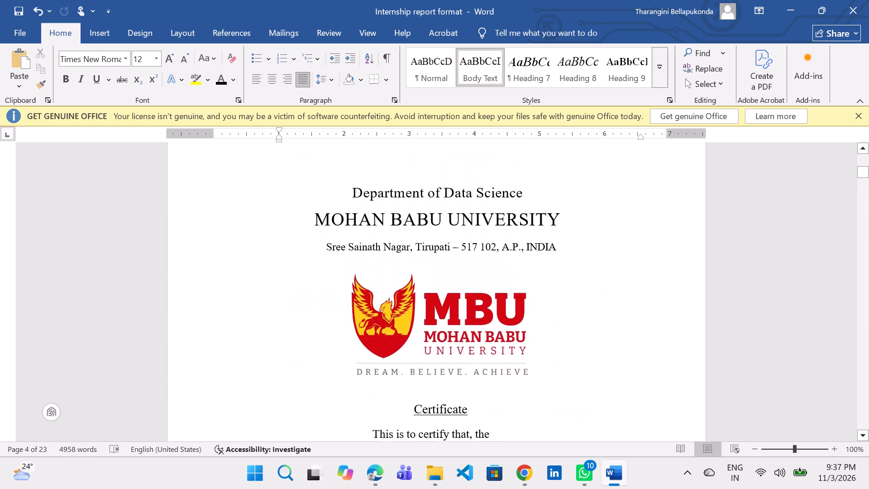
pyautogui.scroll(9, 510, 253)
pyautogui.hotkey('ctrl', 'z')
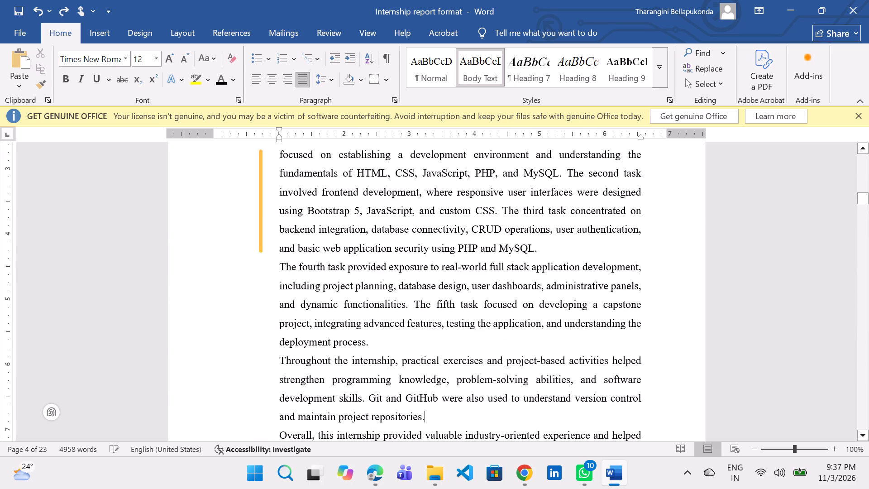
pyautogui.hotkey('ctrl', 'z')
pyautogui.hotkey('ctrl', 'z')
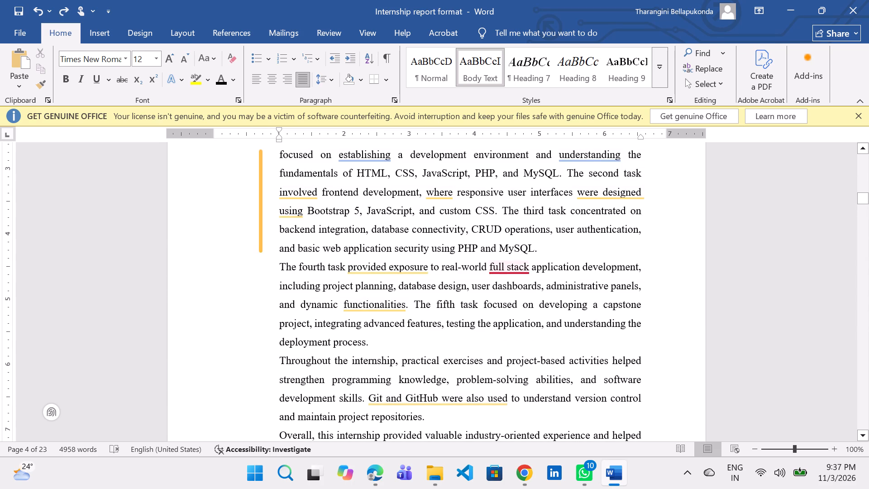
pyautogui.scroll(-18, 497, 239)
pyautogui.scroll(2, 497, 244)
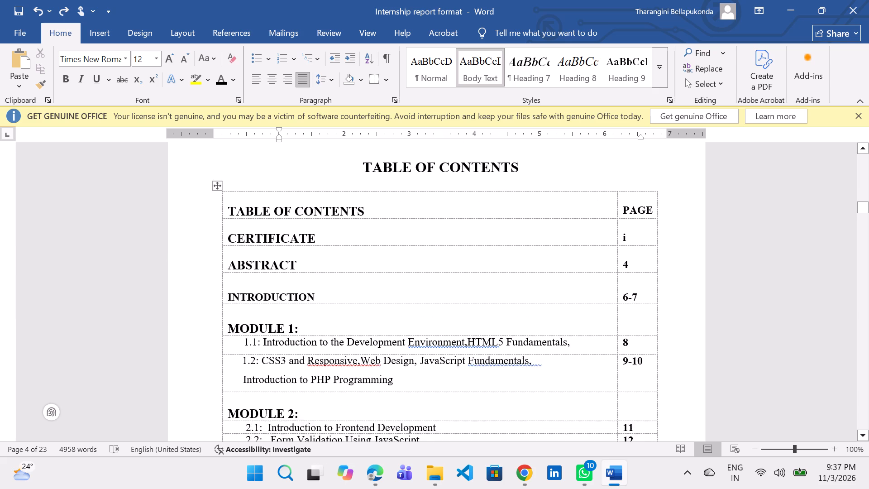
pyautogui.scroll(19, 497, 244)
pyautogui.hotkey('ctrl', 'z')
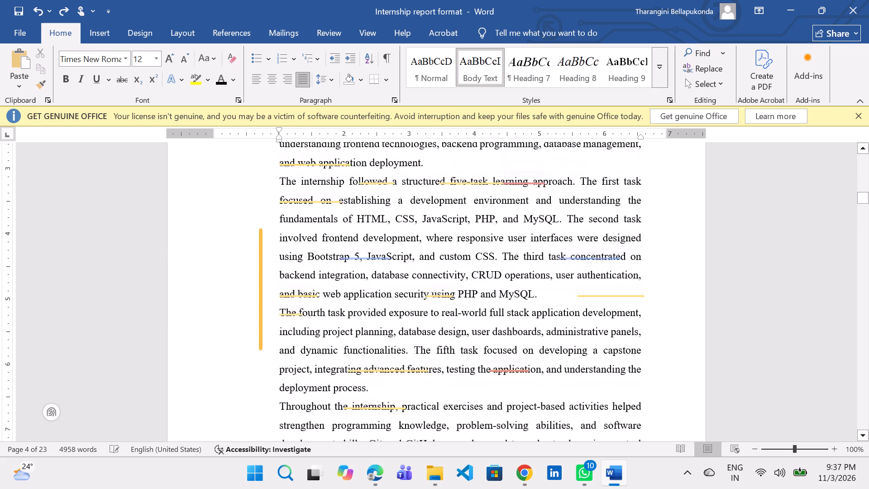
pyautogui.scroll(-11, 497, 243)
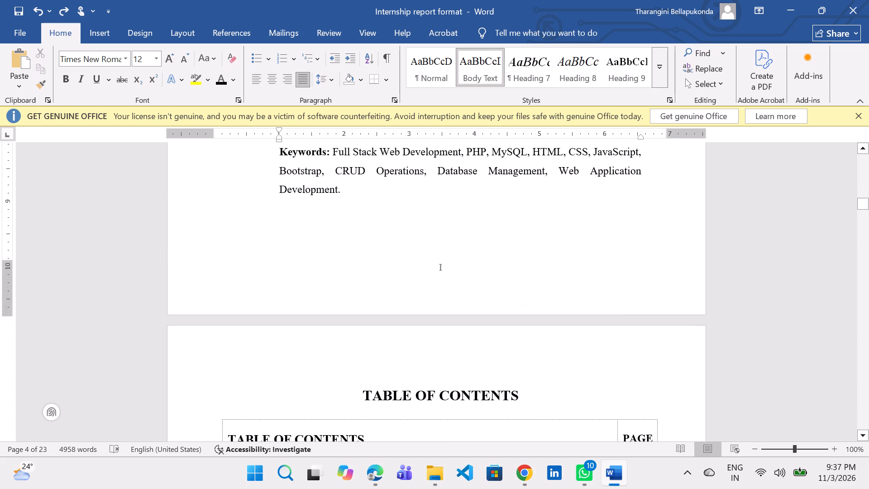
pyautogui.hotkey('ctrl', 'z')
pyautogui.hotkey('ctrl', 'z')
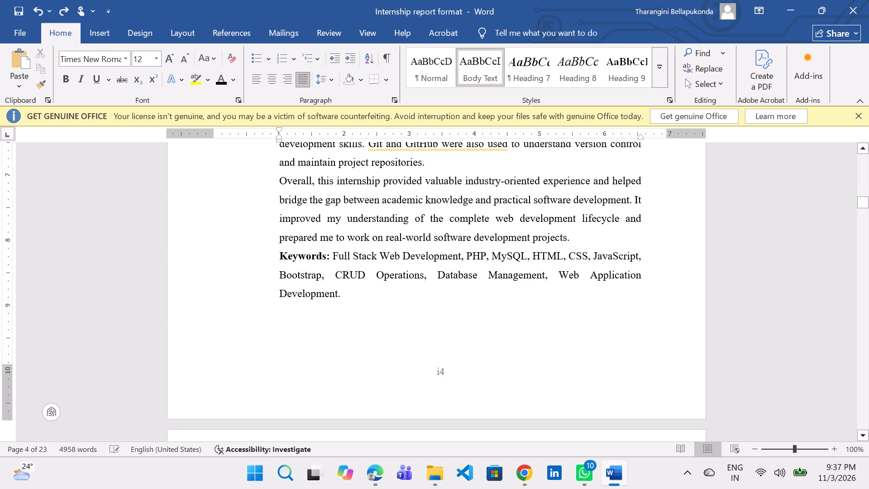
pyautogui.hotkey('ctrl', 'z')
pyautogui.hotkey('ctrl', 'z')
pyautogui.hotkey('ctrl', 'z')
pyautogui.hotkey('ctrl', 'z')
# Check the footers from the Abstract page back to the cover page.
pyautogui.scroll(2, 497, 243)
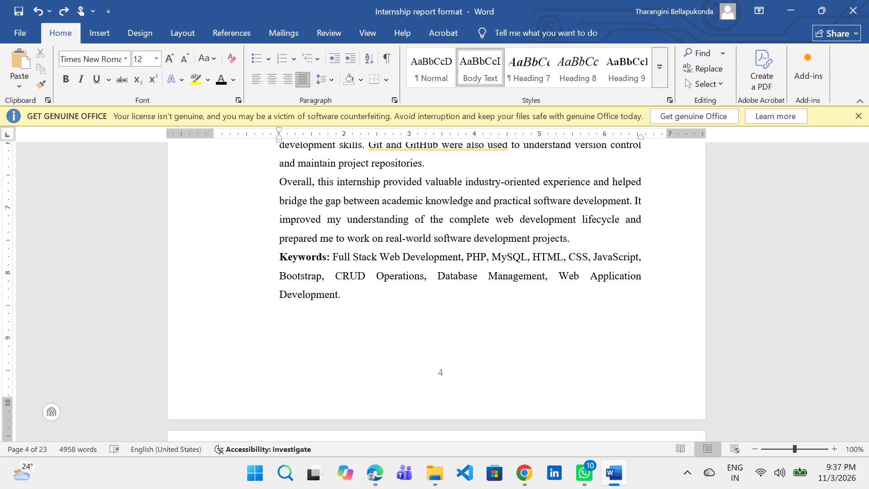
pyautogui.scroll(20, 497, 243)
pyautogui.scroll(9, 497, 243)
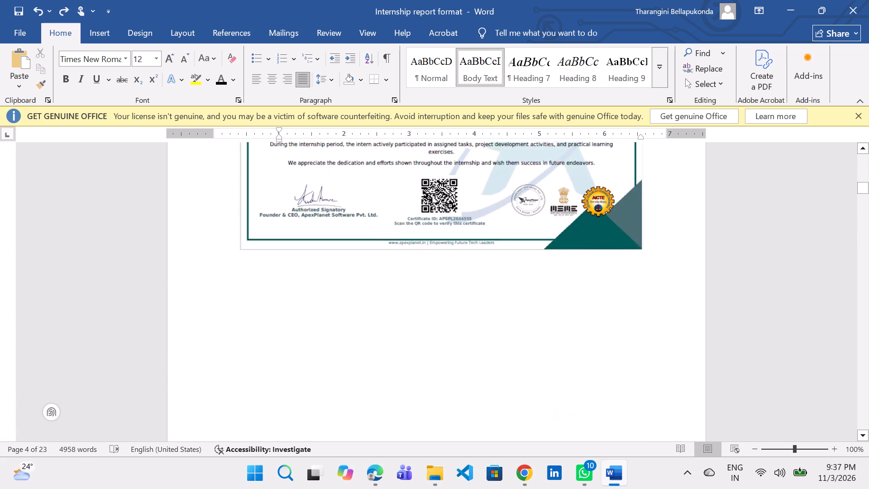
pyautogui.scroll(20, 497, 243)
pyautogui.scroll(15, 497, 243)
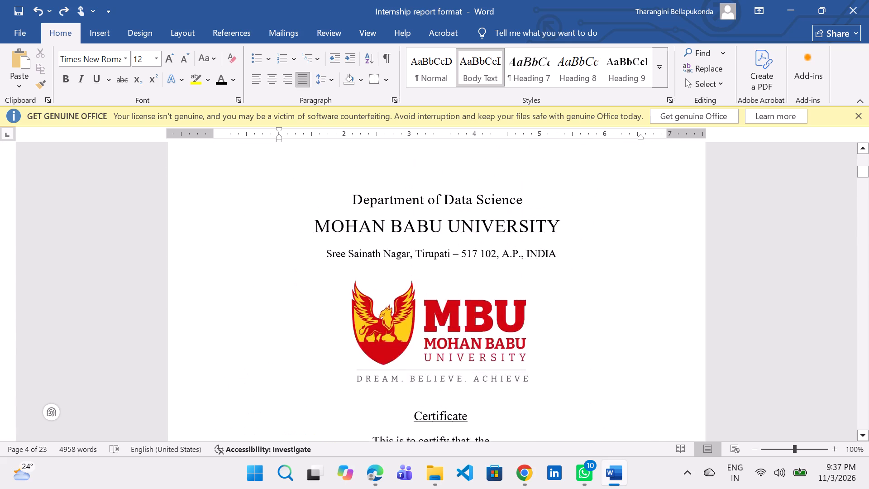
pyautogui.scroll(8, 497, 243)
pyautogui.scroll(-7, 497, 243)
pyautogui.scroll(1, 497, 243)
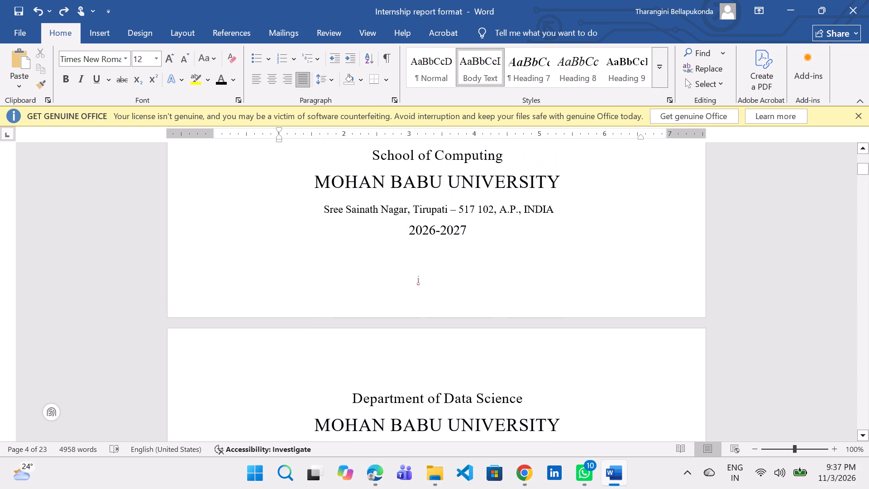
# Undo the last change to the certificate picture on the internship certificate page.
pyautogui.hotkey('ctrl', 'z')
# Check the footer page numbers from the internship certificate page through the Abstract and table of contents to the Introduction and back.
pyautogui.scroll(5, 497, 243)
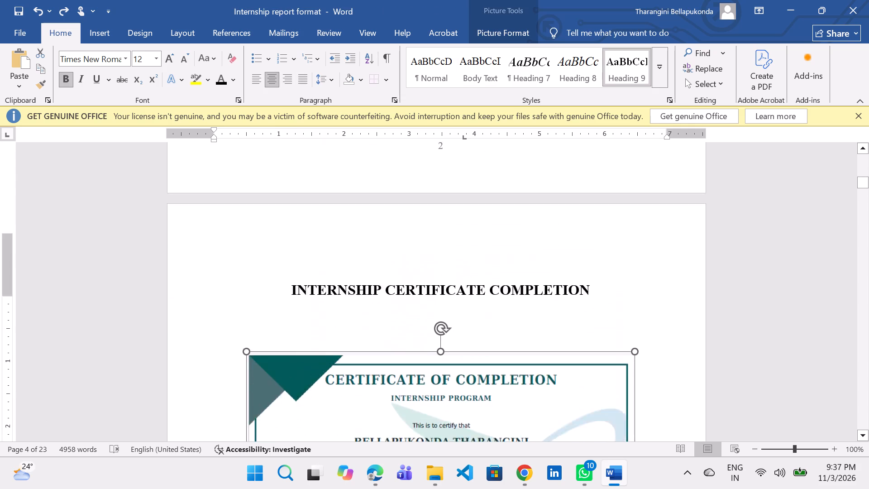
pyautogui.scroll(-20, 497, 243)
pyautogui.scroll(-12, 497, 243)
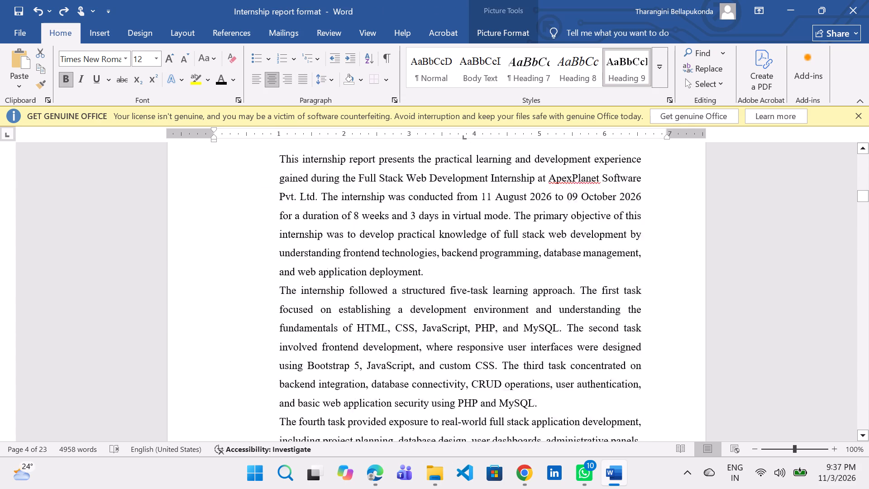
pyautogui.scroll(-20, 497, 243)
pyautogui.scroll(-15, 497, 243)
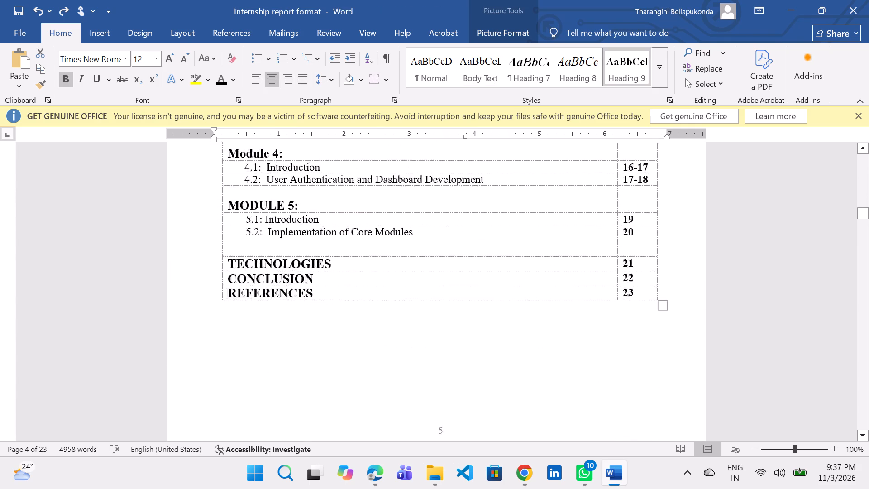
pyautogui.scroll(-8, 493, 264)
pyautogui.scroll(8, 493, 264)
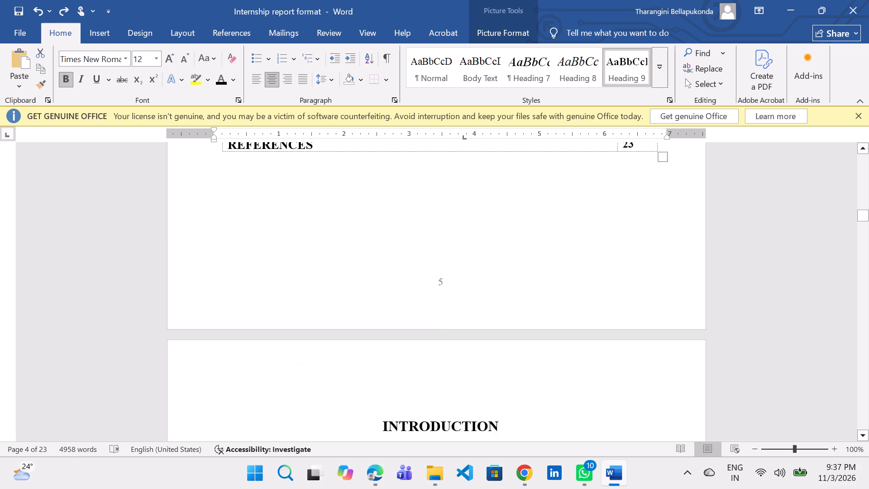
pyautogui.scroll(-6, 493, 264)
pyautogui.scroll(-15, 493, 264)
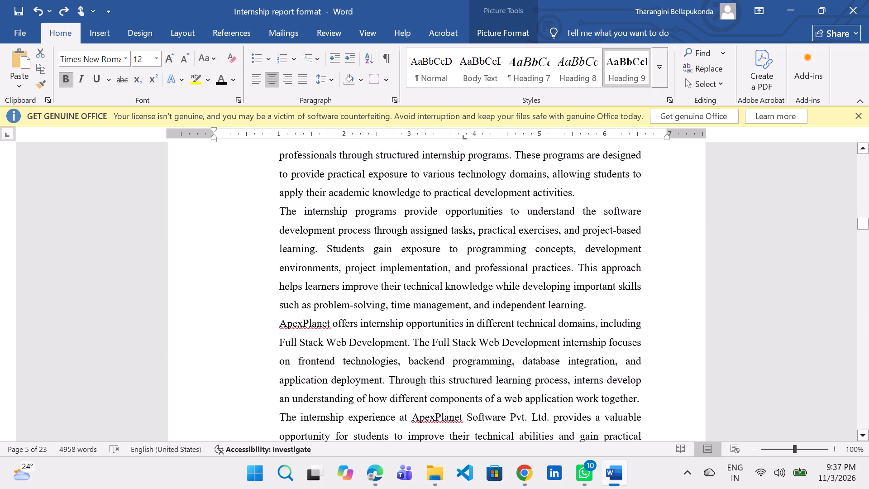
pyautogui.scroll(-3, 493, 264)
pyautogui.scroll(2, 493, 264)
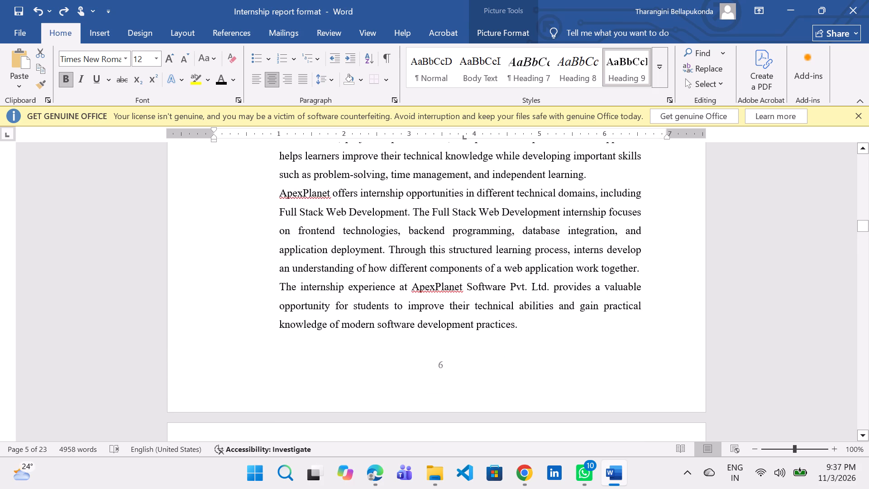
pyautogui.scroll(20, 466, 308)
pyautogui.scroll(5, 466, 308)
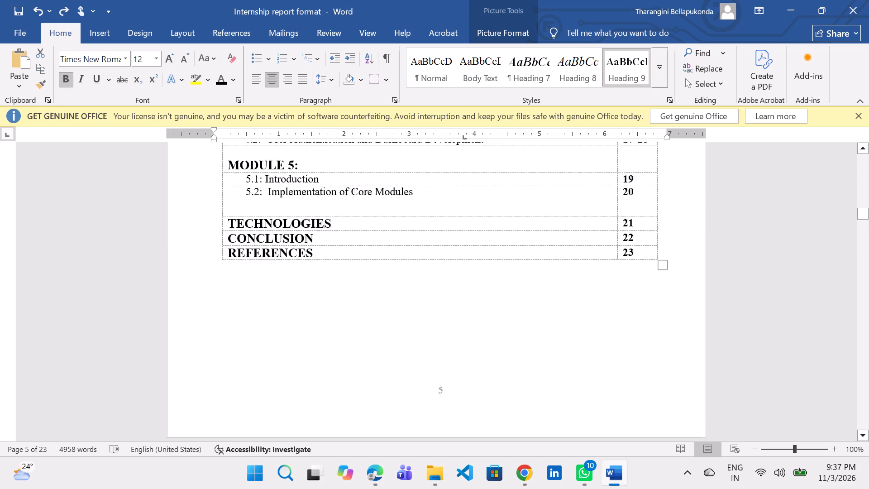
pyautogui.scroll(7, 466, 308)
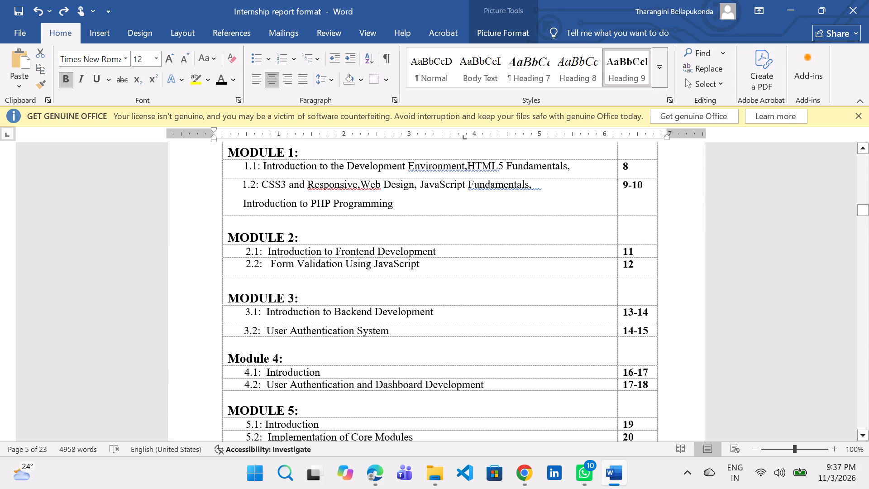
pyautogui.scroll(18, 466, 308)
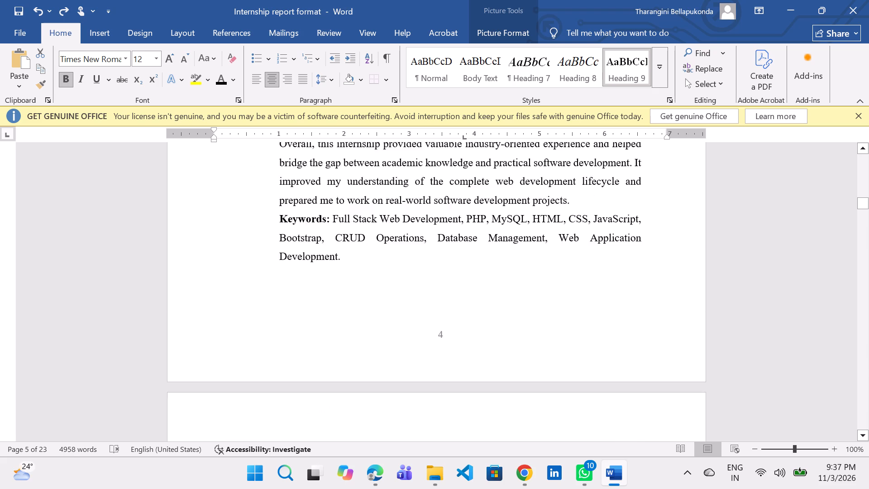
pyautogui.scroll(16, 466, 308)
pyautogui.scroll(12, 575, 336)
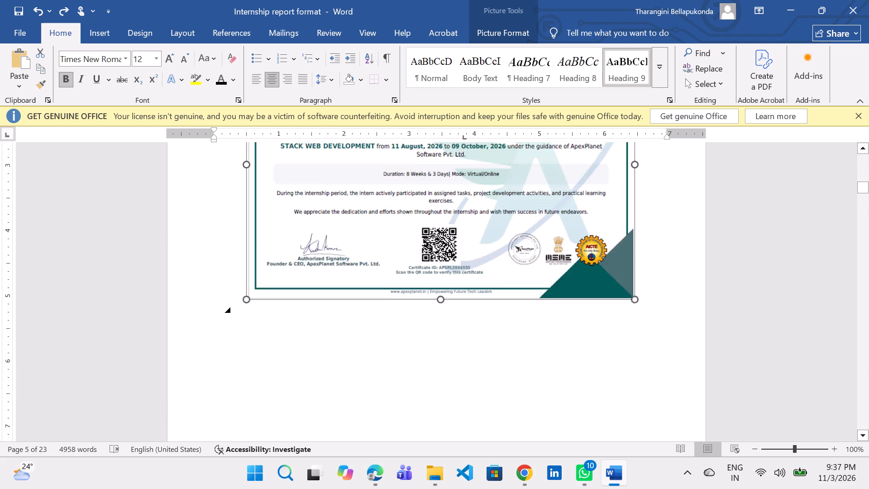
# Delete the Roman numeral "i" from the Section 1 footer on the cover page.
pyautogui.scroll(20, 563, 342)
pyautogui.scroll(14, 563, 342)
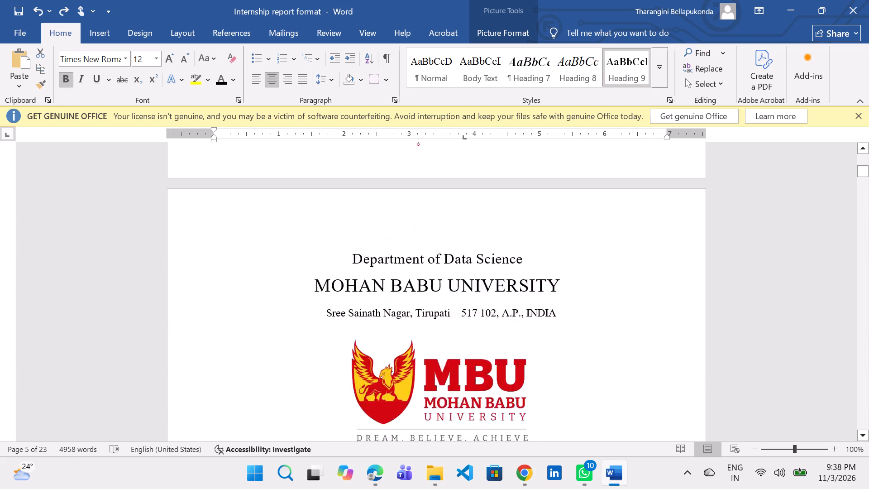
pyautogui.scroll(6, 563, 342)
pyautogui.click(424, 357)
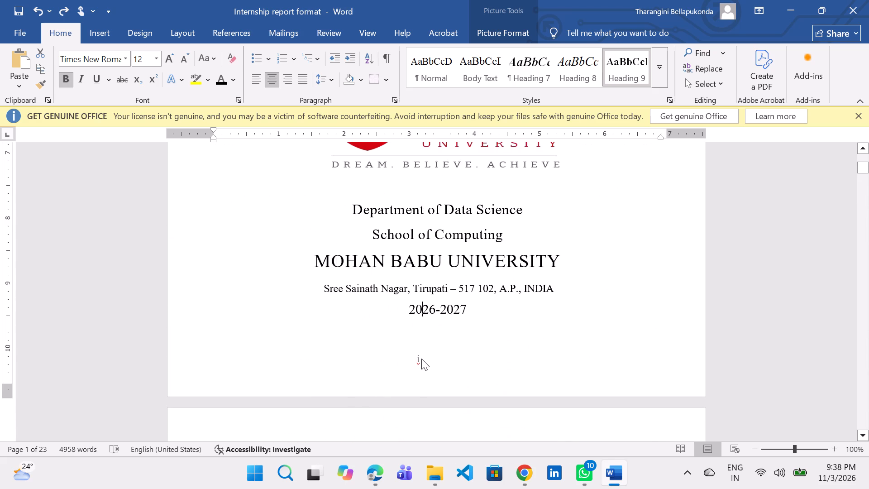
pyautogui.doubleClick(421, 359)
pyautogui.click(429, 358)
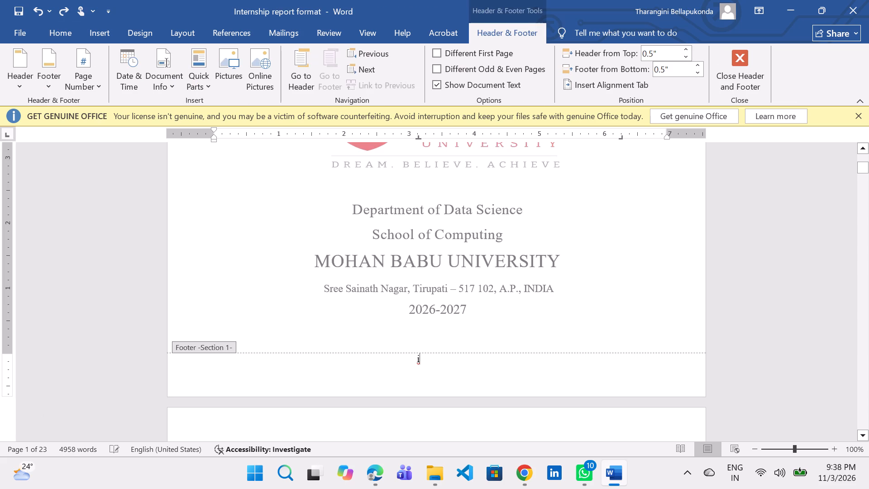
pyautogui.press('\\')
pyautogui.press('BackSpace')
pyautogui.press('BackSpace')
pyautogui.click(711, 259)
# Delete the page number from the Section 2 footer on the department Certificate page.
pyautogui.scroll(-20, 539, 290)
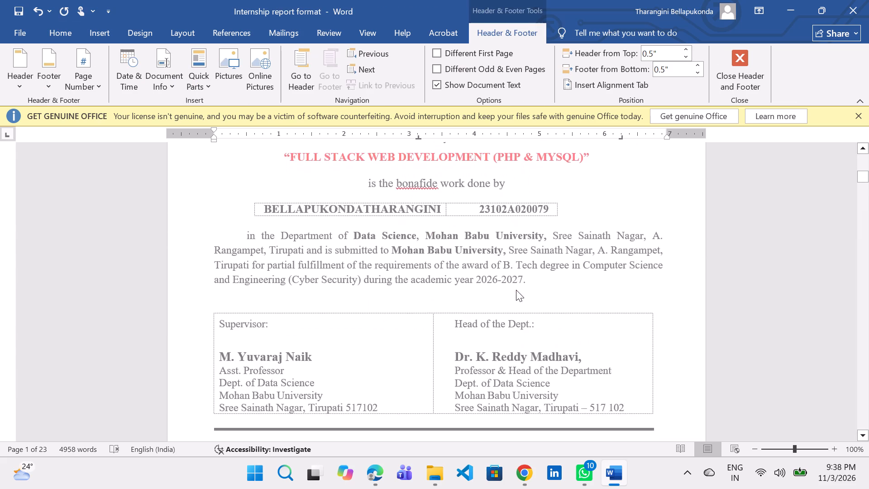
pyautogui.scroll(-9, 516, 290)
pyautogui.scroll(5, 465, 209)
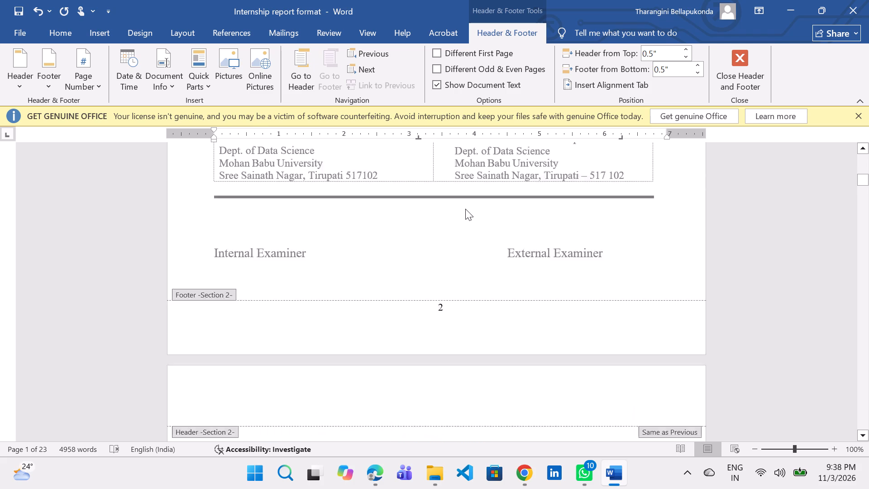
pyautogui.scroll(17, 465, 209)
pyautogui.scroll(-3, 465, 209)
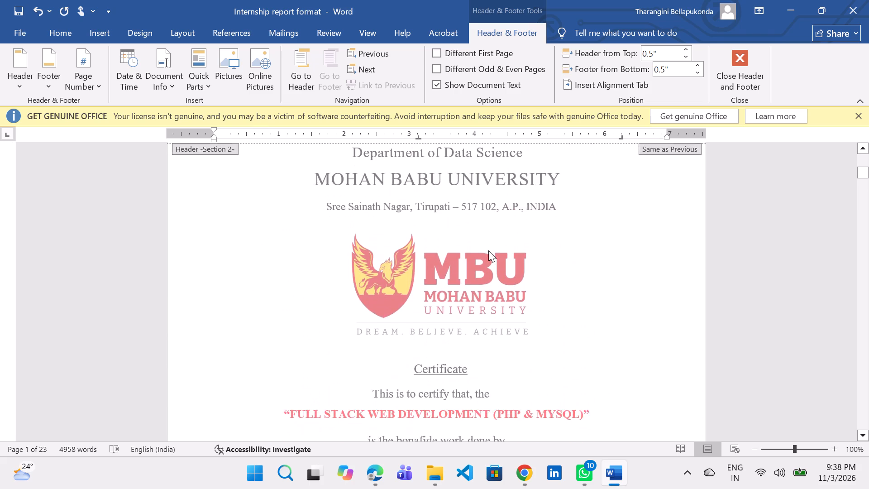
pyautogui.scroll(-8, 490, 254)
pyautogui.scroll(17, 491, 257)
pyautogui.scroll(-12, 491, 257)
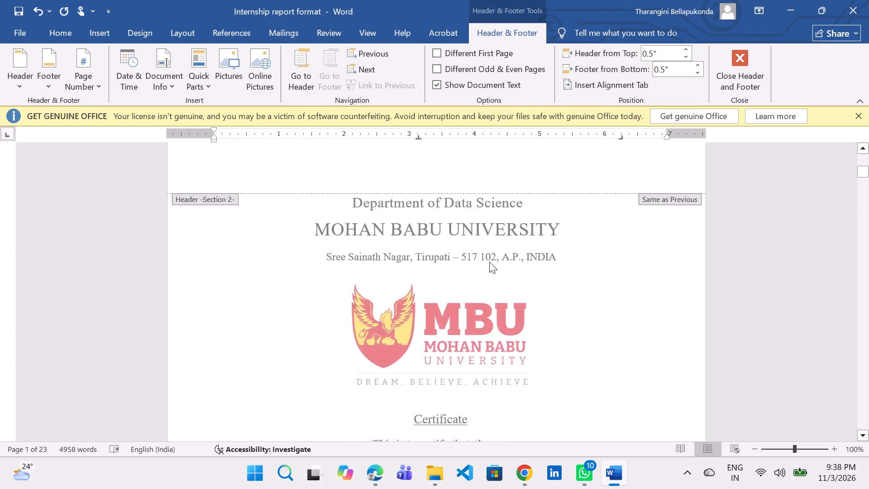
pyautogui.scroll(-9, 489, 262)
pyautogui.click(473, 399)
pyautogui.press('BackSpace')
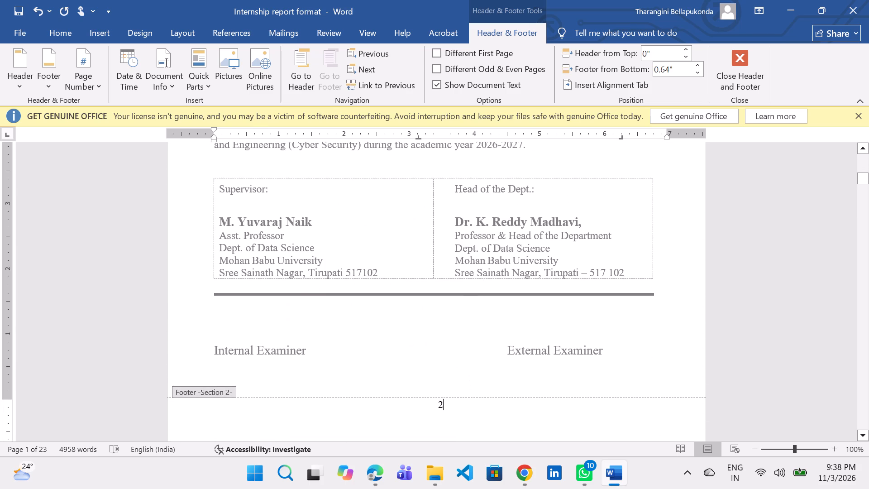
pyautogui.press('BackSpace')
# Check the footers from the internship certificate page to the Abstract, back to the cover page, and forward again.
pyautogui.scroll(-12, 442, 372)
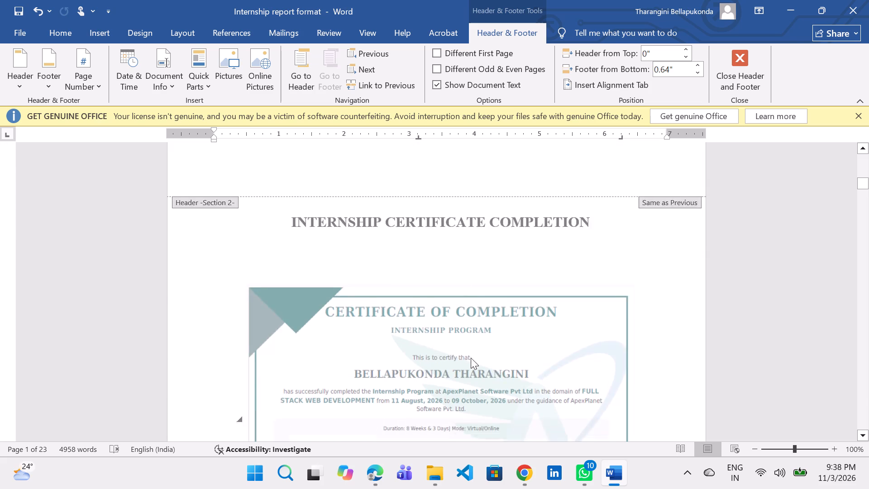
pyautogui.scroll(-7, 471, 358)
pyautogui.scroll(-14, 475, 351)
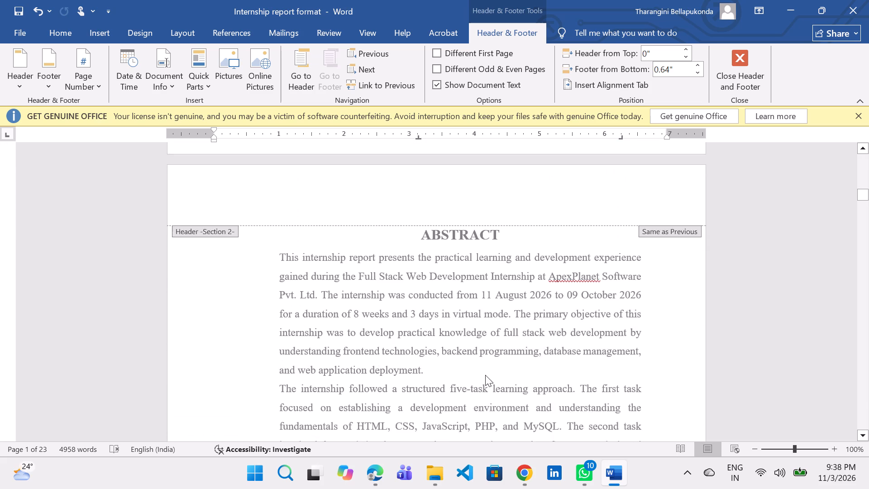
pyautogui.scroll(-10, 485, 375)
pyautogui.scroll(19, 486, 378)
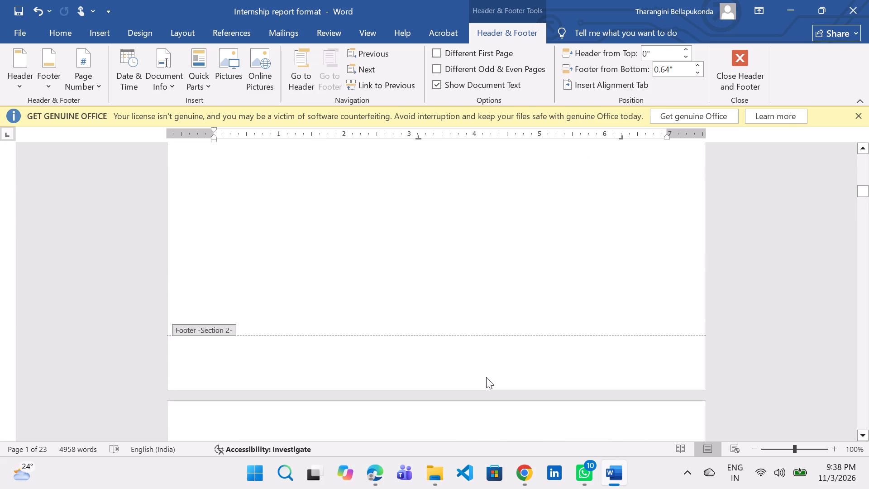
pyautogui.scroll(20, 486, 377)
pyautogui.scroll(20, 486, 377)
pyautogui.scroll(7, 486, 377)
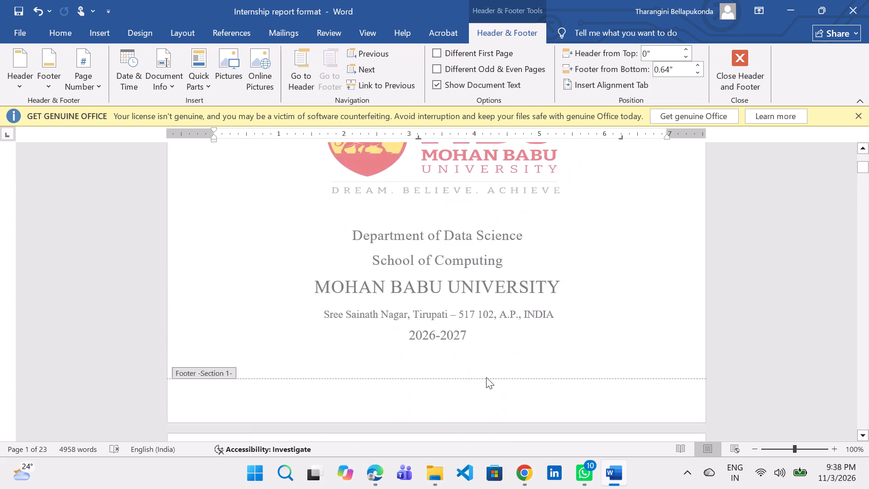
pyautogui.scroll(7, 486, 377)
pyautogui.scroll(-20, 486, 377)
pyautogui.scroll(-12, 486, 377)
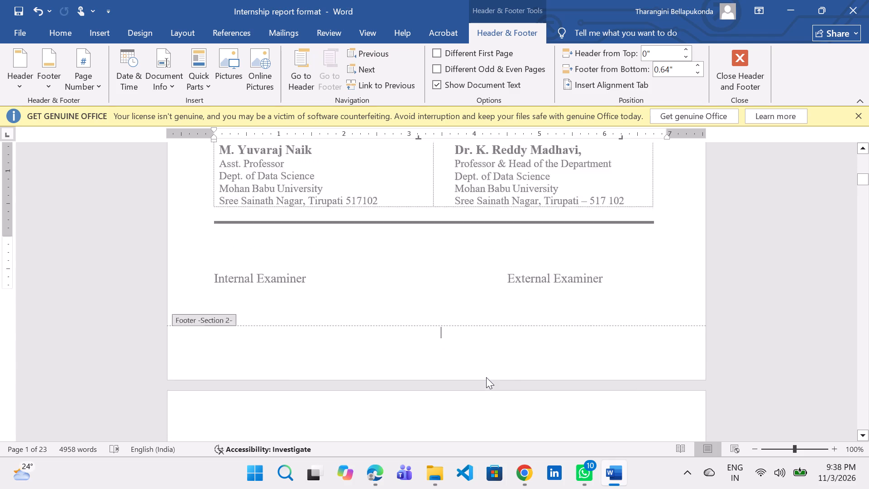
pyautogui.scroll(-14, 486, 377)
pyautogui.scroll(-17, 486, 377)
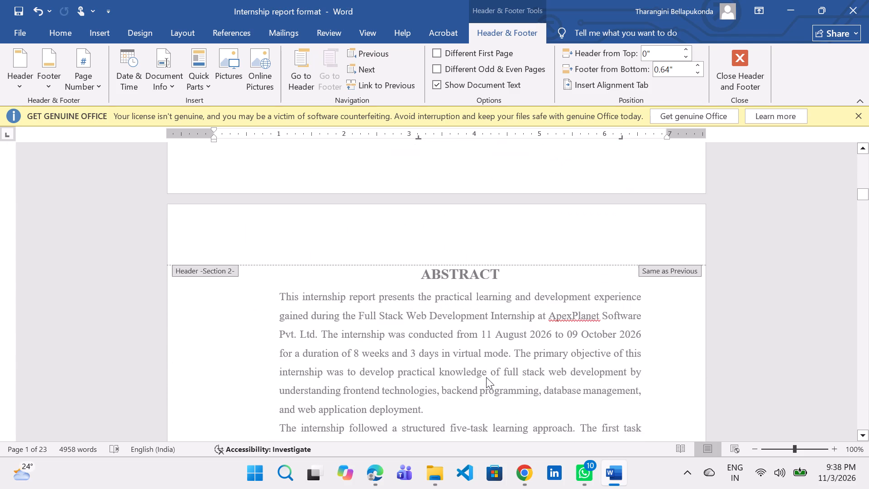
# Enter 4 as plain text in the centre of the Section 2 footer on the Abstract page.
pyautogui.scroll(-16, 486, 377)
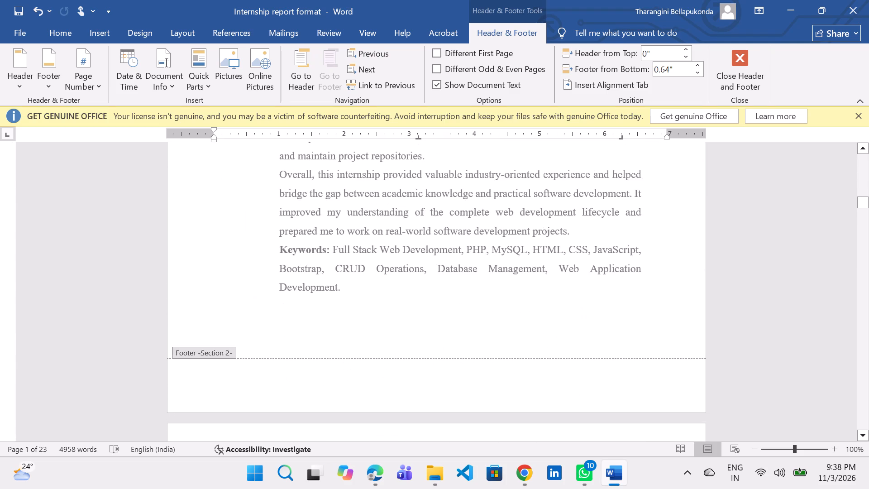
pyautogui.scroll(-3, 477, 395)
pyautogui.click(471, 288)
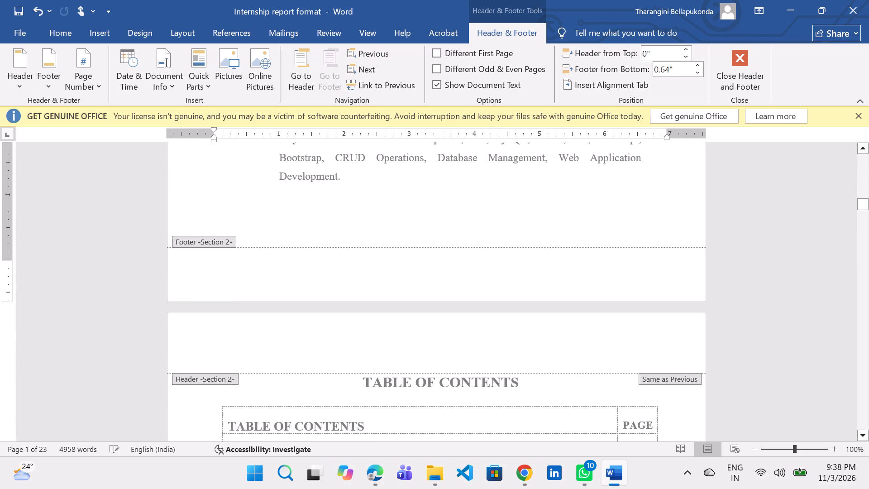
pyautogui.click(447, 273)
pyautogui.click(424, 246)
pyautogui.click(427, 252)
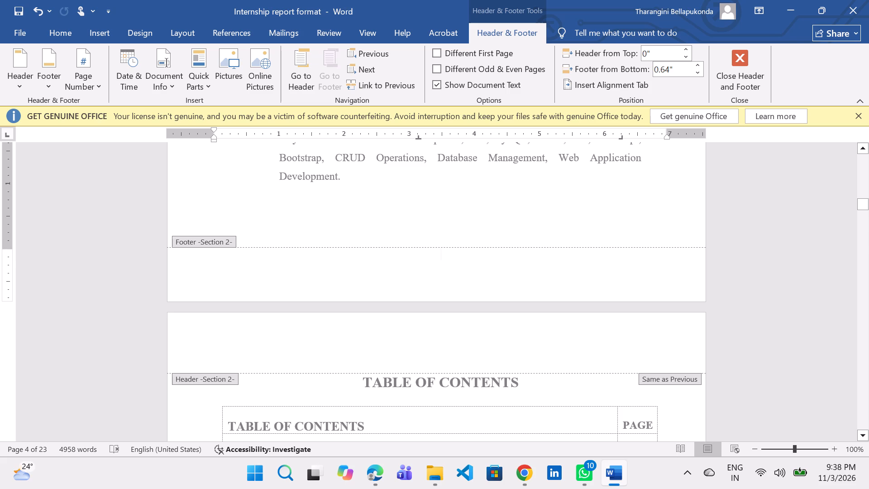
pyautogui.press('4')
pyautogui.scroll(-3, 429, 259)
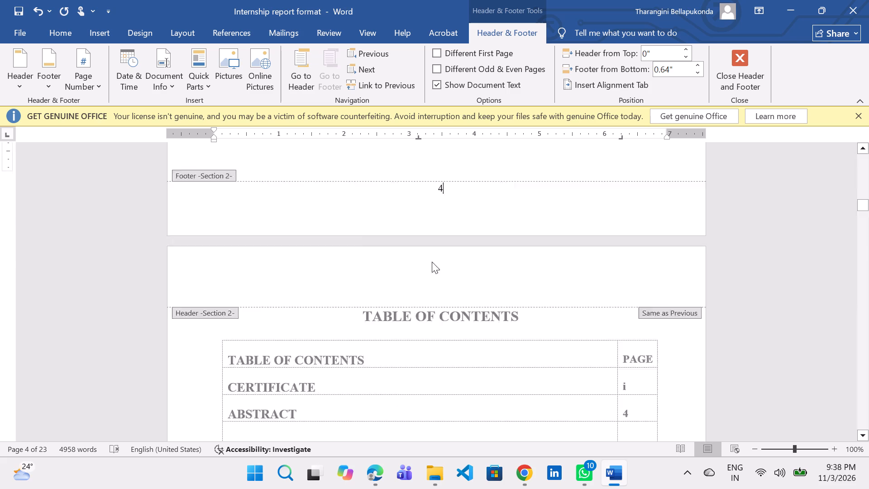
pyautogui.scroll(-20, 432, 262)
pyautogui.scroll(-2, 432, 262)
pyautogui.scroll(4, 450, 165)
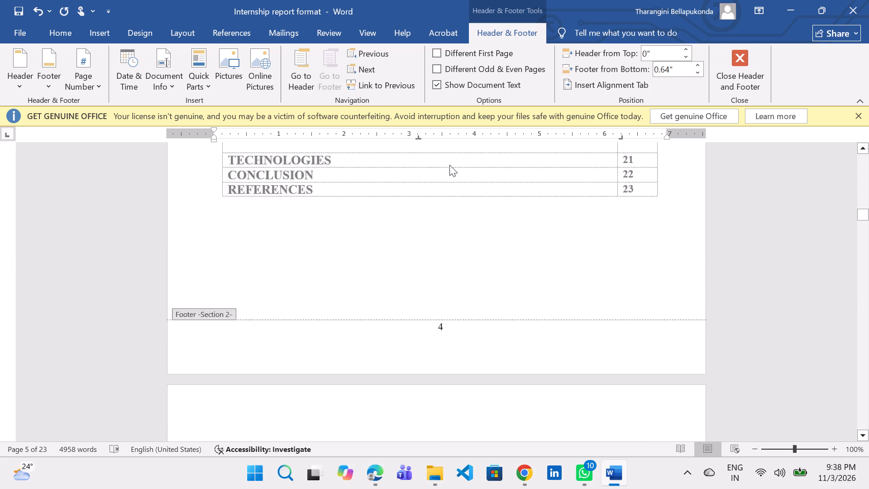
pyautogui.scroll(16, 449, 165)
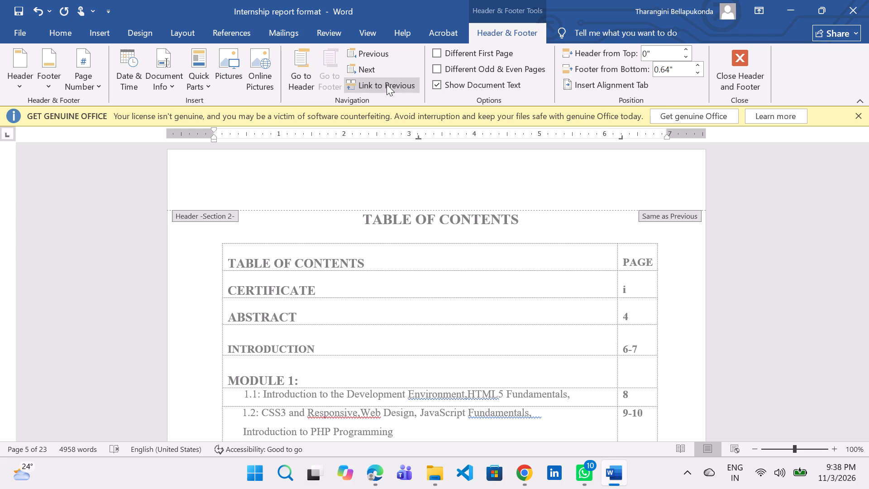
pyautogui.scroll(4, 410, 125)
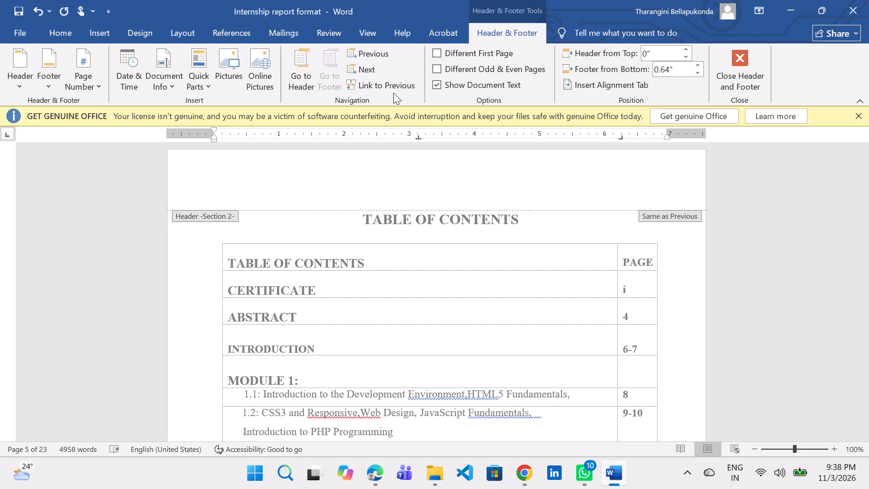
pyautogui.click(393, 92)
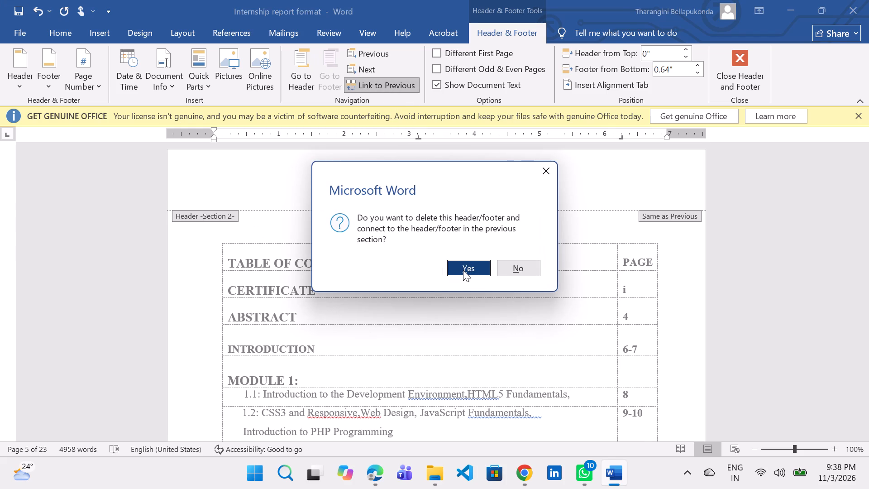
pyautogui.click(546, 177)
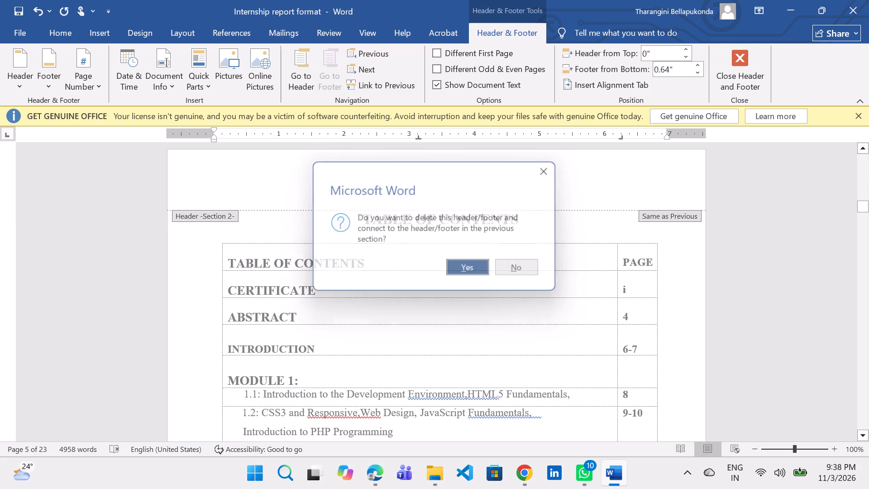
# Set the Section 2 page numbering to continue from the previous section.
pyautogui.scroll(7, 445, 182)
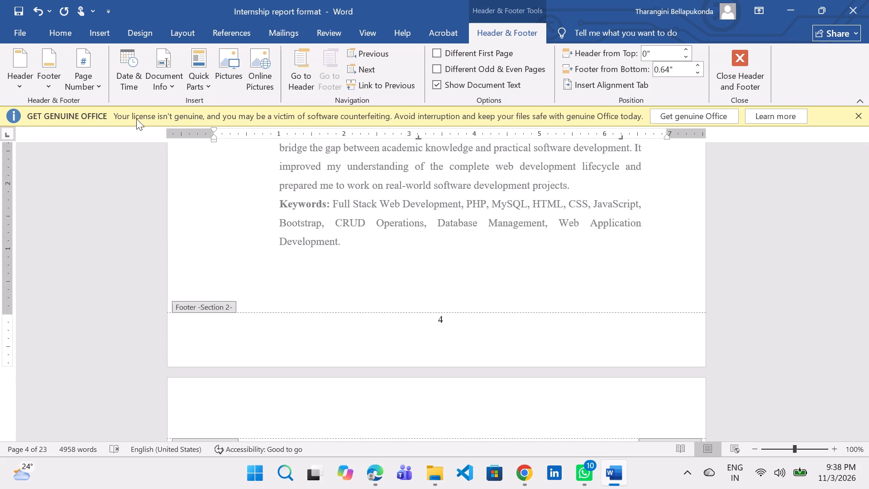
pyautogui.click(102, 88)
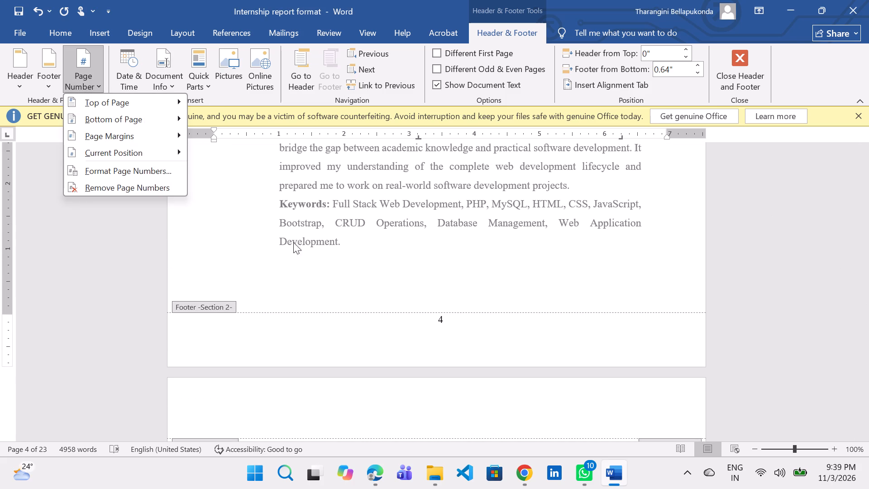
pyautogui.click(161, 174)
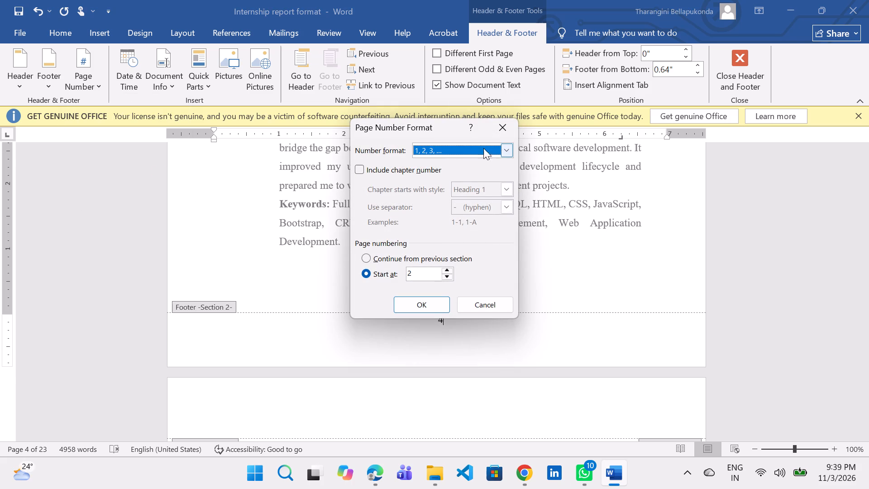
pyautogui.click(449, 271)
pyautogui.click(445, 270)
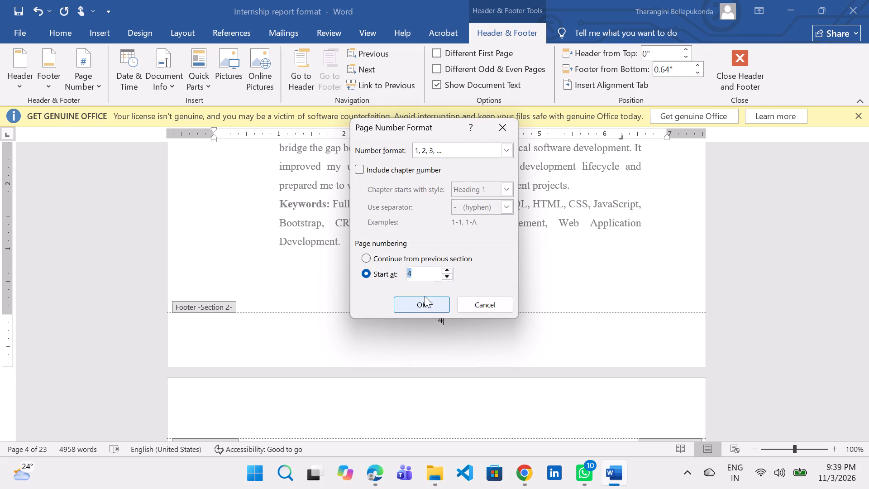
pyautogui.click(425, 258)
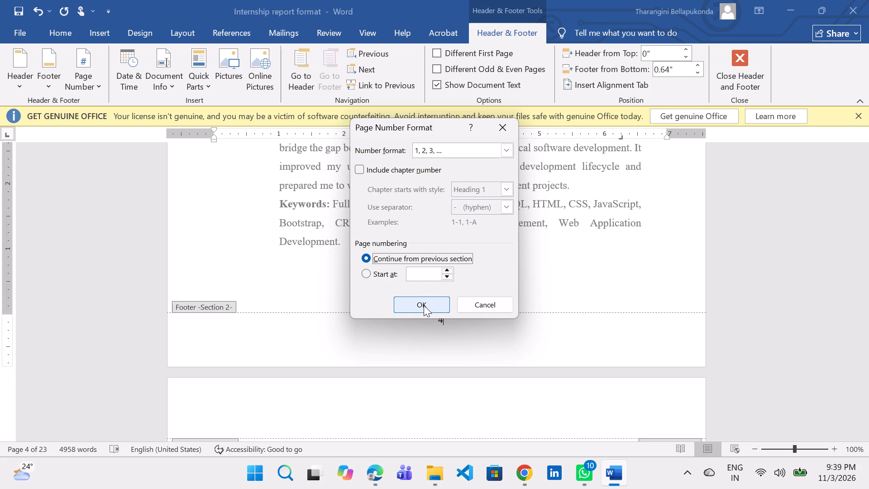
pyautogui.click(424, 305)
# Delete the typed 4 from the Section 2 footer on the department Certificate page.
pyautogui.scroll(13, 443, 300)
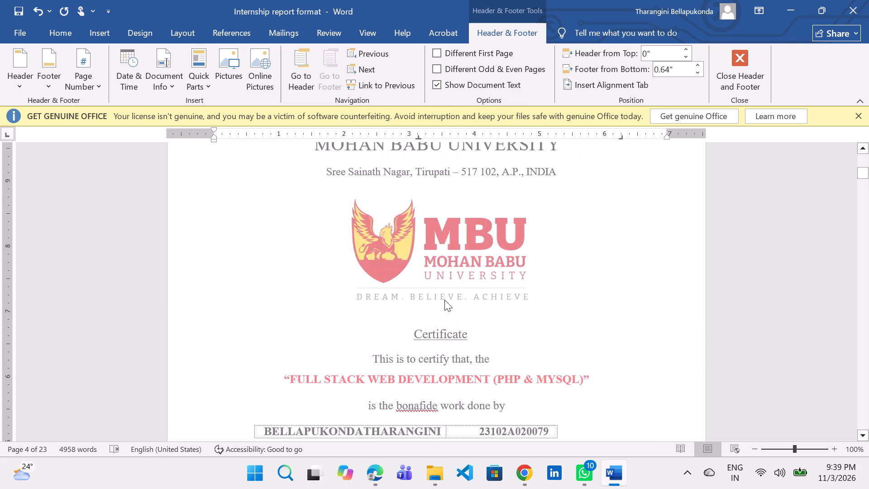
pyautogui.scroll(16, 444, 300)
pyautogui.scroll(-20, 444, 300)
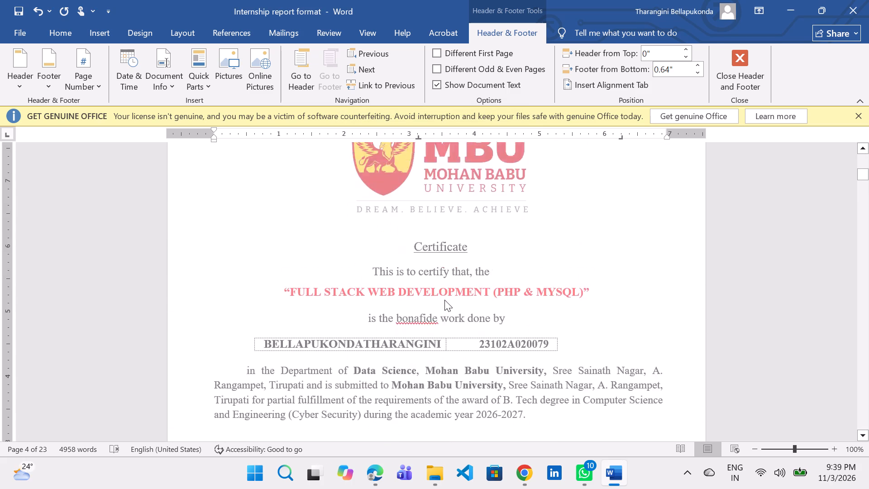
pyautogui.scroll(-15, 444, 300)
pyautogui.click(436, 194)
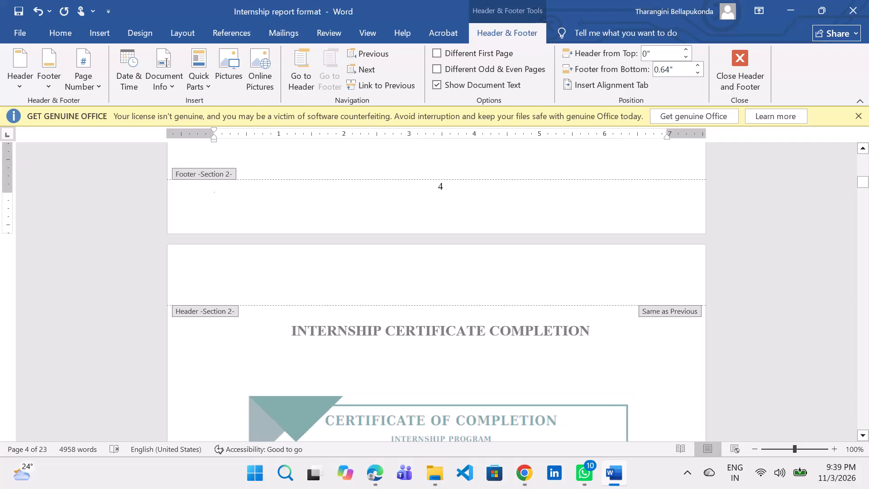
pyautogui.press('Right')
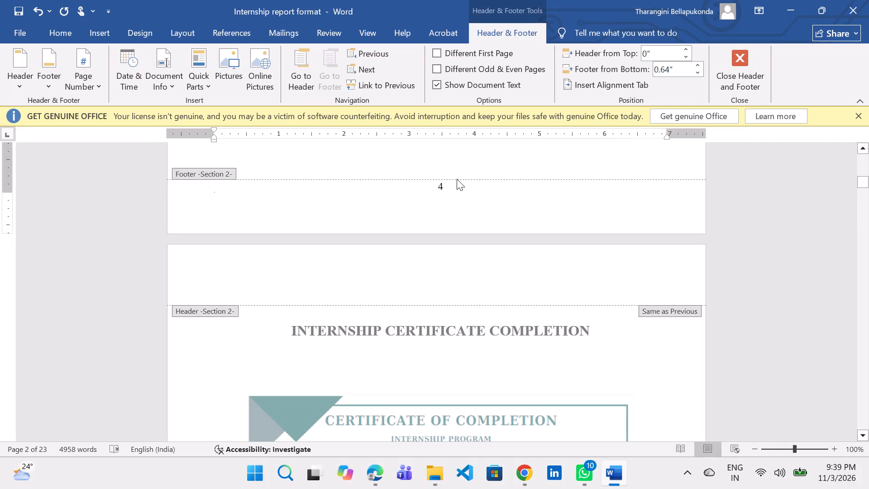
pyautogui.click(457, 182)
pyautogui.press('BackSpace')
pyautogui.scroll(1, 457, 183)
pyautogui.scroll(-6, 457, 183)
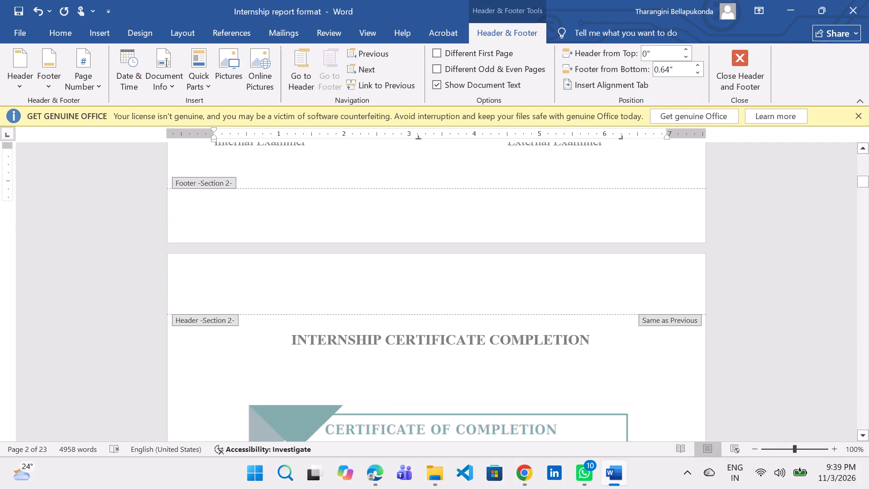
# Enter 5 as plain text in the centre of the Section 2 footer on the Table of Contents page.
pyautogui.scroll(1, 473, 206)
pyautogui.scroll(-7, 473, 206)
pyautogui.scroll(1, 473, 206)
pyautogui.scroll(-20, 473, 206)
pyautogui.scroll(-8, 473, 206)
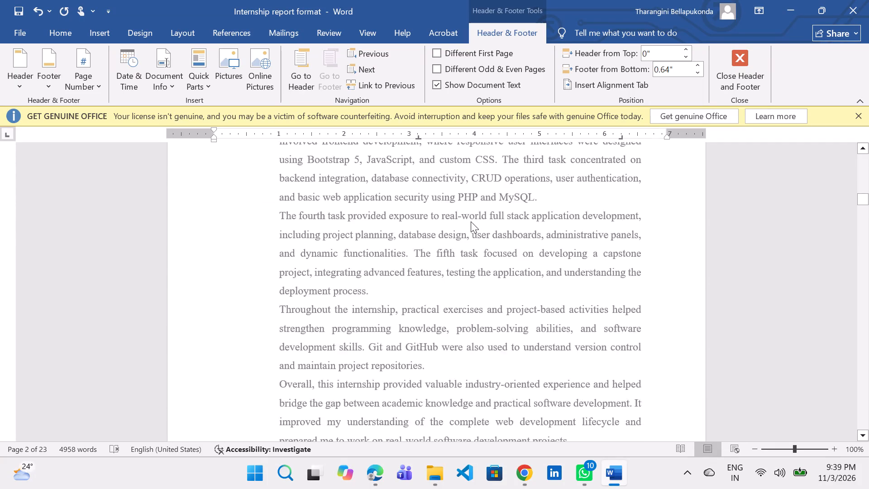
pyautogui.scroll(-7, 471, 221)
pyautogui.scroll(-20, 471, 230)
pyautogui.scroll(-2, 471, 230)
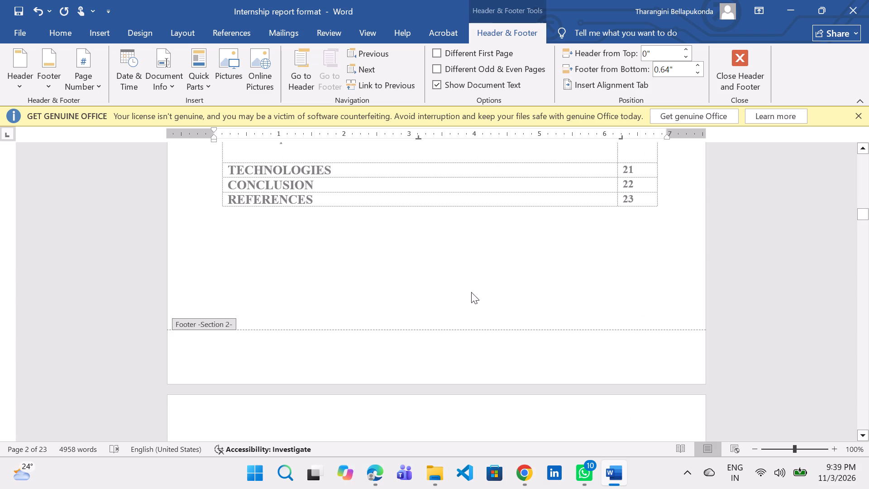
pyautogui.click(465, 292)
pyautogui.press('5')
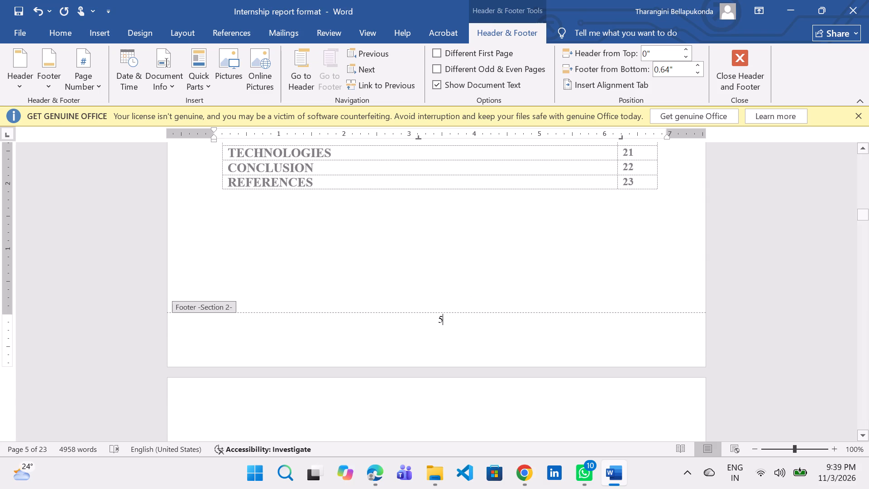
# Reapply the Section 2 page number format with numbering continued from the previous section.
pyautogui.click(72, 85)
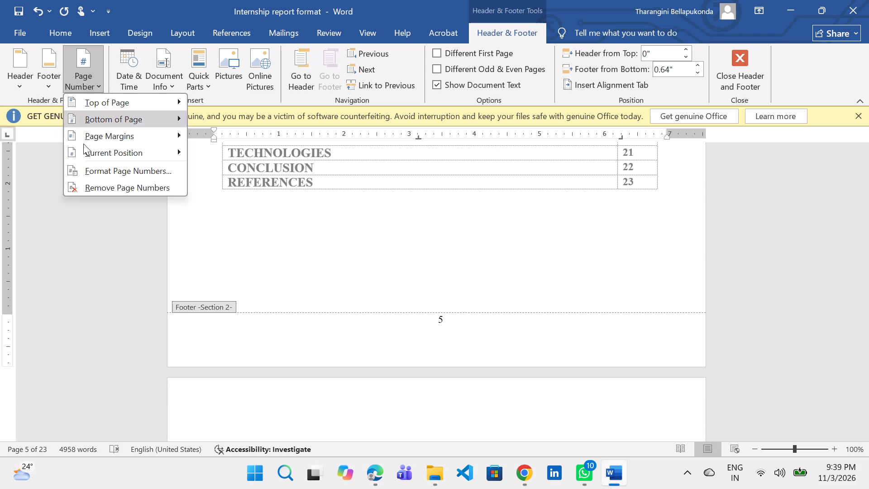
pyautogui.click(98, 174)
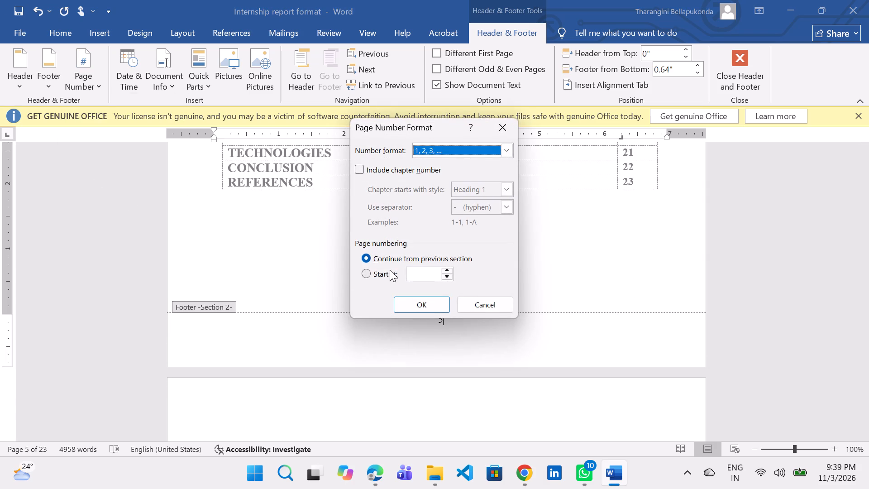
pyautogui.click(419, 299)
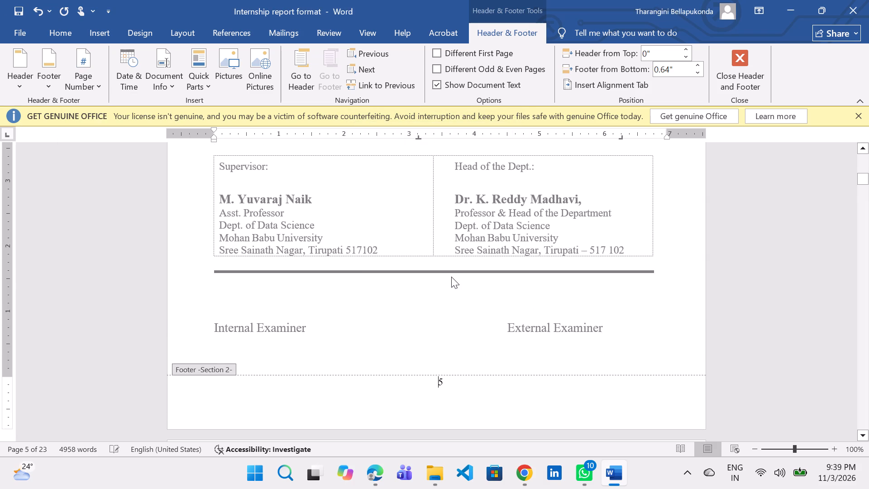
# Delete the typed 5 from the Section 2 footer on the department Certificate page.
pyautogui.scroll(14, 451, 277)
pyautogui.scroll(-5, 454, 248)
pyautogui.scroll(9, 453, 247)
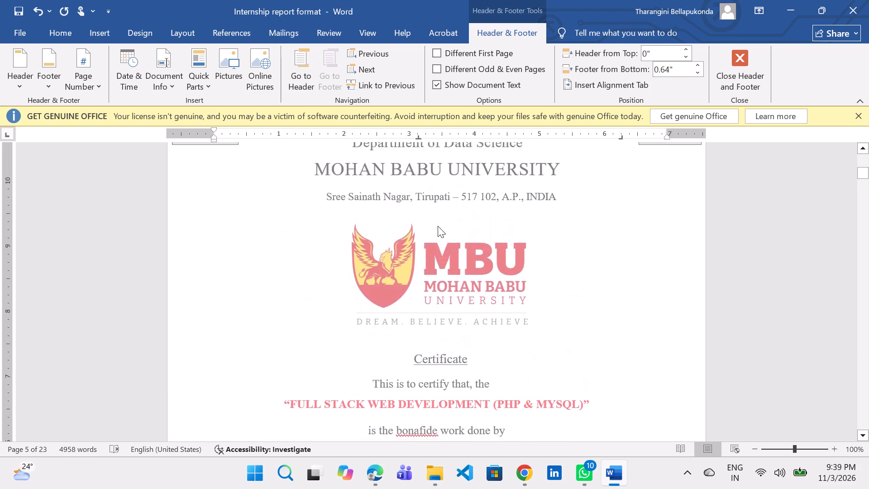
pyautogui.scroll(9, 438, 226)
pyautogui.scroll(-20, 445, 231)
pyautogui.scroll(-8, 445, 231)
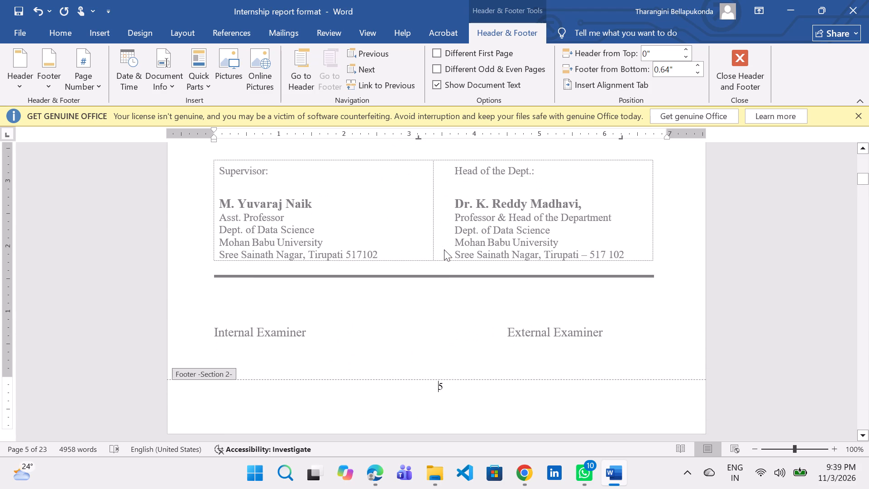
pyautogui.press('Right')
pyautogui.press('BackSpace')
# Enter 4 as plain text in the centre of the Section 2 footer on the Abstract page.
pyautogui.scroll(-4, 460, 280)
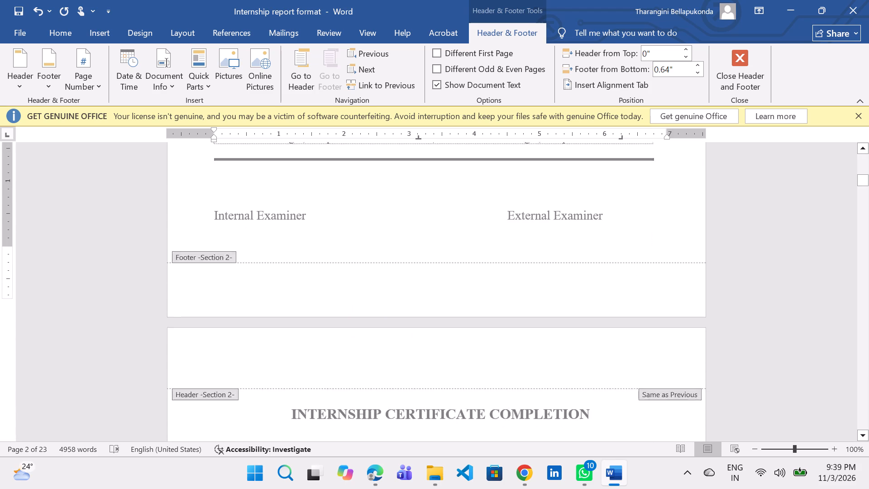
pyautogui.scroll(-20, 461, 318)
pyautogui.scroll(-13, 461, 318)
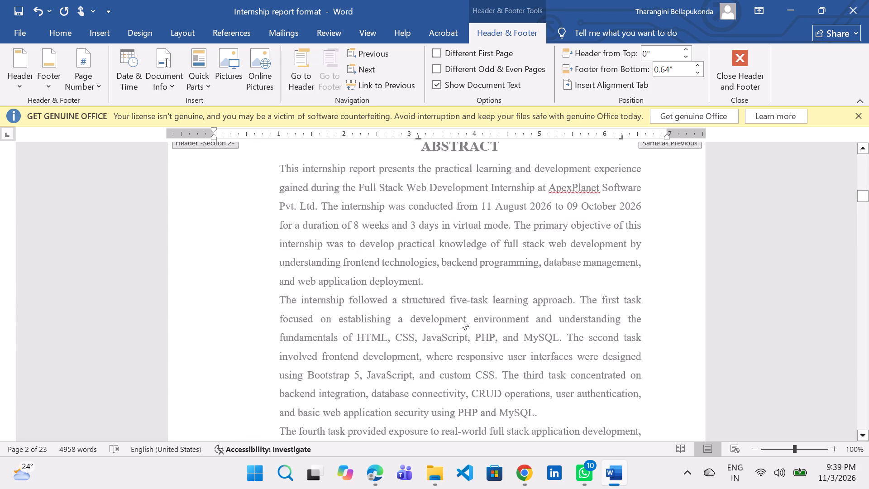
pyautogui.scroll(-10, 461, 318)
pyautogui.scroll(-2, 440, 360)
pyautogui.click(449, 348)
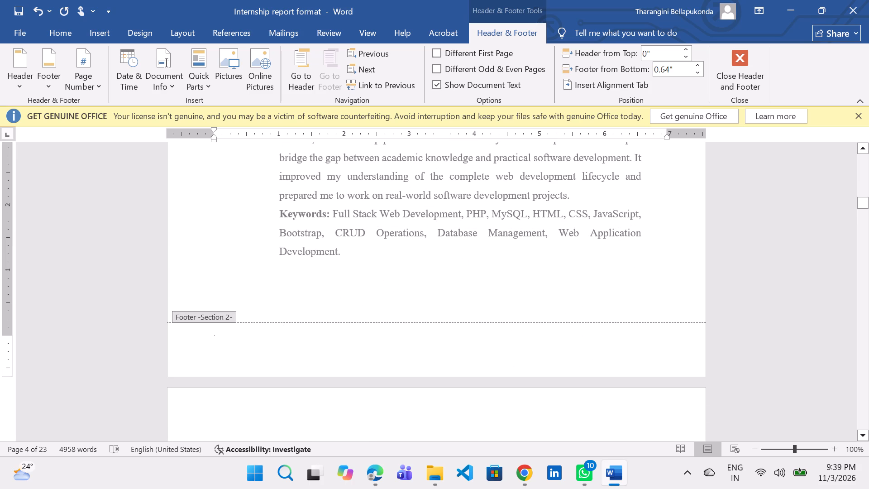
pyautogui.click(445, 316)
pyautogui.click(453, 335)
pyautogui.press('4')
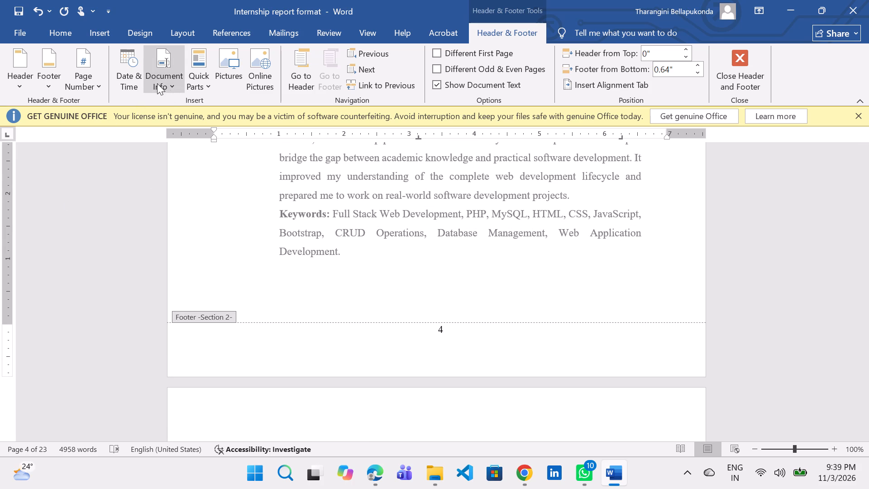
# Set the Section 2 page numbering to start at 4.
pyautogui.click(78, 81)
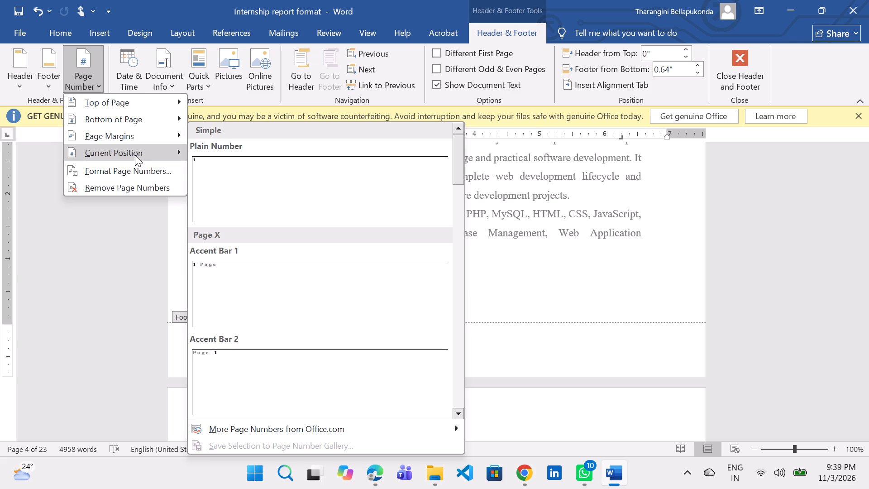
pyautogui.scroll(-12, 311, 204)
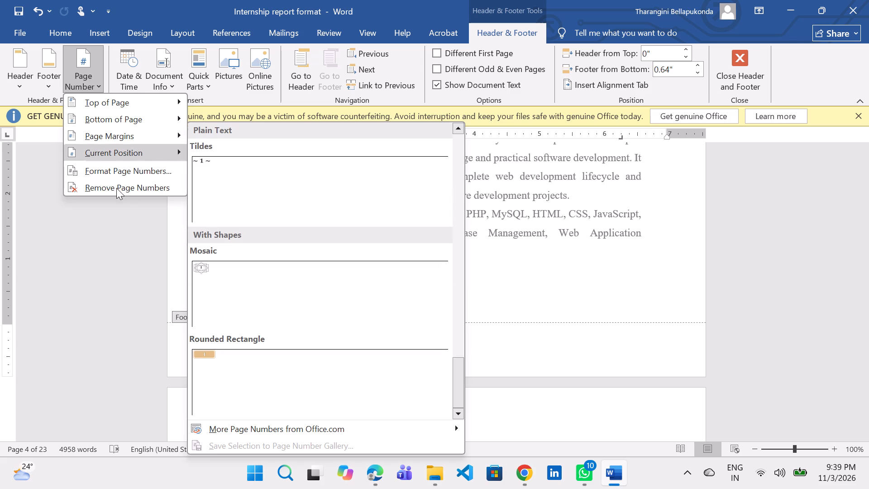
pyautogui.click(127, 170)
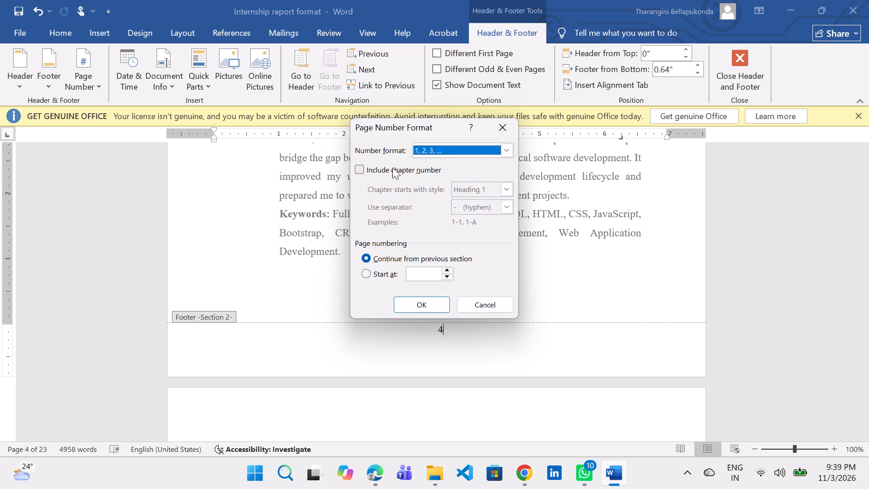
pyautogui.click(366, 276)
pyautogui.doubleClick(448, 269)
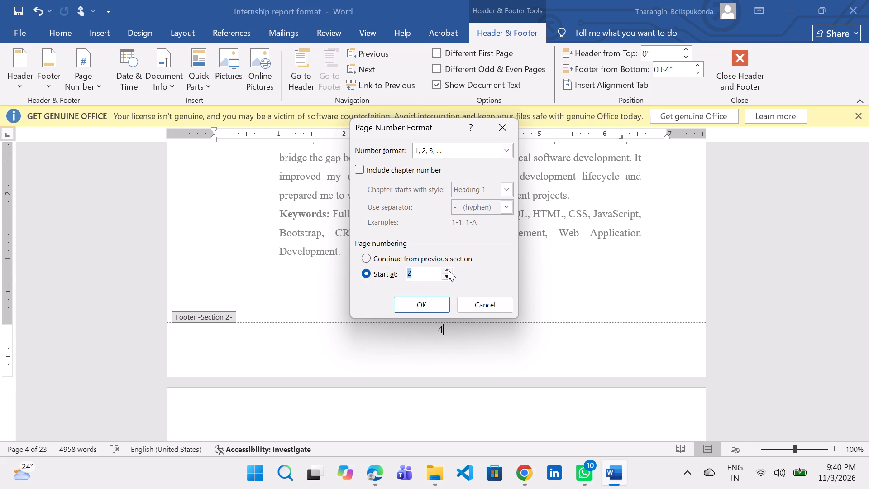
pyautogui.click(447, 270)
pyautogui.click(430, 300)
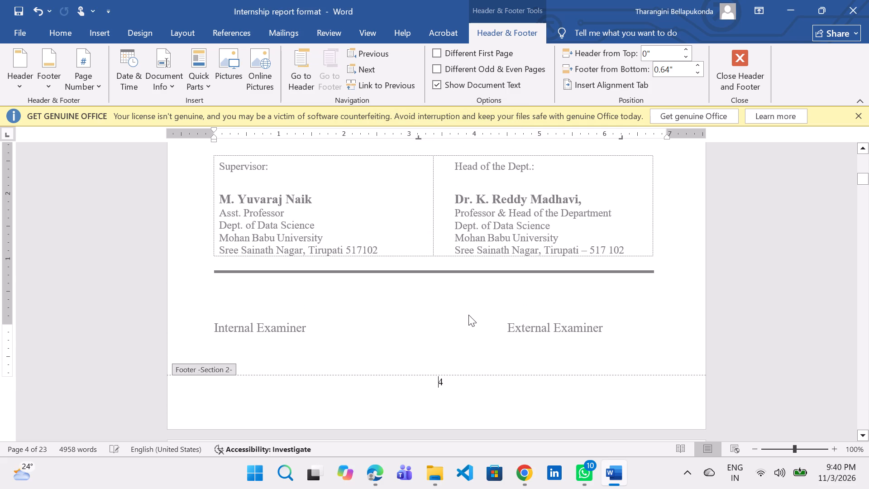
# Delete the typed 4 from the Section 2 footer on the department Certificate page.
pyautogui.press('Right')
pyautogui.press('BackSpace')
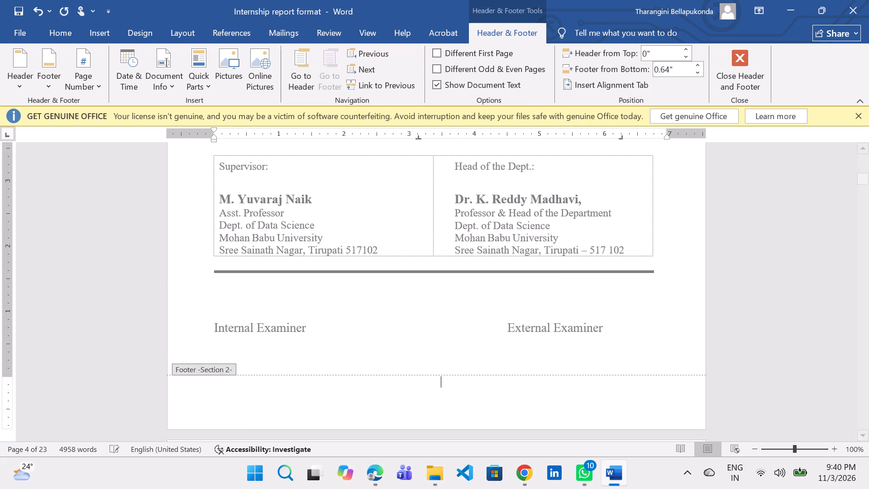
# From the Abstract page footer, set the Section 2 page number format to include the chapter number and start at 4.
pyautogui.scroll(-20, 465, 379)
pyautogui.scroll(-3, 465, 379)
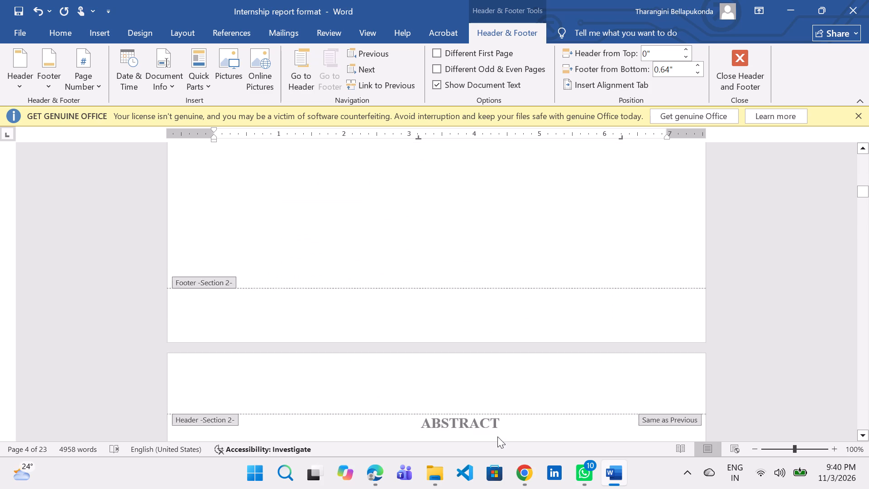
pyautogui.scroll(-20, 497, 436)
pyautogui.scroll(-8, 497, 436)
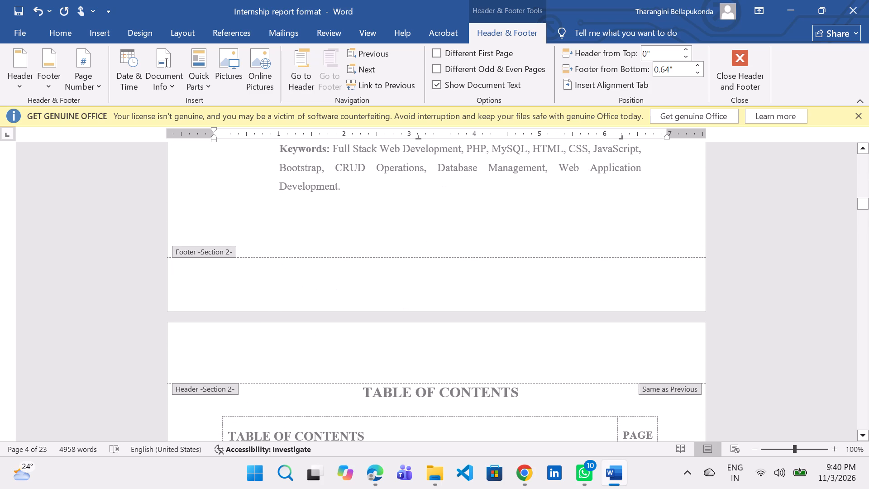
pyautogui.click(455, 275)
pyautogui.click(462, 268)
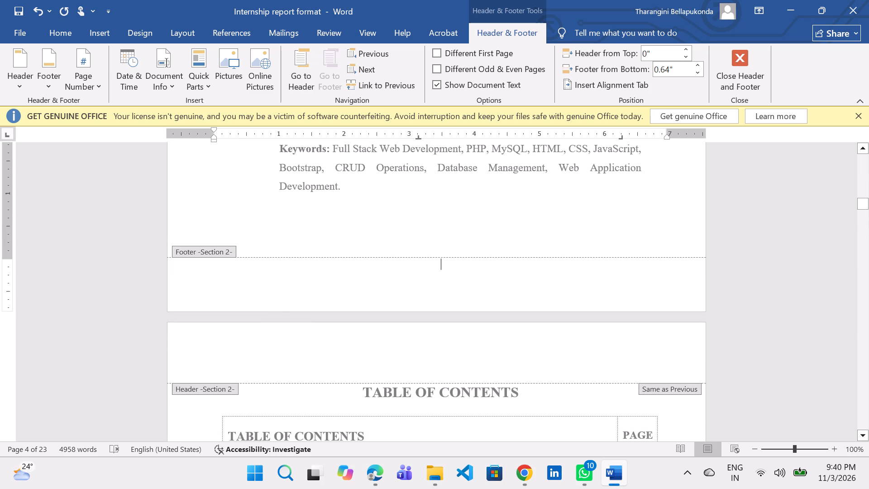
pyautogui.click(85, 82)
pyautogui.click(47, 73)
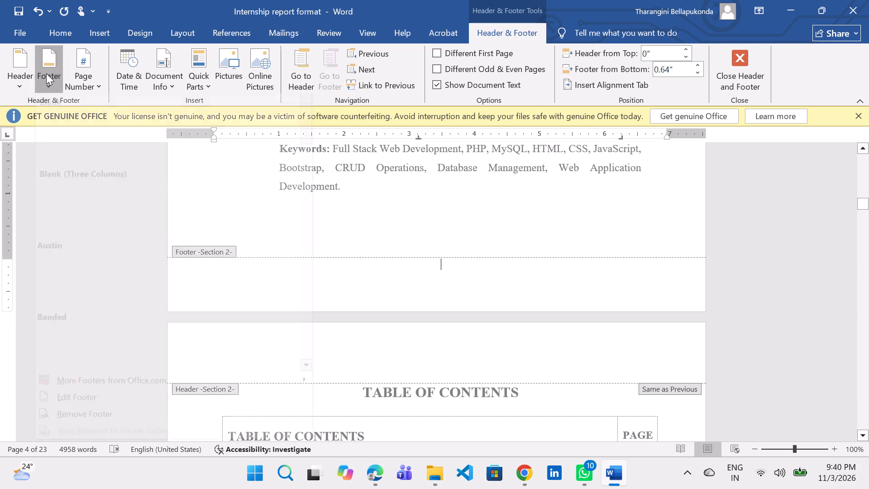
pyautogui.scroll(-4, 115, 149)
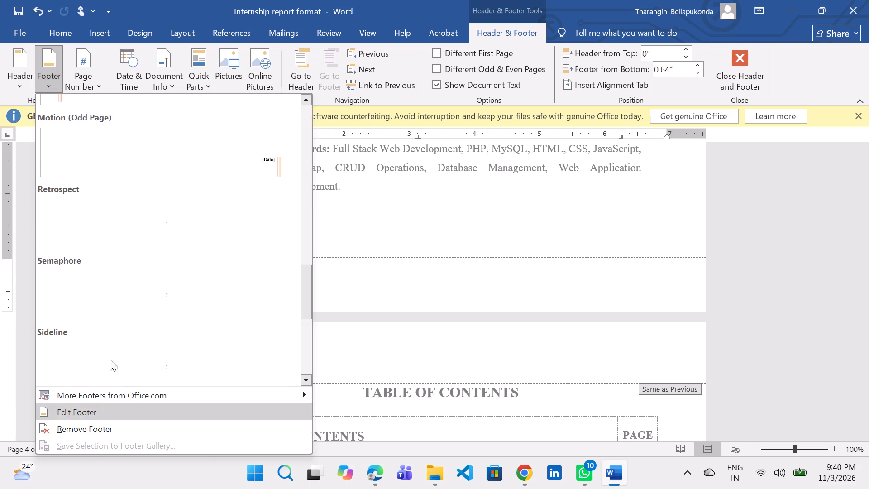
pyautogui.click(74, 81)
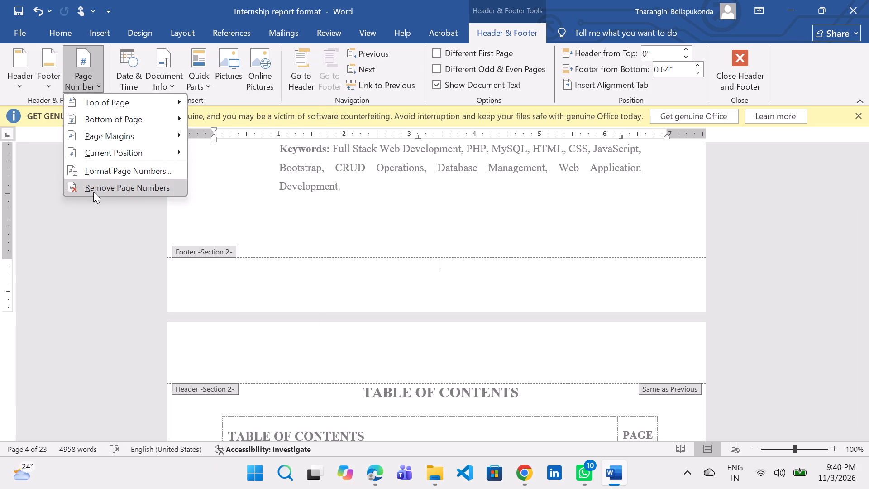
pyautogui.click(106, 176)
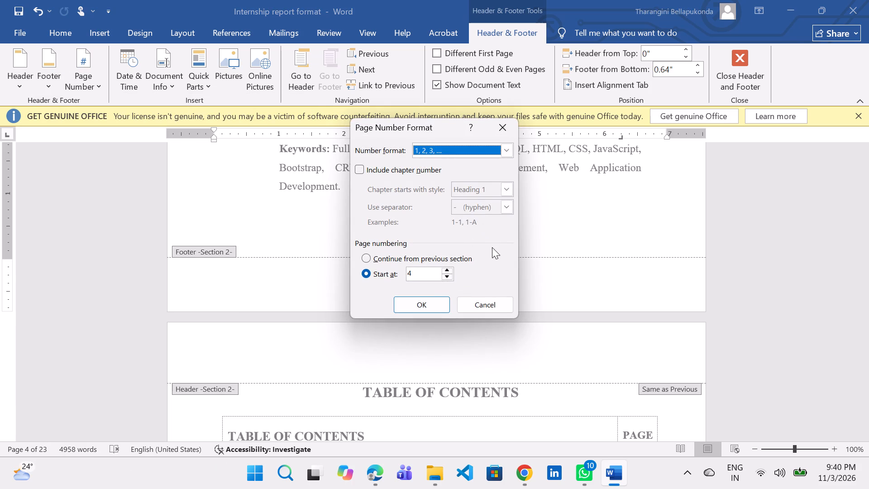
pyautogui.click(497, 204)
pyautogui.click(504, 152)
pyautogui.click(464, 162)
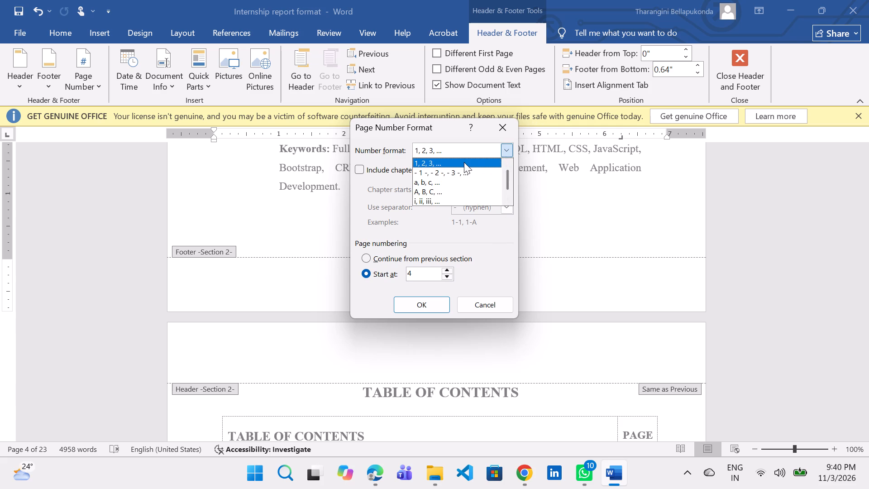
pyautogui.click(388, 168)
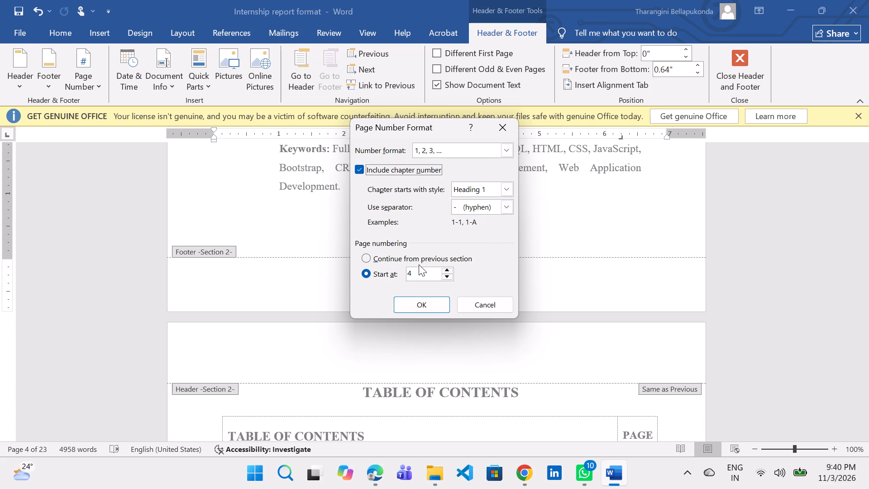
pyautogui.click(367, 259)
pyautogui.click(370, 273)
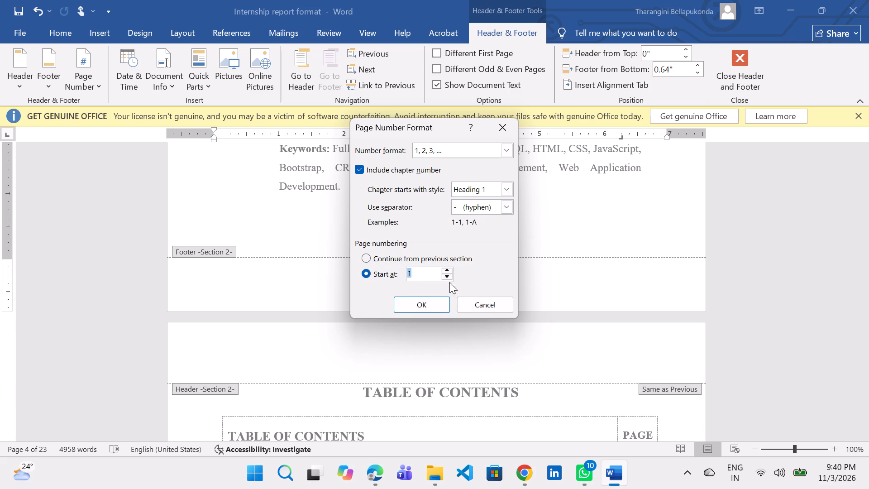
pyautogui.tripleClick(444, 272)
pyautogui.click(413, 298)
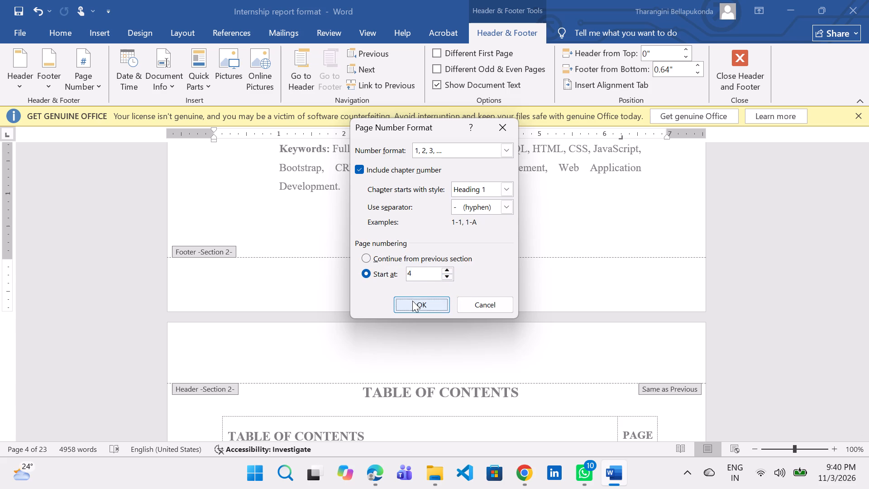
pyautogui.click(507, 280)
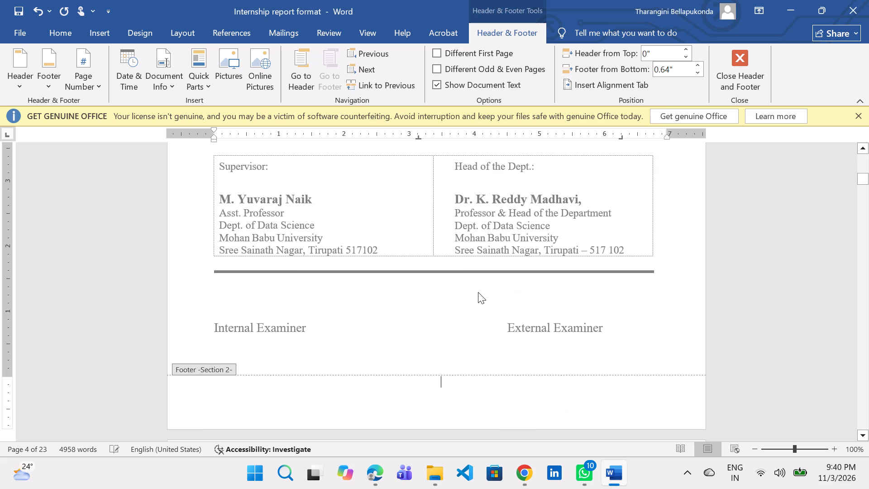
# Leave footer editing and review the pages from the table of contents back to the cover for their page numbering.
pyautogui.scroll(2, 478, 292)
pyautogui.scroll(-20, 478, 292)
pyautogui.scroll(-11, 478, 292)
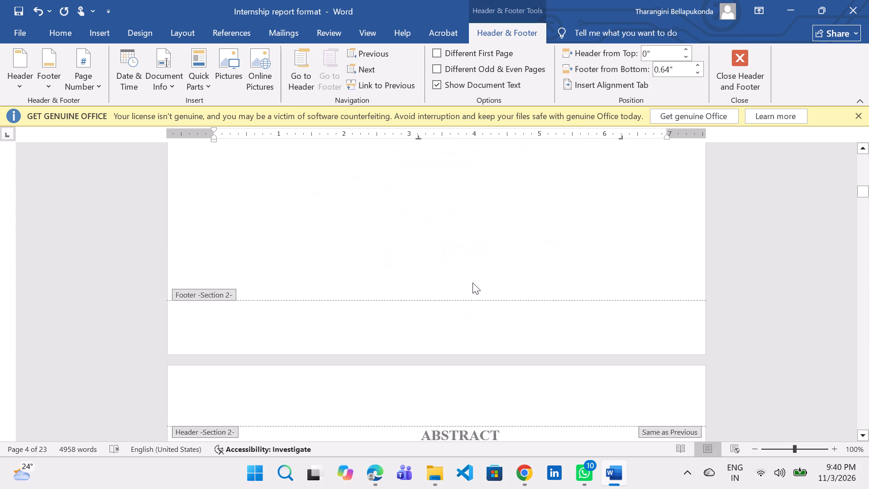
pyautogui.scroll(-20, 473, 283)
pyautogui.scroll(-10, 473, 283)
pyautogui.scroll(1, 470, 284)
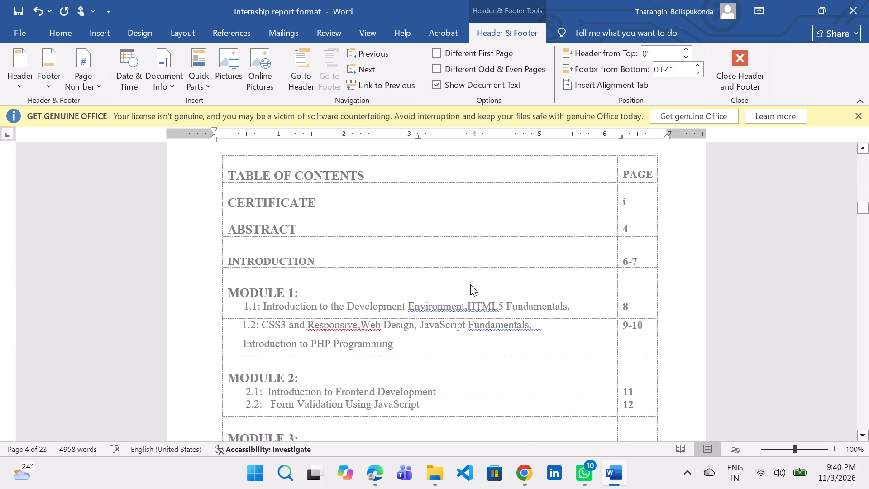
pyautogui.scroll(1, 470, 284)
pyautogui.rightClick(530, 251)
pyautogui.rightClick(530, 251)
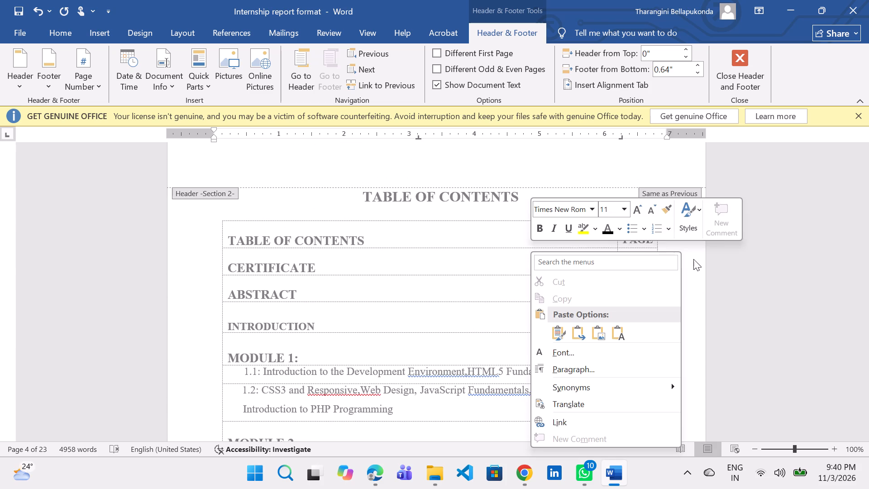
pyautogui.click(722, 252)
pyautogui.doubleClick(723, 252)
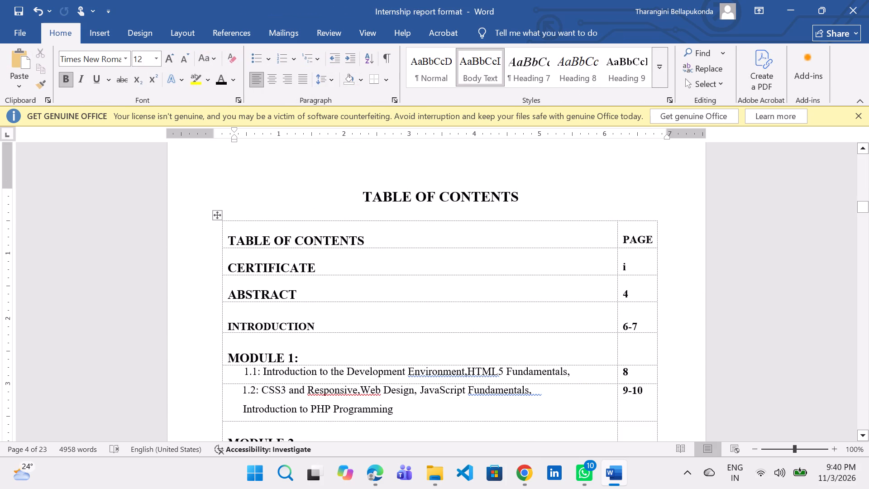
pyautogui.scroll(20, 535, 269)
pyautogui.scroll(17, 535, 269)
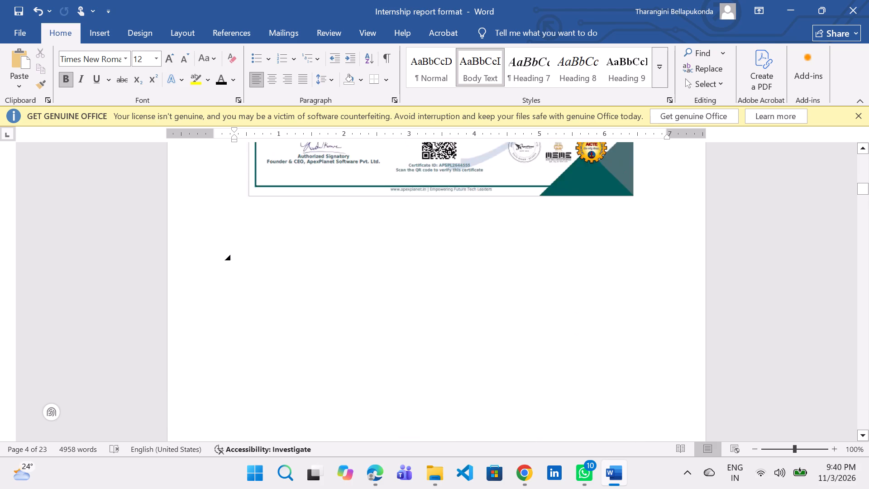
pyautogui.scroll(20, 535, 269)
pyautogui.scroll(16, 535, 269)
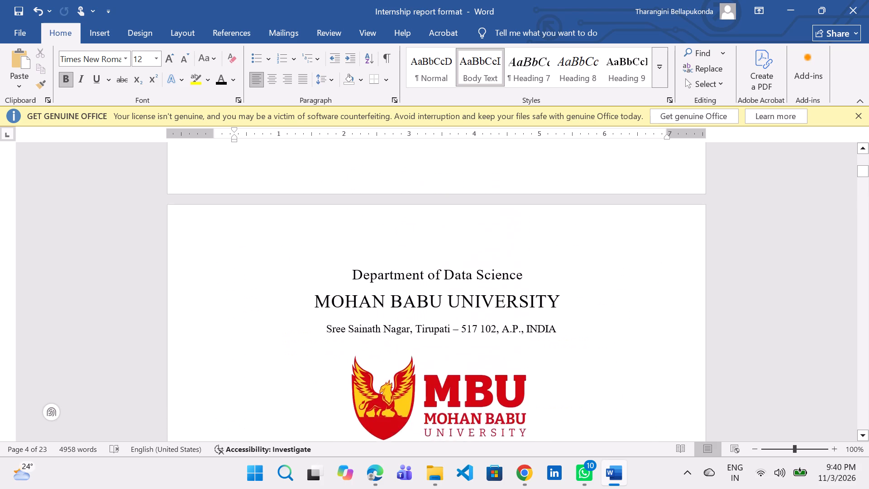
pyautogui.scroll(20, 535, 269)
pyautogui.scroll(10, 535, 269)
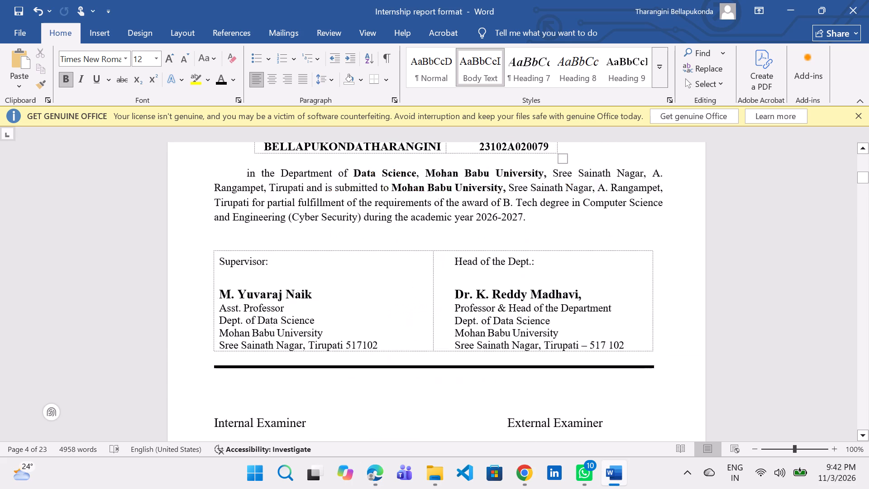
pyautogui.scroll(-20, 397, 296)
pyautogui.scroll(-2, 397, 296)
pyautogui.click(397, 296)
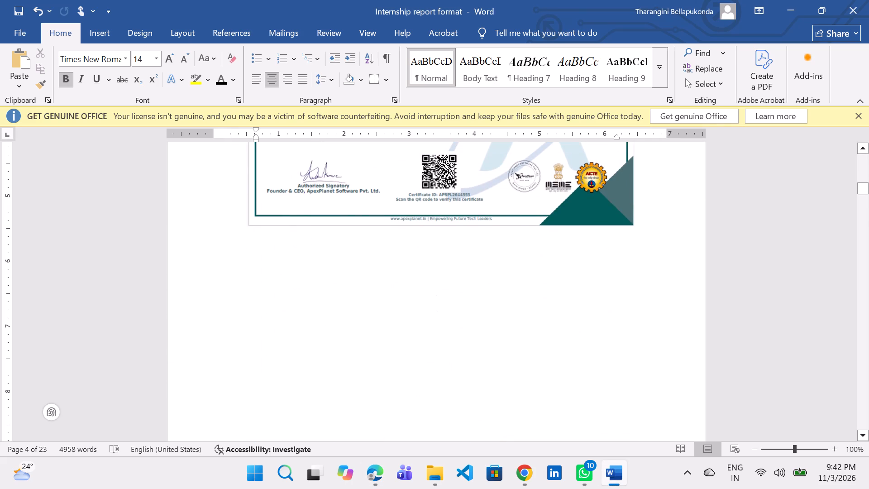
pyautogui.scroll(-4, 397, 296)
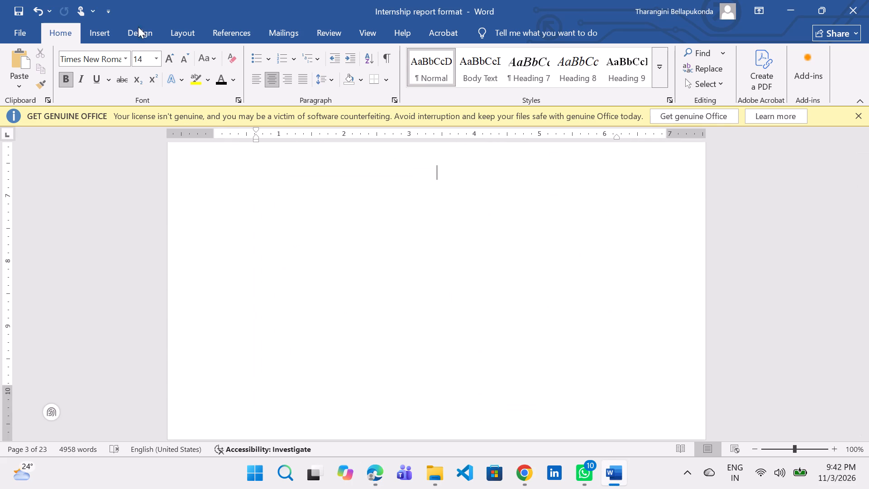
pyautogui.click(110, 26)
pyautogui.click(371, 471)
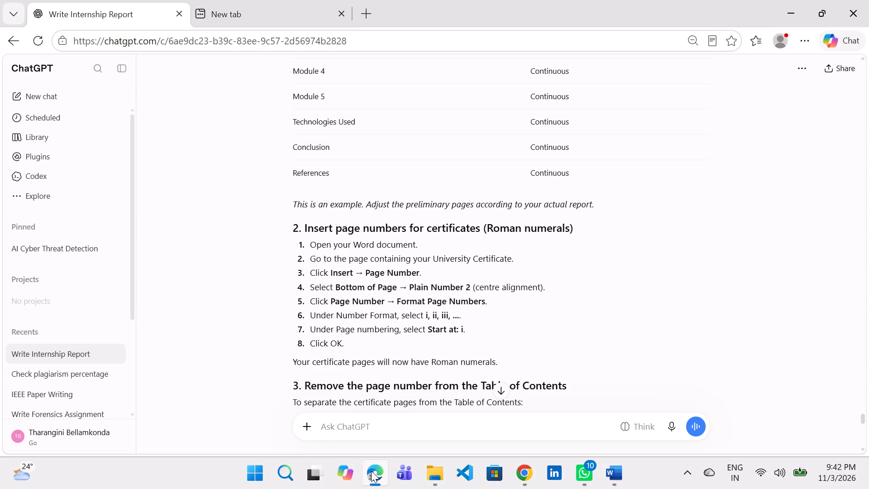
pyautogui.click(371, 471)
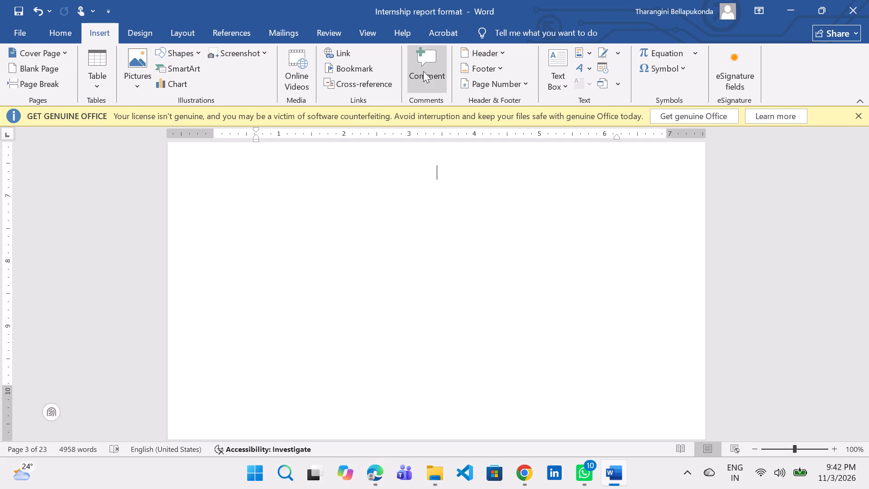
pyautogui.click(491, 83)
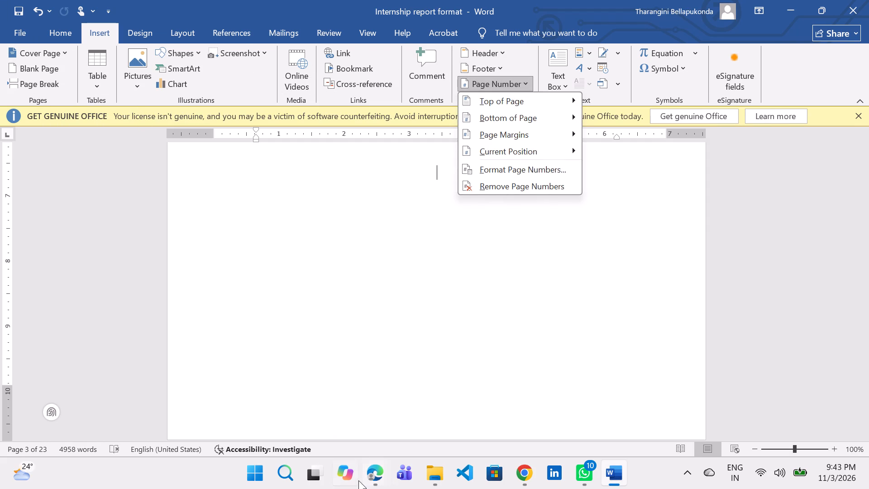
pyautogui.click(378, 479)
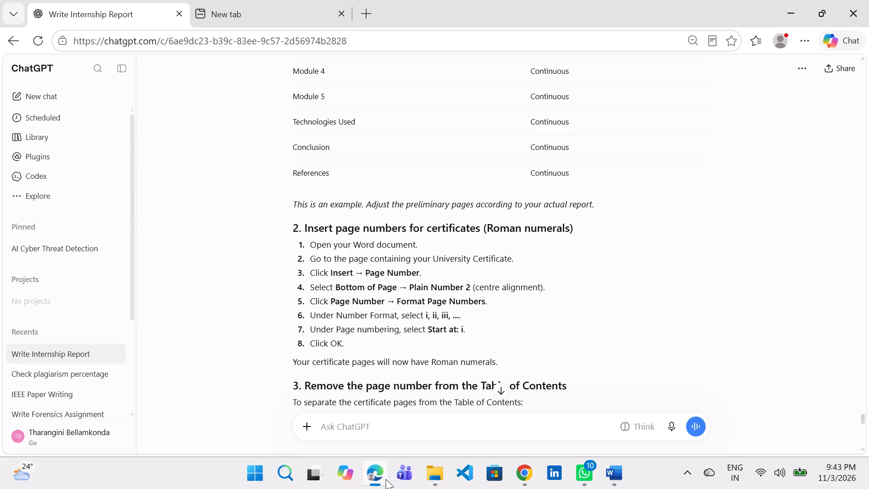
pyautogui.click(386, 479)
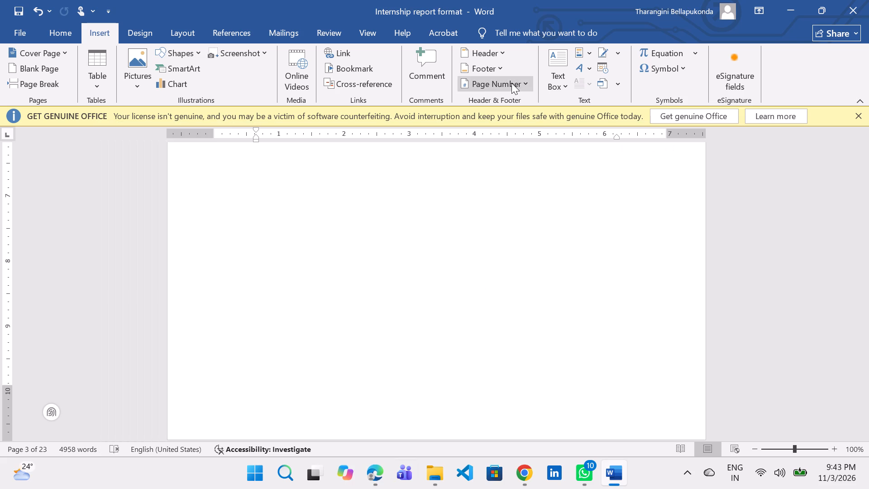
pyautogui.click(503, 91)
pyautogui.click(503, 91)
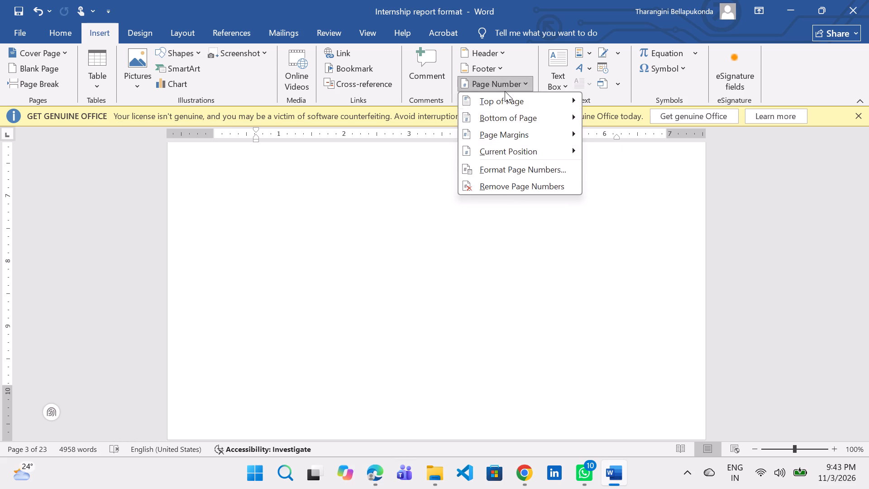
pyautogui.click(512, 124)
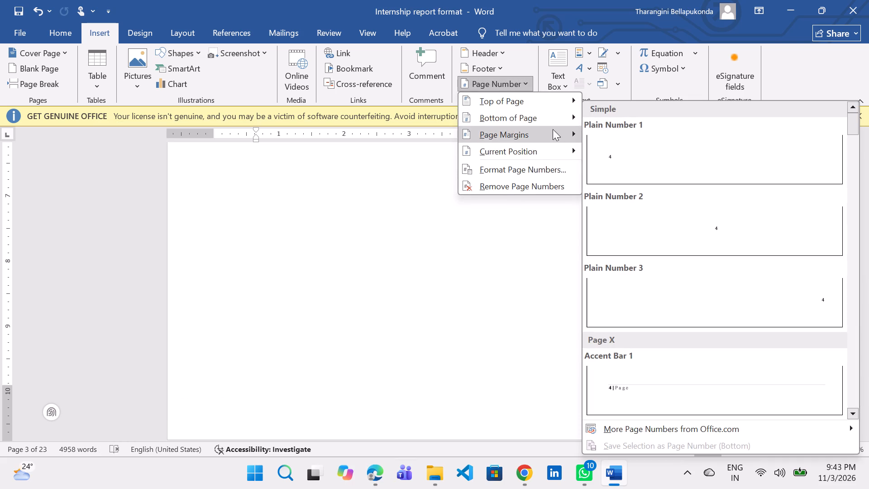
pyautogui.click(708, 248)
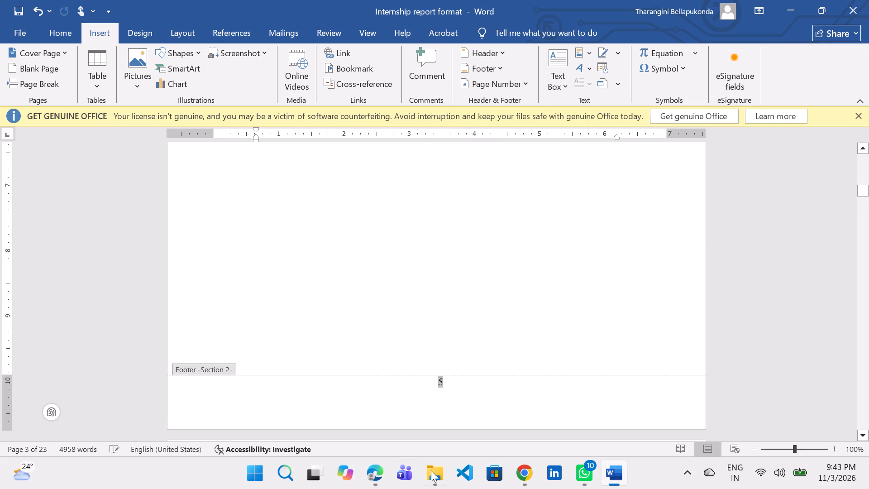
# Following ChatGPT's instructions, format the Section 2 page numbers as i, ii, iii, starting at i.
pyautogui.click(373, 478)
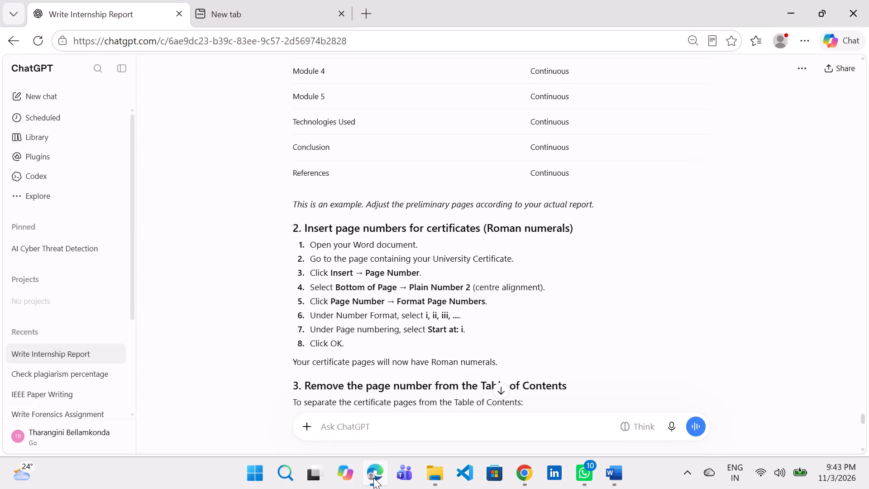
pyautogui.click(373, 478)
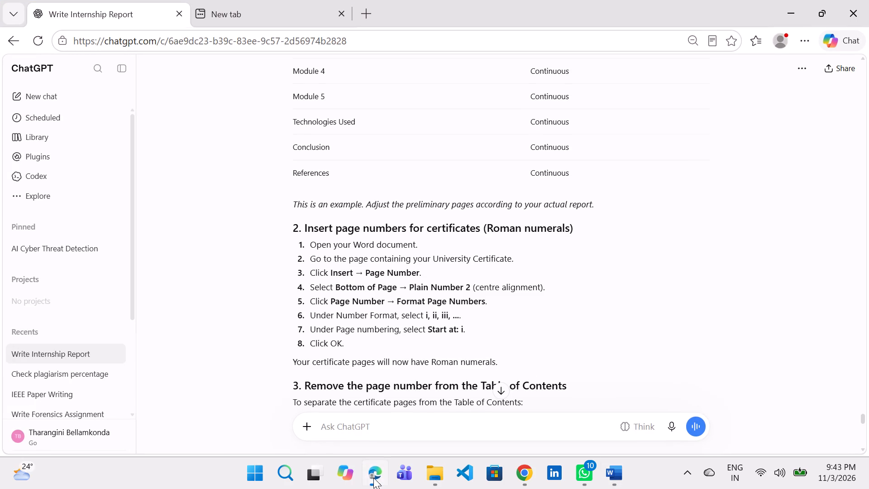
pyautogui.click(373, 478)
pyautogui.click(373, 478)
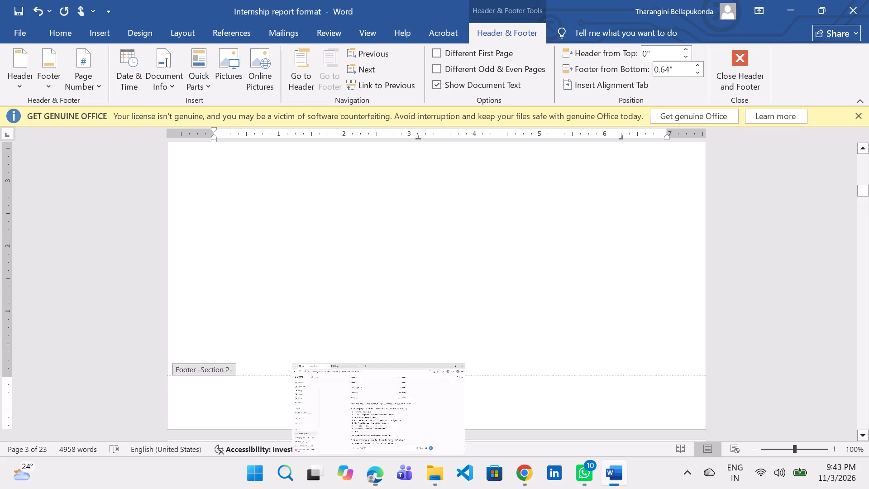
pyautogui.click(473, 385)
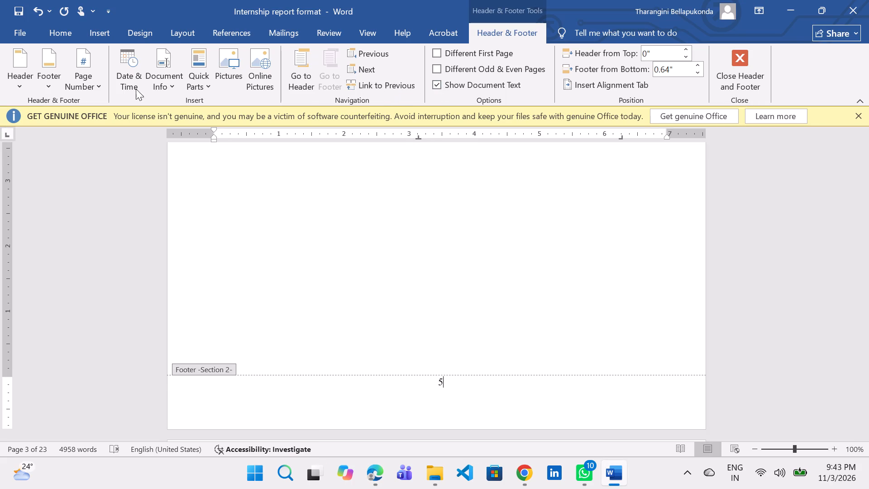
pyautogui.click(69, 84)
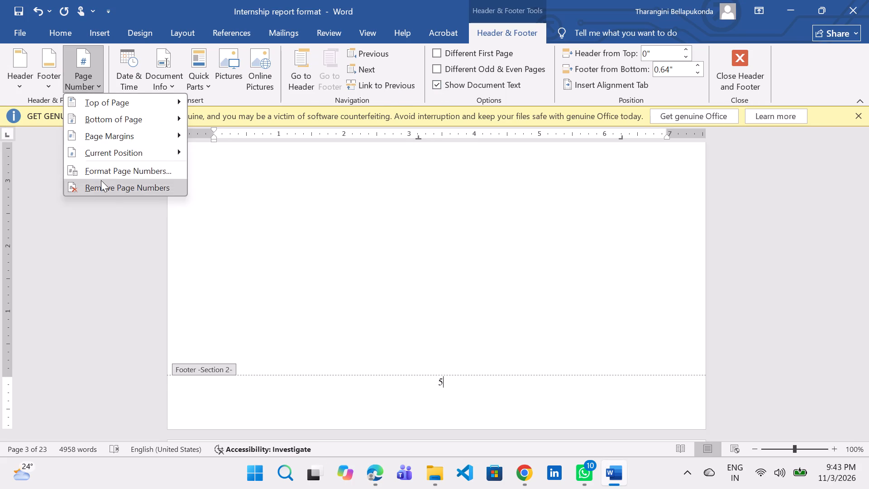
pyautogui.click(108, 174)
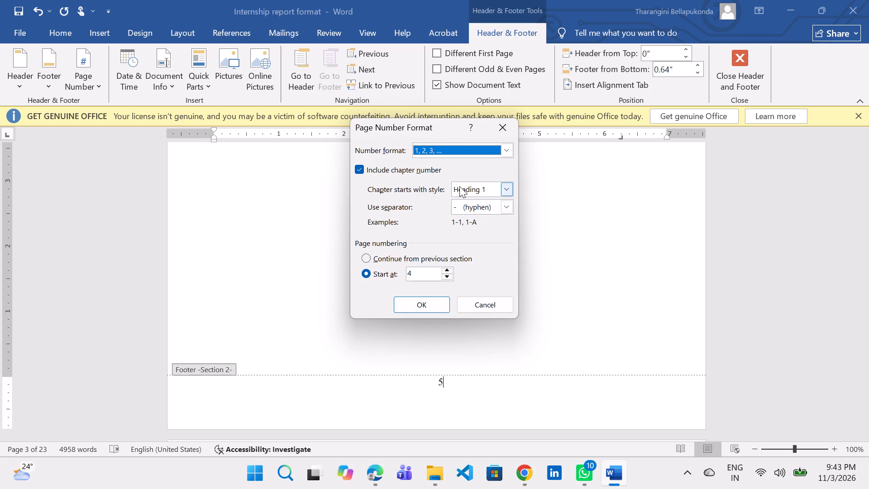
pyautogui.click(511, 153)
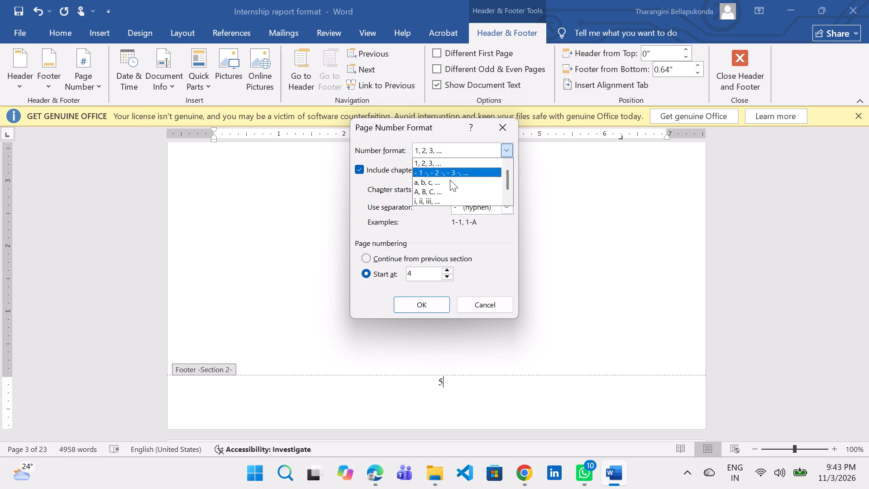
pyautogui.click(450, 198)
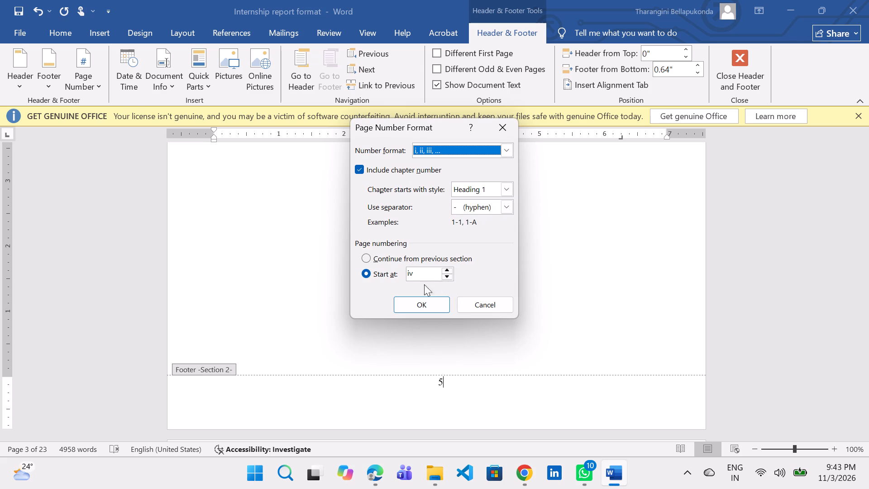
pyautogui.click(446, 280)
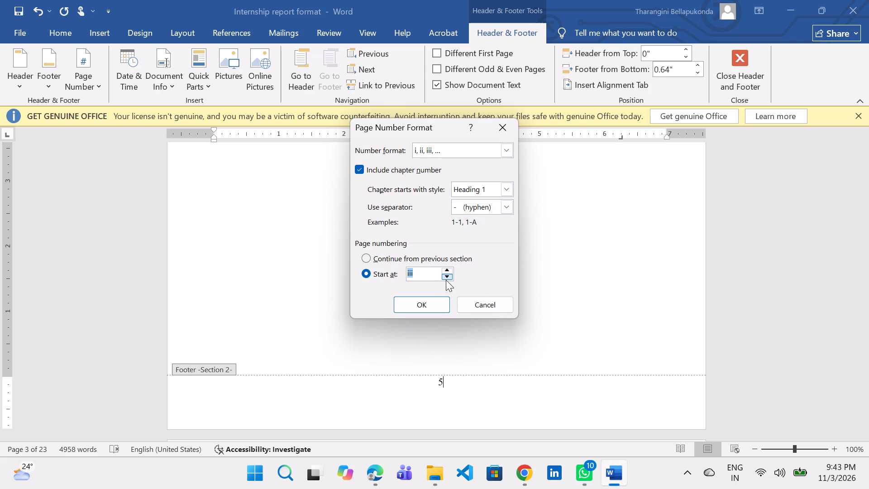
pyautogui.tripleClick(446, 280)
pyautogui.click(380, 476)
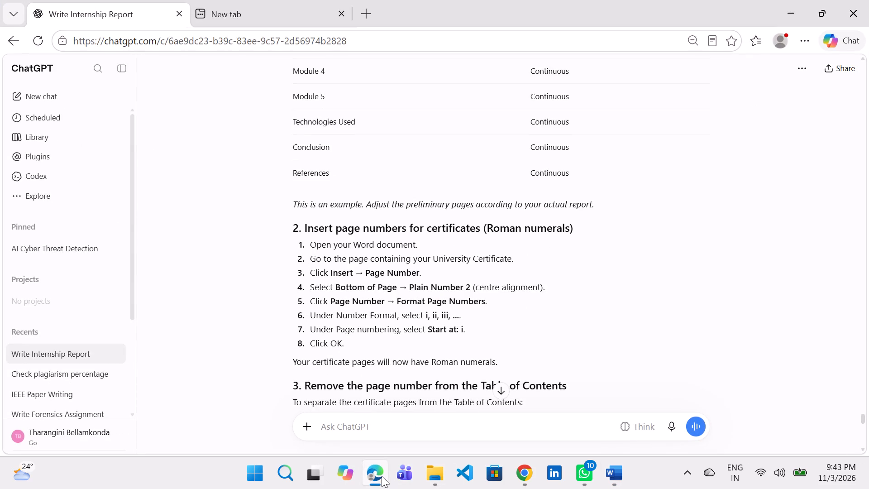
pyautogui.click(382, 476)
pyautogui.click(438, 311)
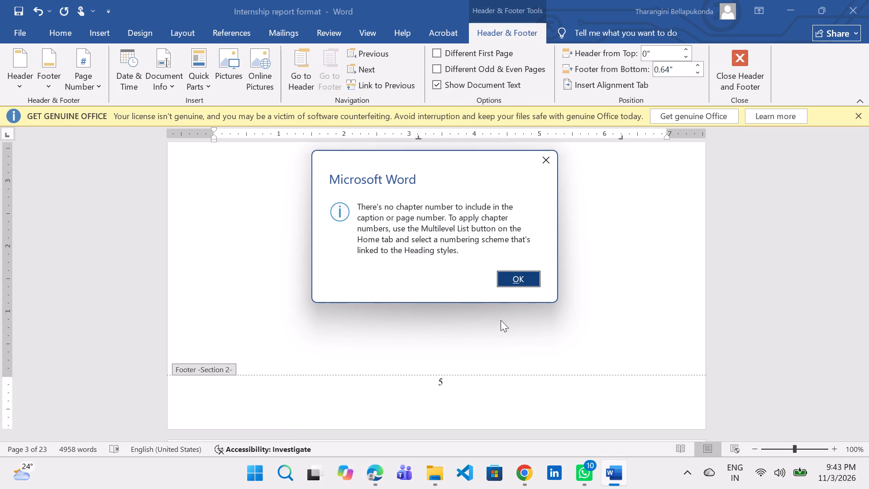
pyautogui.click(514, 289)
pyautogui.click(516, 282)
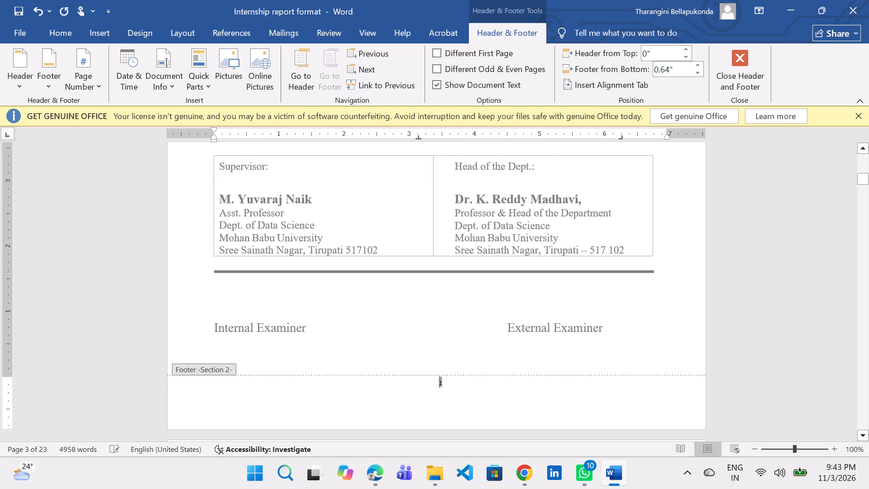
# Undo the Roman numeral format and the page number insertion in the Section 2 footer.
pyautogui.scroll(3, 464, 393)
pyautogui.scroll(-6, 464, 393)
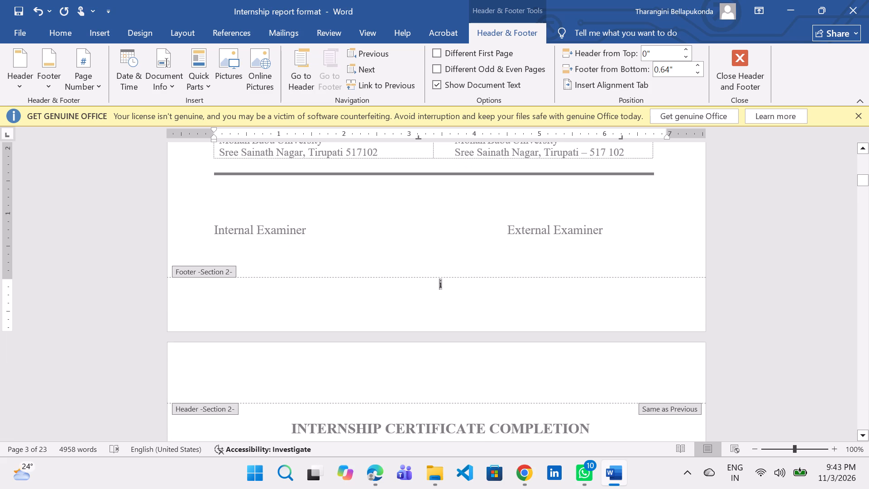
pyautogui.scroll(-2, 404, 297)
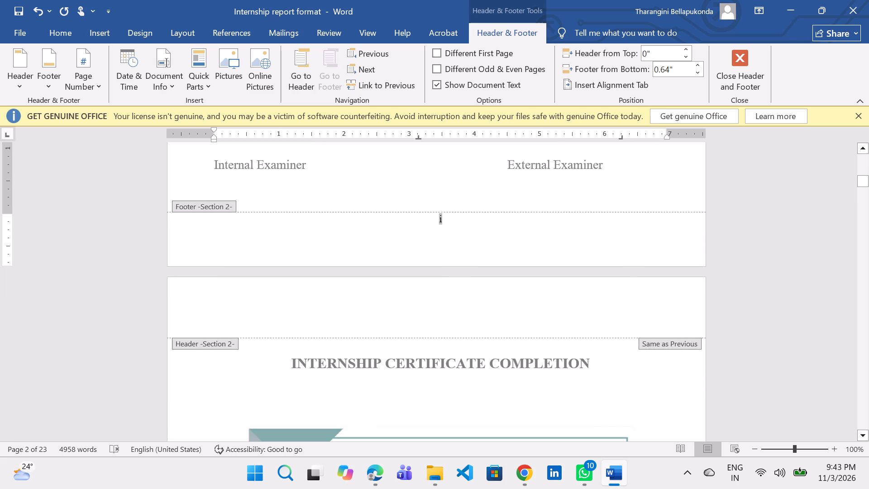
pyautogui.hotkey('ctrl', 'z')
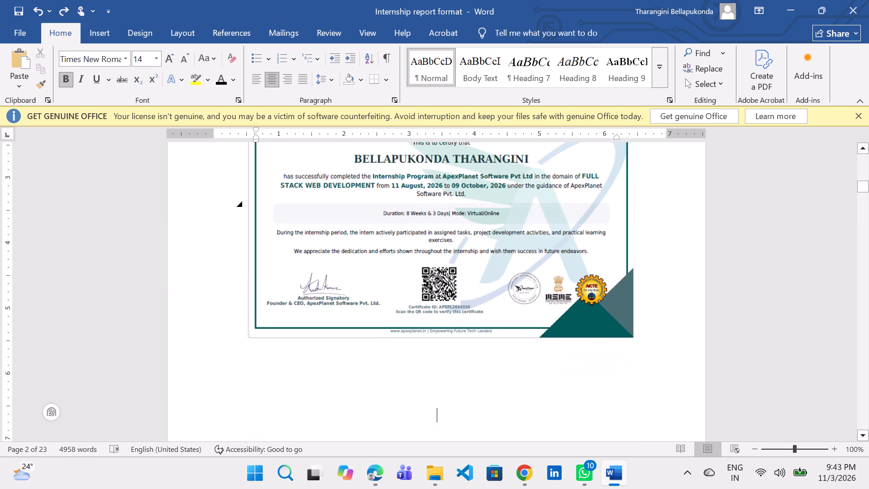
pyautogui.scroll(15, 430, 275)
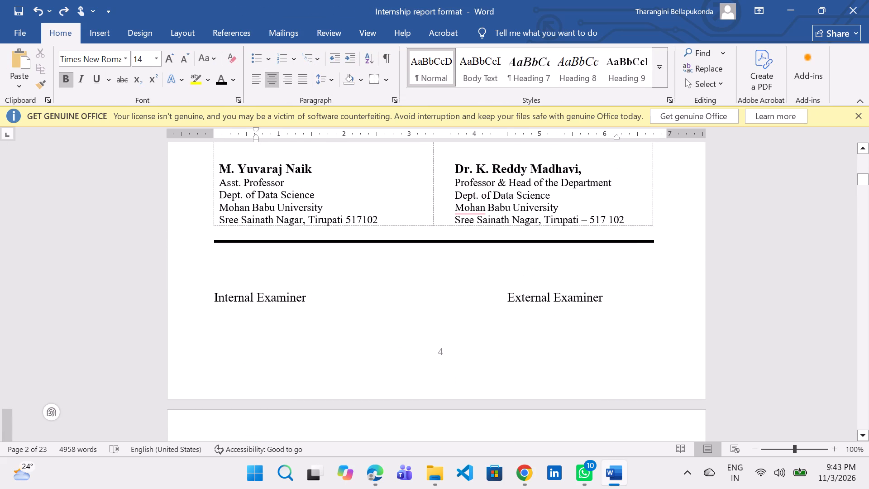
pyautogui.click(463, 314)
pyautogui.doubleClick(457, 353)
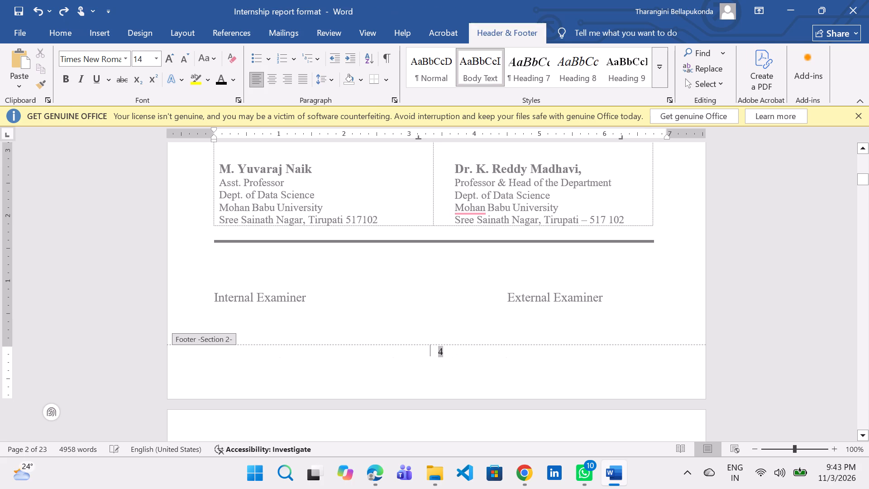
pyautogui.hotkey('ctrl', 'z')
# Review the headers and footers from the cover through the certificate pages to the Abstract page for their numbering.
pyautogui.scroll(4, 449, 355)
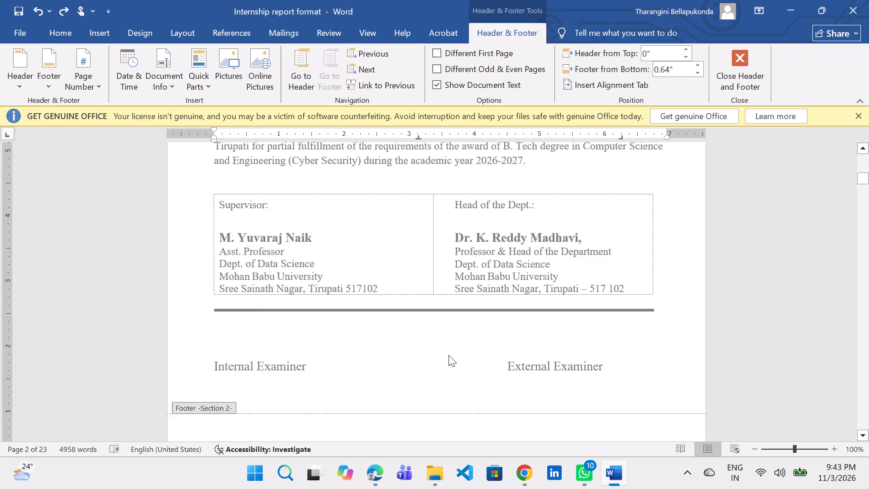
pyautogui.scroll(20, 449, 355)
pyautogui.scroll(18, 449, 355)
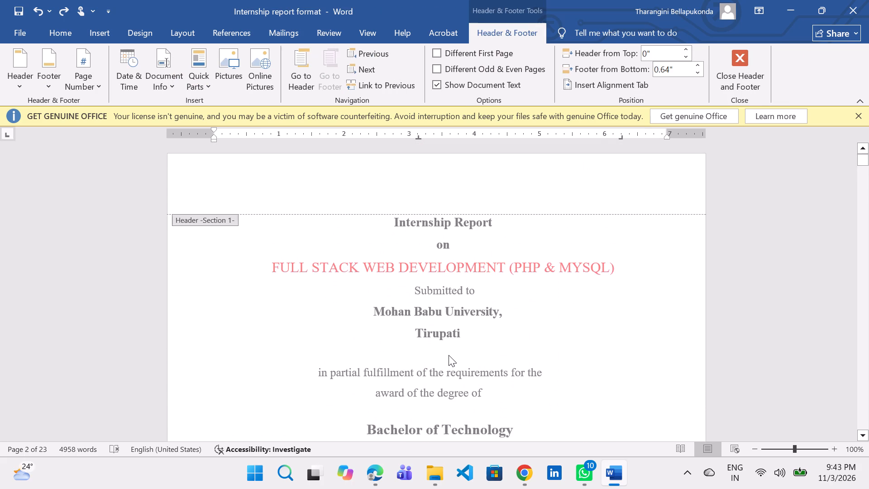
pyautogui.scroll(6, 449, 355)
pyautogui.scroll(-20, 449, 355)
pyautogui.scroll(-20, 449, 355)
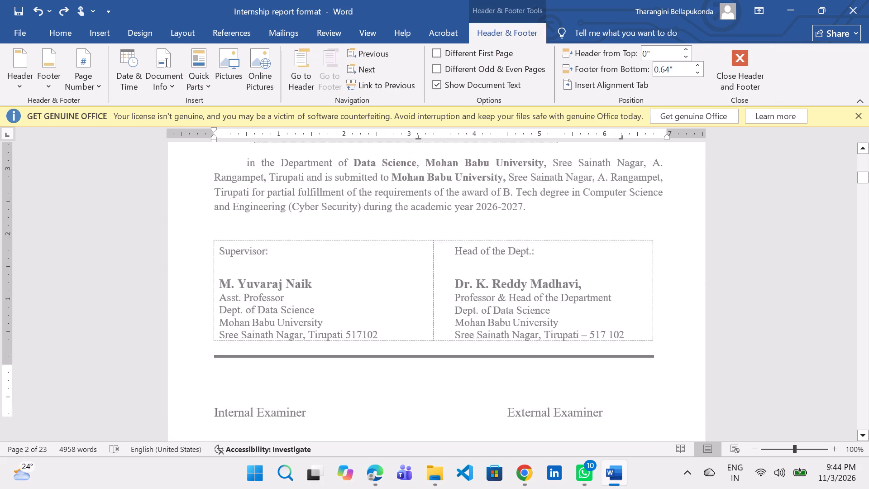
pyautogui.scroll(-20, 448, 355)
pyautogui.scroll(-6, 448, 355)
pyautogui.scroll(1, 448, 355)
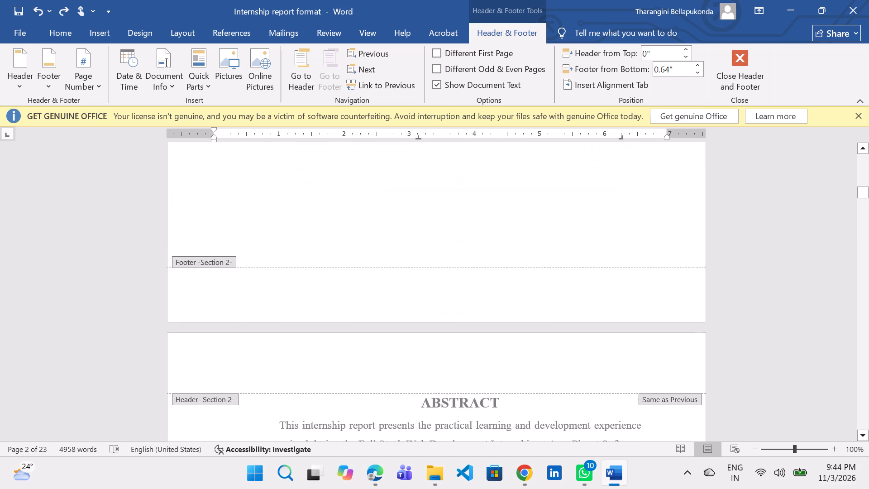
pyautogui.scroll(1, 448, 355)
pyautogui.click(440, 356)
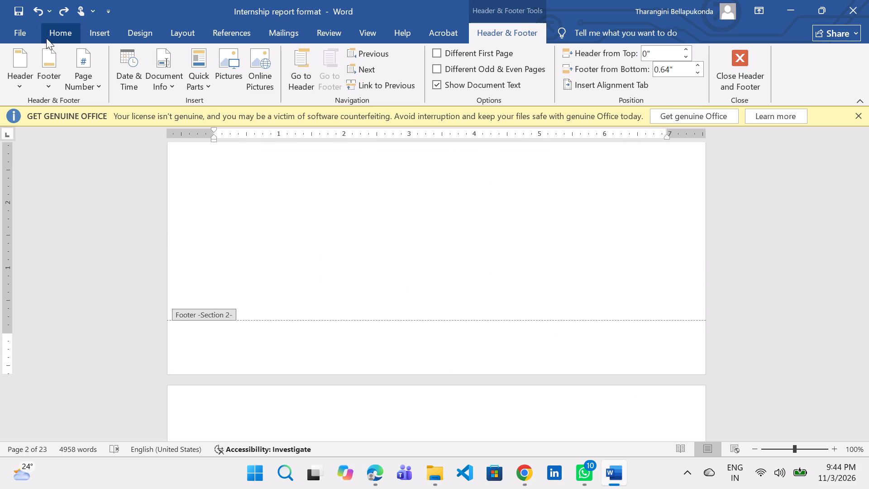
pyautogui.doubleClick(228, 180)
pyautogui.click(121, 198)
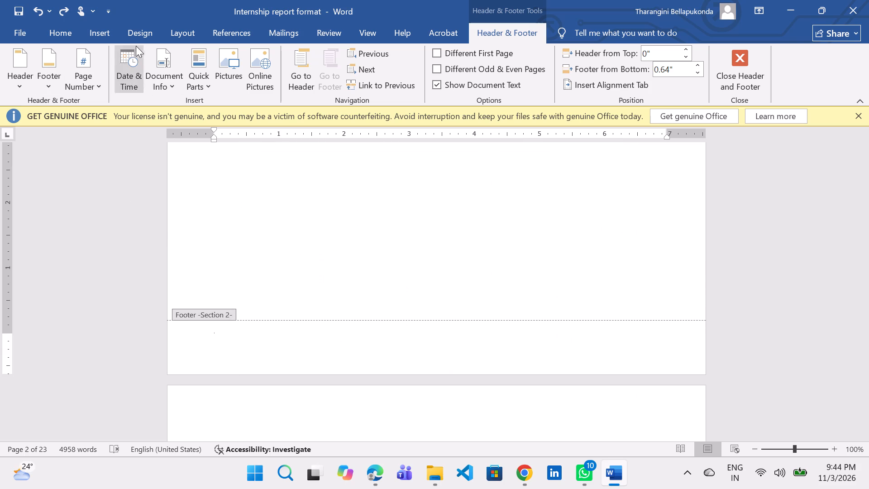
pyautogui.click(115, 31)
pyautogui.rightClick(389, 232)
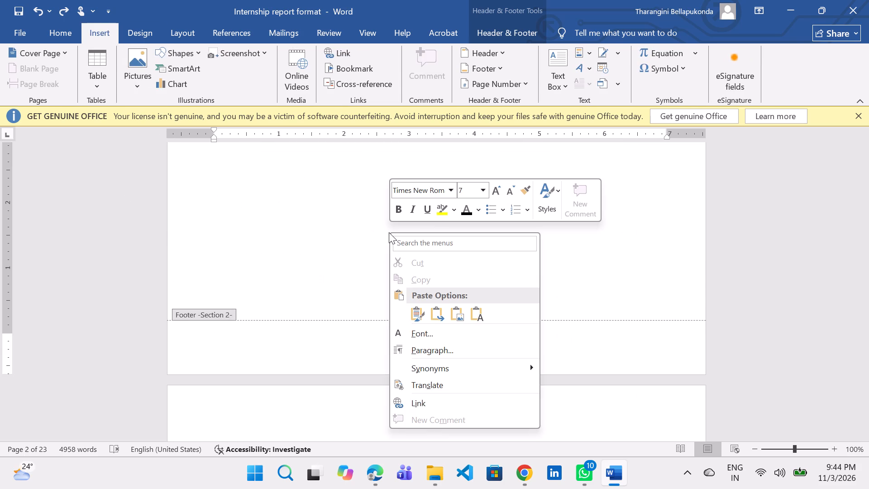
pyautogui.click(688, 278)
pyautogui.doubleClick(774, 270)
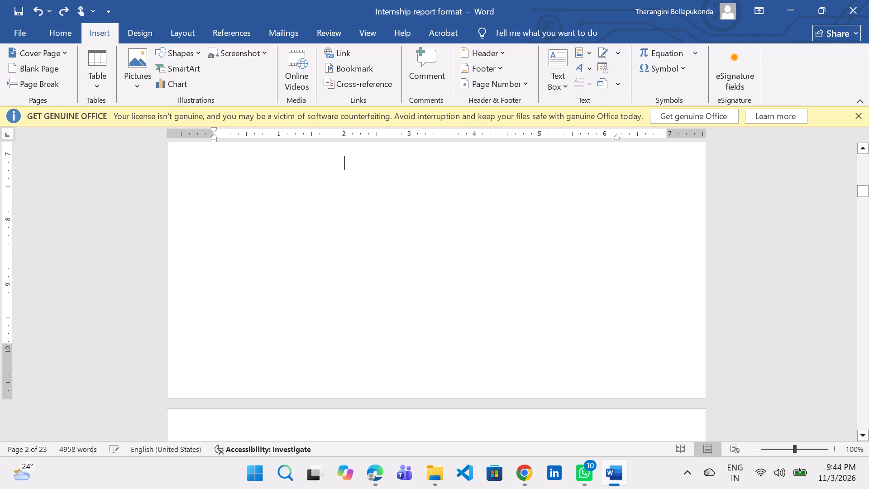
# Insert a centred page number at the bottom of the internship certificate page and replace the number with i.
pyautogui.scroll(7, 424, 272)
pyautogui.scroll(-3, 424, 272)
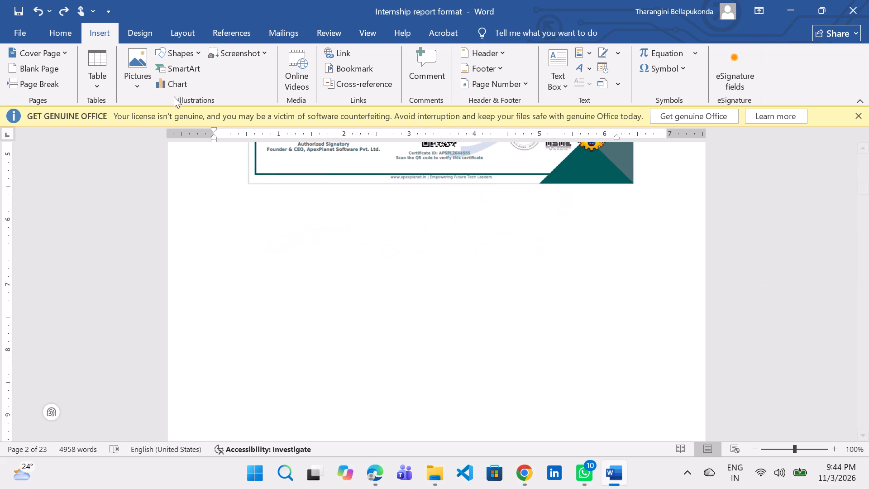
pyautogui.click(103, 34)
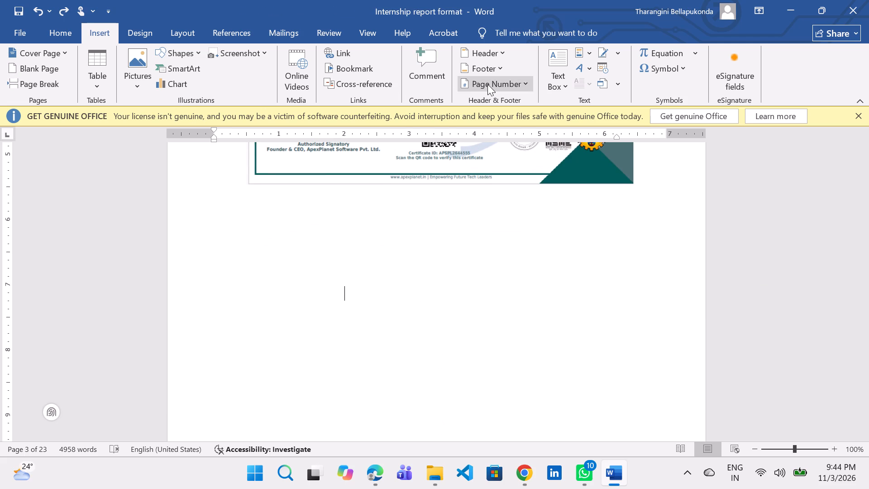
pyautogui.click(487, 84)
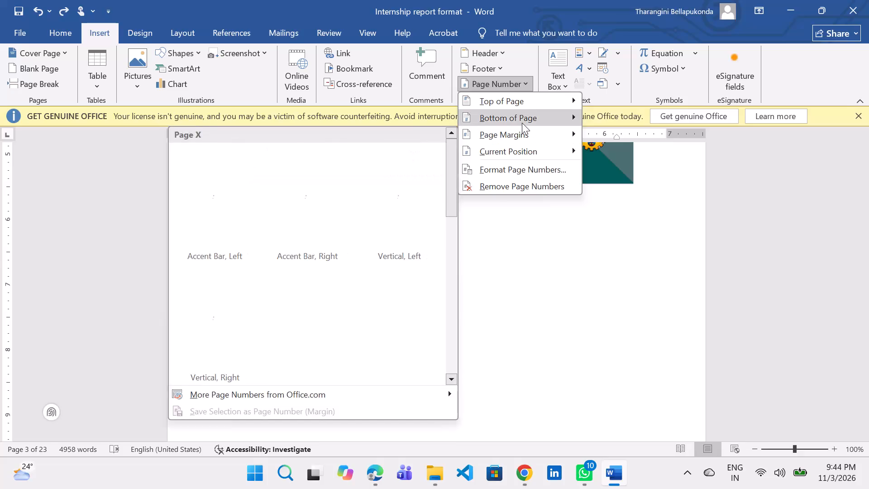
pyautogui.click(684, 221)
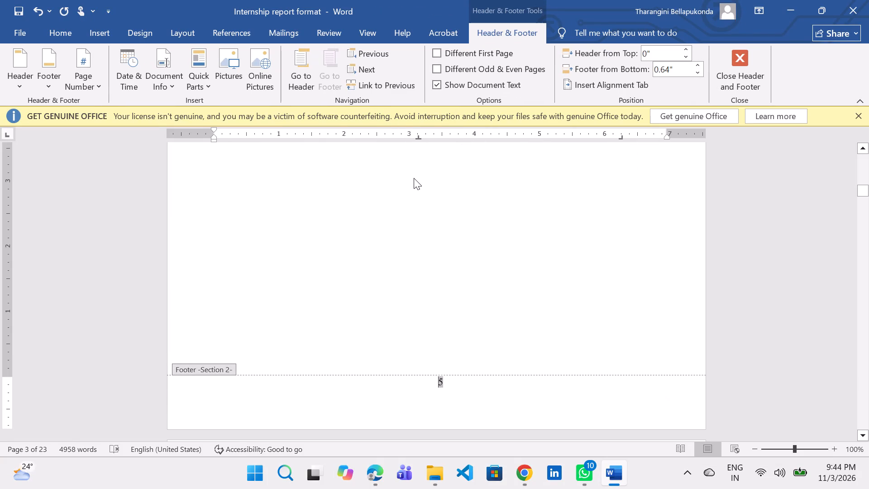
pyautogui.press('i')
pyautogui.press('Right')
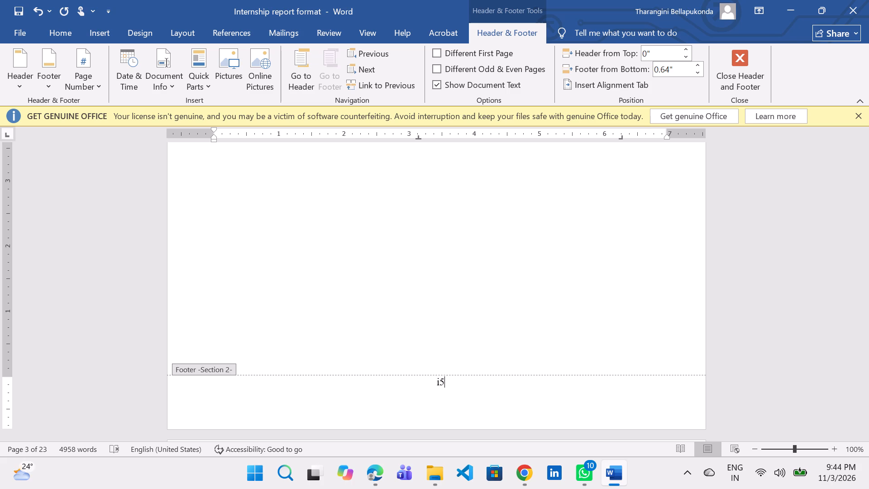
pyautogui.press('BackSpace')
pyautogui.press('BackSpace')
pyautogui.scroll(-20, 527, 163)
pyautogui.scroll(-6, 527, 163)
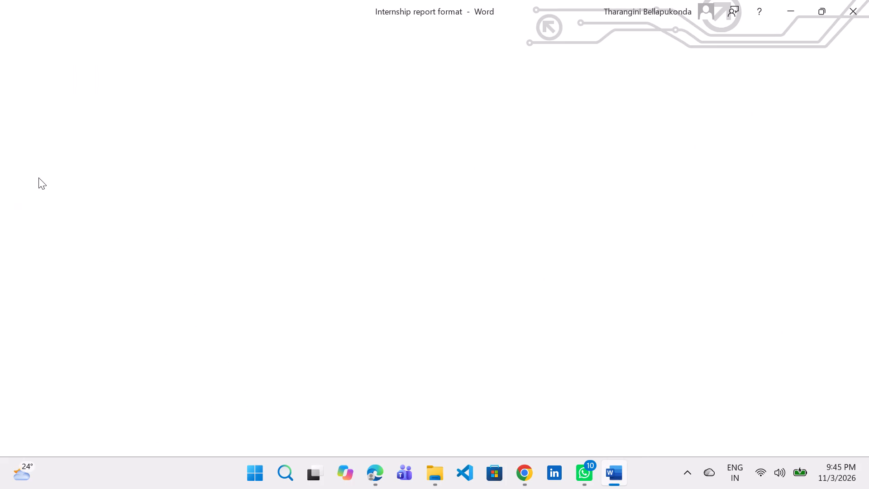
pyautogui.doubleClick(675, 360)
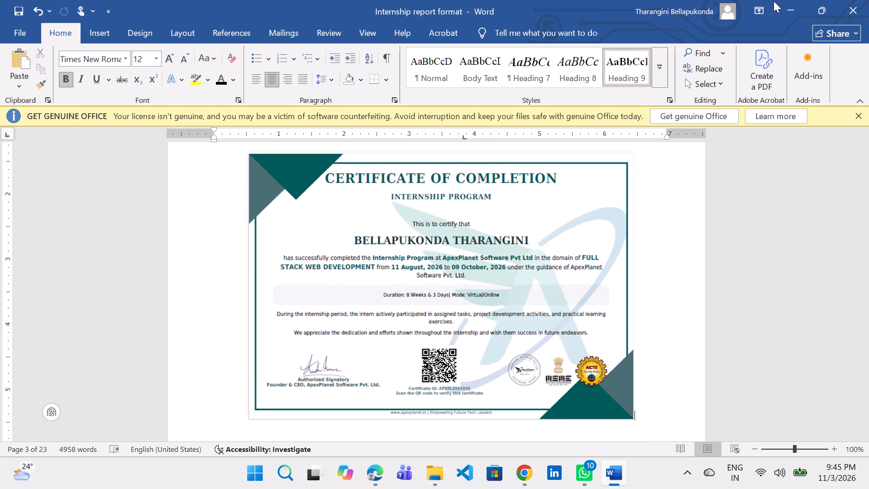
# Switch to Chrome and open hotstar.com/in/home in a new tab.
pyautogui.click(513, 459)
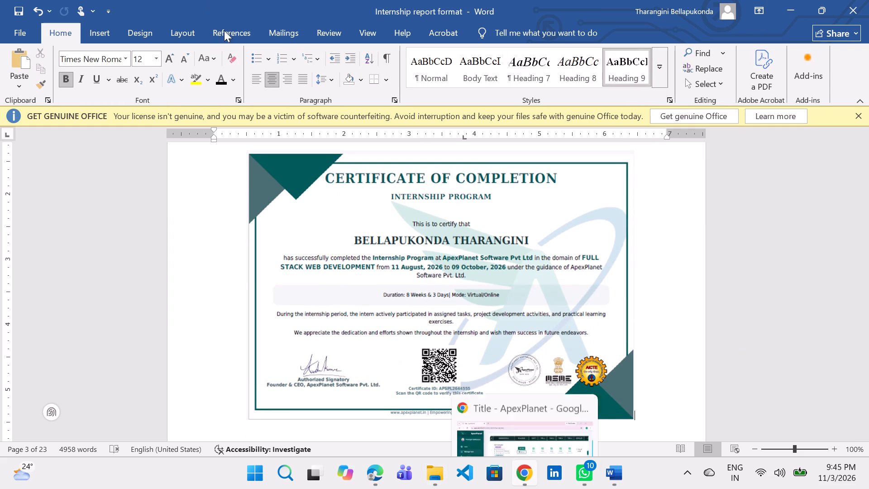
pyautogui.click(525, 441)
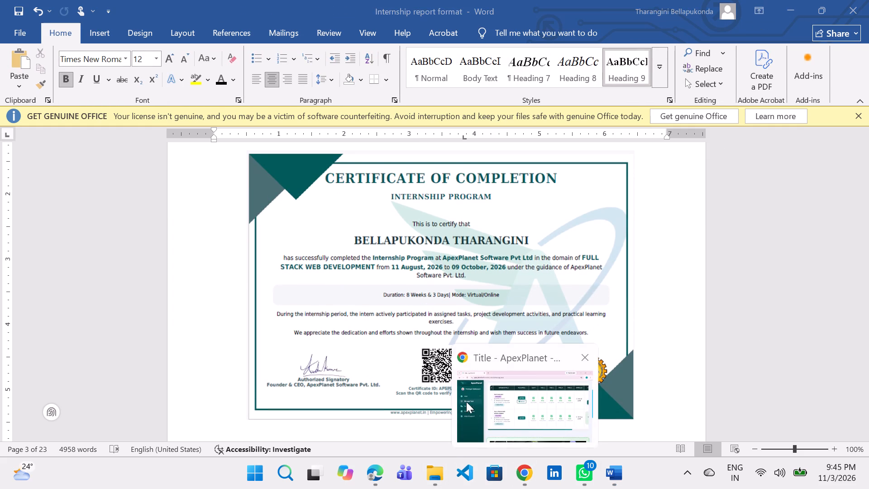
pyautogui.click(476, 406)
pyautogui.moveTo(210, 92); pyautogui.dragTo(193, 11, button='right')
pyautogui.click(193, 11)
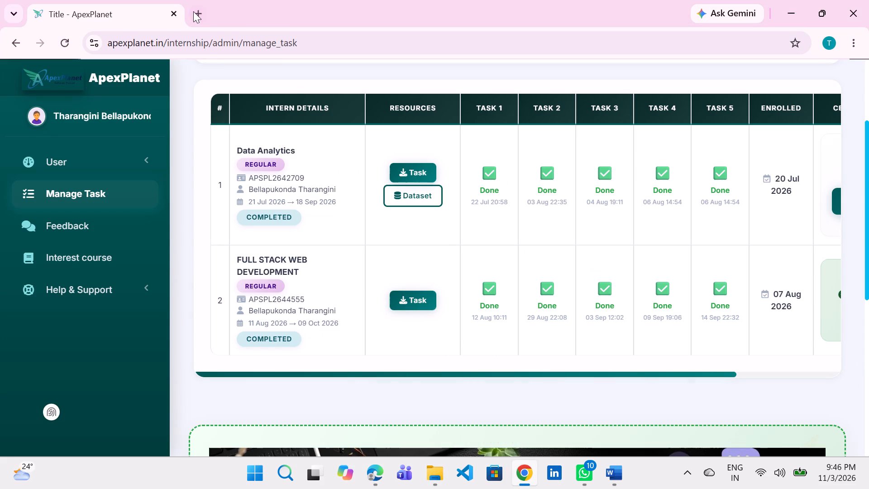
pyautogui.moveTo(193, 11); pyautogui.dragTo(196, 15, button='right')
pyautogui.click(202, 19)
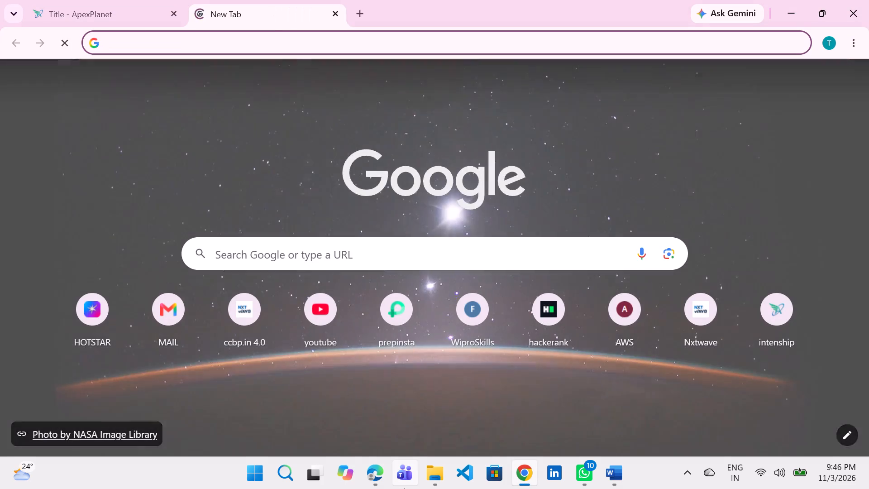
pyautogui.write('hot')
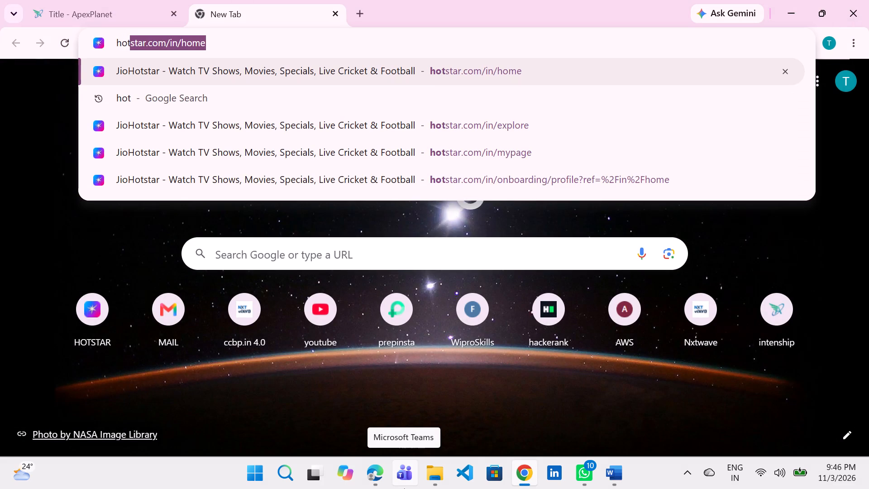
pyautogui.press('Return')
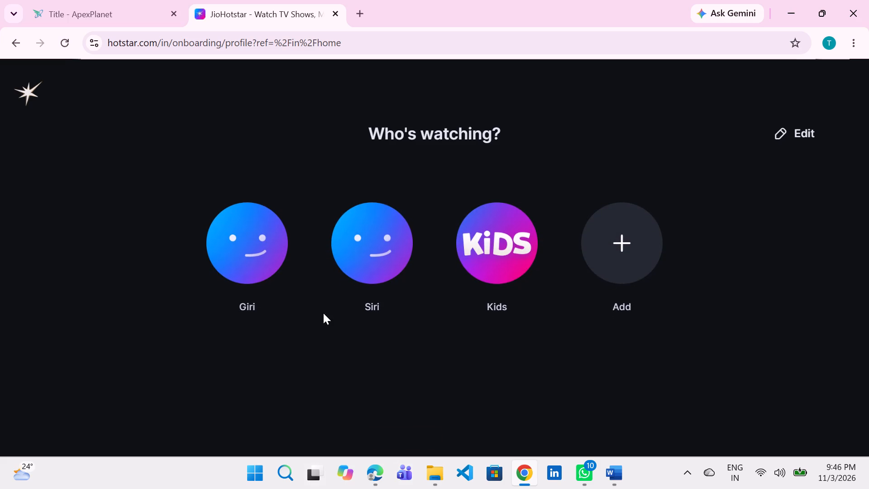
# Enter the Siri profile and browse the home page rows for something to watch.
pyautogui.click(348, 280)
pyautogui.scroll(-3, 325, 336)
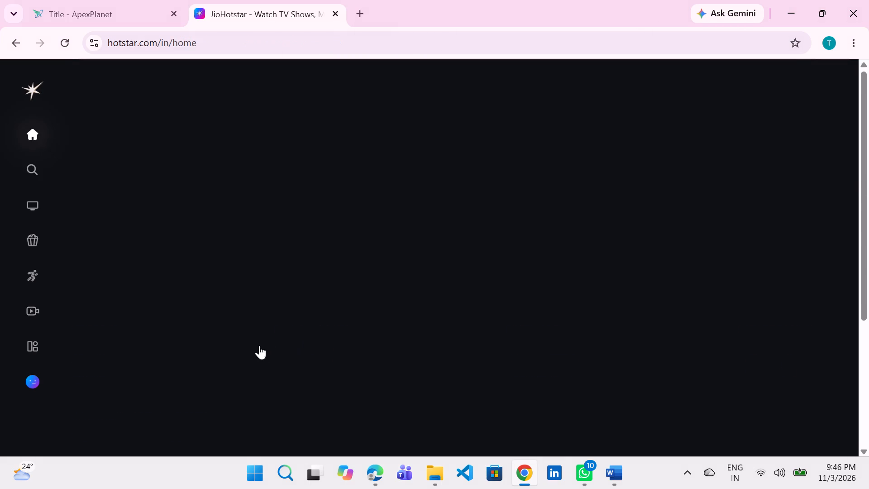
pyautogui.scroll(-9, 264, 333)
pyautogui.scroll(-1, 188, 319)
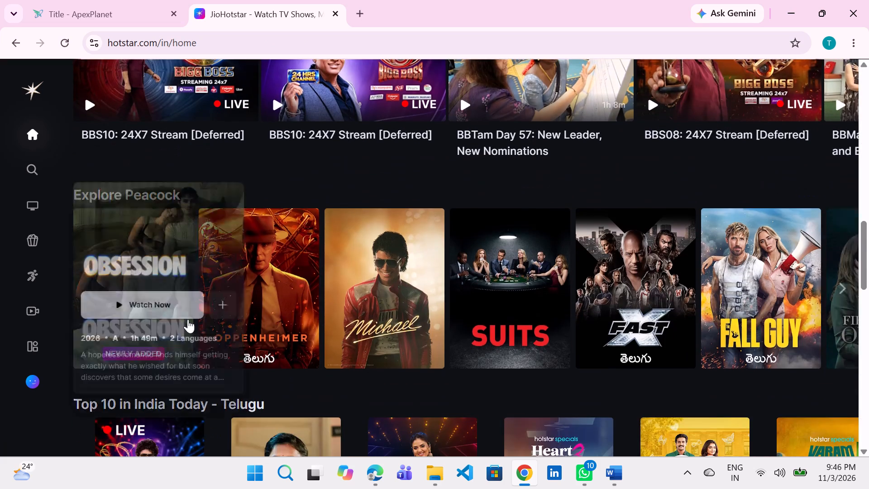
pyautogui.scroll(2, 188, 319)
pyautogui.scroll(10, 338, 235)
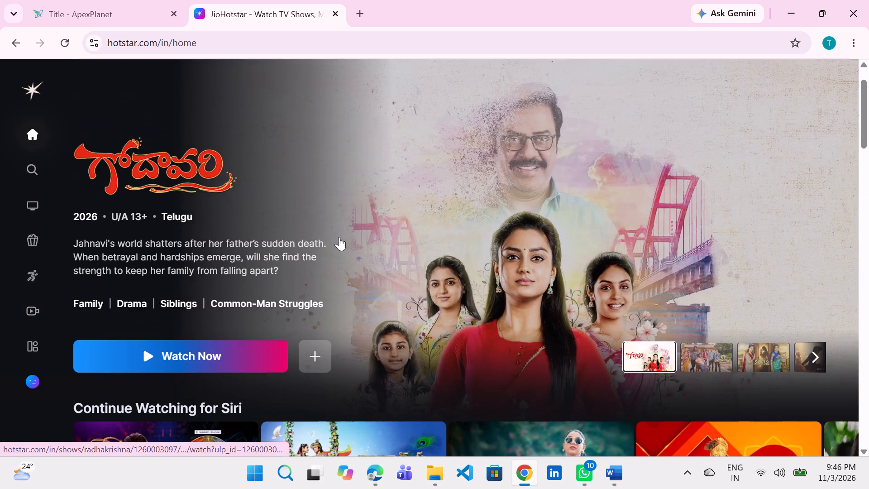
pyautogui.scroll(-19, 339, 237)
pyautogui.scroll(-2, 339, 237)
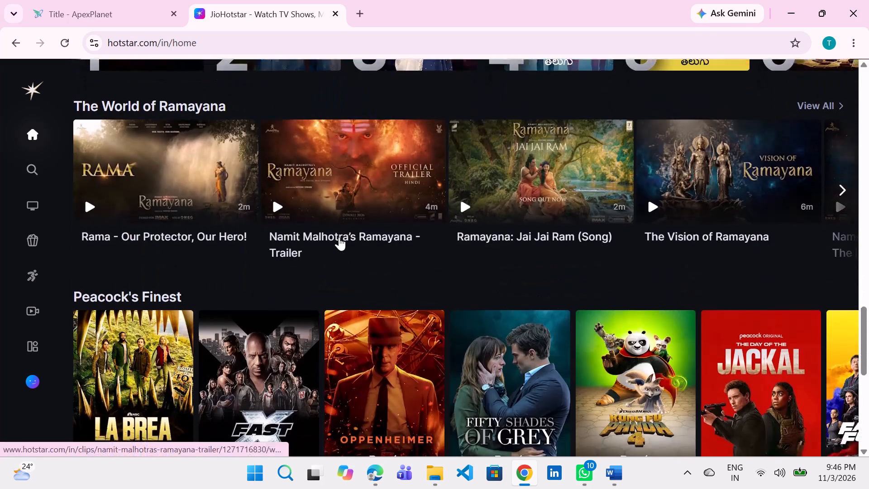
pyautogui.scroll(-6, 339, 237)
pyautogui.scroll(3, 334, 259)
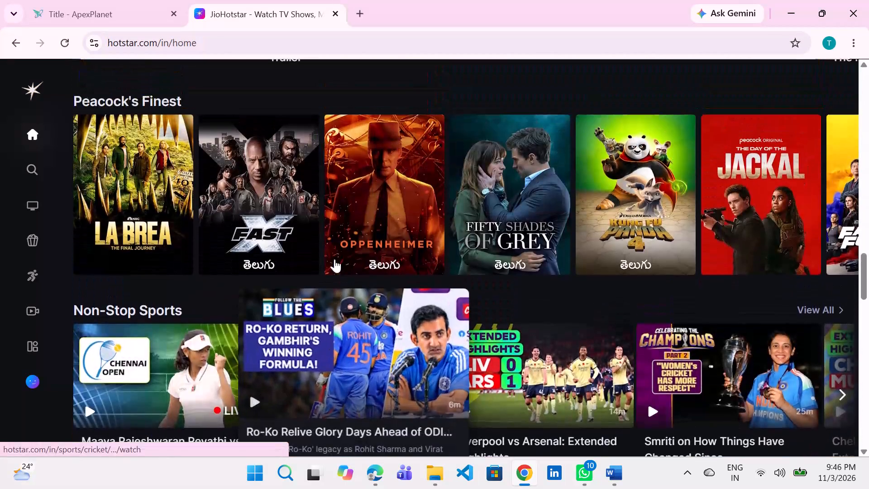
pyautogui.scroll(1, 334, 259)
pyautogui.scroll(-1, 335, 257)
pyautogui.scroll(19, 335, 265)
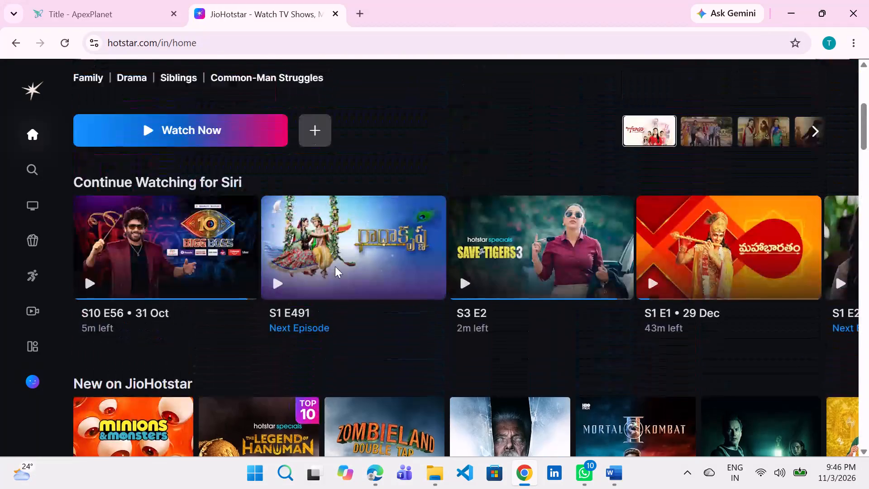
# Open Bigg Boss from Continue Watching and choose the Season 10 episode BBTel Day 58: Revenge, Rewards and Emotions from its episode list.
pyautogui.click(179, 271)
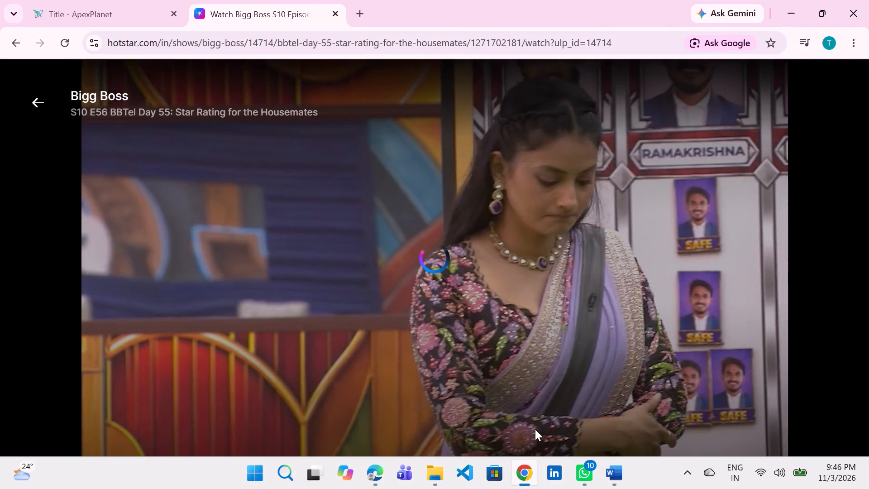
pyautogui.click(428, 396)
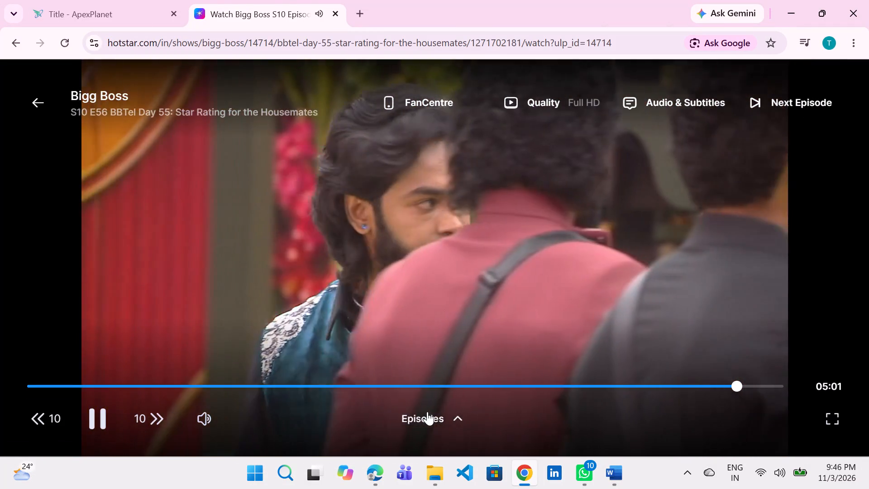
pyautogui.click(427, 412)
pyautogui.click(324, 221)
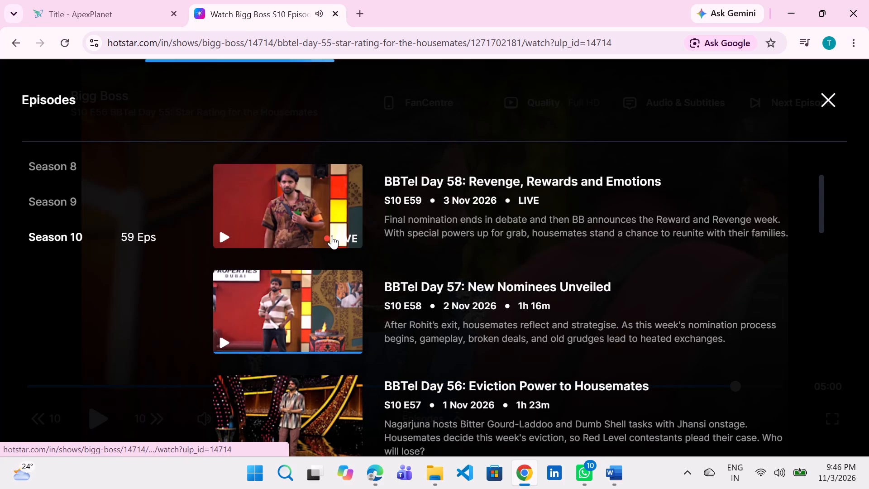
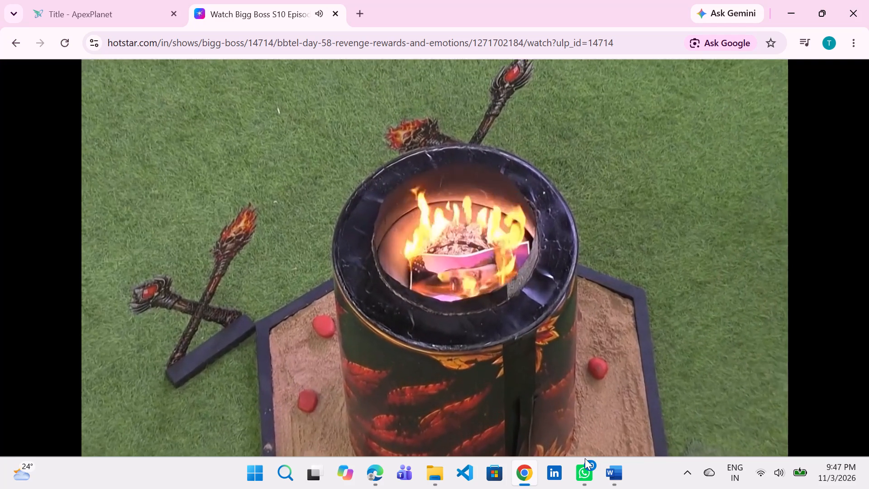
# Switch back to the internship report in Word.
pyautogui.click(611, 476)
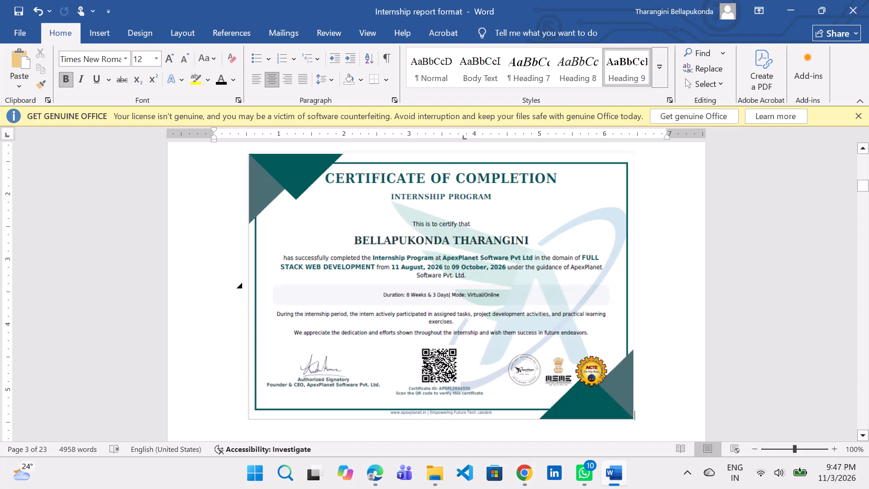
# Review the university and internship certificate pages through to the abstract, including their footer page numbers.
pyautogui.scroll(20, 573, 245)
pyautogui.scroll(1, 573, 245)
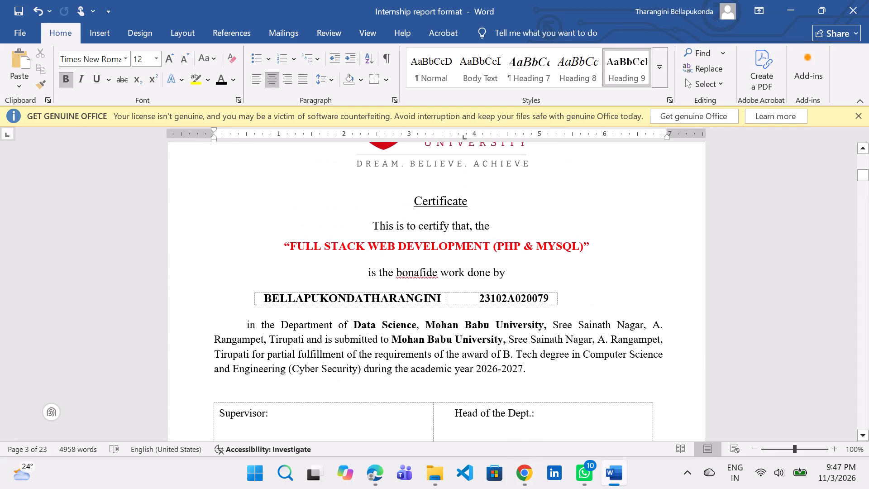
pyautogui.scroll(18, 582, 233)
pyautogui.scroll(-18, 582, 233)
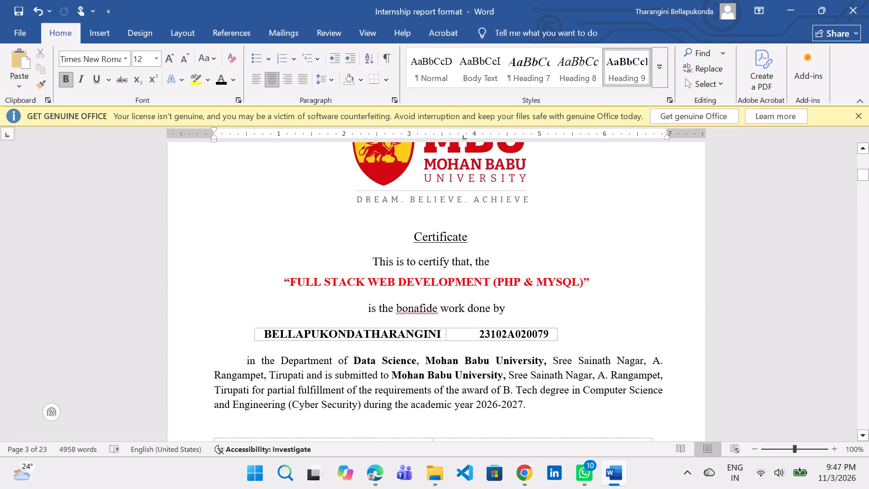
pyautogui.scroll(-20, 583, 245)
pyautogui.scroll(12, 584, 250)
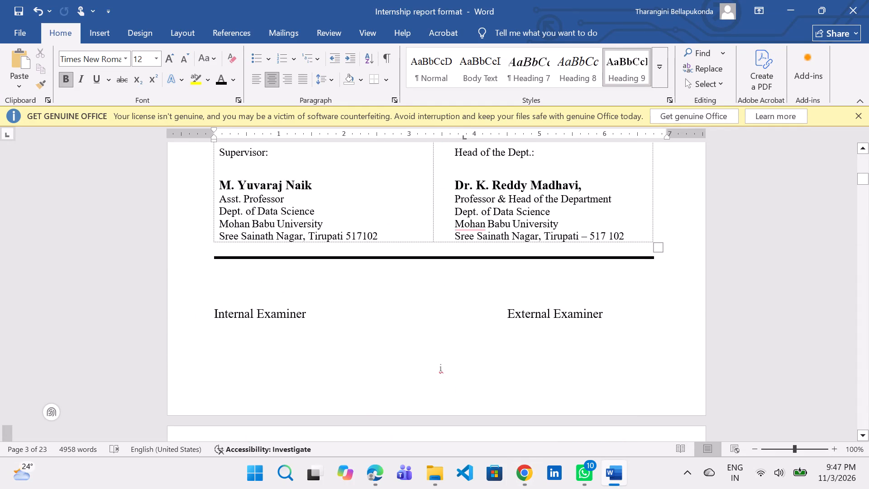
pyautogui.scroll(-20, 868, 421)
pyautogui.scroll(-7, 868, 421)
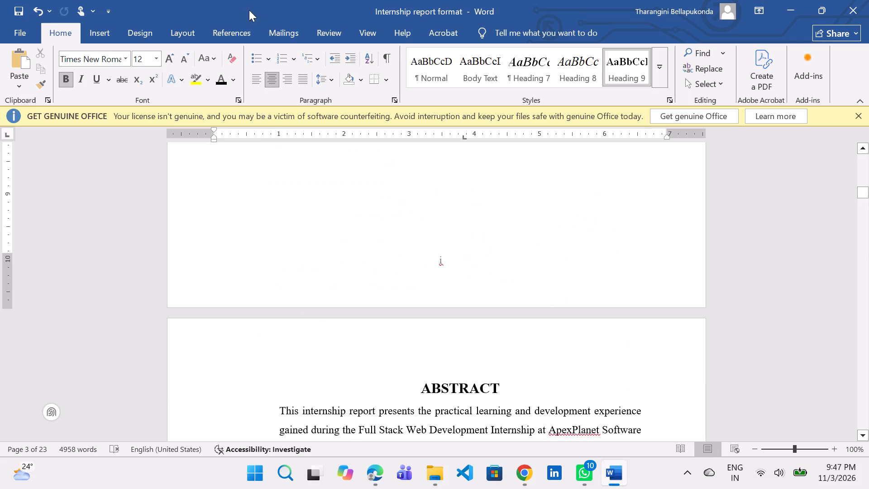
# Save the report as a Word document named Internship in the Desktop folder.
pyautogui.click(26, 25)
pyautogui.click(50, 211)
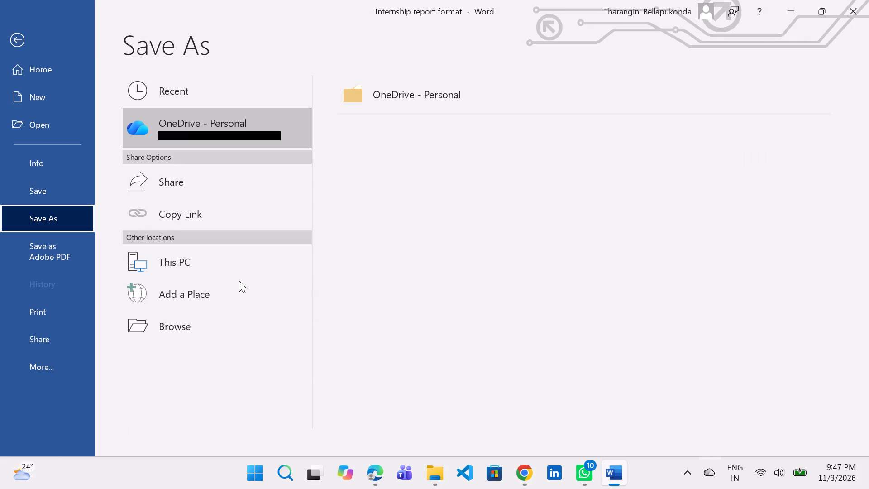
pyautogui.click(224, 270)
pyautogui.click(447, 305)
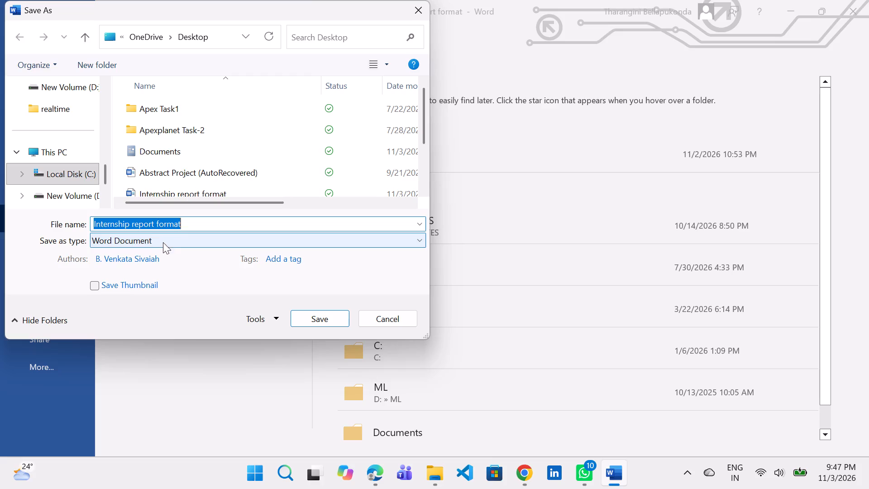
pyautogui.moveTo(197, 227); pyautogui.dragTo(128, 223)
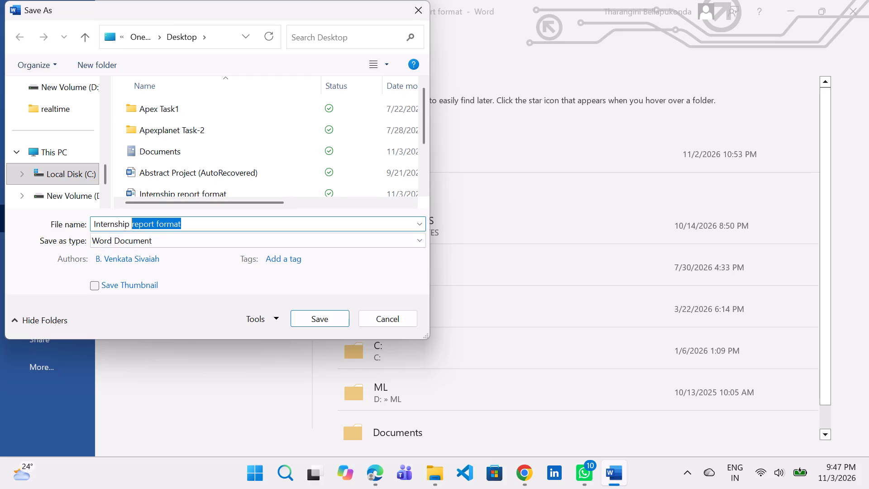
pyautogui.moveTo(128, 223); pyautogui.dragTo(133, 222)
pyautogui.press('BackSpace')
pyautogui.press('BackSpace')
pyautogui.click(332, 318)
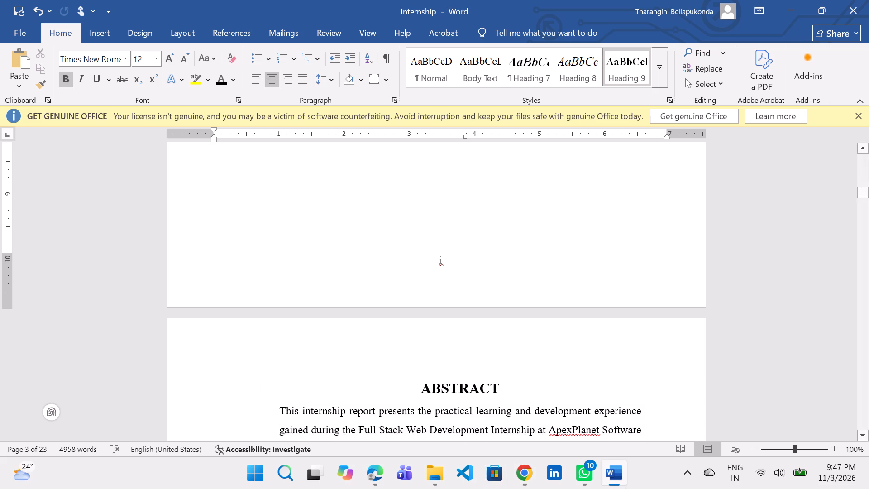
# Open the Section 2 footer on the internship certificate page for editing and place the cursor at its Roman page number.
pyautogui.scroll(20, 425, 288)
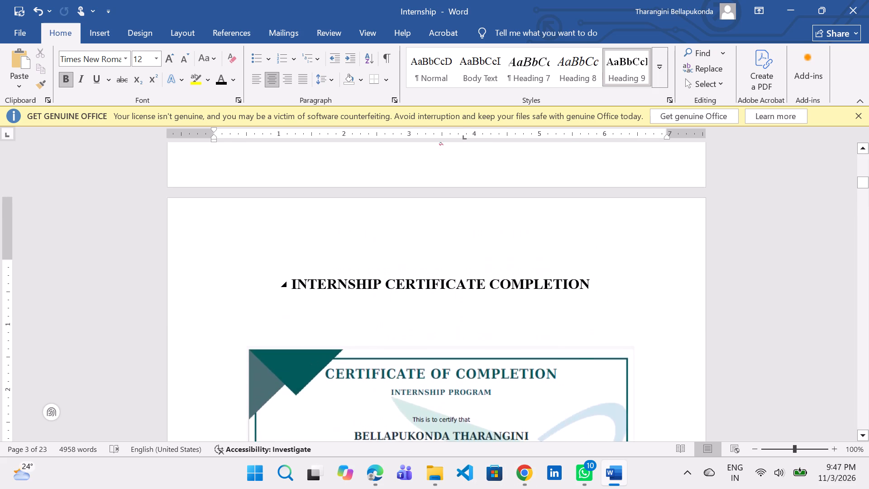
pyautogui.scroll(-20, 425, 288)
pyautogui.click(464, 250)
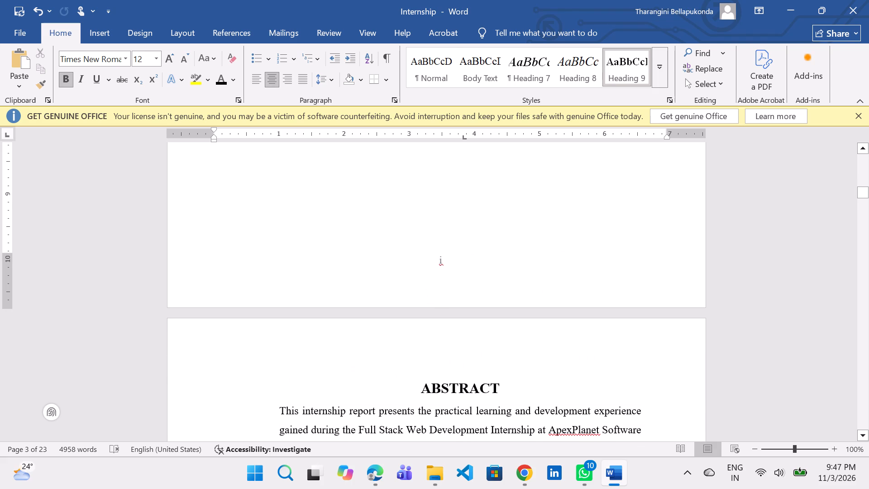
pyautogui.scroll(-4, 509, 363)
pyautogui.click(472, 274)
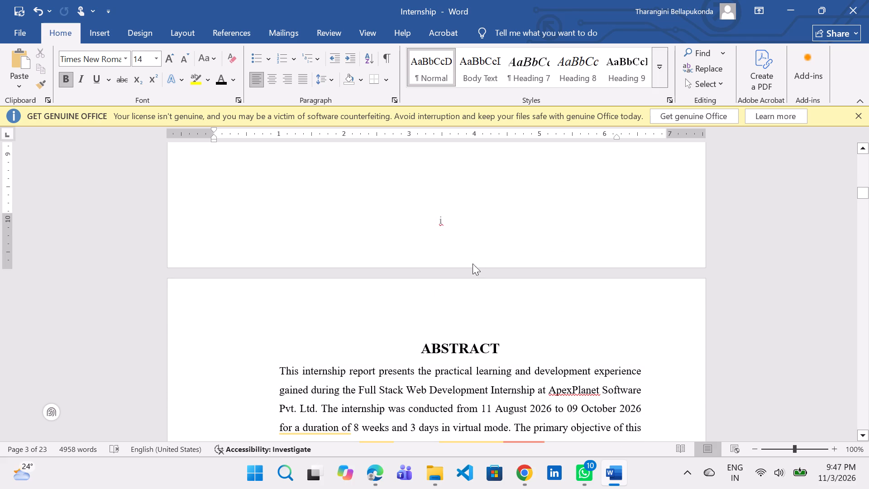
pyautogui.click(478, 240)
pyautogui.click(478, 240)
pyautogui.scroll(5, 467, 270)
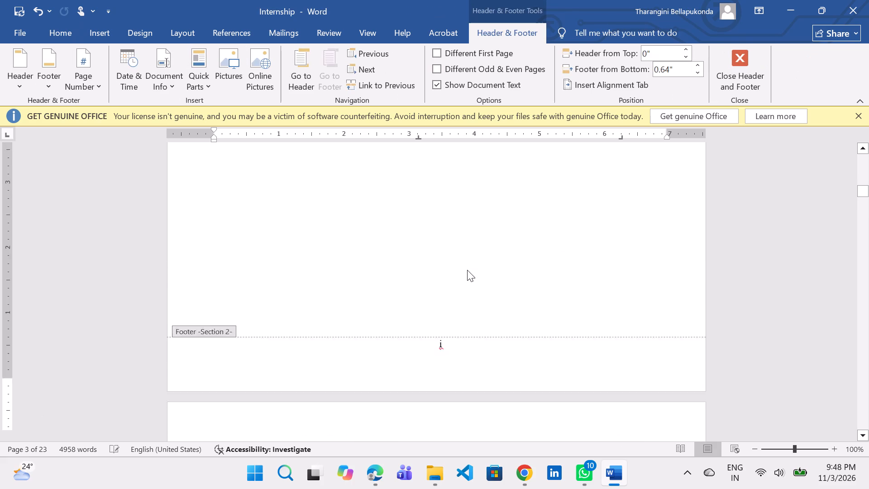
pyautogui.scroll(16, 467, 270)
pyautogui.scroll(-12, 465, 267)
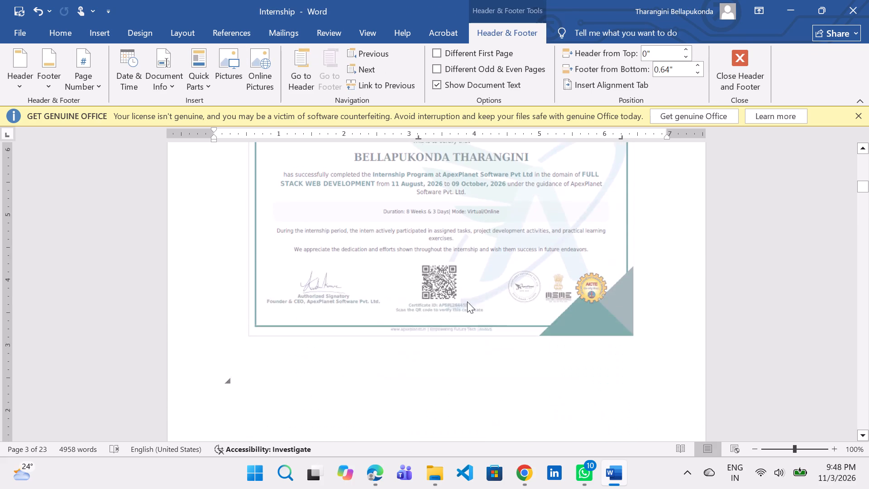
pyautogui.scroll(-4, 485, 300)
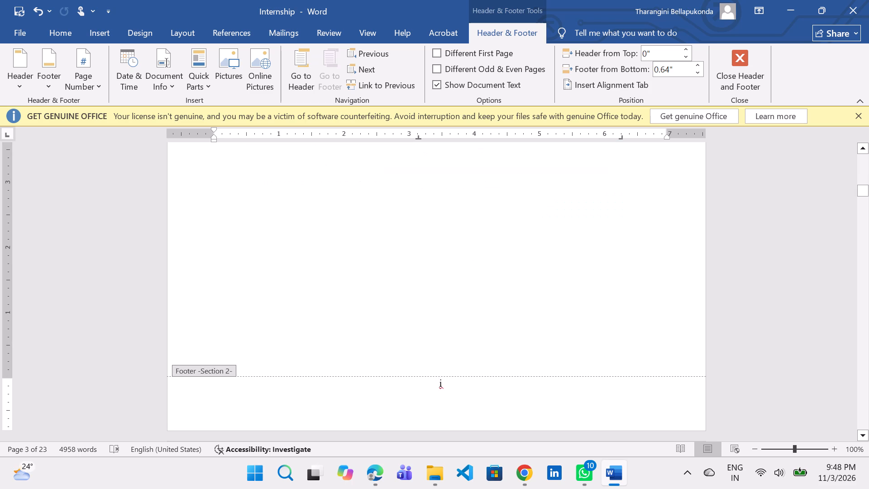
pyautogui.click(499, 398)
pyautogui.click(445, 387)
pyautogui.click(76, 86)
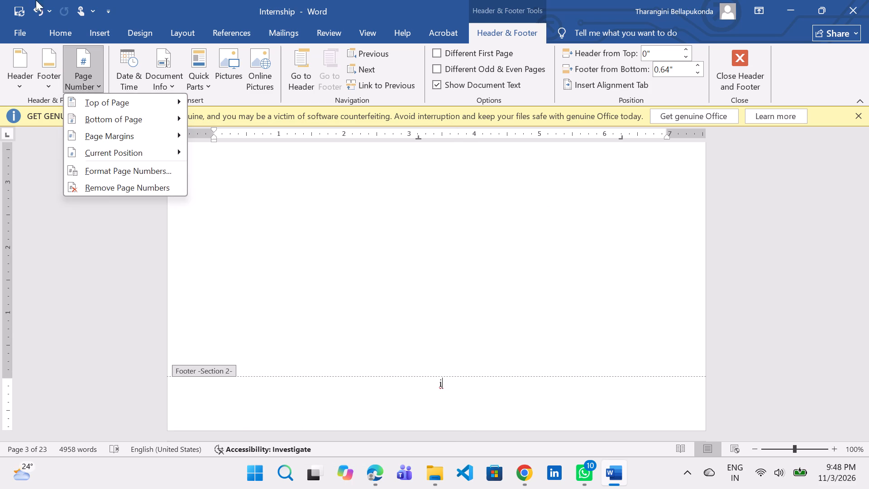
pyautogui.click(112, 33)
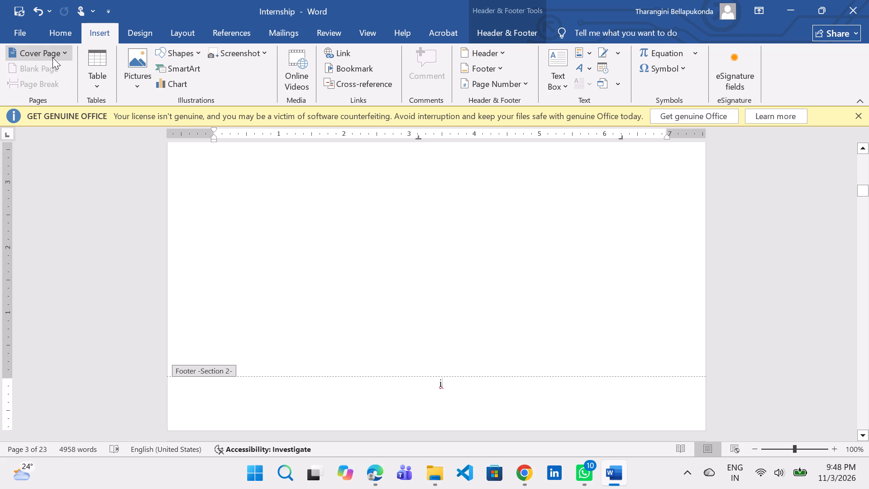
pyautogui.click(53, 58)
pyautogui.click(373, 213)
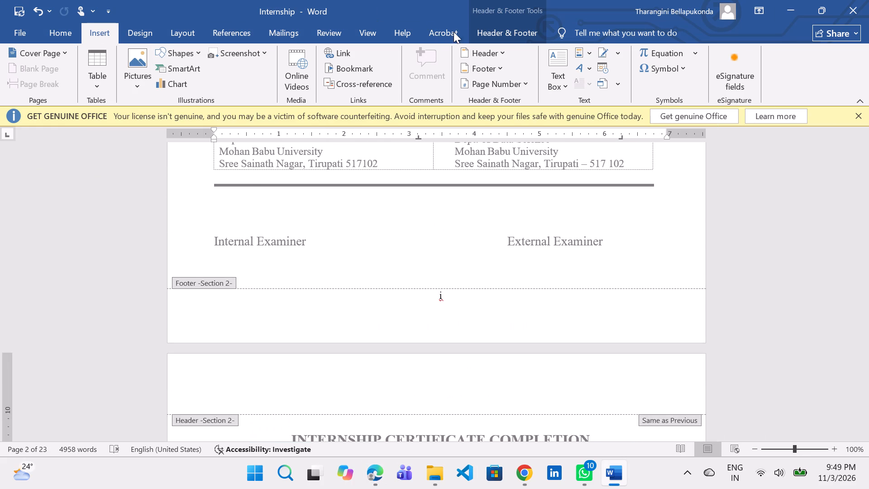
pyautogui.click(468, 31)
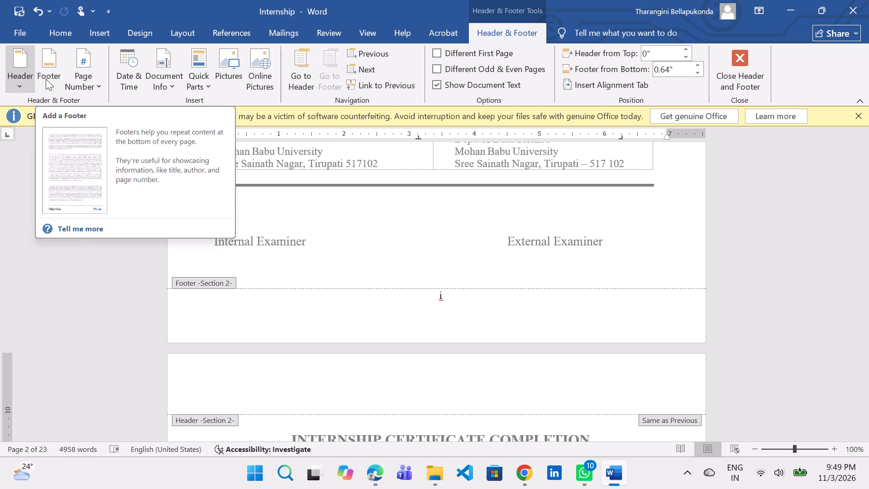
pyautogui.click(30, 80)
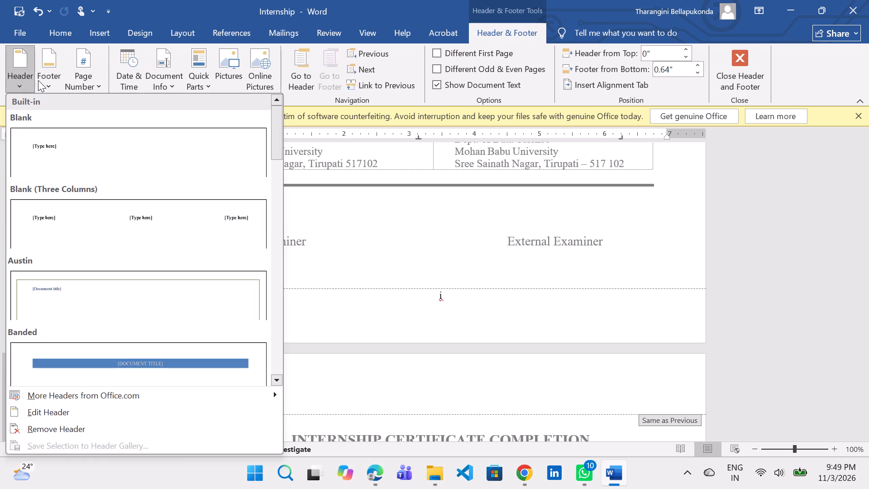
pyautogui.click(38, 80)
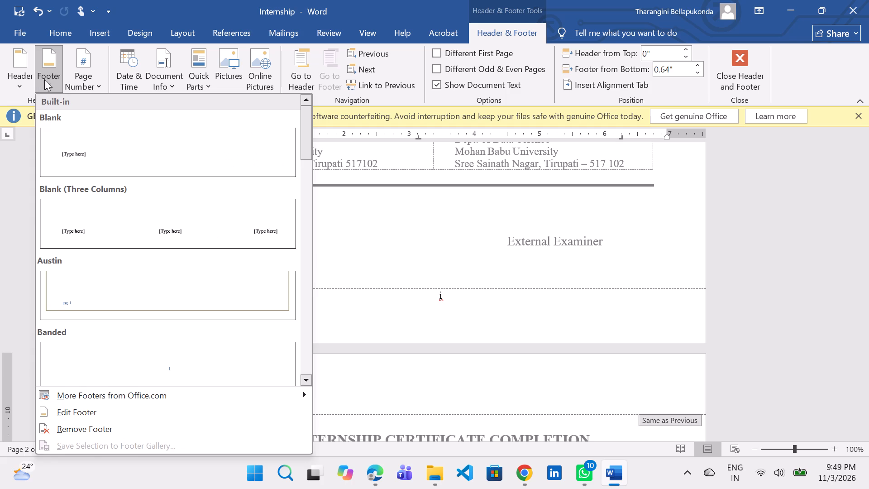
pyautogui.click(501, 53)
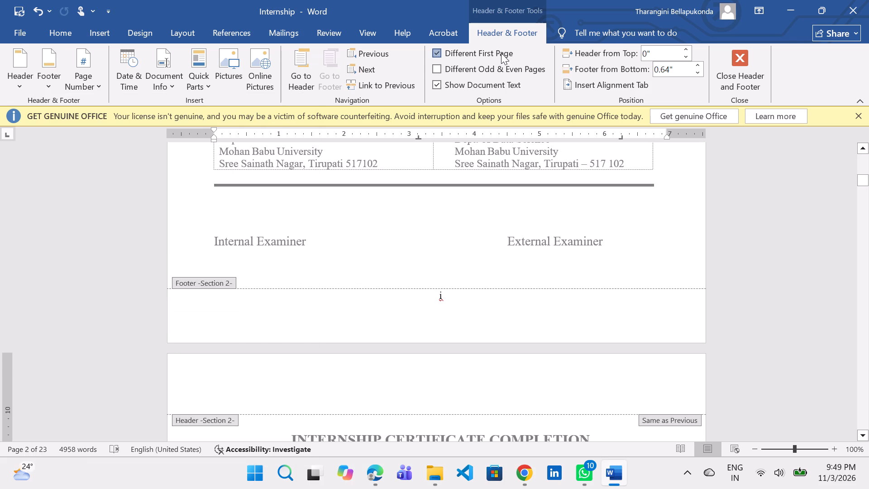
# Check the headers, footers and page numbers on the university certificate, internship certificate and abstract pages.
pyautogui.scroll(11, 453, 203)
pyautogui.scroll(-3, 453, 203)
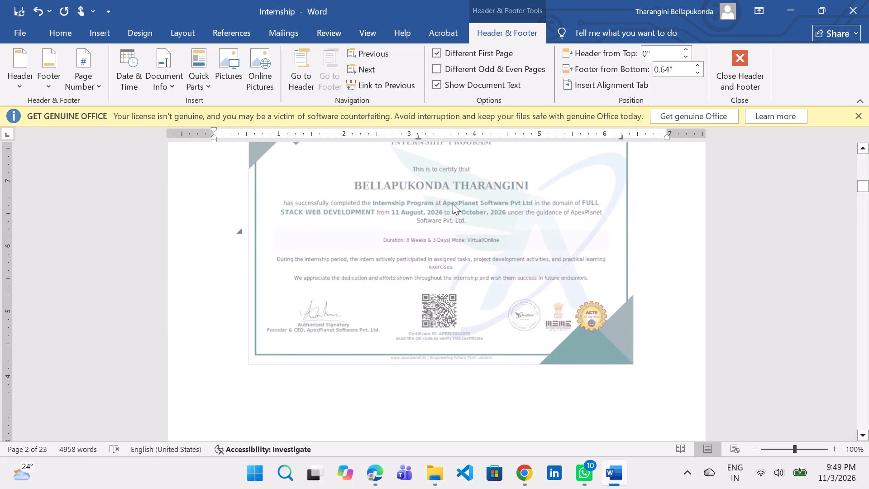
pyautogui.scroll(12, 453, 203)
pyautogui.scroll(15, 453, 203)
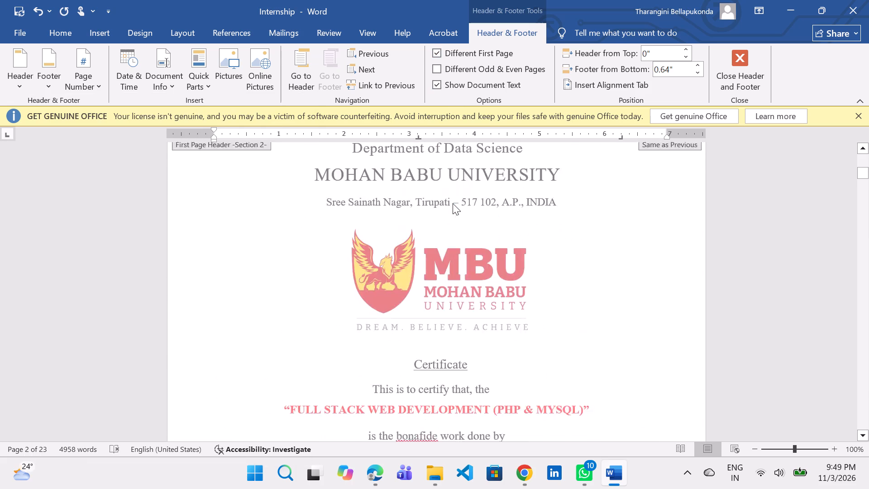
pyautogui.scroll(12, 453, 203)
pyautogui.scroll(-20, 453, 203)
pyautogui.scroll(-3, 453, 203)
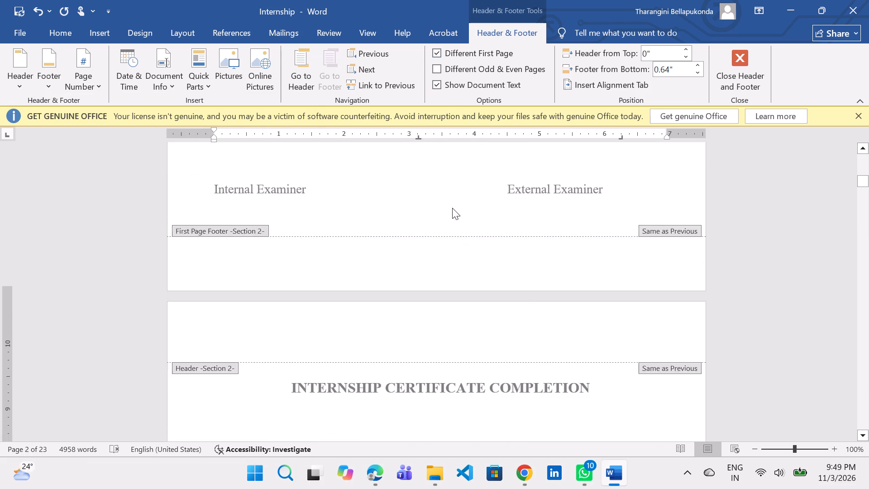
pyautogui.scroll(-20, 452, 208)
pyautogui.scroll(-17, 452, 208)
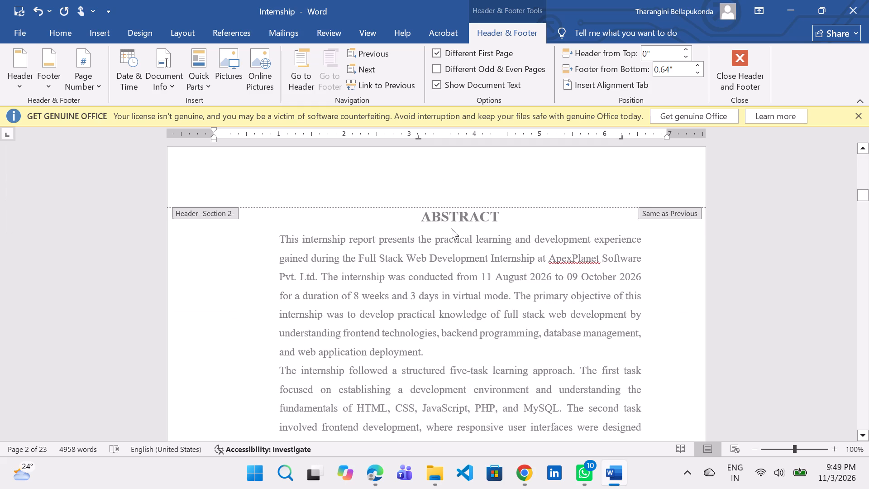
pyautogui.scroll(-15, 451, 228)
pyautogui.scroll(15, 451, 228)
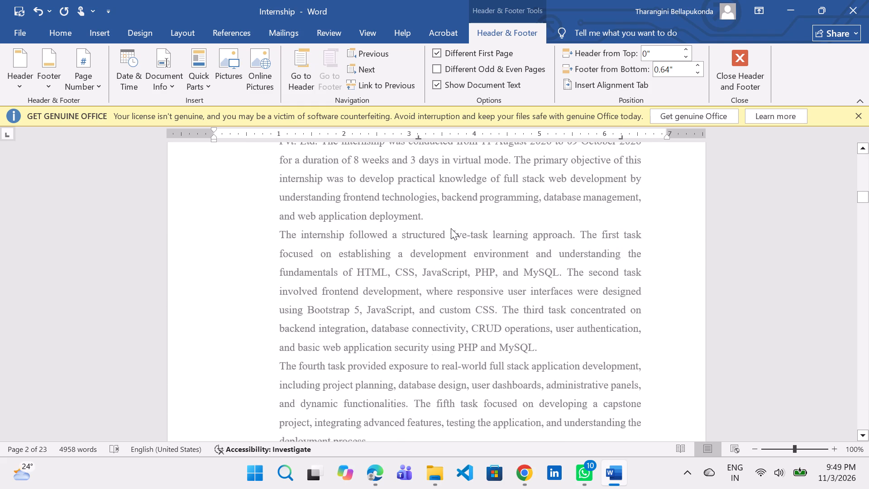
pyautogui.scroll(10, 451, 228)
pyautogui.click(460, 282)
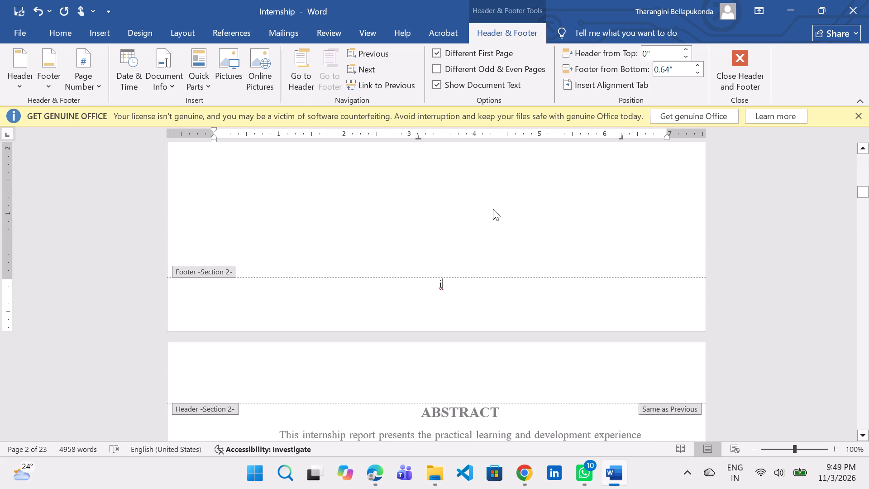
# Leave footer editing and return to the document body around the internship certificate page.
pyautogui.click(493, 209)
pyautogui.doubleClick(493, 209)
pyautogui.scroll(6, 472, 327)
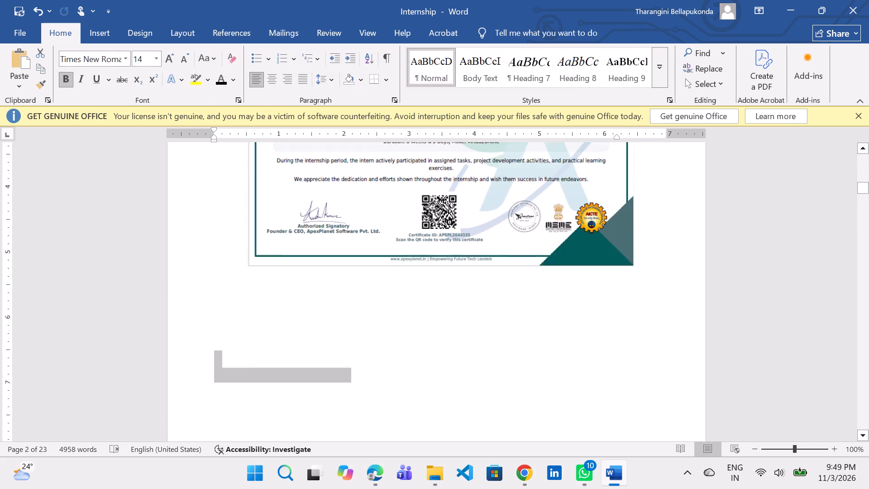
pyautogui.scroll(2, 476, 352)
pyautogui.click(769, 259)
pyautogui.scroll(-15, 515, 301)
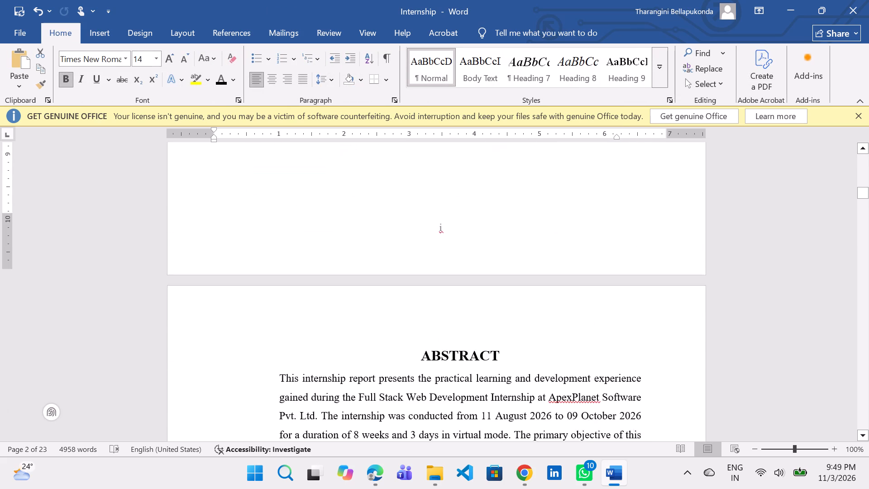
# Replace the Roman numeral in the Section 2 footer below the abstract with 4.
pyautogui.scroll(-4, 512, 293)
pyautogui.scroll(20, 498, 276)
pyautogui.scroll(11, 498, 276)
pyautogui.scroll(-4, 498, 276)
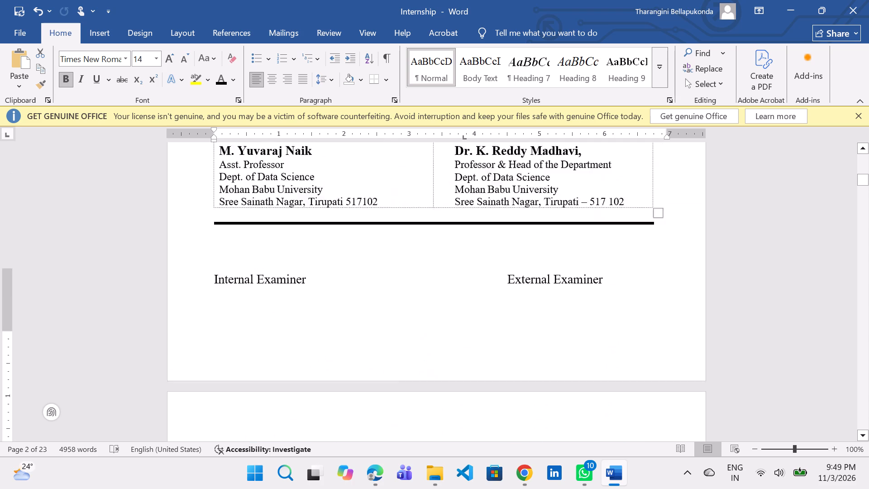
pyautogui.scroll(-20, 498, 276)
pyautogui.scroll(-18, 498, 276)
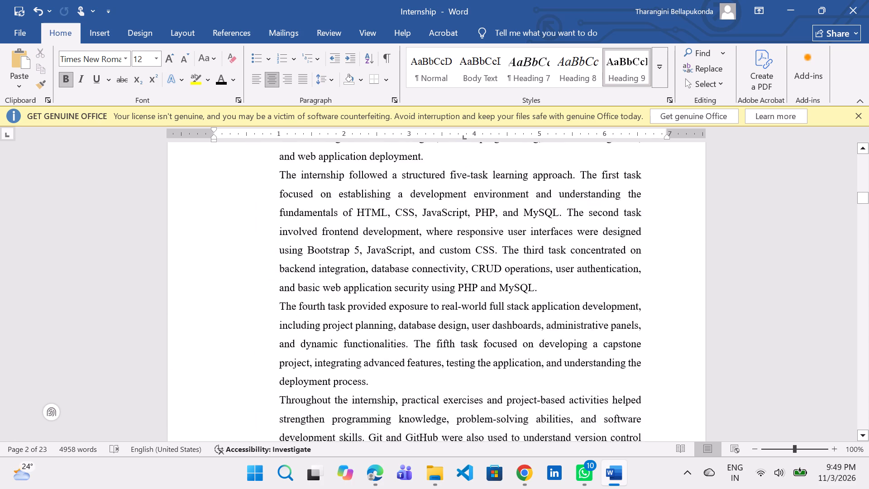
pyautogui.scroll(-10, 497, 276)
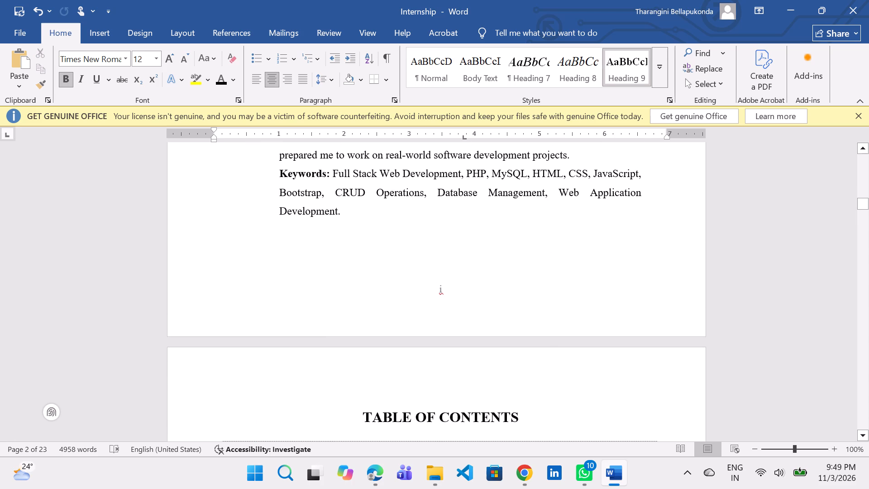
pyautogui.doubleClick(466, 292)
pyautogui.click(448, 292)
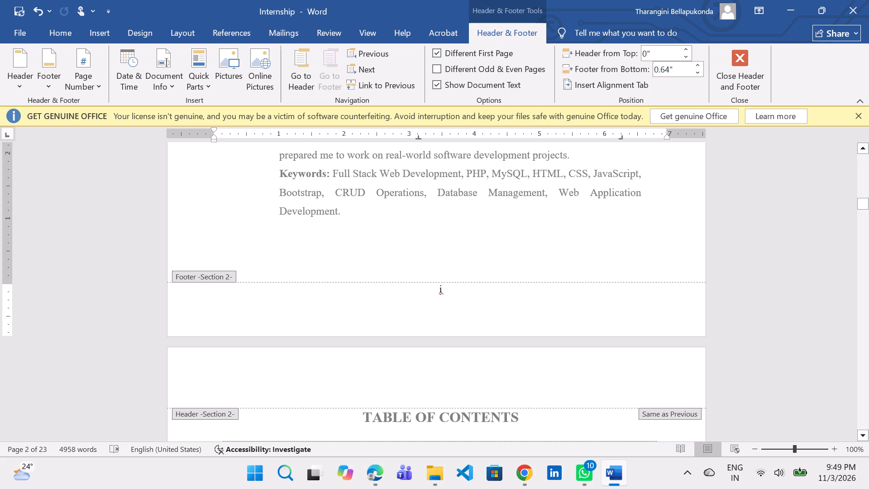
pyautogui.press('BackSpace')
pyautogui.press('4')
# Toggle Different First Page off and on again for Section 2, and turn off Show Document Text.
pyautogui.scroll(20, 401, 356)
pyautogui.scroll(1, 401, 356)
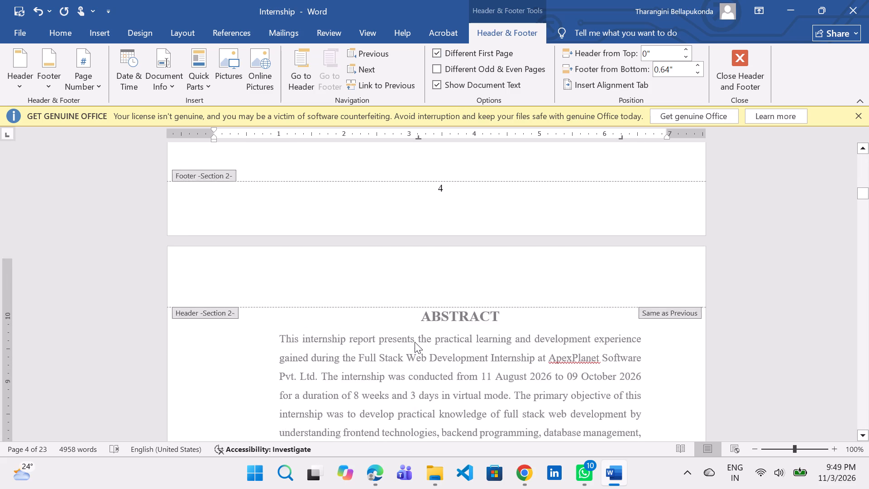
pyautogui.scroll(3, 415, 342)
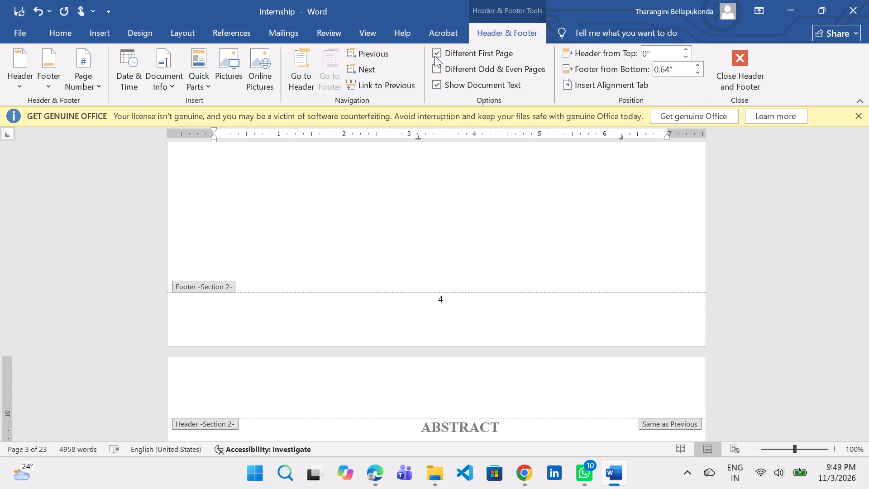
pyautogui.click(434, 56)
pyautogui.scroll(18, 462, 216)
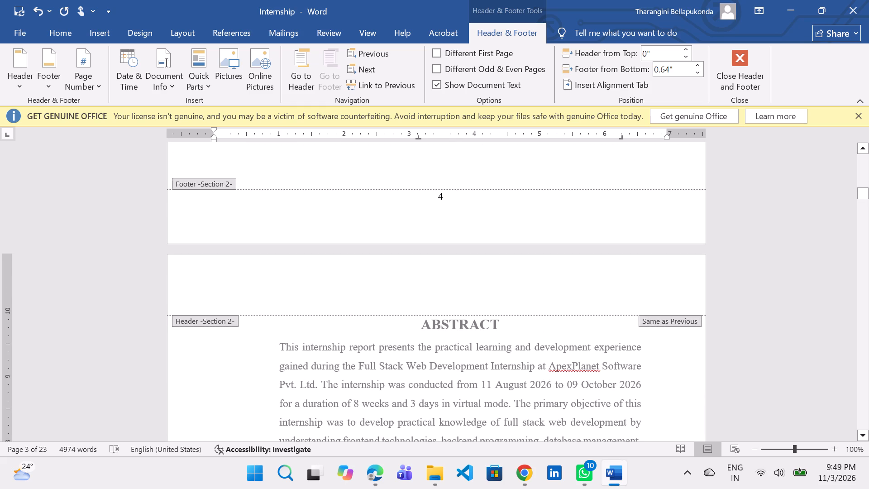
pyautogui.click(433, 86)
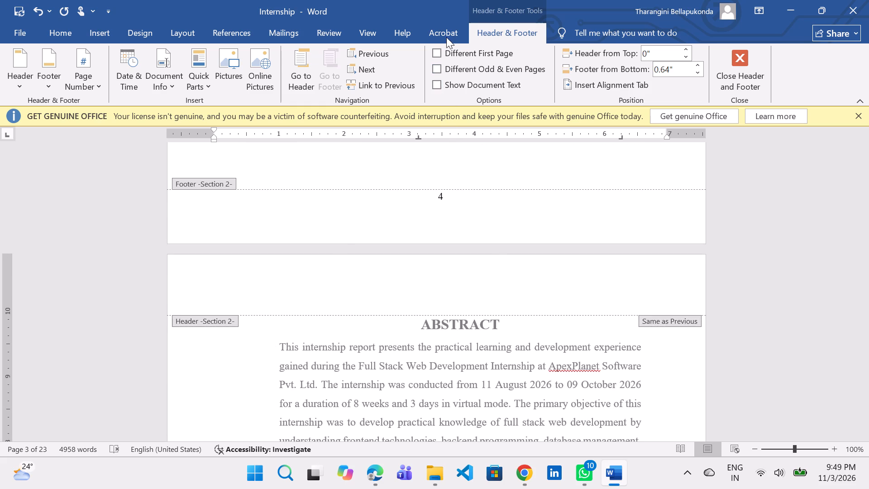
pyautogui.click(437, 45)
# Check the Section 2 footers and page numbers on the university certificate, internship certificate and abstract pages.
pyautogui.scroll(16, 427, 273)
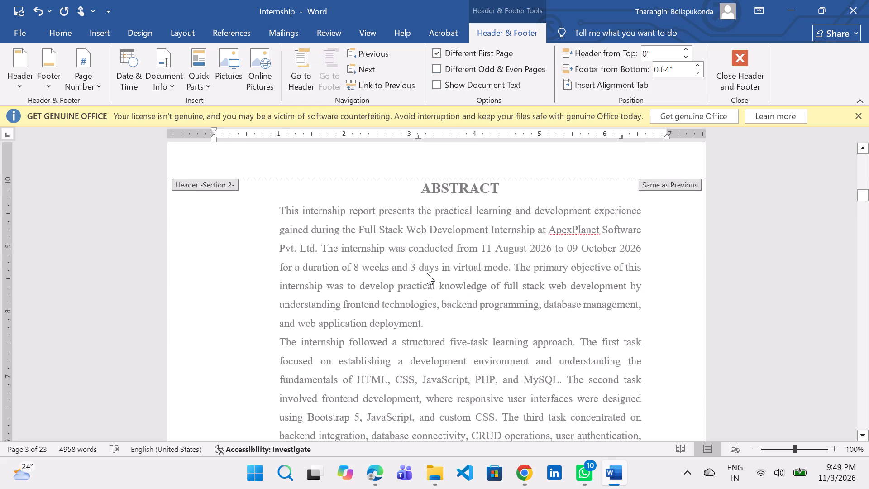
pyautogui.scroll(3, 427, 273)
pyautogui.scroll(20, 427, 273)
pyautogui.scroll(5, 427, 273)
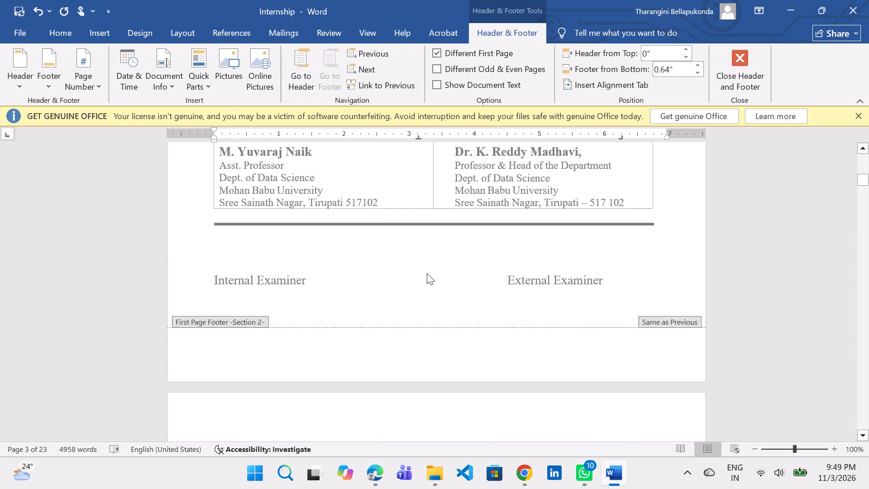
pyautogui.scroll(4, 427, 273)
pyautogui.scroll(-20, 427, 273)
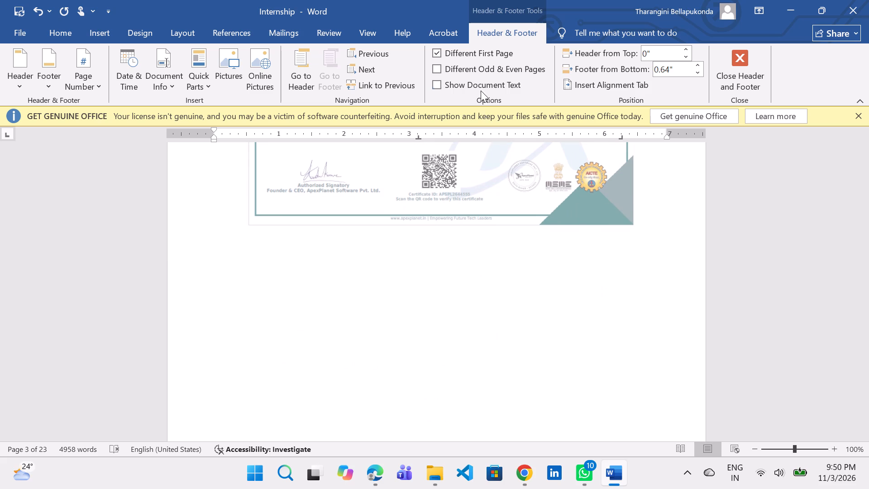
pyautogui.scroll(-7, 468, 107)
pyautogui.scroll(-11, 426, 240)
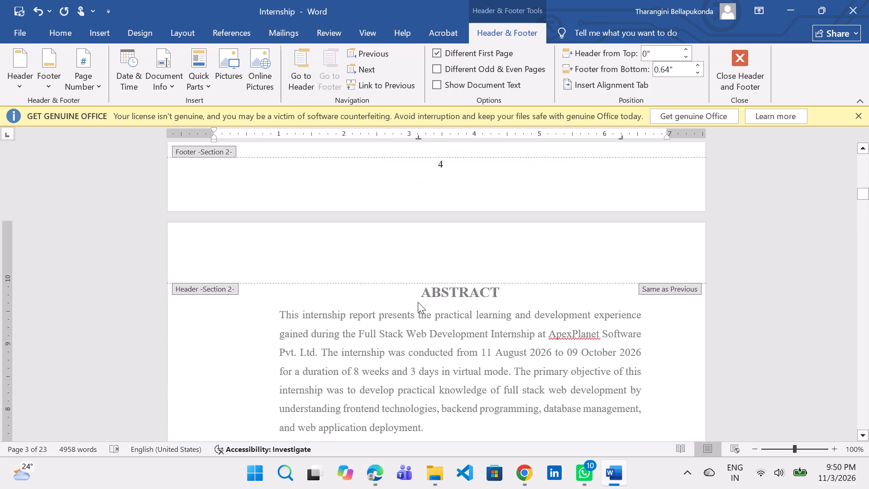
pyautogui.scroll(-12, 418, 302)
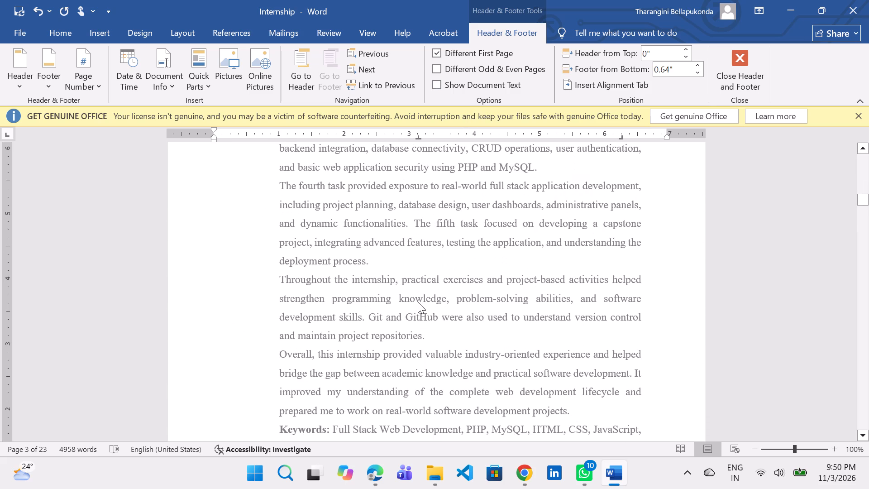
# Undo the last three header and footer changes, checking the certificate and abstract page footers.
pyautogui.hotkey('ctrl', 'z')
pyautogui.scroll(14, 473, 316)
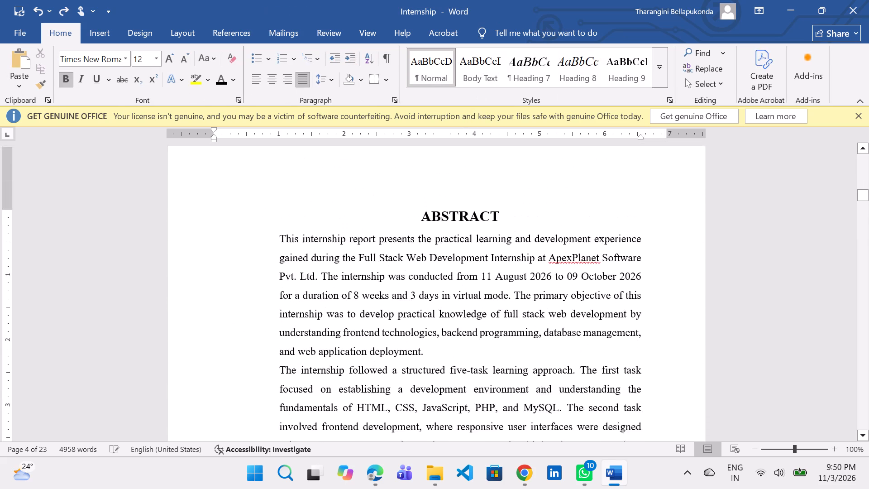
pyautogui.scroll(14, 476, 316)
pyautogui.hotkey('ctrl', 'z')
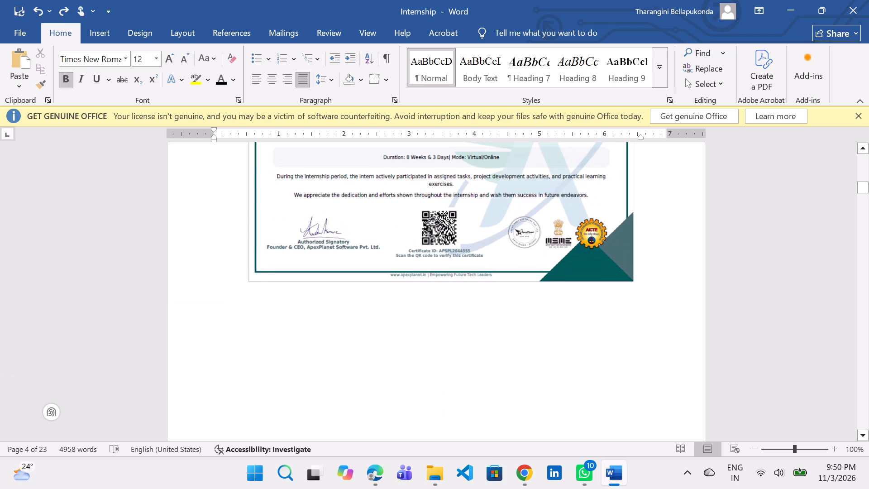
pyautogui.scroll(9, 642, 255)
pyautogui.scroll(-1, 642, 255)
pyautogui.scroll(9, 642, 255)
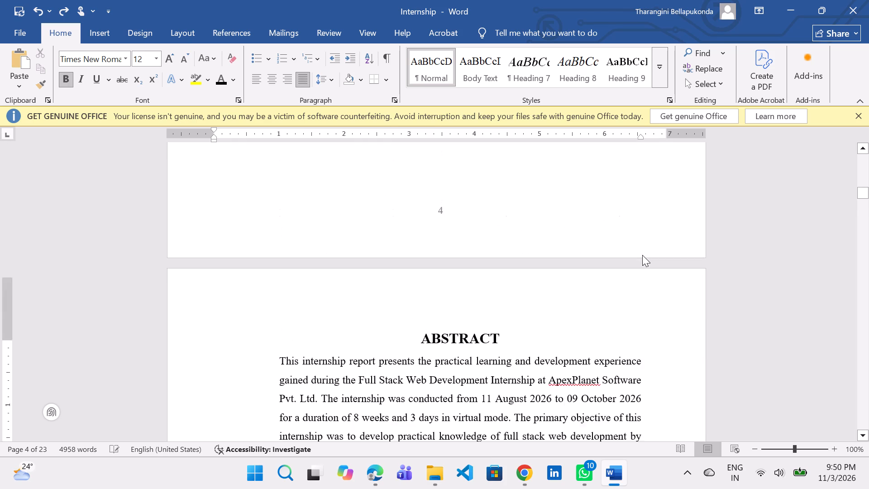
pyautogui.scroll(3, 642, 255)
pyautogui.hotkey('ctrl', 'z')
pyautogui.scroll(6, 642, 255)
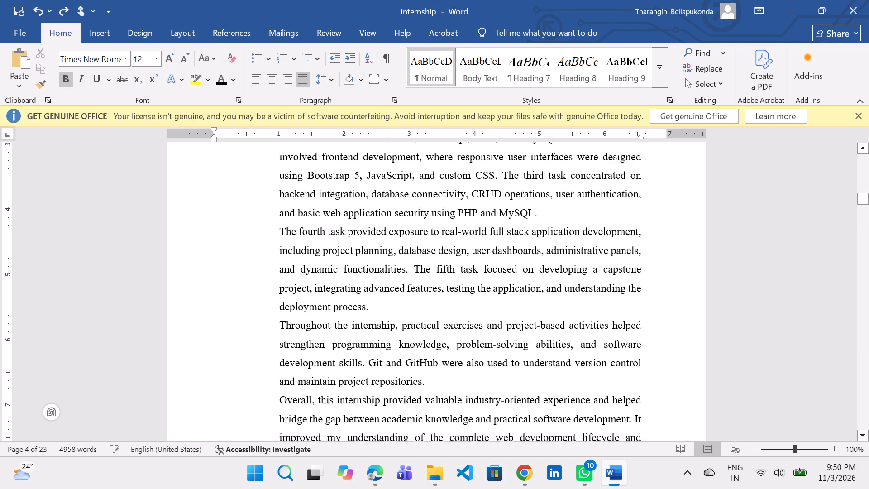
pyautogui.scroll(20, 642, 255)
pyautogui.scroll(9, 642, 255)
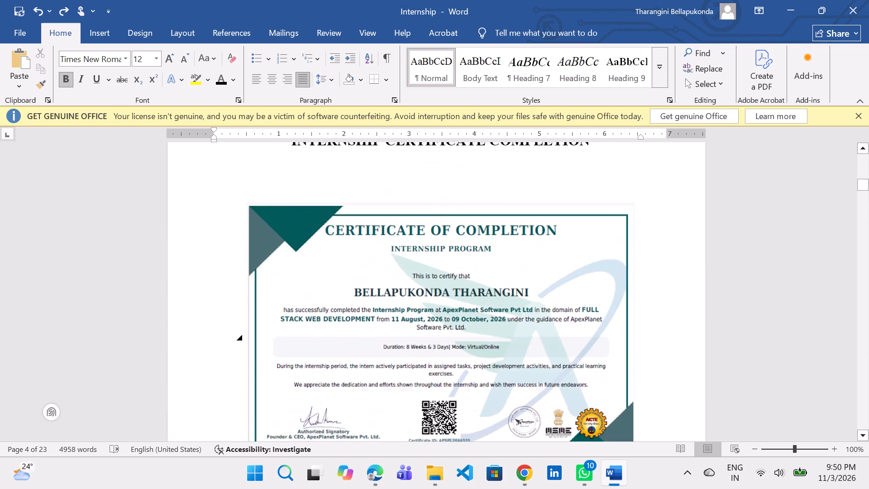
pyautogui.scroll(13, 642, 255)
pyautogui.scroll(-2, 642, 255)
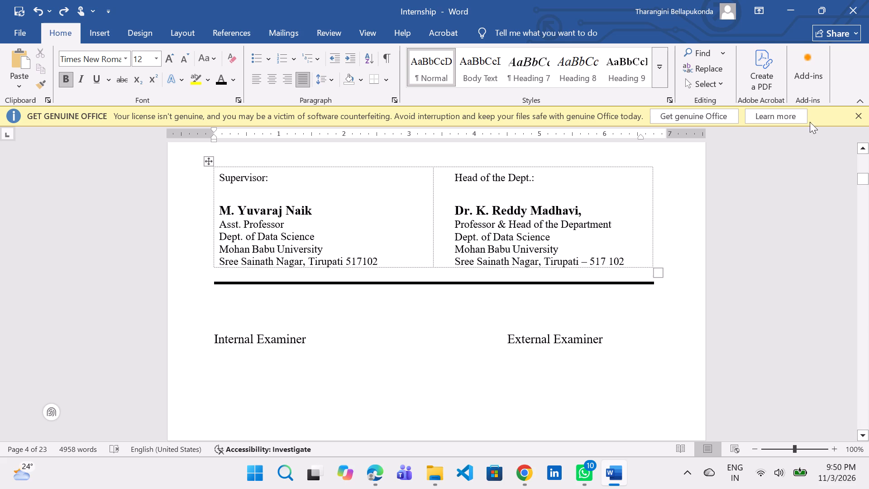
# Minimize the open windows to reach the desktop and copy the Internship Word document.
pyautogui.click(803, 7)
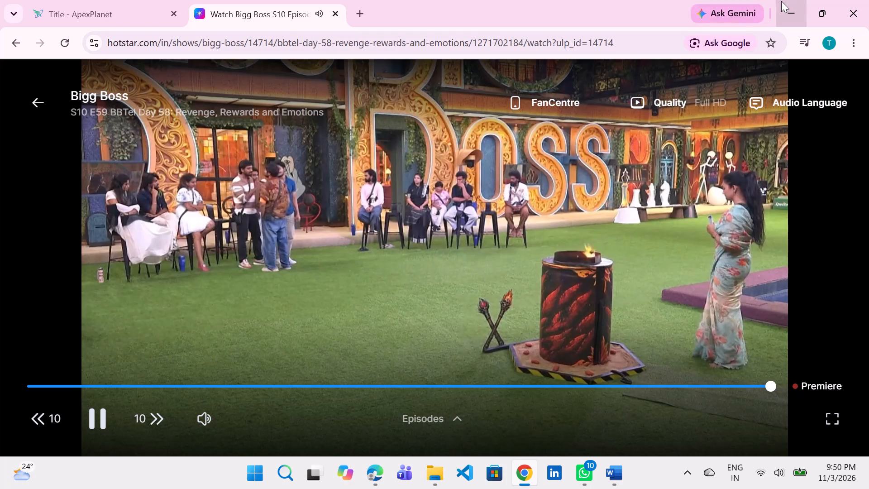
pyautogui.click(781, 1)
pyautogui.click(280, 252)
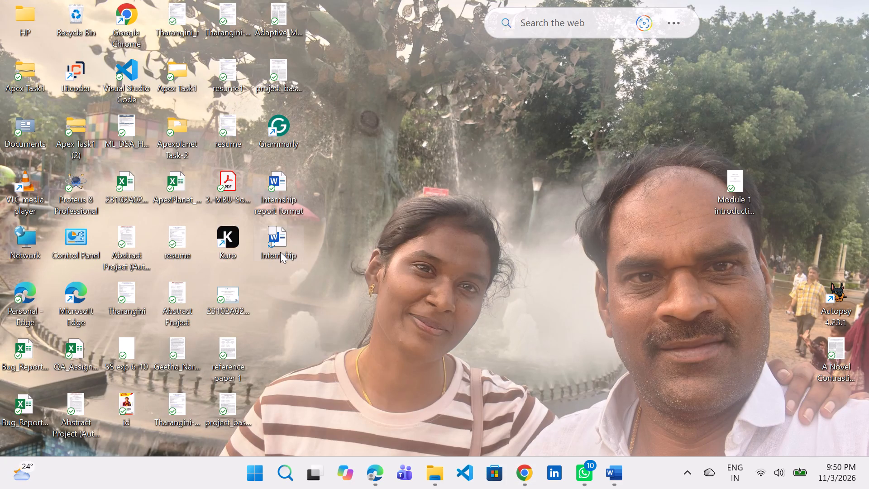
pyautogui.hotkey('ctrl', 'c')
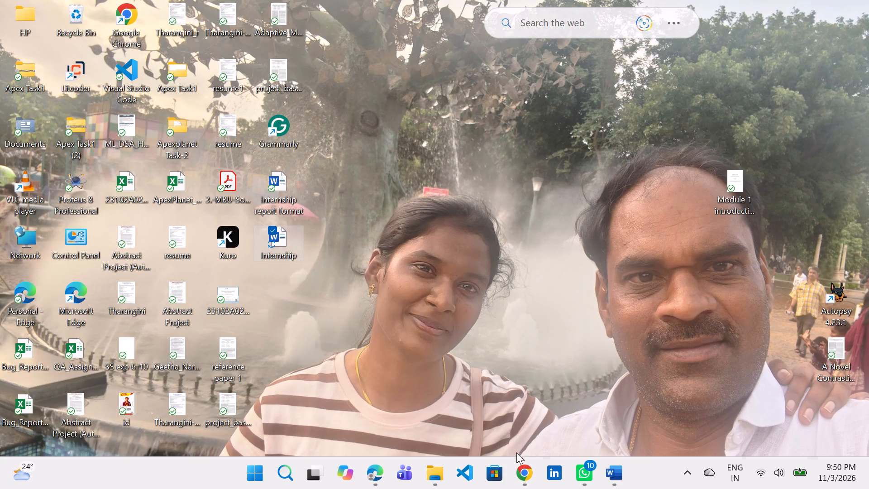
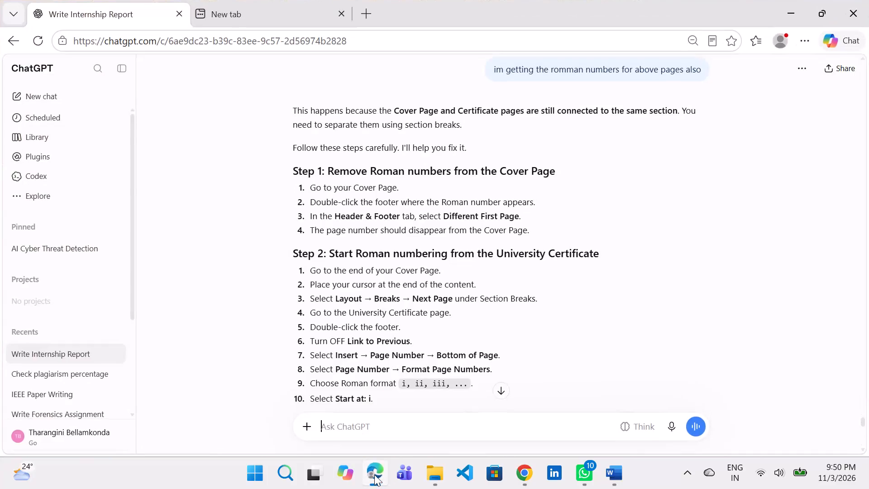
# Minimize the ChatGPT browser window and switch to the Chrome window playing the Bigg Boss episode.
pyautogui.click(374, 475)
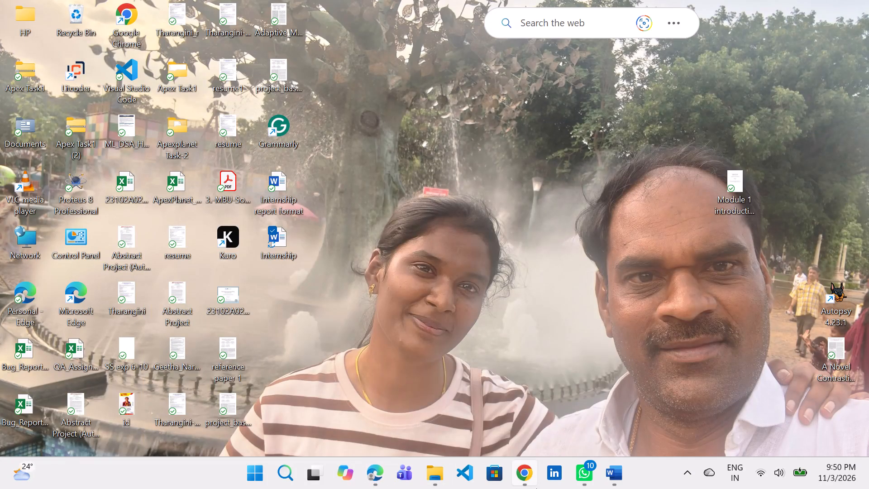
pyautogui.click(538, 484)
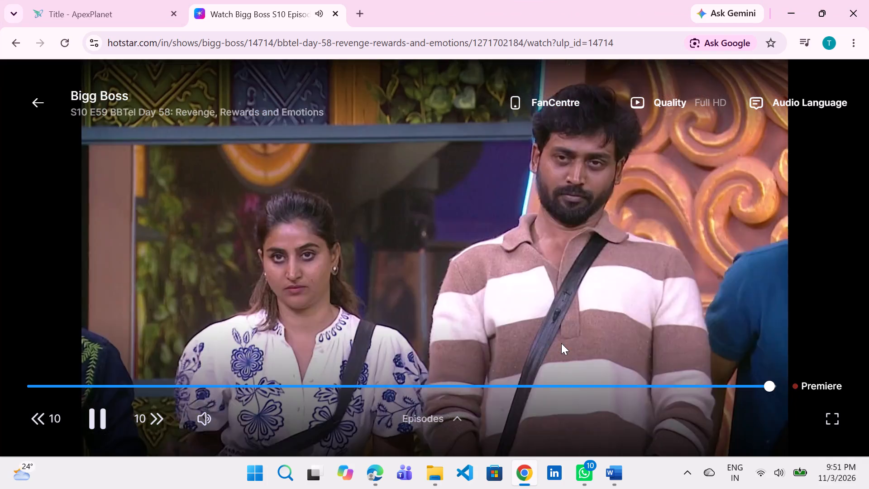
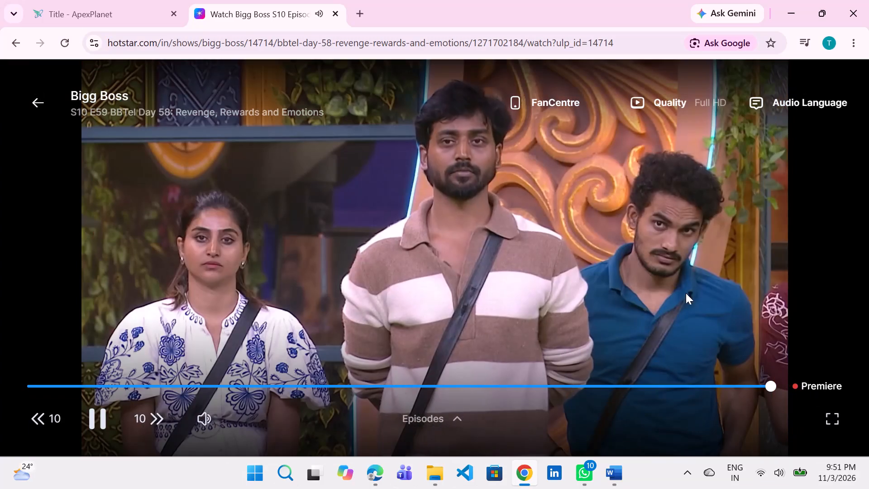
pyautogui.click(617, 479)
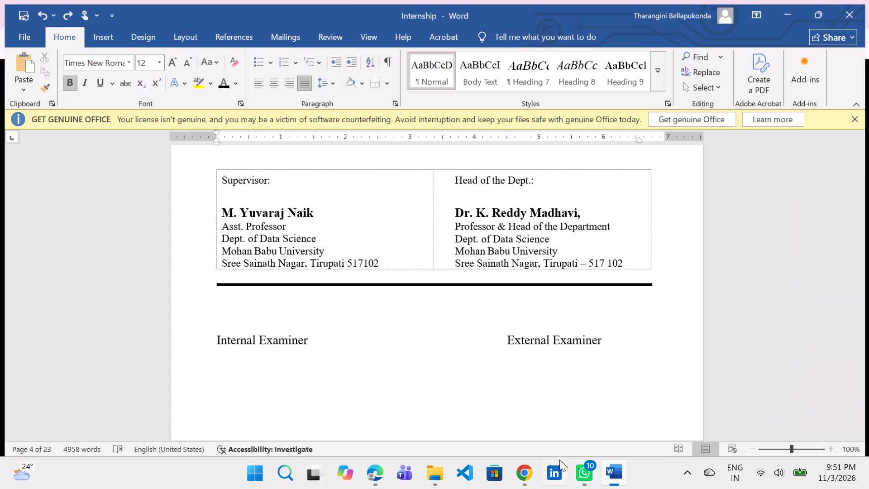
pyautogui.scroll(-11, 434, 336)
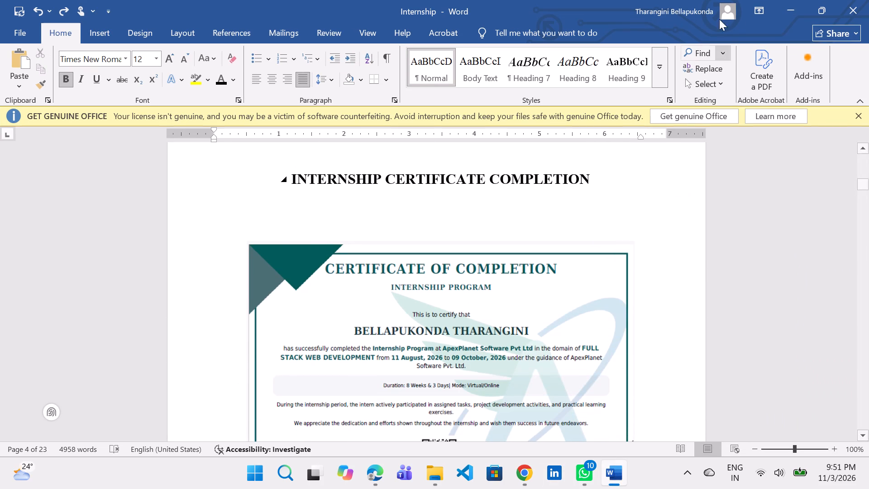
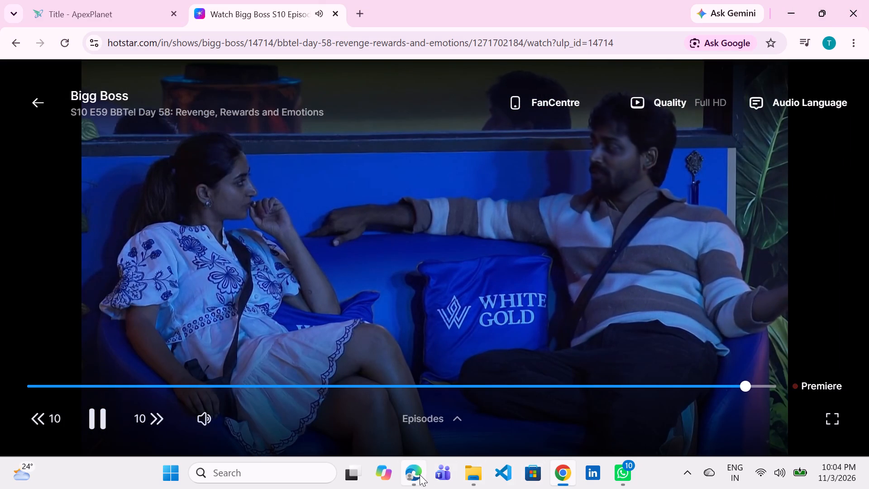
pyautogui.click(473, 480)
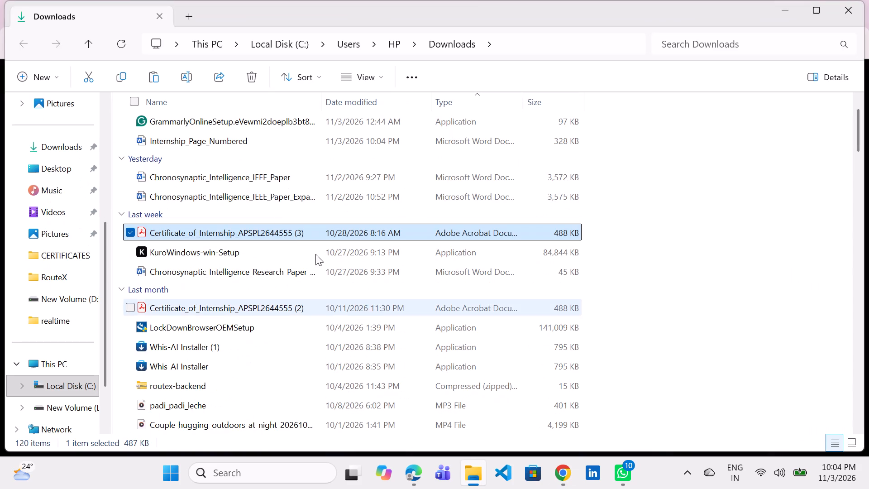
pyautogui.scroll(5, 262, 135)
pyautogui.click(66, 149)
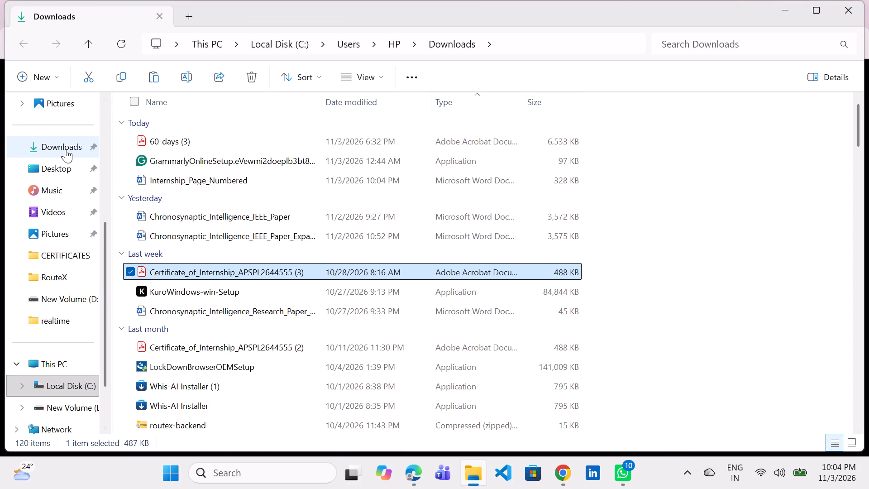
pyautogui.scroll(1, 264, 163)
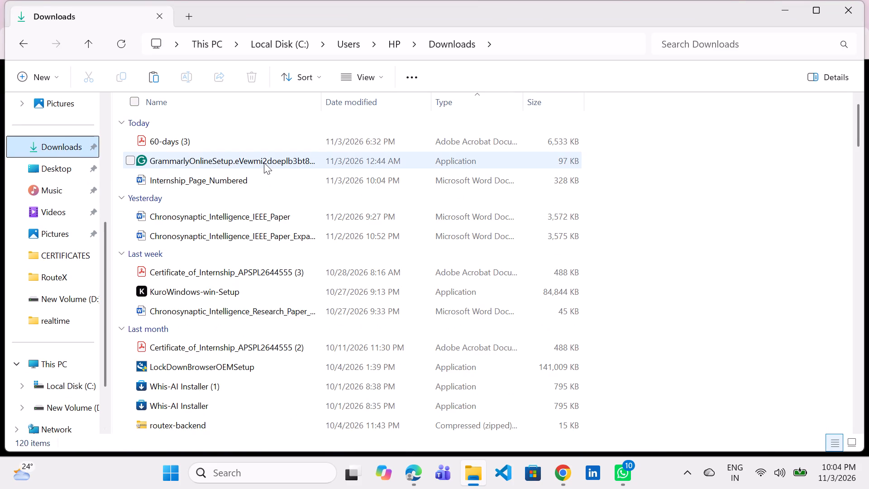
pyautogui.scroll(-4, 273, 165)
pyautogui.scroll(5, 273, 165)
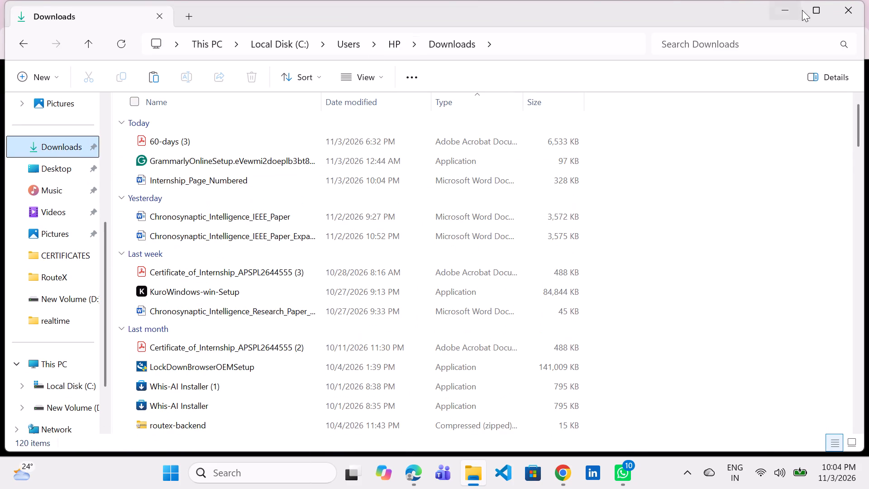
pyautogui.click(796, 10)
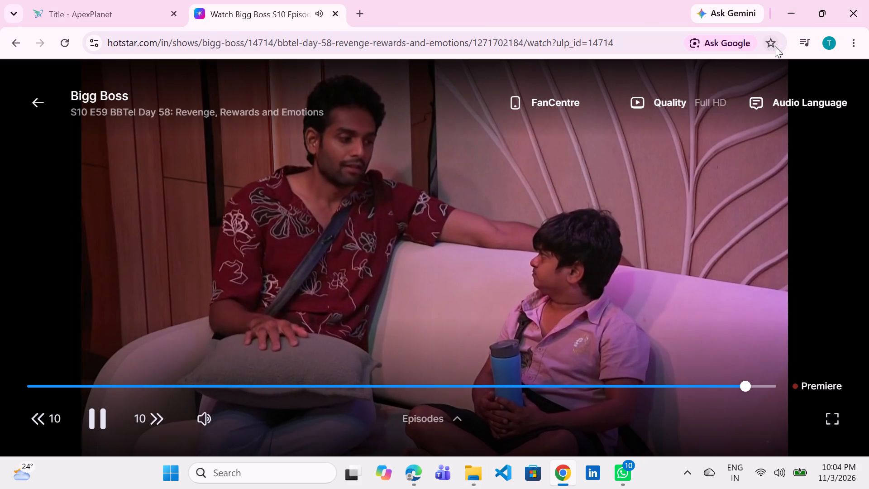
# Locate Internship_Page_Numbered from Edge's download list, open it in Word and dismiss the licence notice.
pyautogui.click(403, 478)
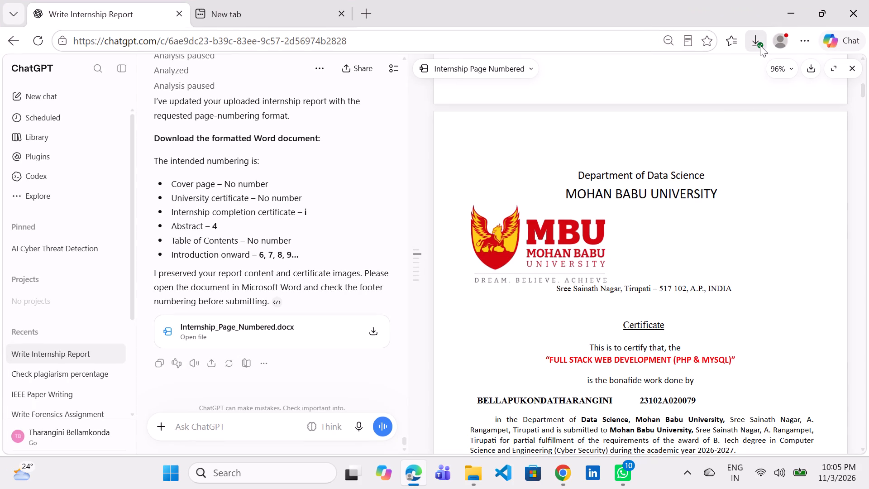
pyautogui.click(760, 45)
pyautogui.click(720, 111)
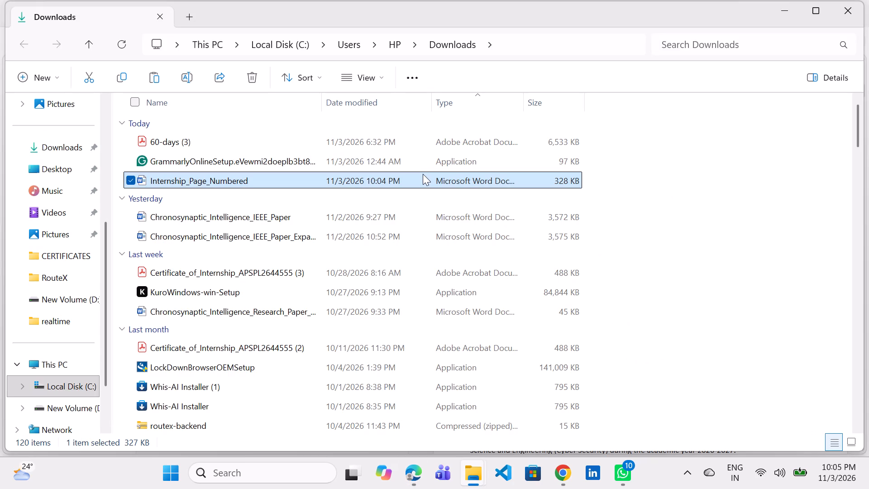
pyautogui.doubleClick(423, 174)
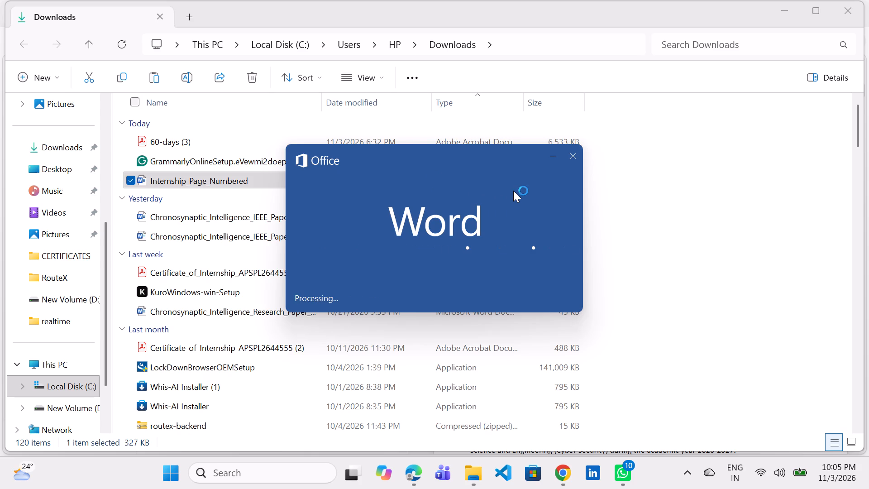
pyautogui.scroll(-1, 513, 191)
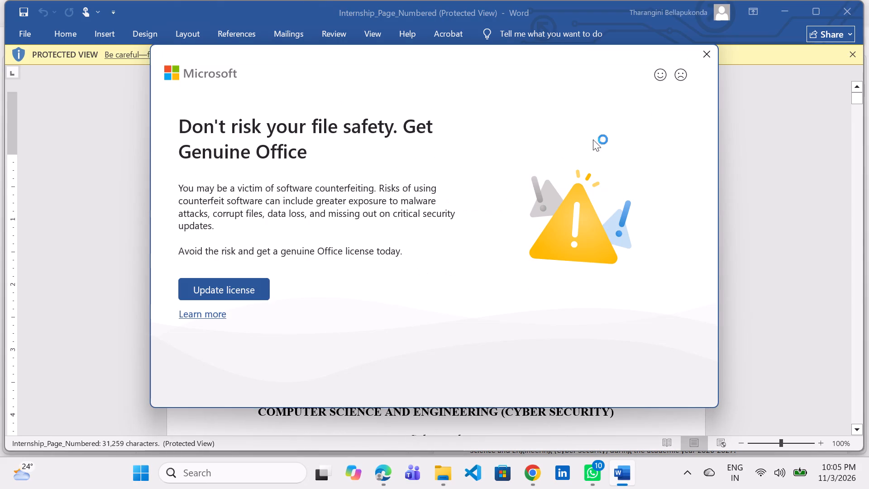
pyautogui.click(707, 53)
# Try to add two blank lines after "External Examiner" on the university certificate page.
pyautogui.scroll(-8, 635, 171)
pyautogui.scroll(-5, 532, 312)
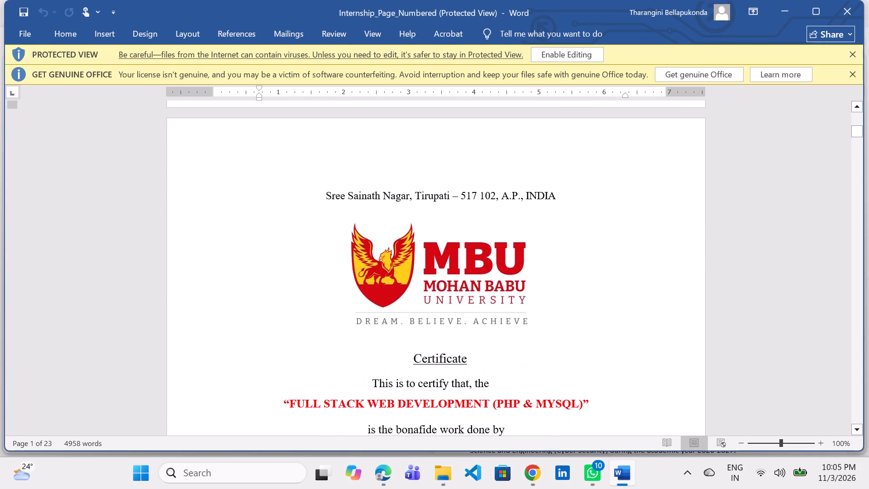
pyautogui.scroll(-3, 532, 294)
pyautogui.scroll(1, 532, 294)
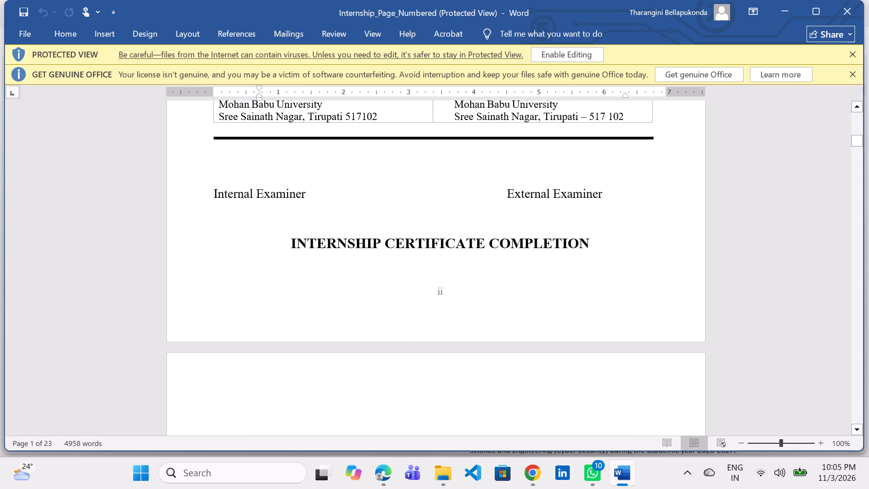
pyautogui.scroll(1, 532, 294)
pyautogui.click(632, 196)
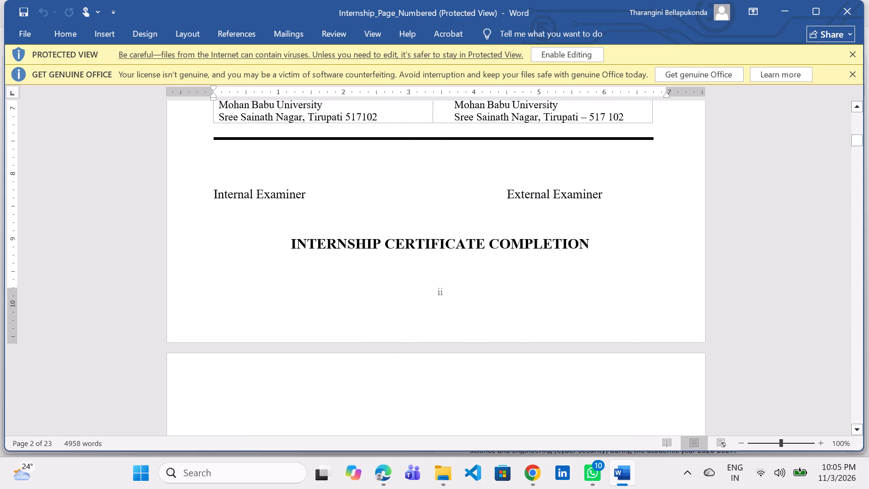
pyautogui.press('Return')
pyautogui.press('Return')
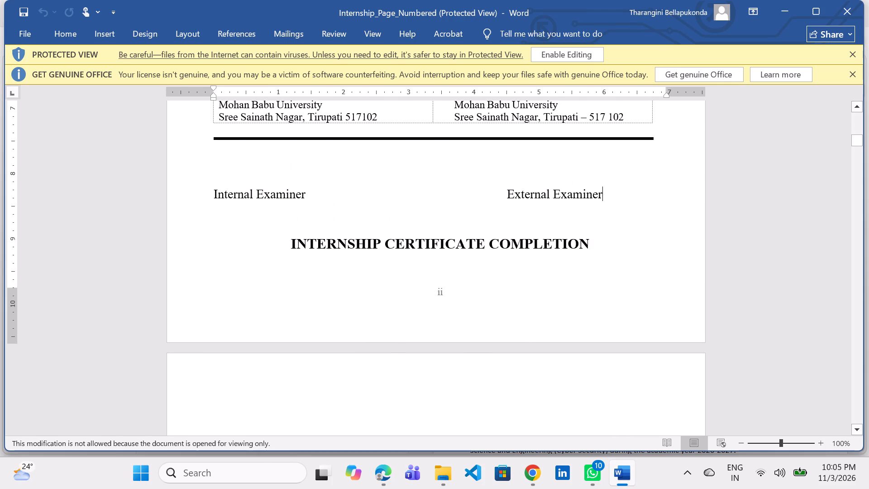
# Enable editing of the protected document and accept updating its fields.
pyautogui.click(532, 58)
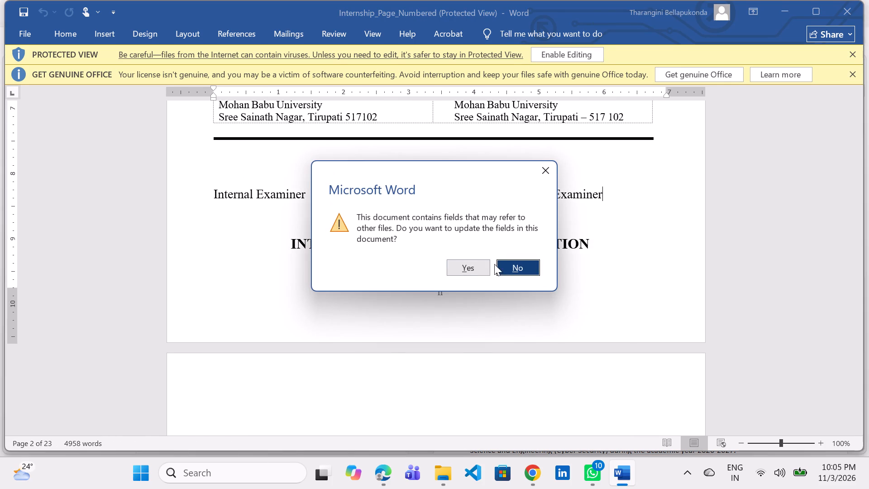
pyautogui.click(474, 265)
pyautogui.click(625, 216)
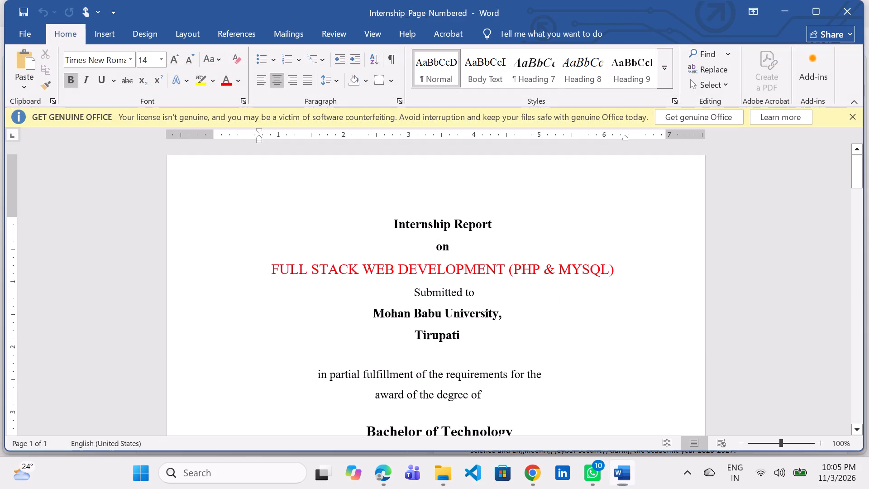
# Add three blank lines after "External Examiner" to push the "INTERNSHIP CERTIFICATE COMPLETION" heading onto the next page.
pyautogui.scroll(-6, 625, 216)
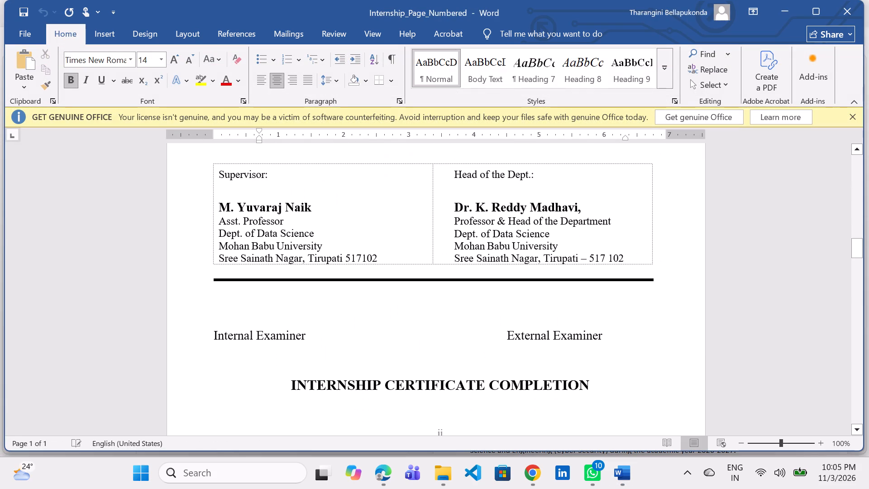
pyautogui.click(621, 338)
pyautogui.press('Return')
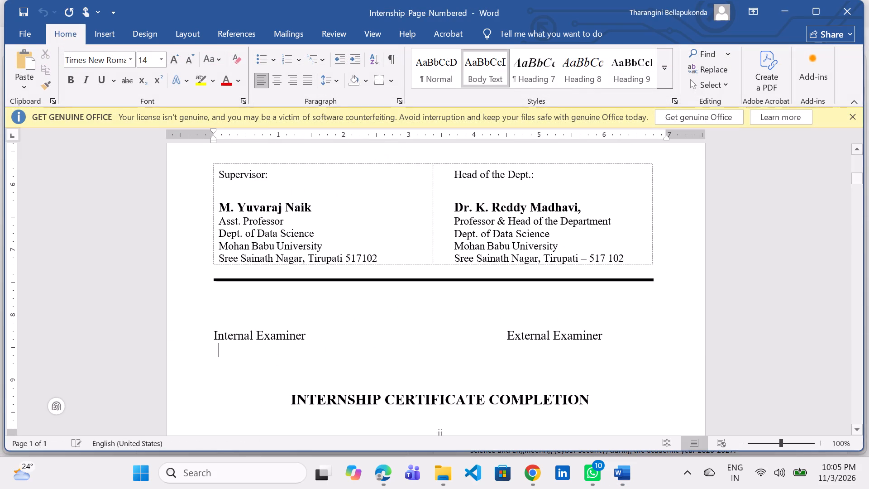
pyautogui.press('Return')
pyautogui.press('Return')
# Examine the page numbering from the internship certificate through the abstract, table of contents and introduction pages.
pyautogui.scroll(-4, 621, 338)
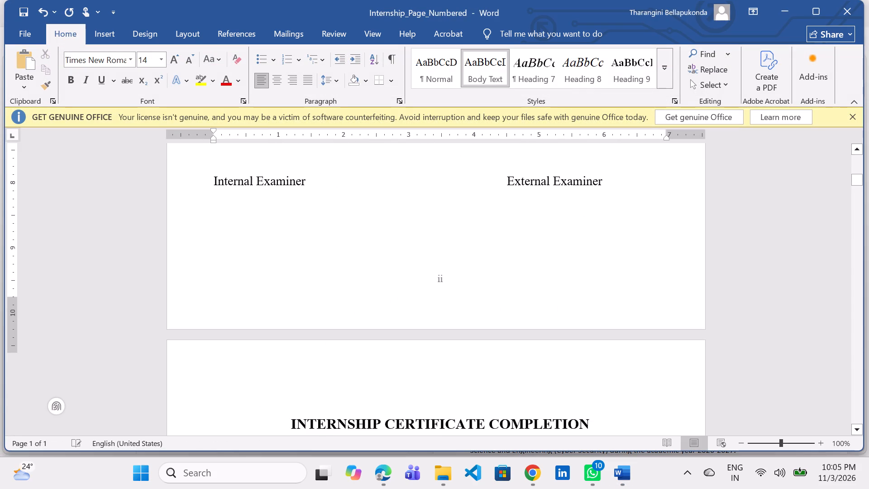
pyautogui.scroll(-4, 621, 338)
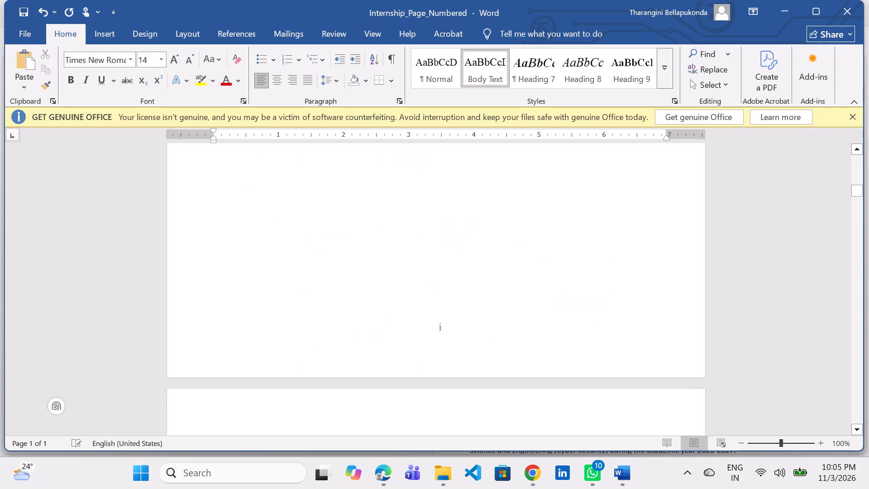
pyautogui.scroll(-2, 621, 338)
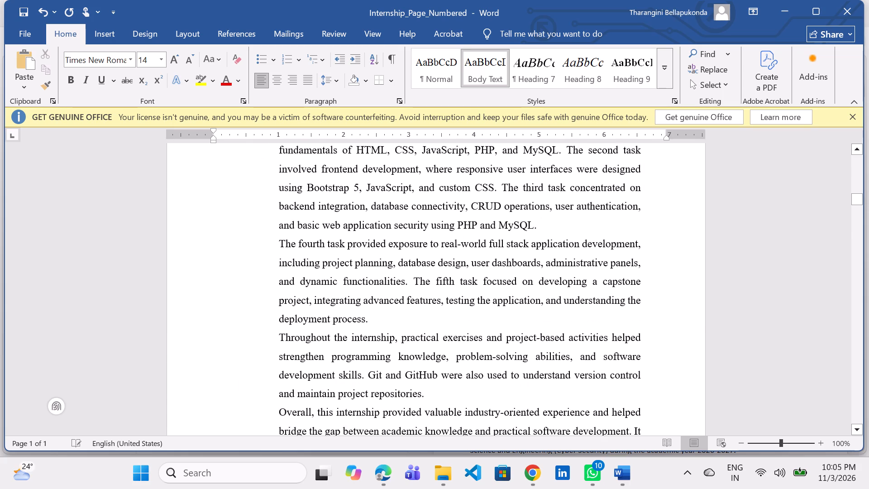
pyautogui.scroll(-4, 621, 338)
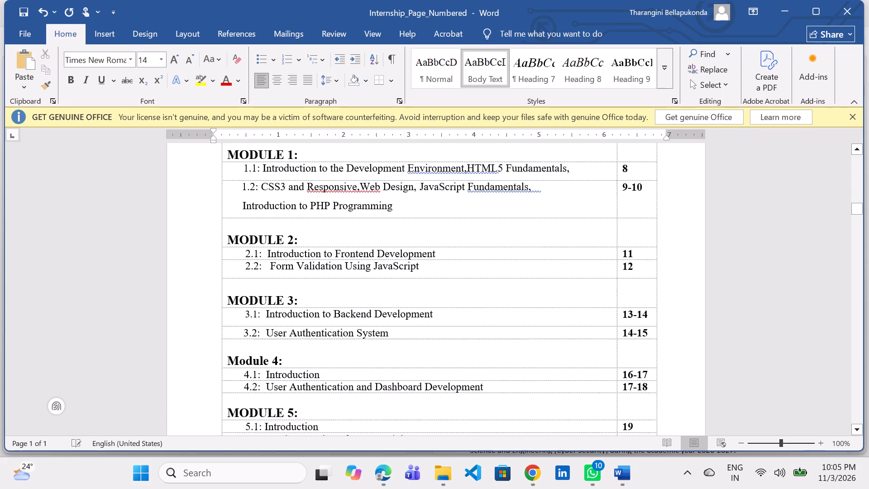
pyautogui.scroll(-2, 621, 338)
pyautogui.scroll(5, 621, 338)
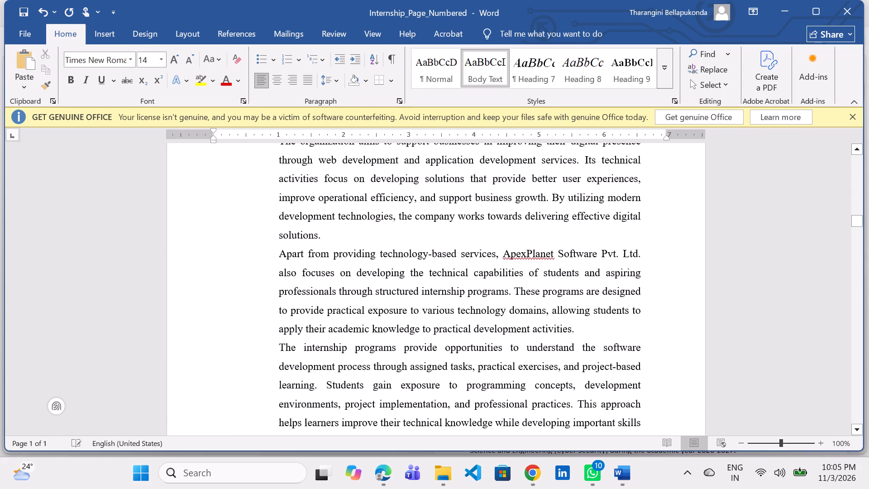
pyautogui.scroll(4, 621, 338)
pyautogui.hscroll(1, 621, 338)
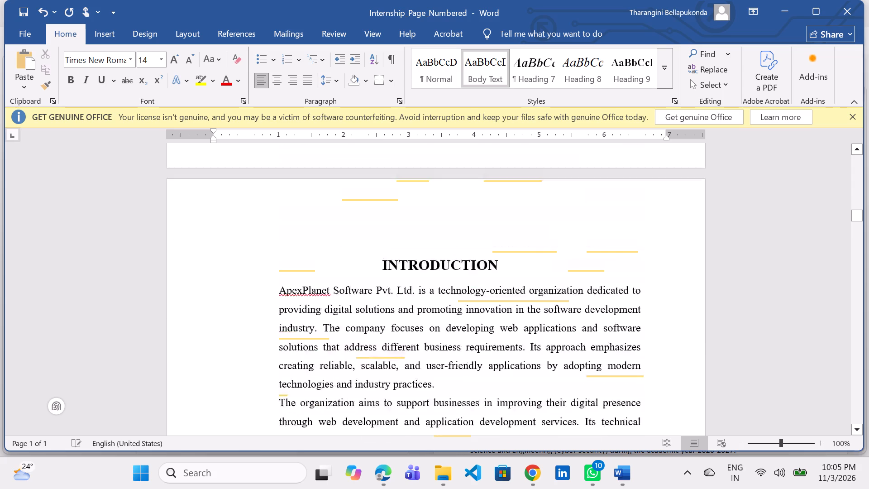
pyautogui.hscroll(1, 621, 338)
pyautogui.scroll(-3, 621, 338)
pyautogui.scroll(5, 621, 338)
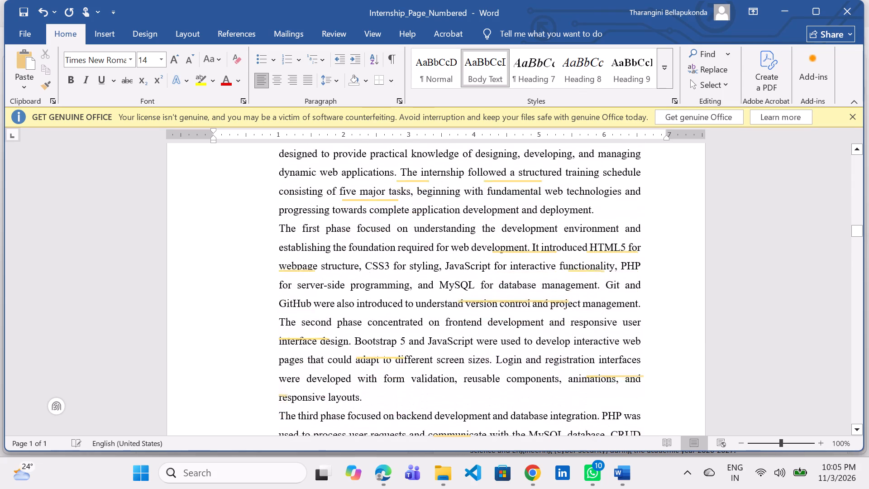
pyautogui.scroll(4, 621, 338)
pyautogui.scroll(-2, 621, 338)
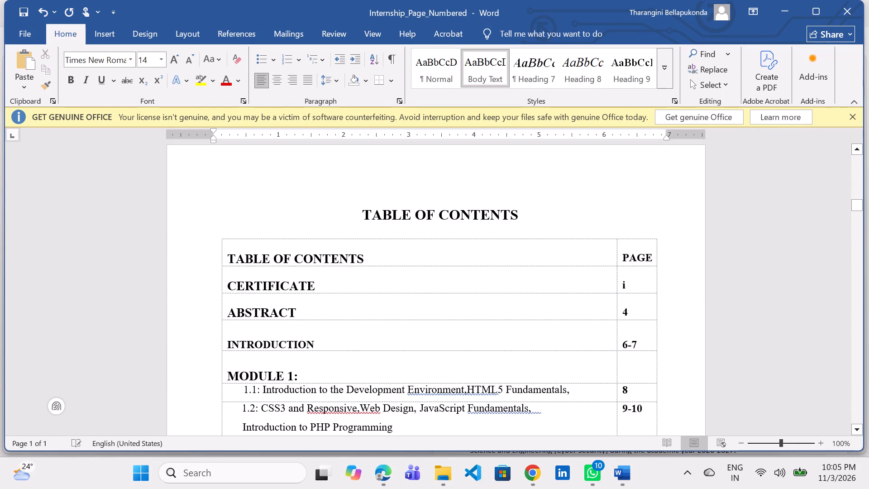
# Examine the page references in the table of contents against the page numbering around the university and internship certificates.
pyautogui.scroll(-3, 621, 338)
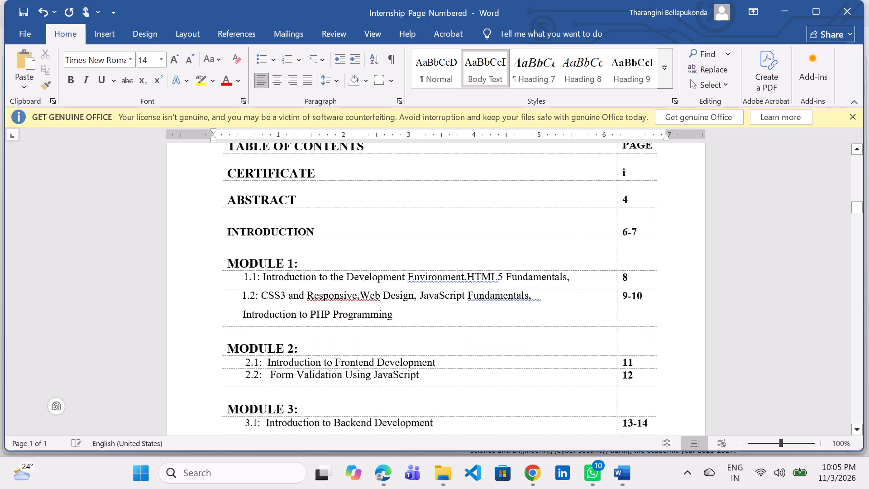
pyautogui.scroll(-3, 621, 338)
pyautogui.scroll(4, 621, 338)
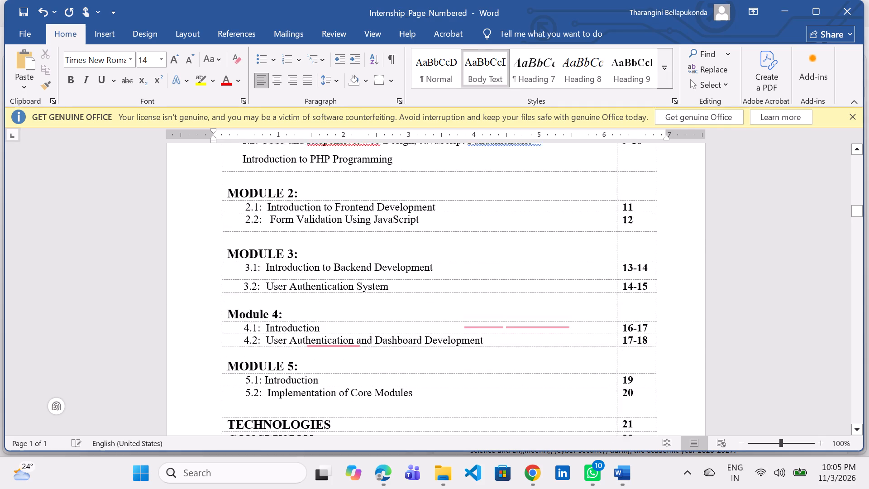
pyautogui.scroll(7, 621, 338)
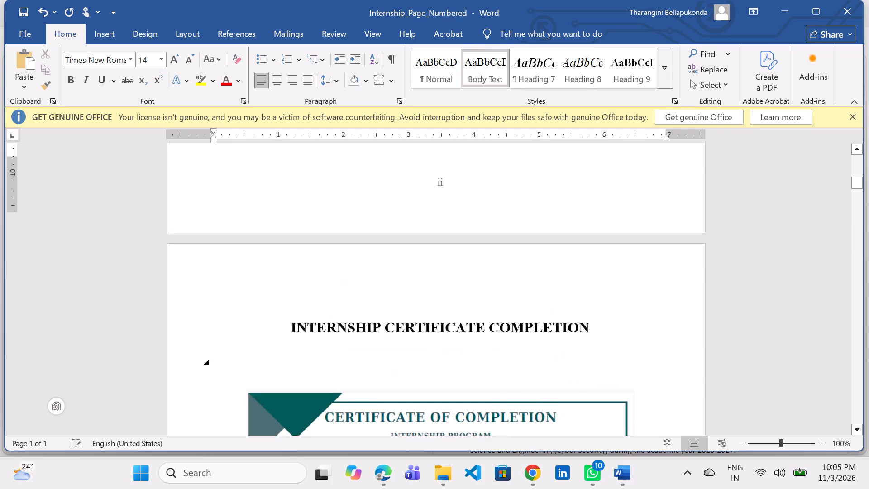
pyautogui.scroll(5, 621, 338)
pyautogui.scroll(-3, 621, 338)
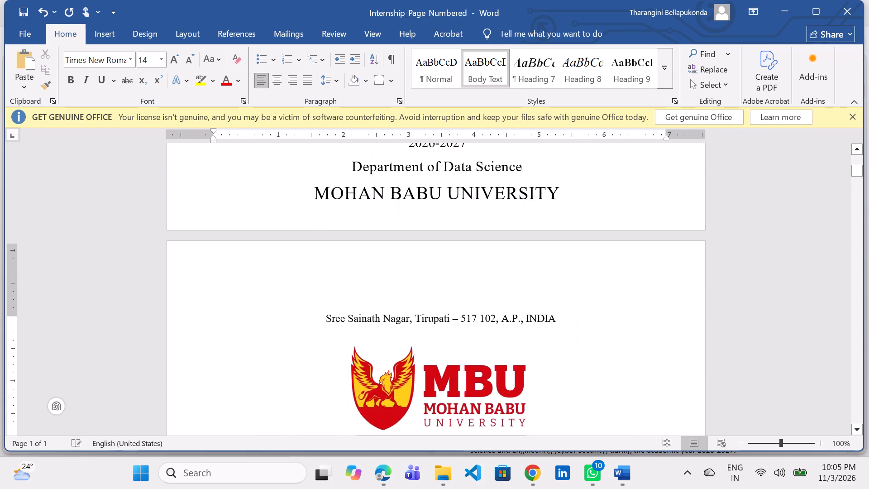
pyautogui.scroll(-3, 621, 338)
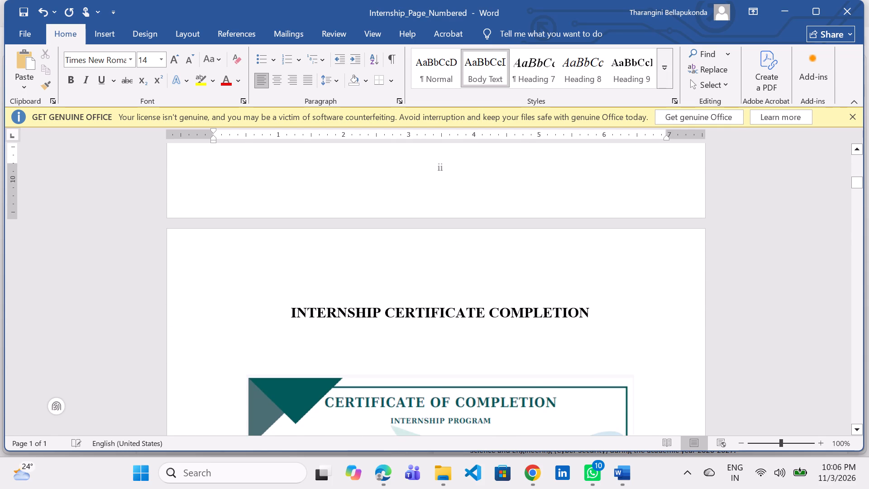
pyautogui.scroll(3, 610, 354)
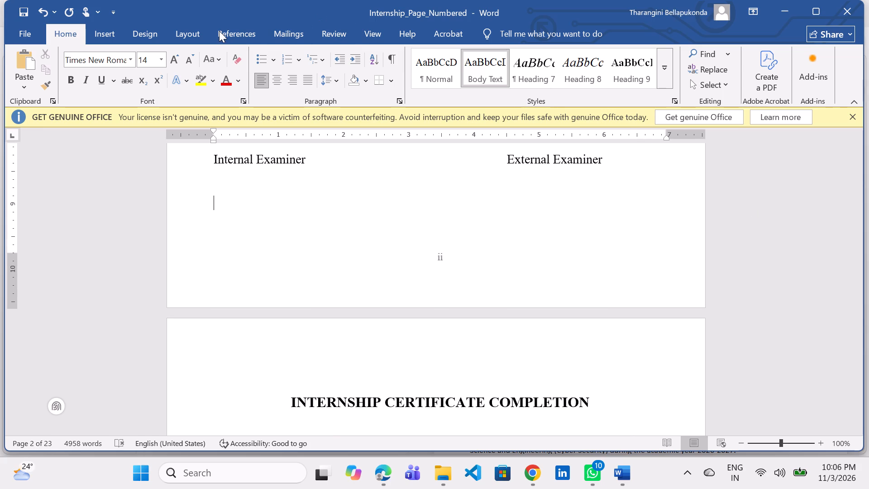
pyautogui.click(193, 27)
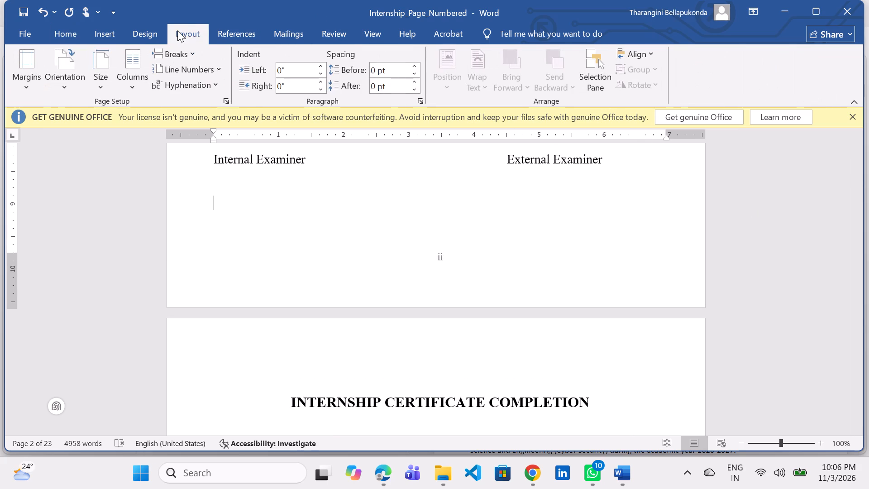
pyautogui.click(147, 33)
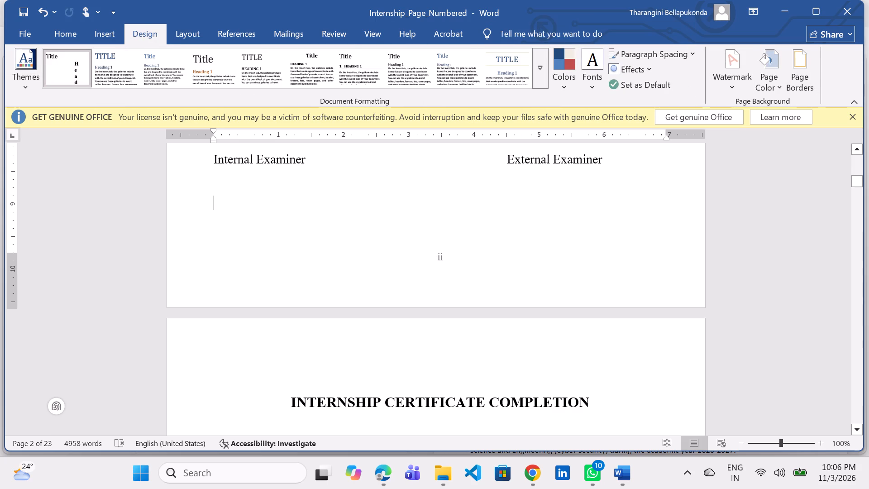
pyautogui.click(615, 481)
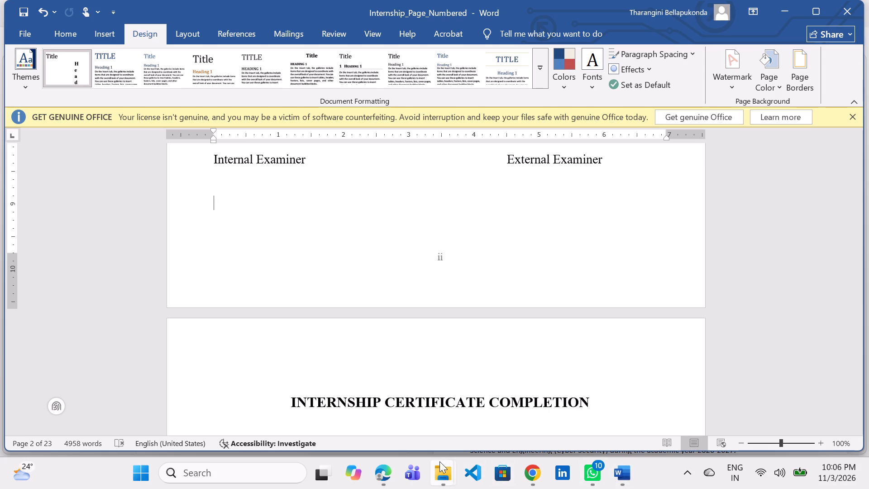
# Switch to Chrome, close the ApexPlanet tab, and return to the report in Word.
pyautogui.click(546, 471)
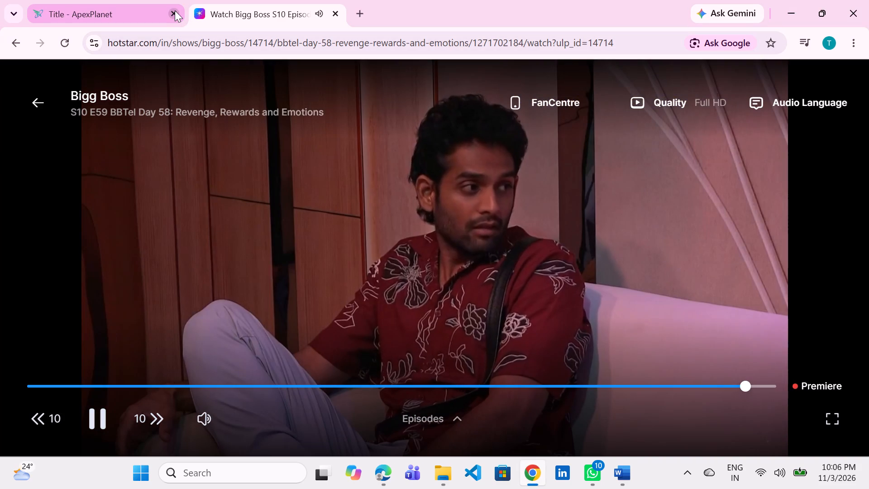
pyautogui.click(177, 18)
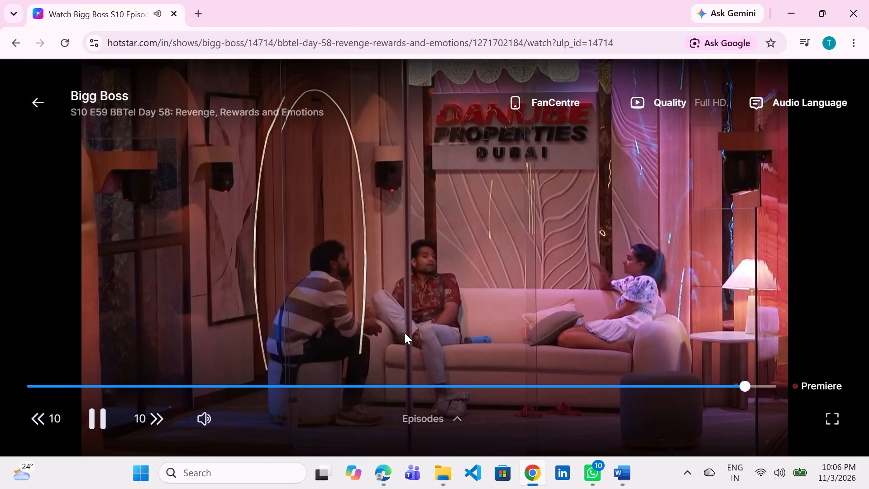
pyautogui.click(523, 472)
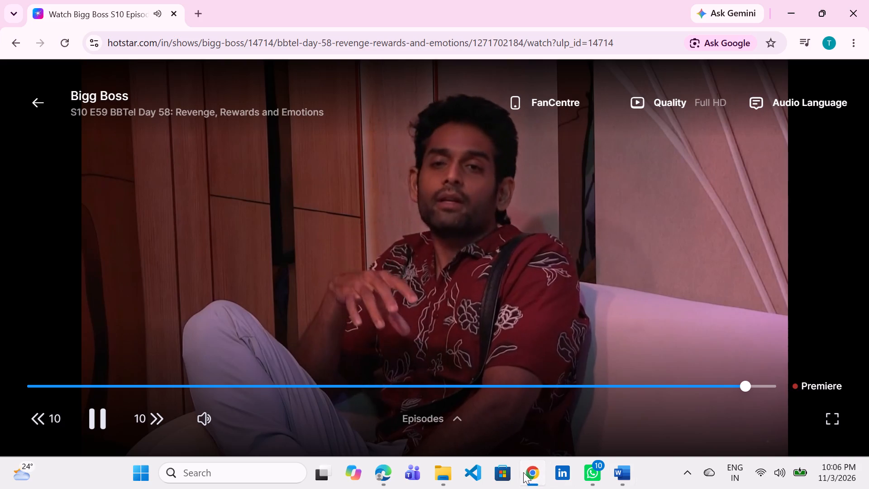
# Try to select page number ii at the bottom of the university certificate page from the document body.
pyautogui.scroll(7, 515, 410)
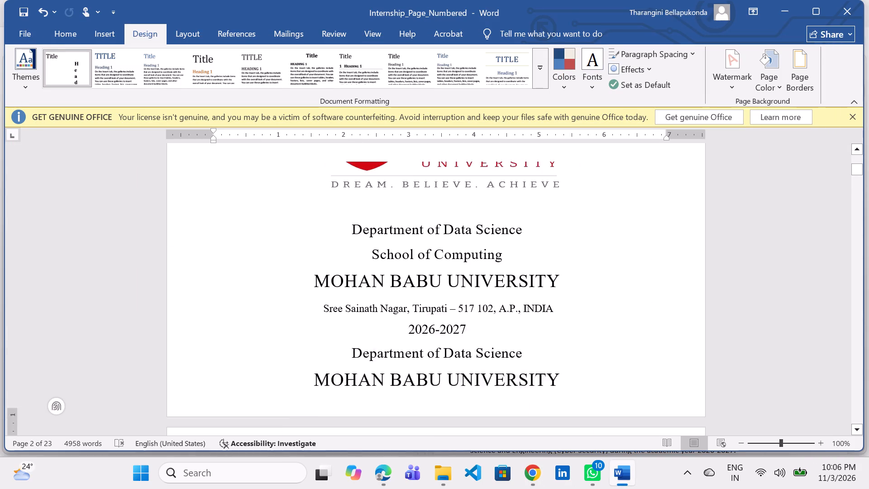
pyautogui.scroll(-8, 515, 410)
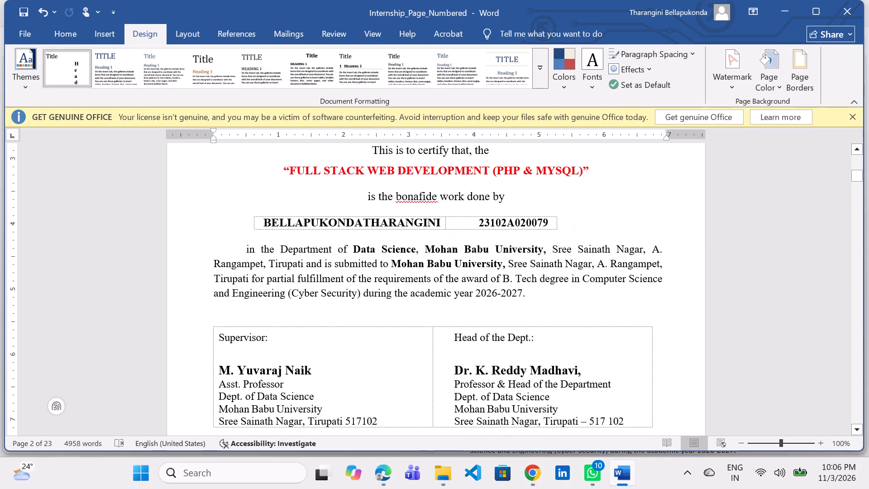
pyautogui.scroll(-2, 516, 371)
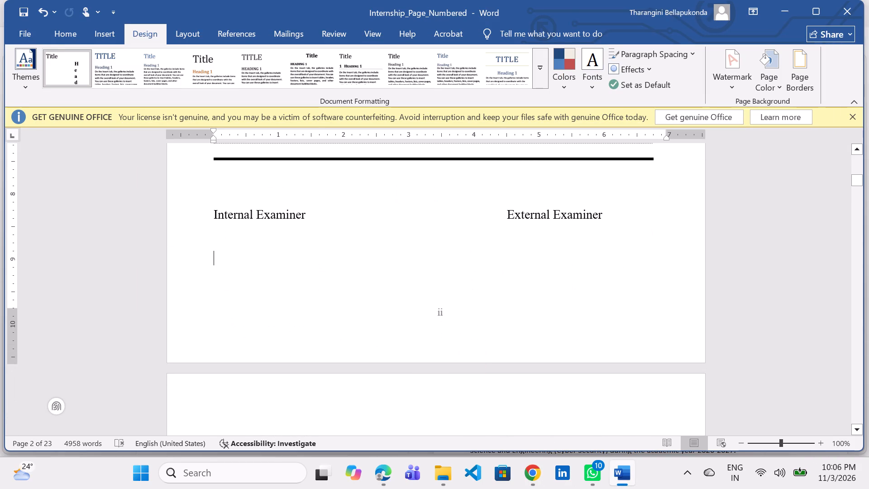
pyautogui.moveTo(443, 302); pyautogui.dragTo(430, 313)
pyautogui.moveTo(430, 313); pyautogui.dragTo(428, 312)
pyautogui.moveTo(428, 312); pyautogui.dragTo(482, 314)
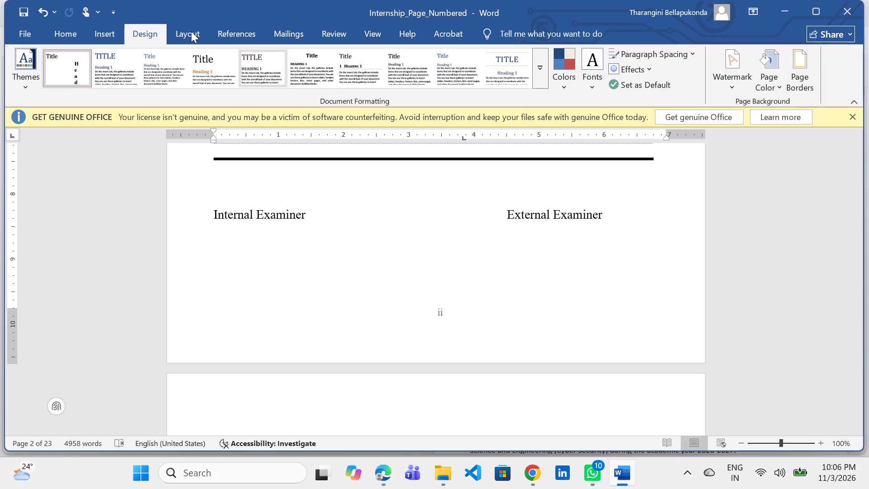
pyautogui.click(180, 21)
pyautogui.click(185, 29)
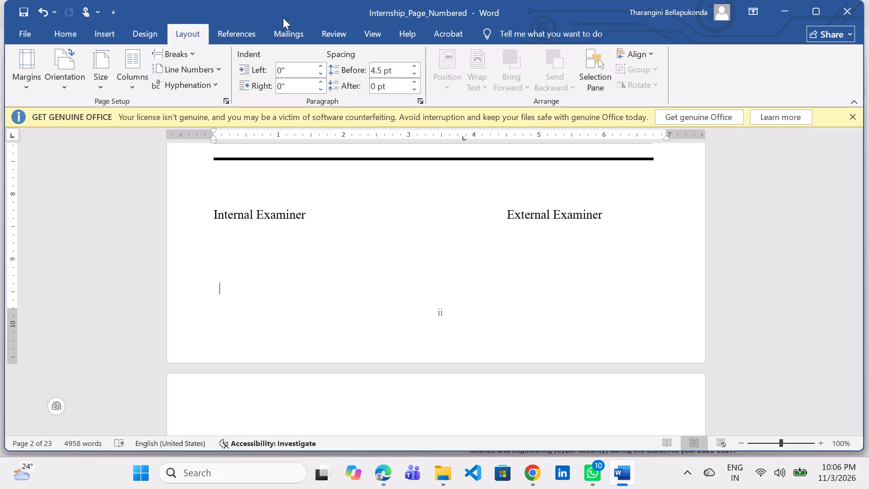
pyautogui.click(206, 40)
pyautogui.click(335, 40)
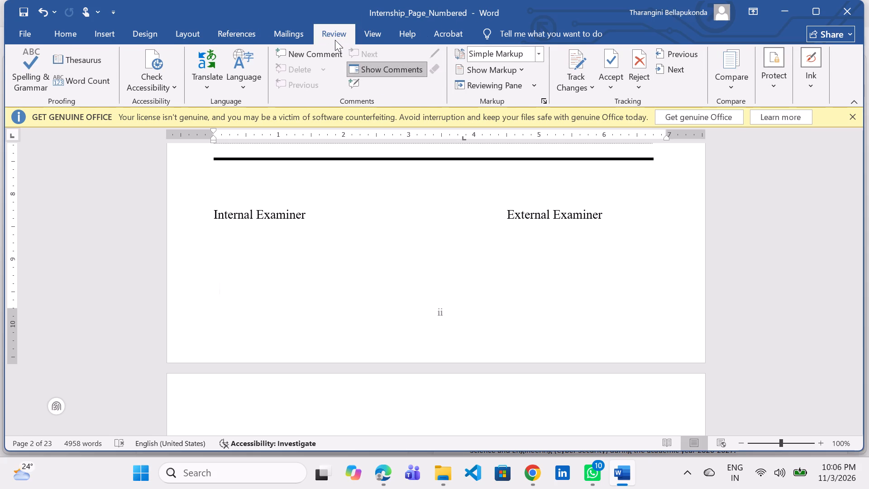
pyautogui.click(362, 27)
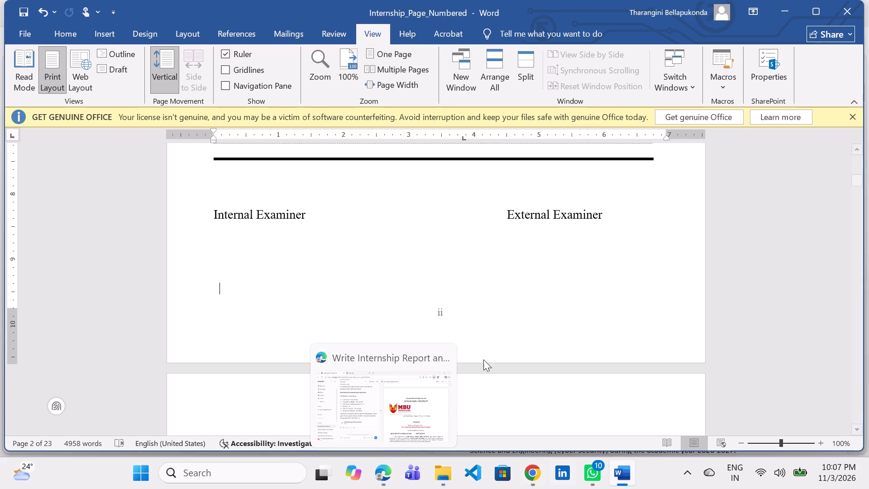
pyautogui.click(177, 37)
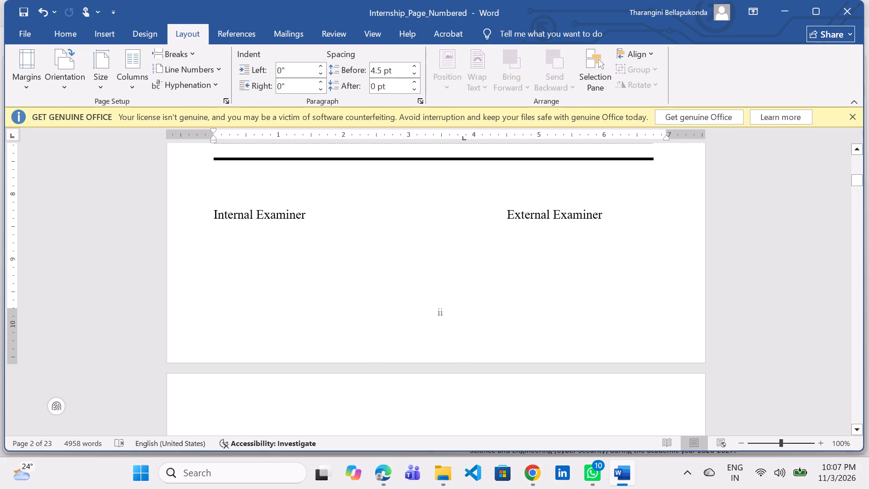
# Open the university certificate page's footer for editing and place the cursor at page number ii.
pyautogui.click(506, 278)
pyautogui.doubleClick(446, 276)
pyautogui.click(462, 302)
pyautogui.doubleClick(433, 320)
pyautogui.click(433, 320)
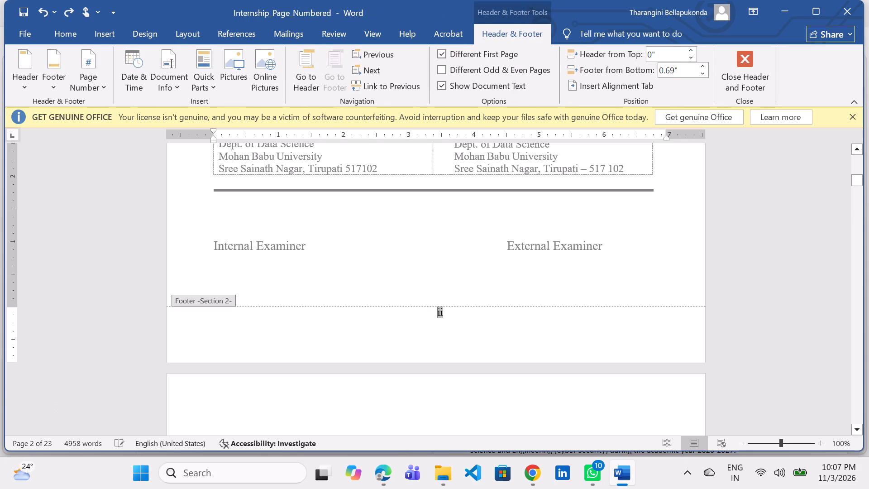
pyautogui.press('Right')
# Examine the footer page numbers and sections from the university certificate through the internship certificate, abstract and table of contents.
pyautogui.scroll(-6, 482, 317)
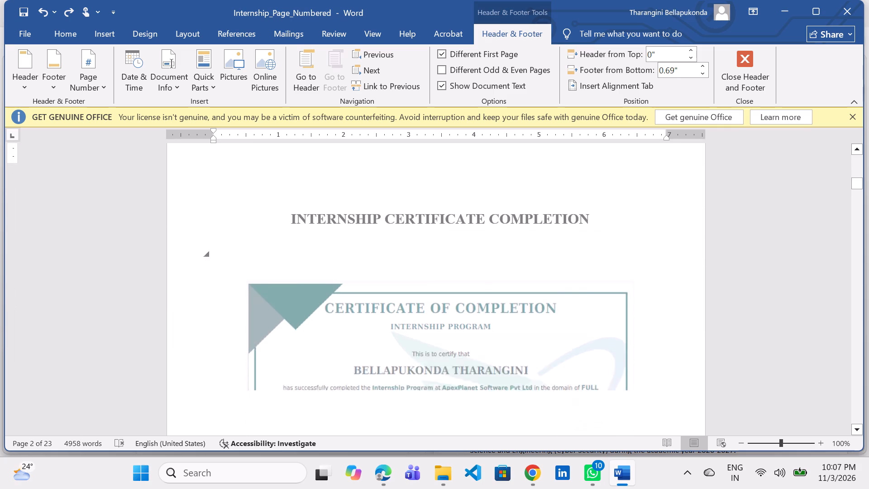
pyautogui.scroll(-4, 482, 317)
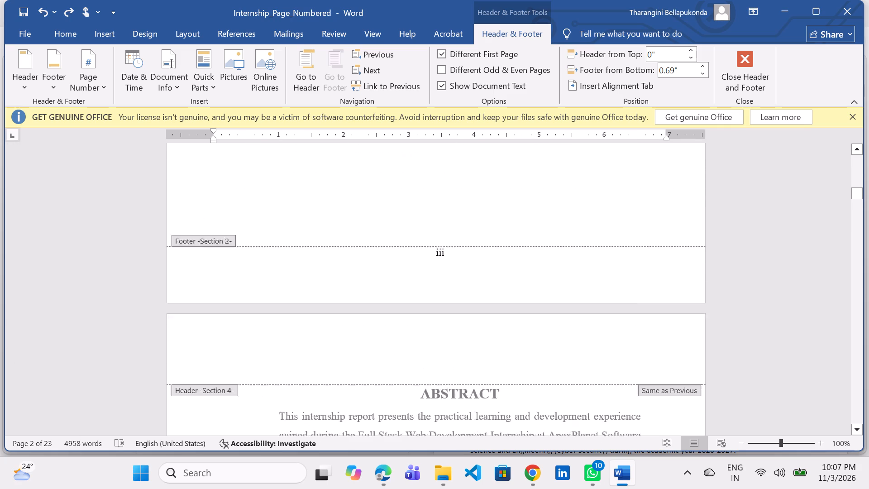
pyautogui.scroll(-3, 482, 317)
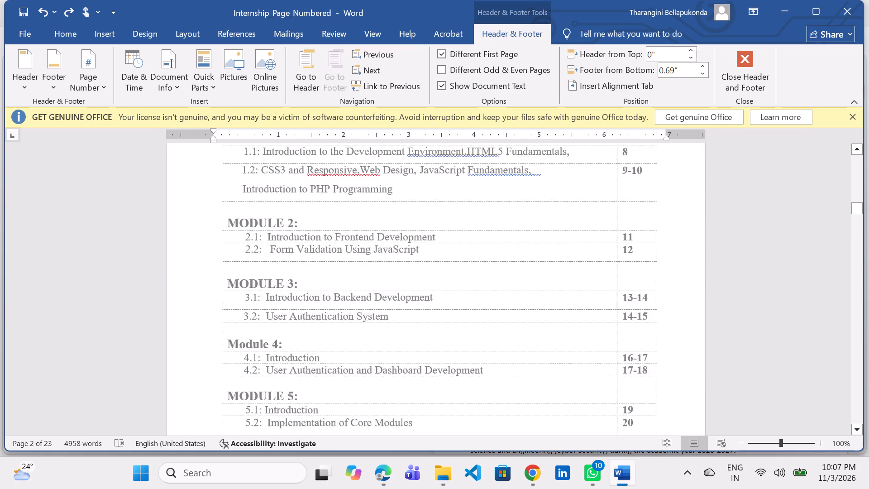
pyautogui.scroll(-1, 482, 317)
pyautogui.scroll(10, 482, 317)
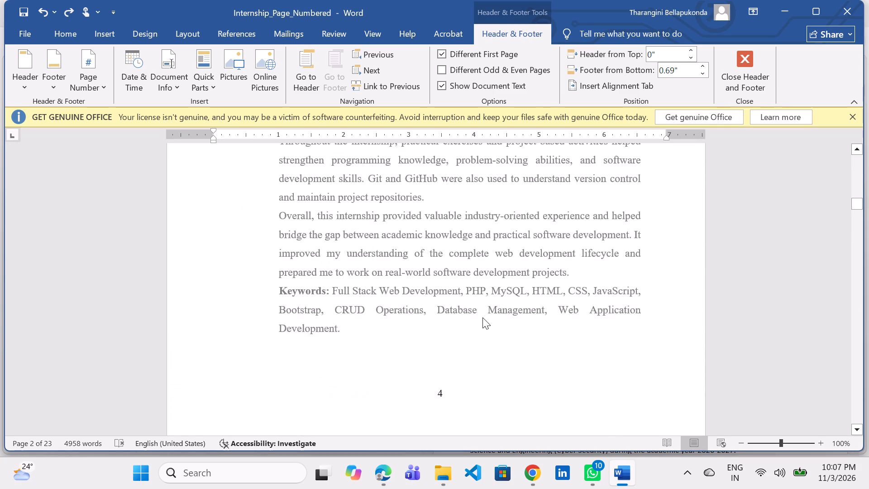
pyautogui.scroll(3, 482, 317)
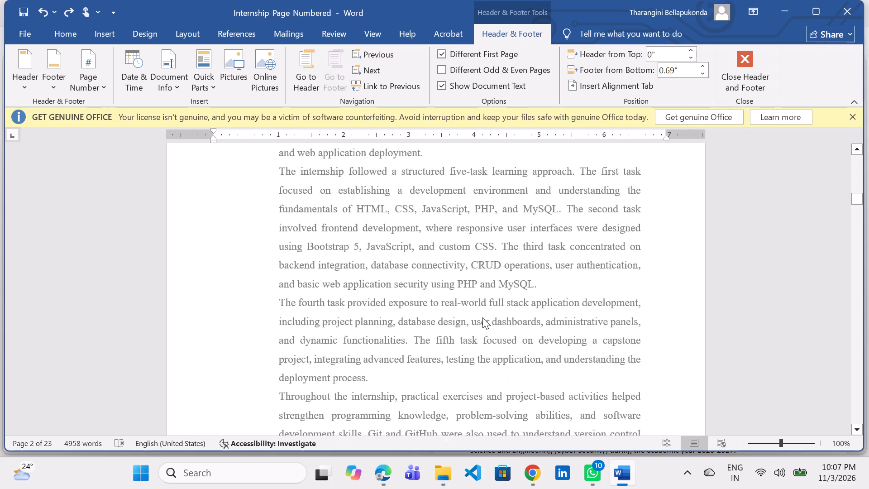
pyautogui.scroll(2, 482, 317)
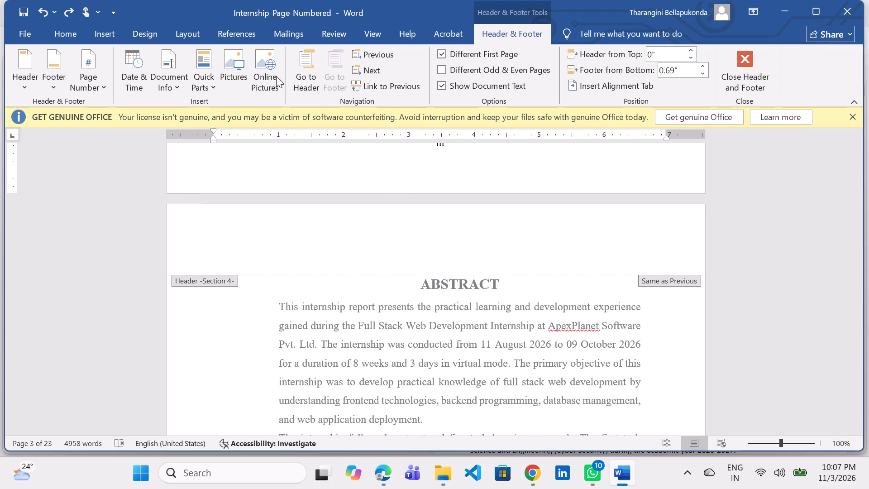
pyautogui.scroll(1, 471, 225)
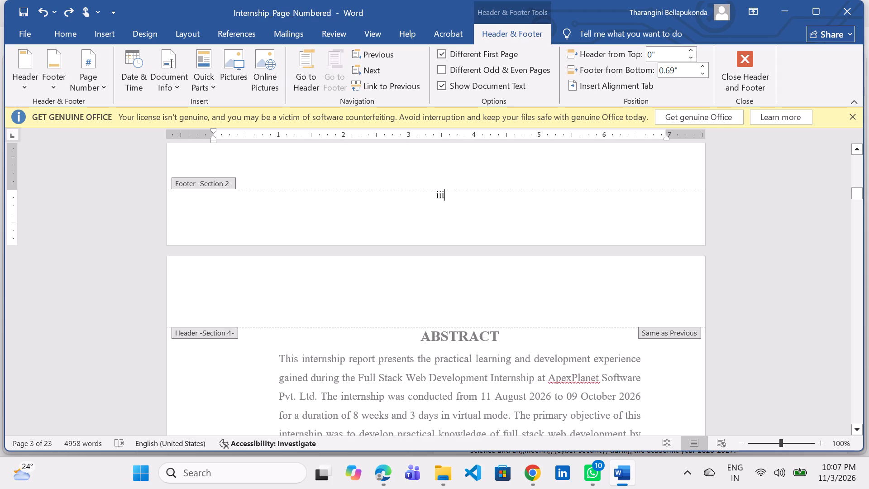
pyautogui.scroll(7, 448, 173)
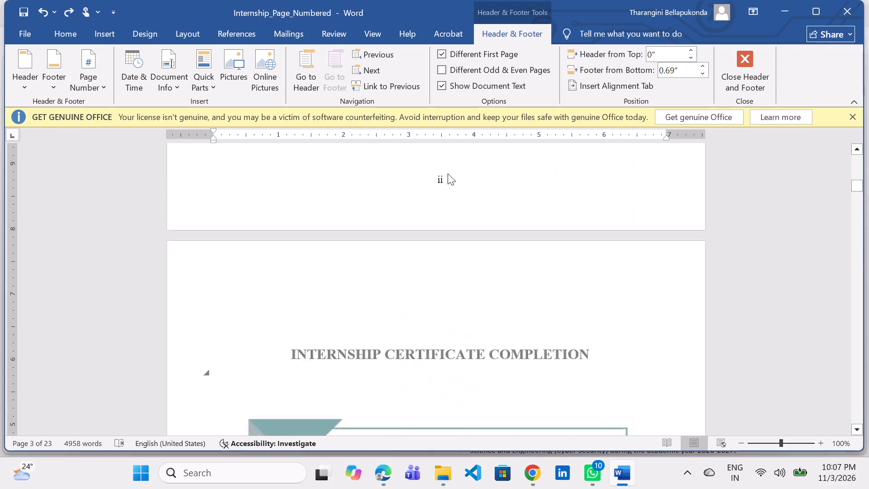
pyautogui.scroll(3, 448, 173)
pyautogui.scroll(-1, 448, 173)
pyautogui.scroll(1, 448, 173)
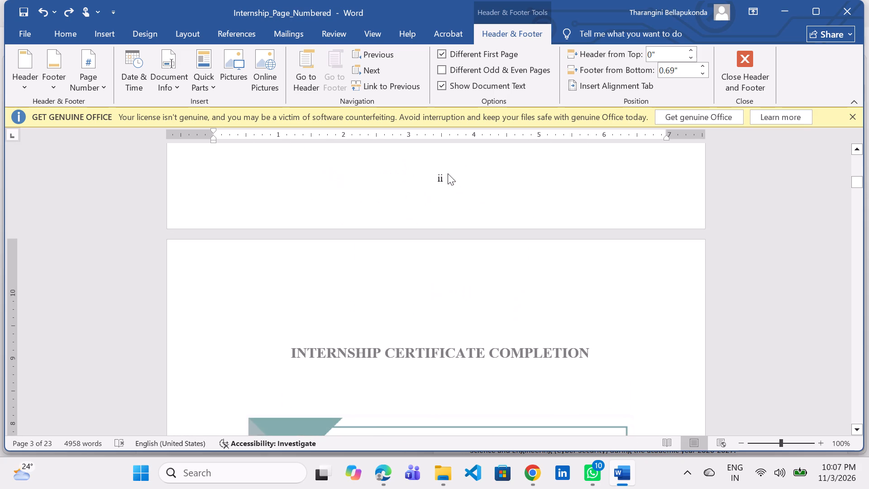
pyautogui.scroll(7, 448, 173)
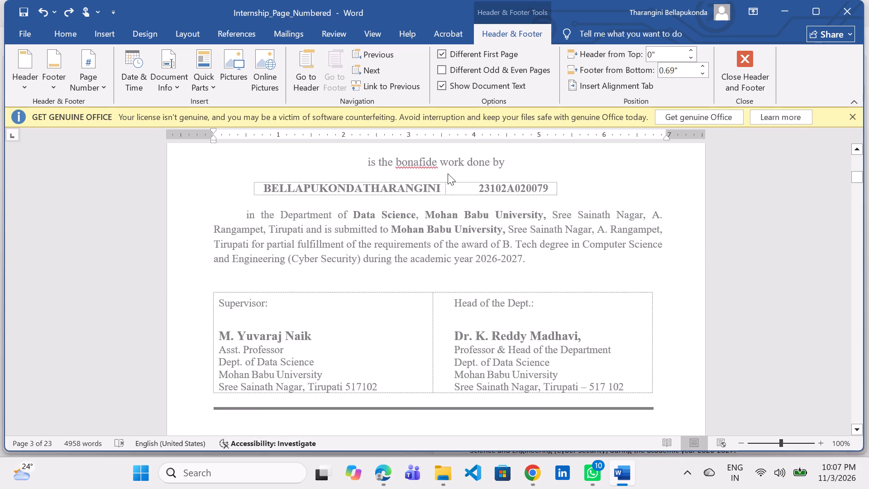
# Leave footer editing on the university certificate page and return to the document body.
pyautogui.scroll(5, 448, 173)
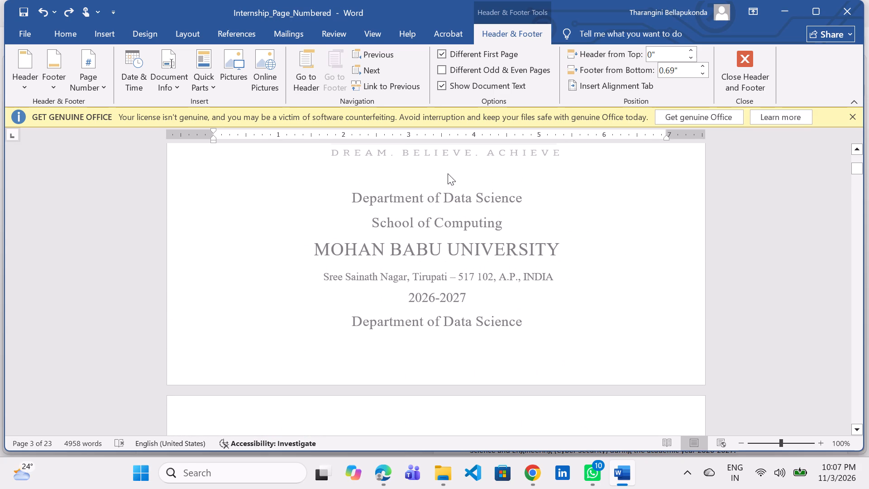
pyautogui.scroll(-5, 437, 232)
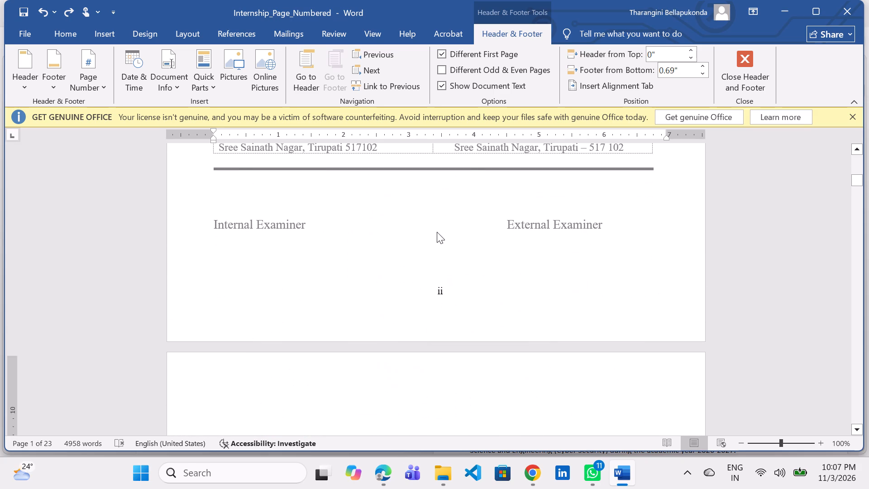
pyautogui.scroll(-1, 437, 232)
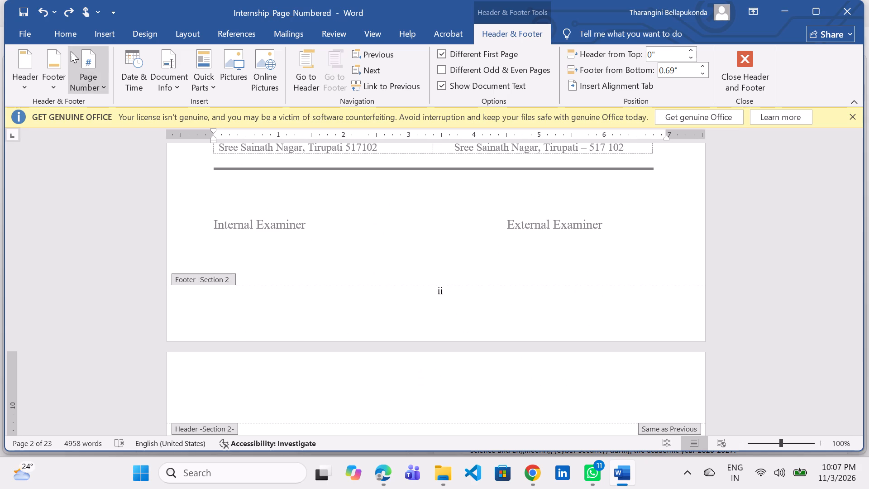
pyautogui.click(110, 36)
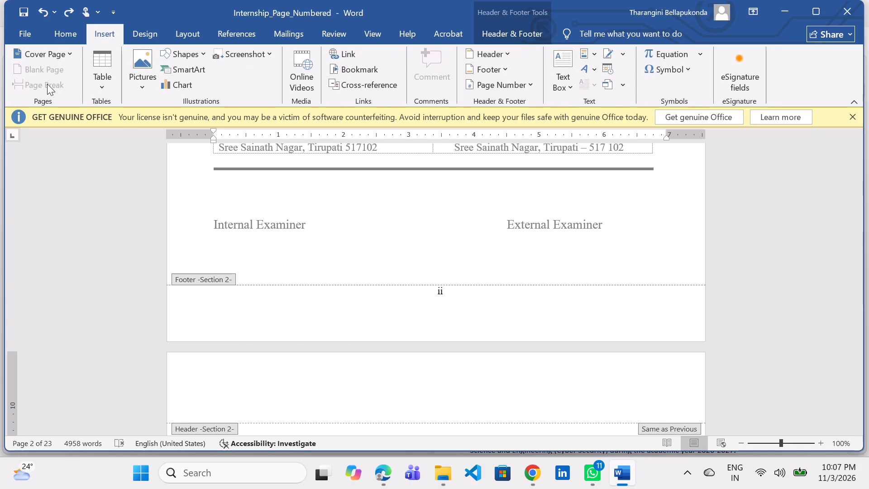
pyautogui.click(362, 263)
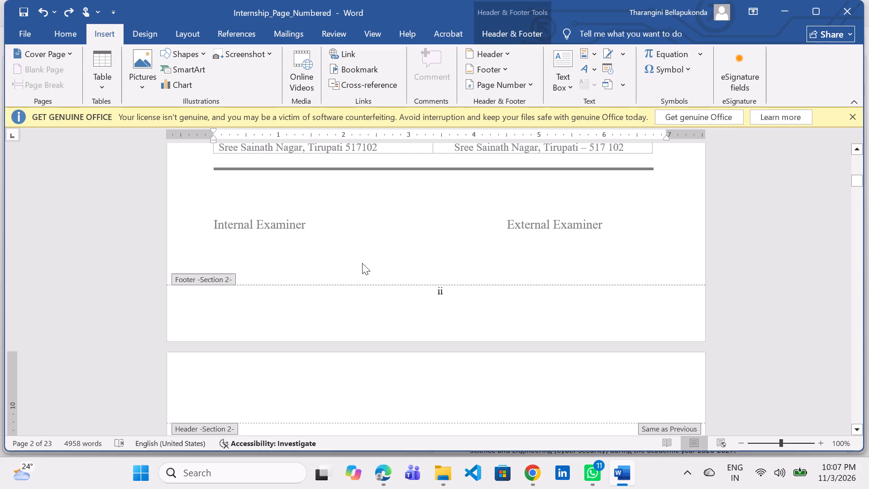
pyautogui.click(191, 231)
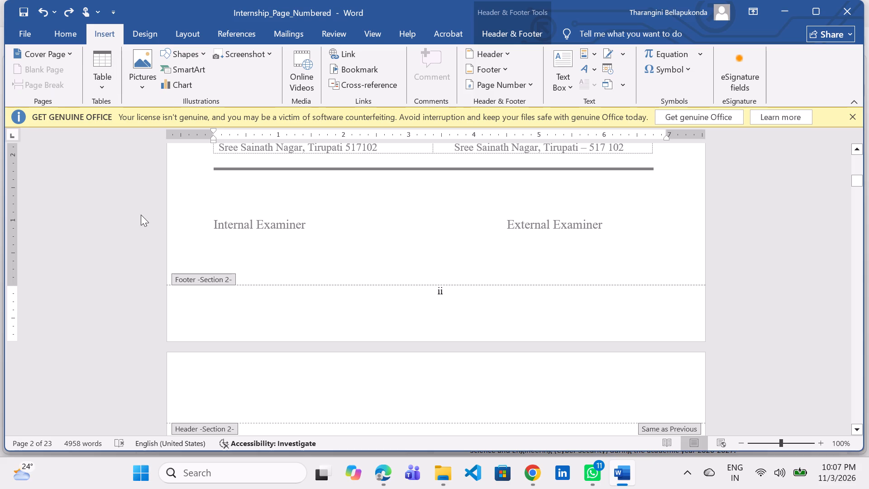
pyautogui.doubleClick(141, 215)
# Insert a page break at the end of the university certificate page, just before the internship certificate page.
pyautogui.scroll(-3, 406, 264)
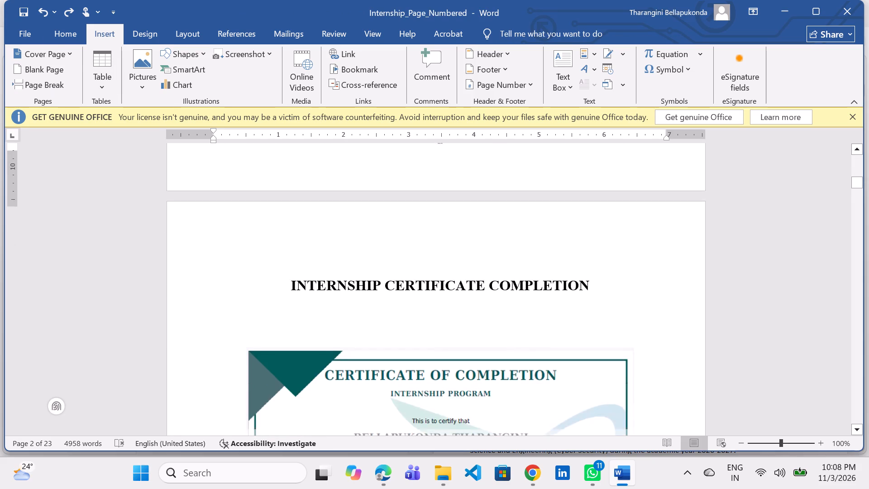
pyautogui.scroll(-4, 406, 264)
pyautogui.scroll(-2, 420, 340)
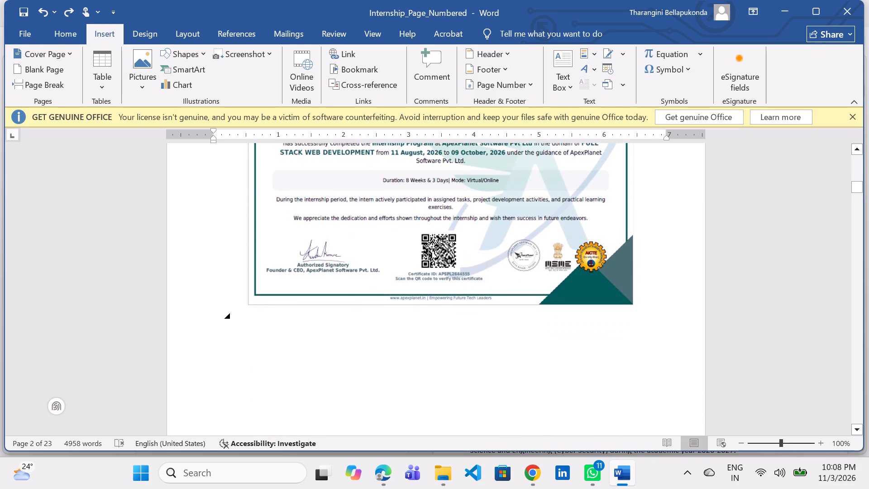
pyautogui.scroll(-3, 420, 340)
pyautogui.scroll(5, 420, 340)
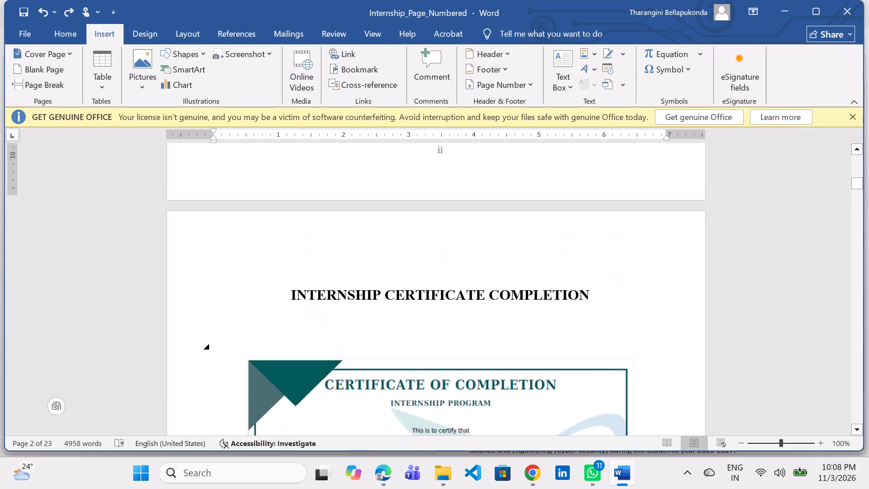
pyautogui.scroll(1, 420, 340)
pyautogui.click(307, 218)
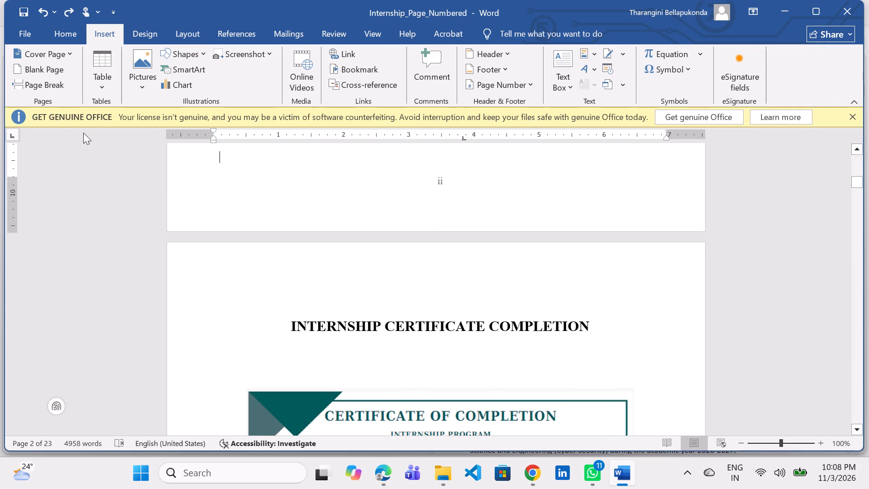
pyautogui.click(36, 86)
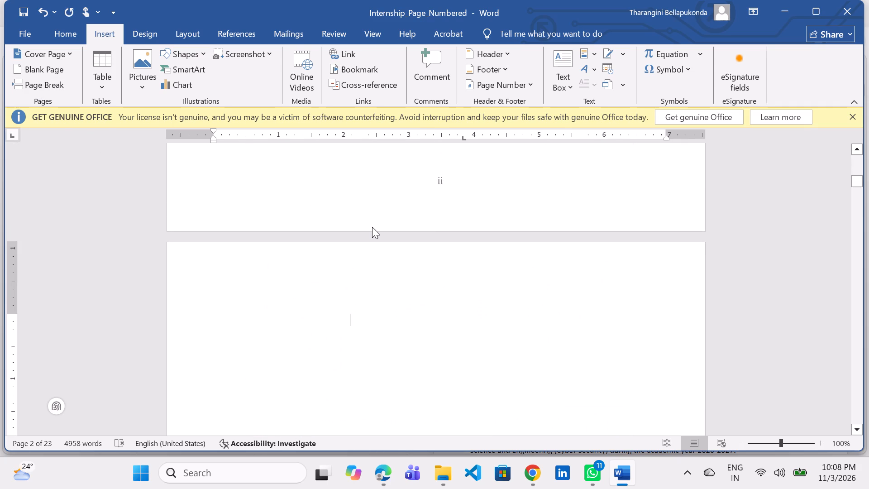
# Reopen the Section 2 footer below the examiner lines and delete its page number, including on the blank page that follows.
pyautogui.scroll(-2, 372, 227)
pyautogui.scroll(3, 372, 227)
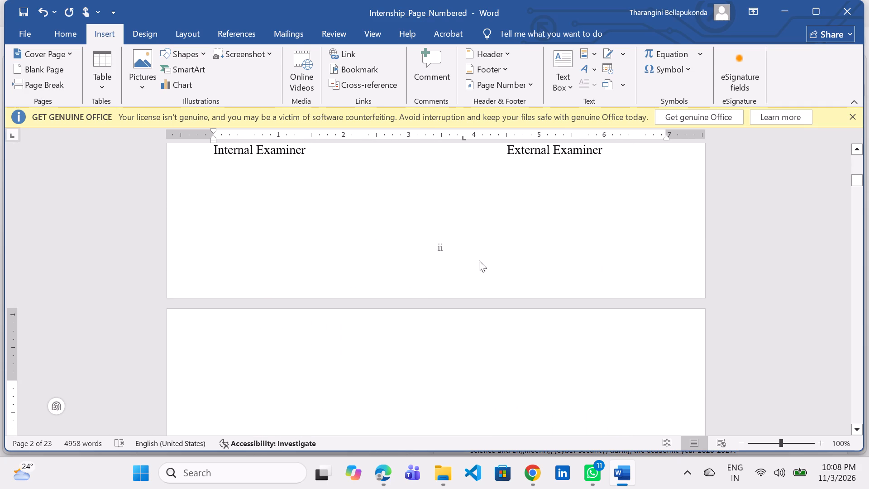
pyautogui.click(447, 252)
pyautogui.click(446, 249)
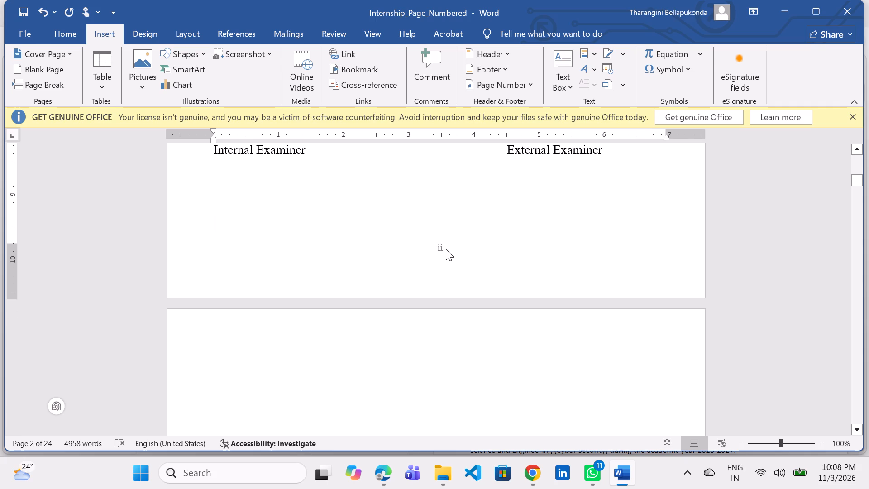
pyautogui.click(440, 249)
pyautogui.click(467, 247)
pyautogui.click(467, 247)
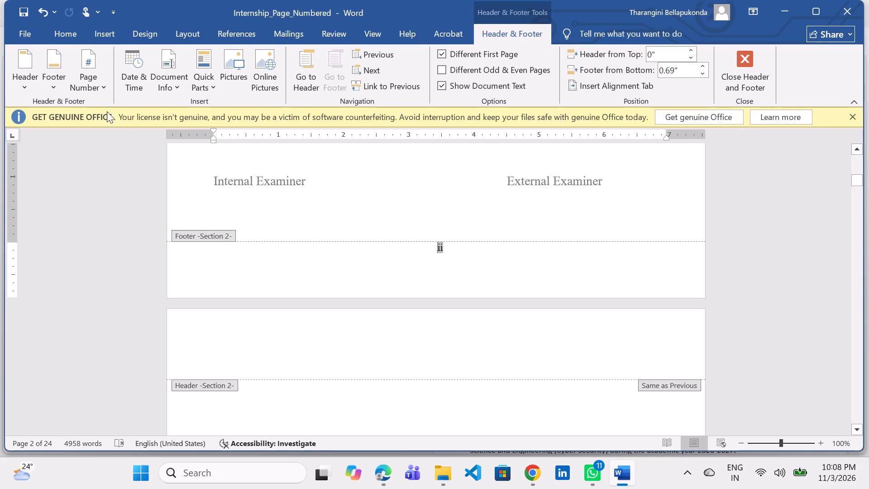
pyautogui.click(79, 77)
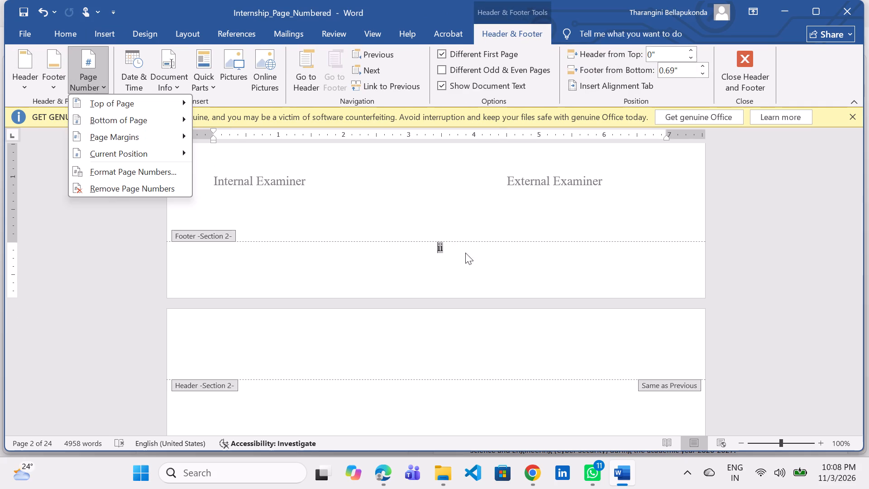
pyautogui.click(480, 246)
pyautogui.press('BackSpace')
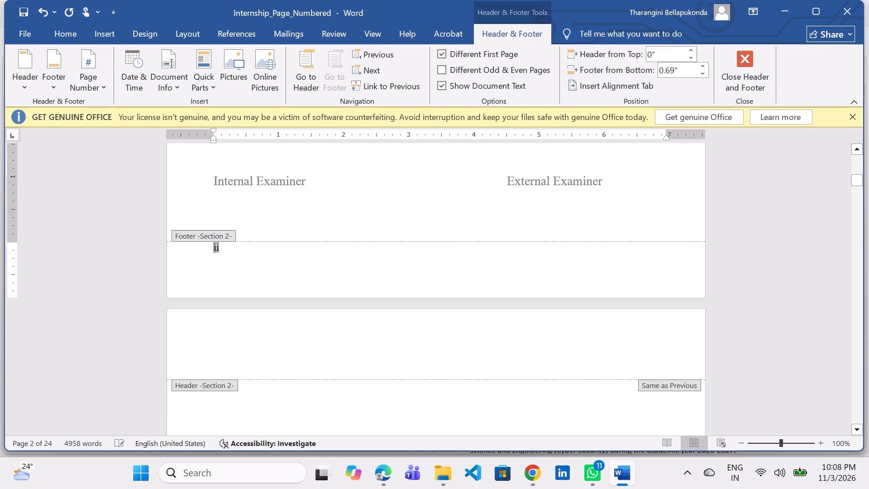
pyautogui.scroll(-5, 480, 246)
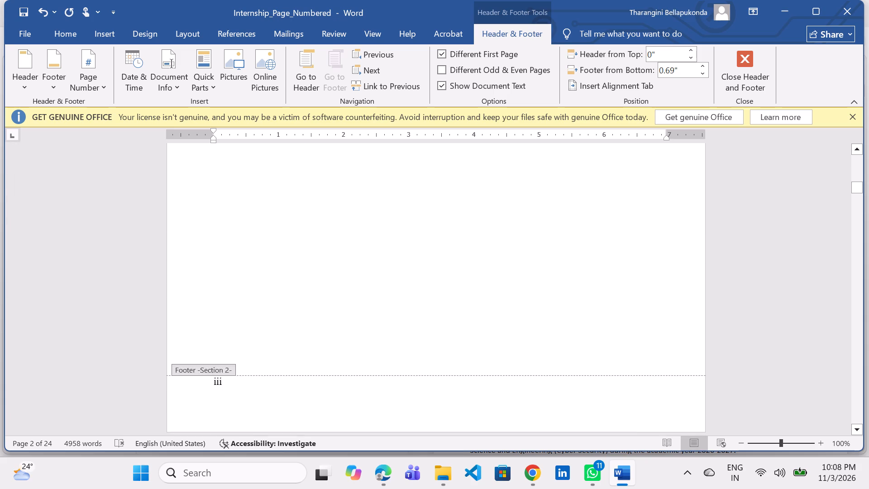
pyautogui.scroll(-1, 480, 246)
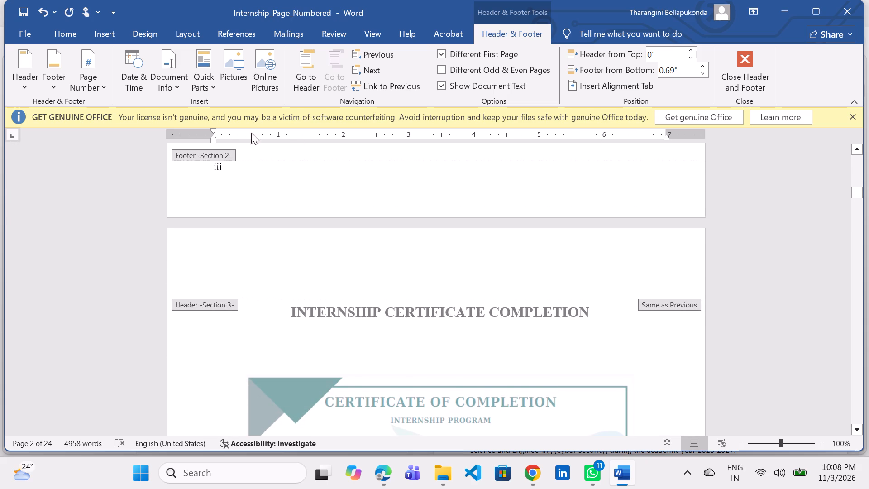
pyautogui.click(231, 165)
pyautogui.press('BackSpace')
pyautogui.press('BackSpace')
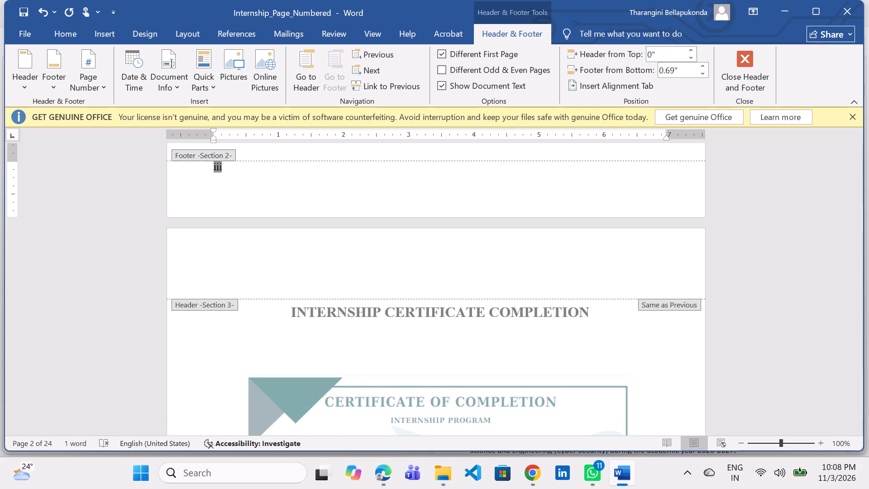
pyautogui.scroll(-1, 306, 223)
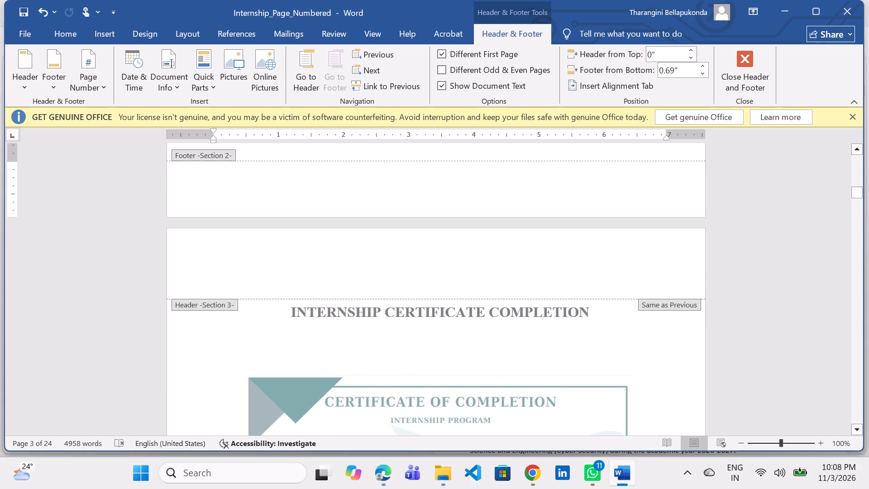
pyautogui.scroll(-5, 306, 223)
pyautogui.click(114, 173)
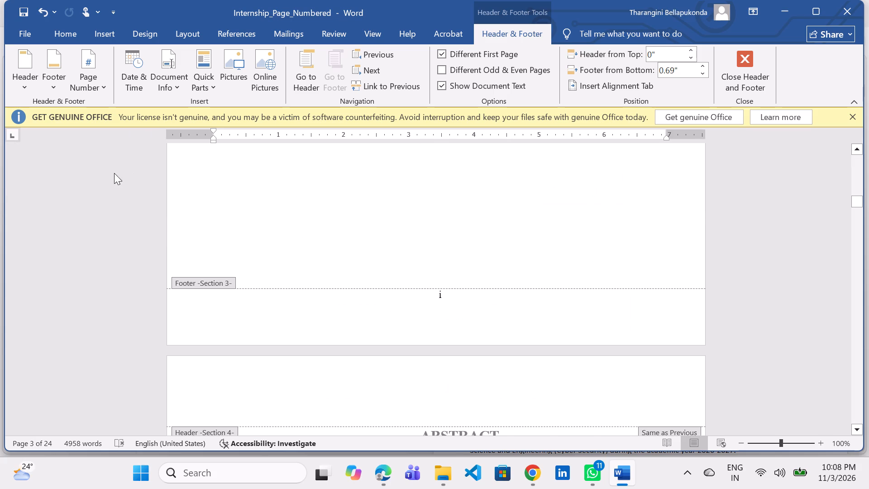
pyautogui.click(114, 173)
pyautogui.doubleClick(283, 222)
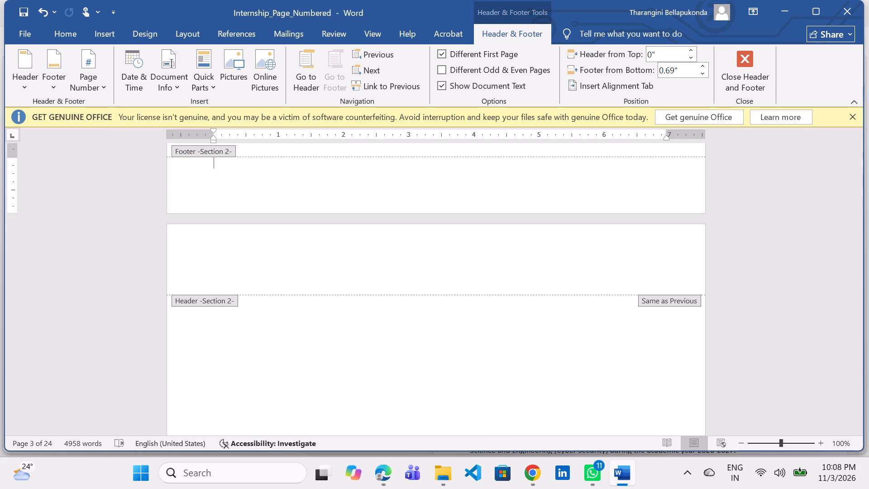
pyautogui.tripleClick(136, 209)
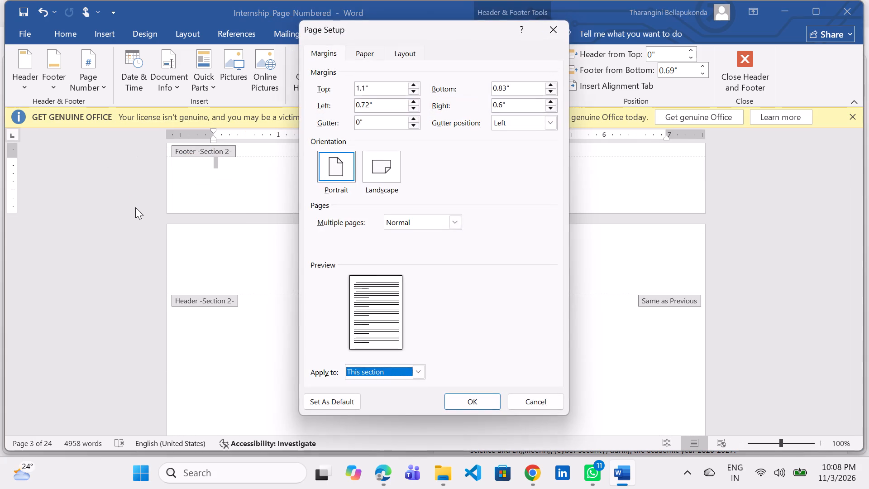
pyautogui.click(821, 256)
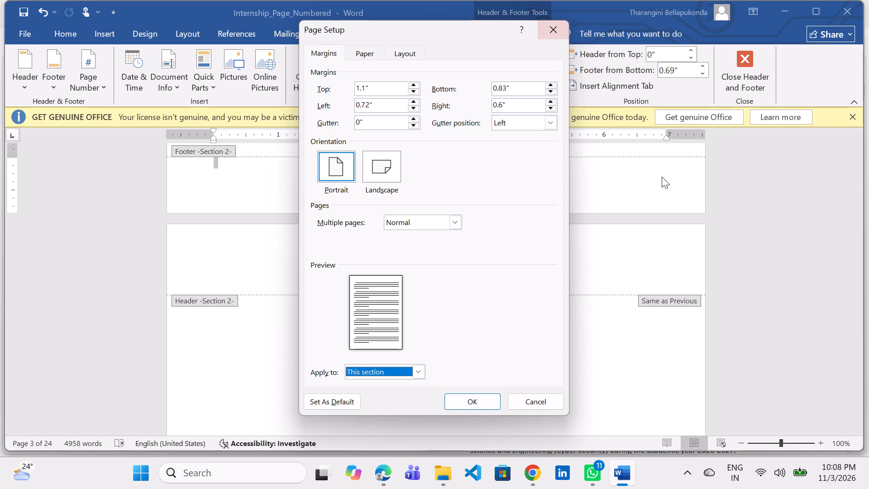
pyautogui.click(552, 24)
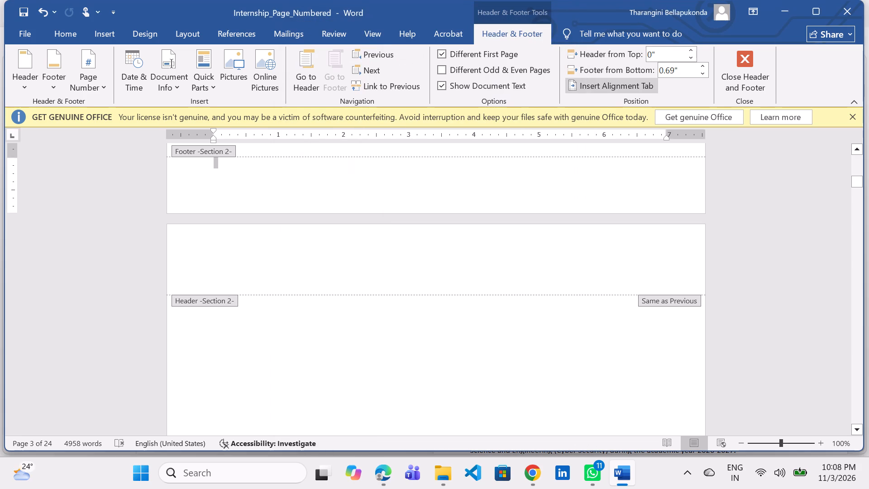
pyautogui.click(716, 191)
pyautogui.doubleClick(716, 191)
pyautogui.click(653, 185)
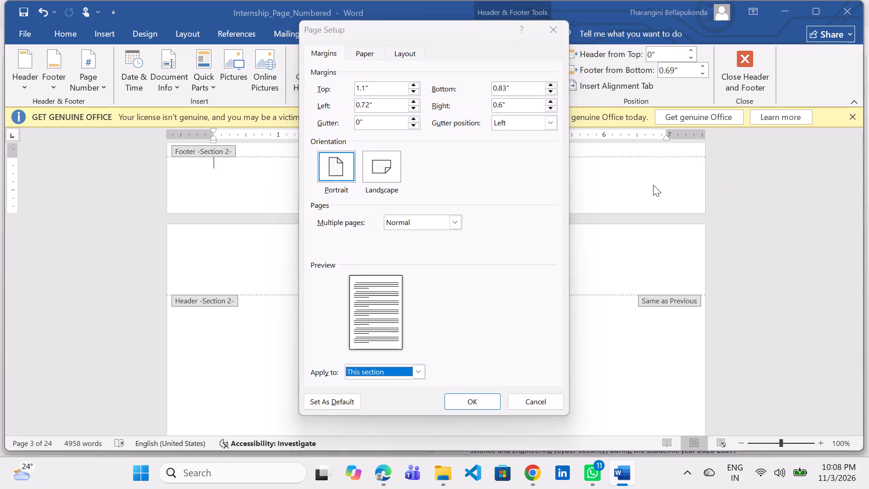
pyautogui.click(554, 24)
# Check the university certificate page's footer and close footer editing.
pyautogui.scroll(3, 504, 168)
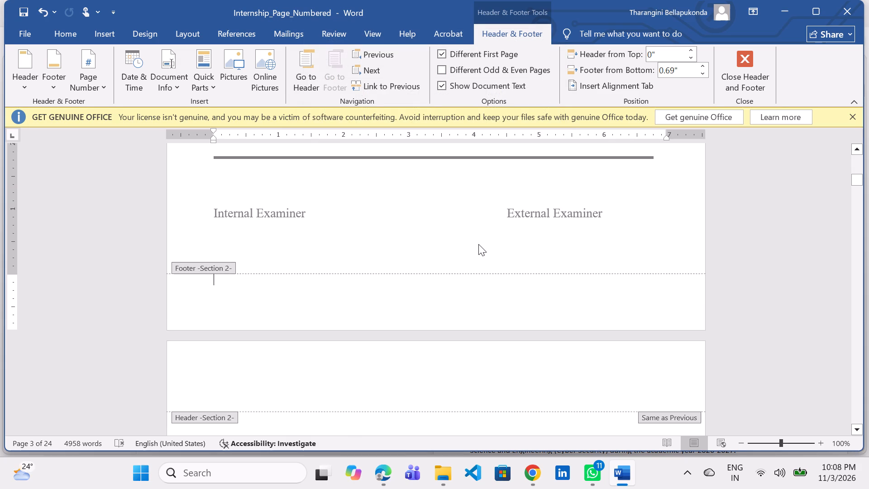
pyautogui.scroll(-3, 478, 244)
pyautogui.scroll(2, 428, 258)
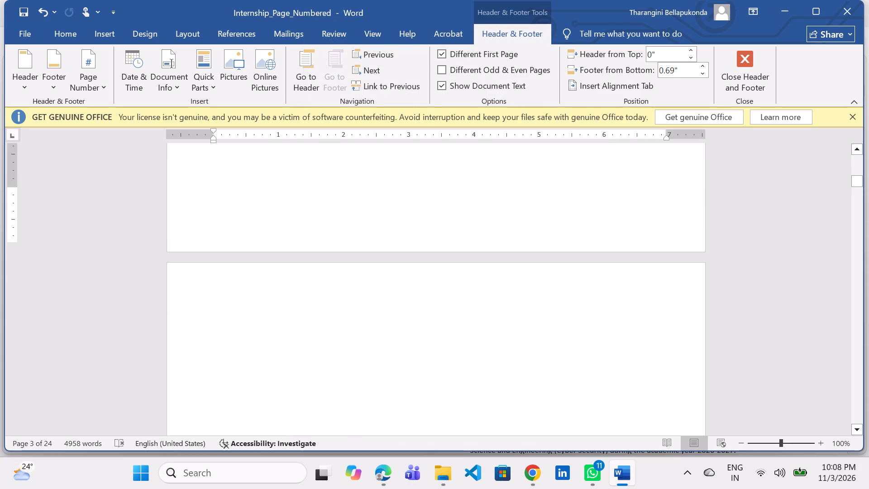
pyautogui.scroll(1, 428, 258)
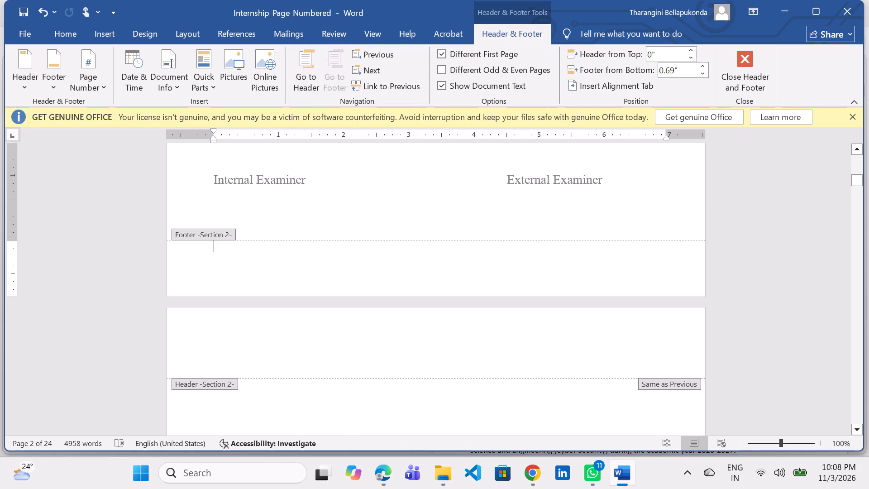
pyautogui.doubleClick(353, 287)
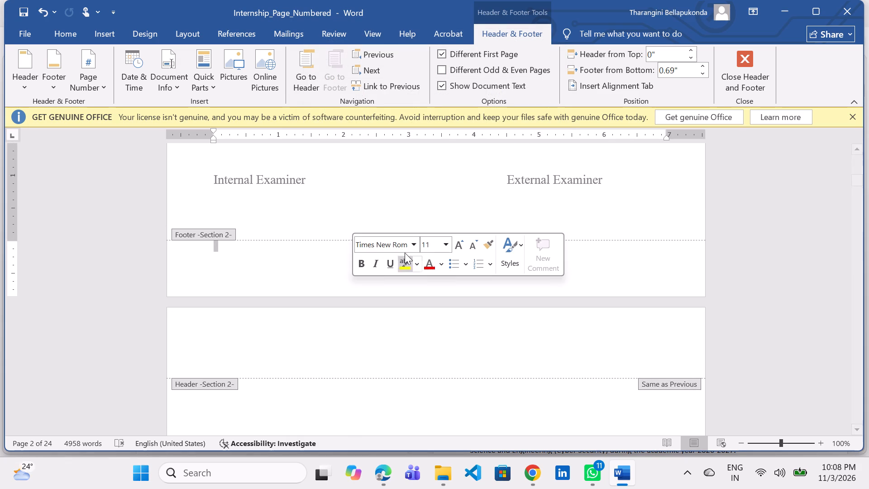
pyautogui.doubleClick(422, 165)
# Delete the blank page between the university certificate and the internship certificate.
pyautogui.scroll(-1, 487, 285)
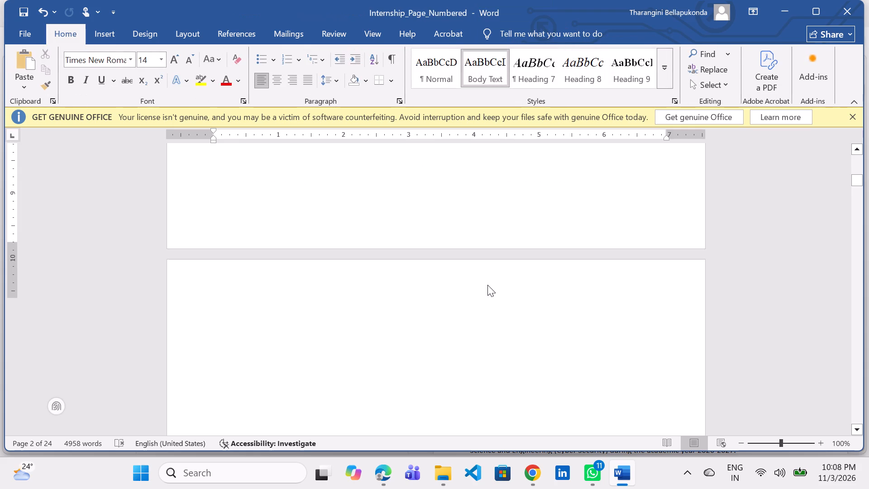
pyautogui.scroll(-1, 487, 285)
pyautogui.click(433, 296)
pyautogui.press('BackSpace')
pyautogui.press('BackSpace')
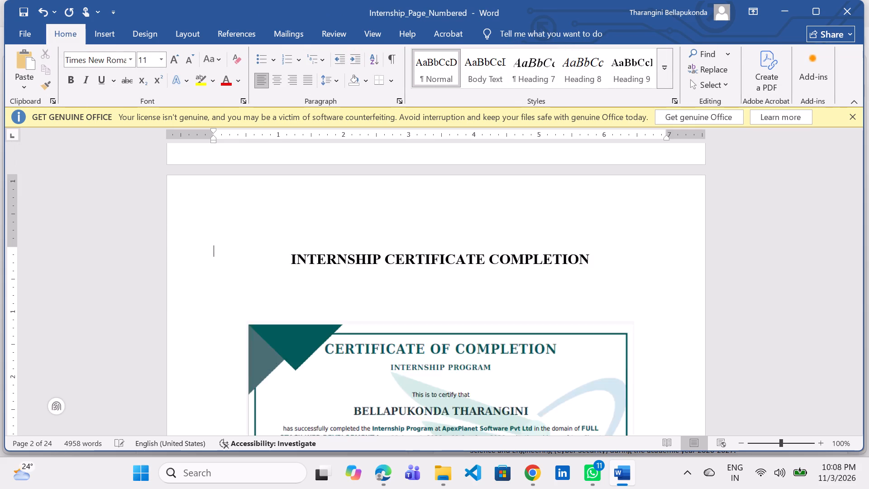
# Examine the pages and footer numbers from the internship certificate through the company introduction page before the project overview.
pyautogui.scroll(-6, 524, 326)
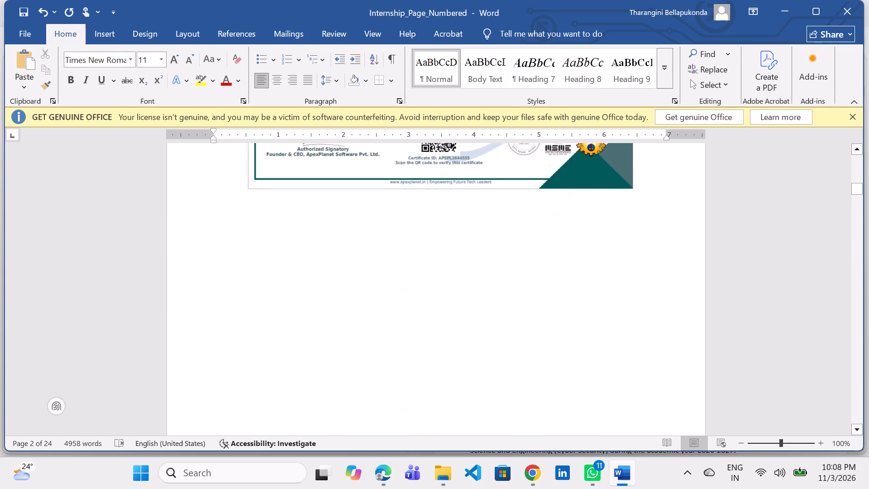
pyautogui.scroll(-6, 524, 326)
pyautogui.scroll(1, 524, 326)
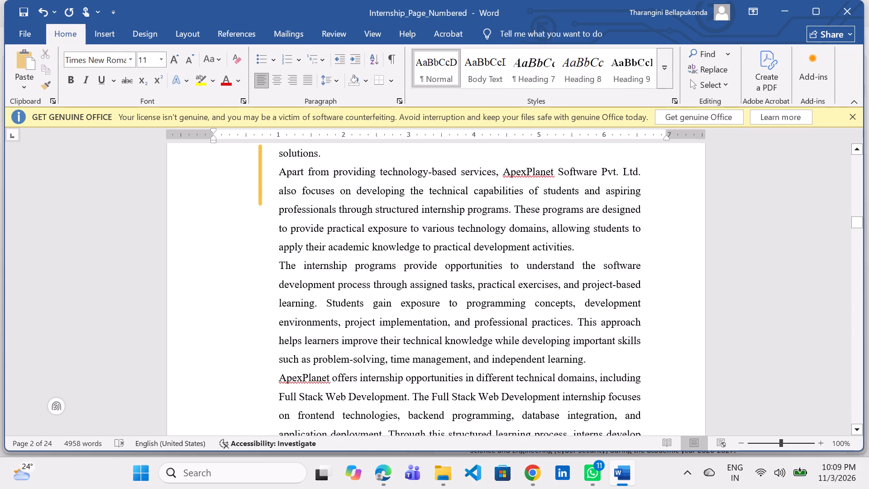
pyautogui.scroll(3, 524, 326)
pyautogui.scroll(-3, 600, 316)
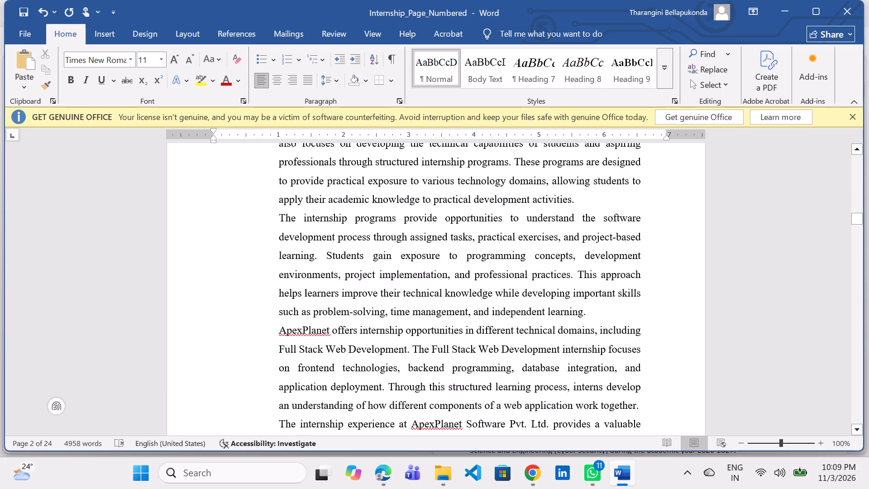
pyautogui.scroll(-1, 600, 316)
pyautogui.scroll(2, 600, 316)
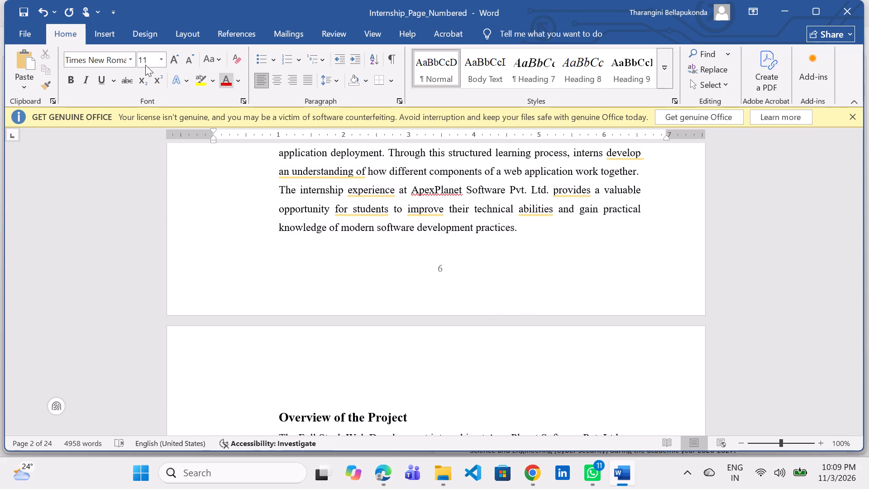
# Open the file management view for the page-numbered report.
pyautogui.click(40, 38)
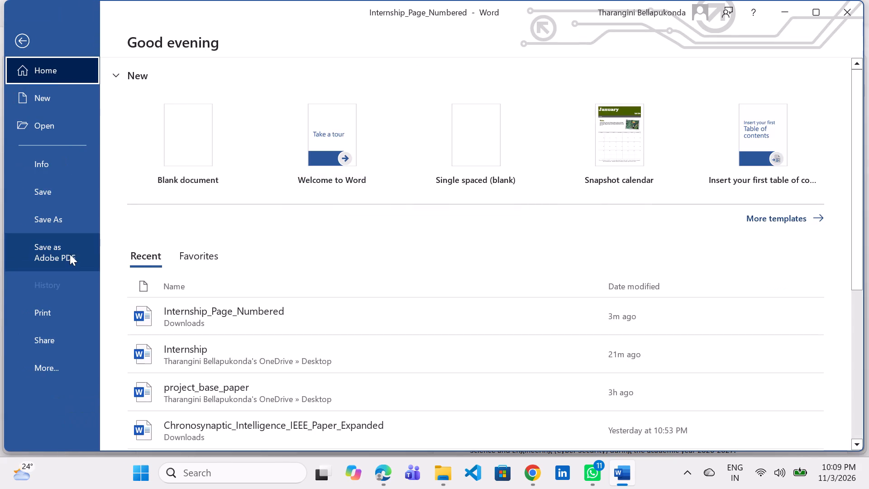
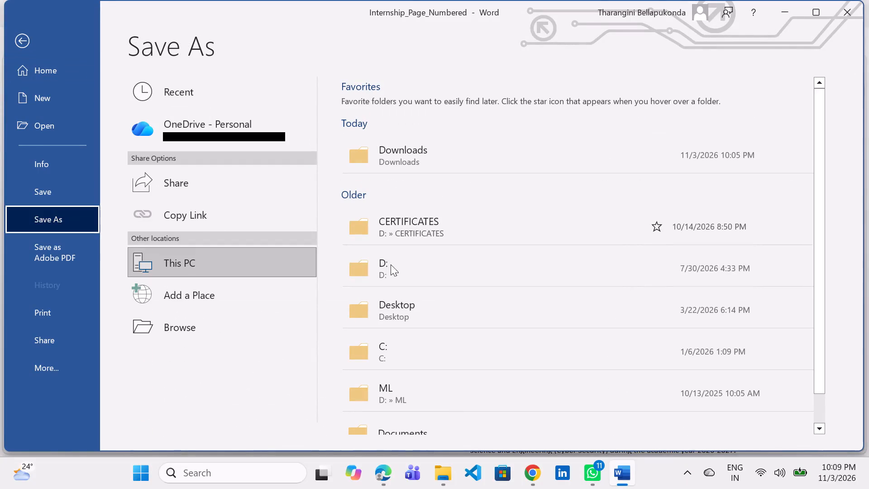
# Save the report as a Word document named Internship in the Desktop folder, replacing the existing file of that name.
pyautogui.click(261, 264)
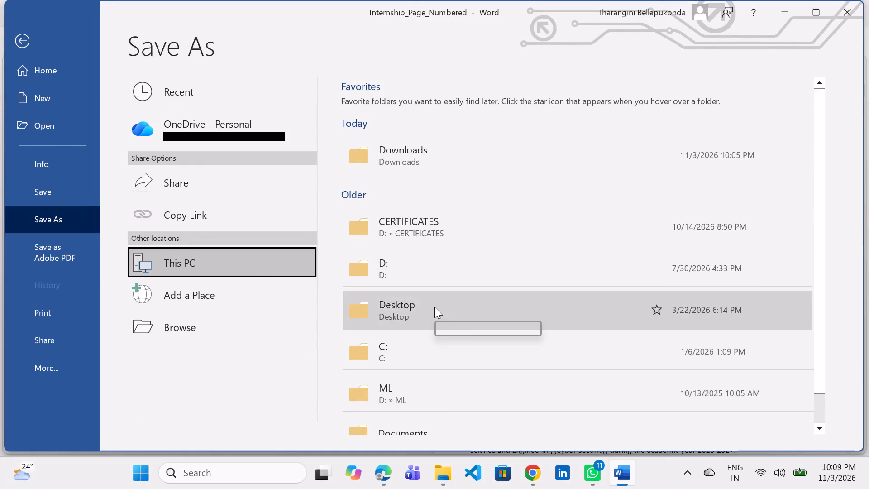
pyautogui.click(402, 308)
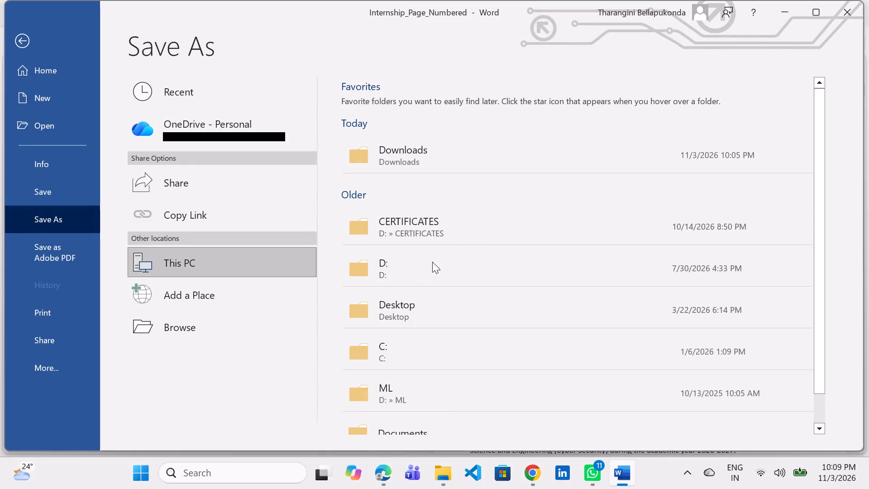
pyautogui.moveTo(234, 217); pyautogui.dragTo(130, 214)
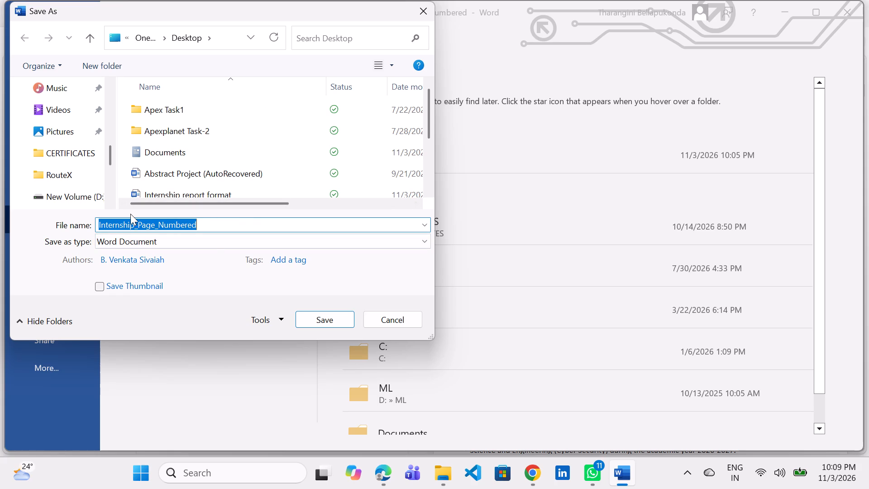
pyautogui.moveTo(130, 214); pyautogui.dragTo(228, 224)
pyautogui.click(228, 224)
pyautogui.press('BackSpace')
pyautogui.press('BackSpace')
pyautogui.press('BackSpace')
pyautogui.press('BackSpace')
pyautogui.press('BackSpace')
pyautogui.press('BackSpace')
pyautogui.press('BackSpace')
pyautogui.press('BackSpace')
pyautogui.press('BackSpace')
pyautogui.press('BackSpace')
pyautogui.press('BackSpace')
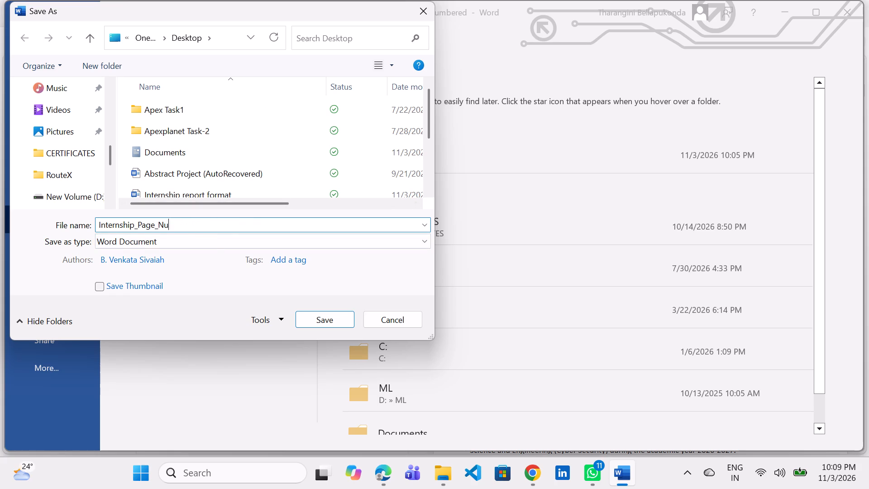
pyautogui.press('BackSpace')
pyautogui.press('BackSpace')
pyautogui.press('BackSpace')
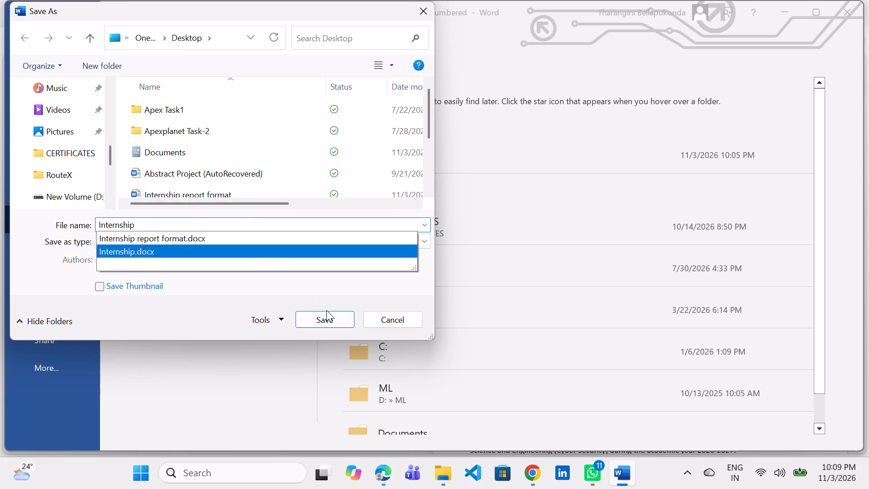
pyautogui.click(332, 325)
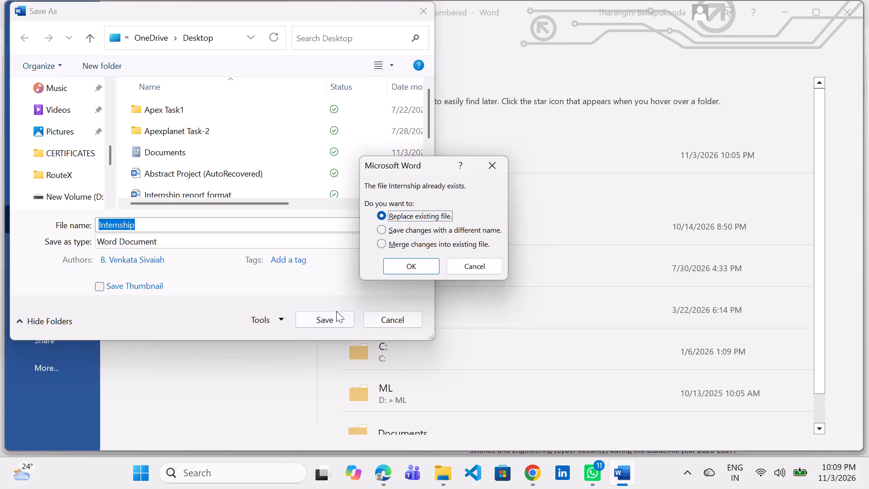
pyautogui.click(420, 268)
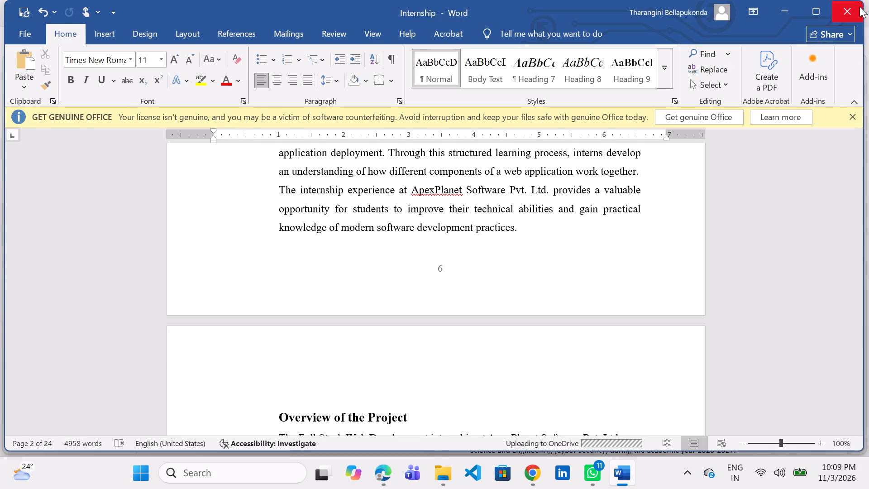
# Close the report, the Downloads folder window and the ChatGPT browser window to get back to the desktop.
pyautogui.click(859, 6)
pyautogui.click(859, 6)
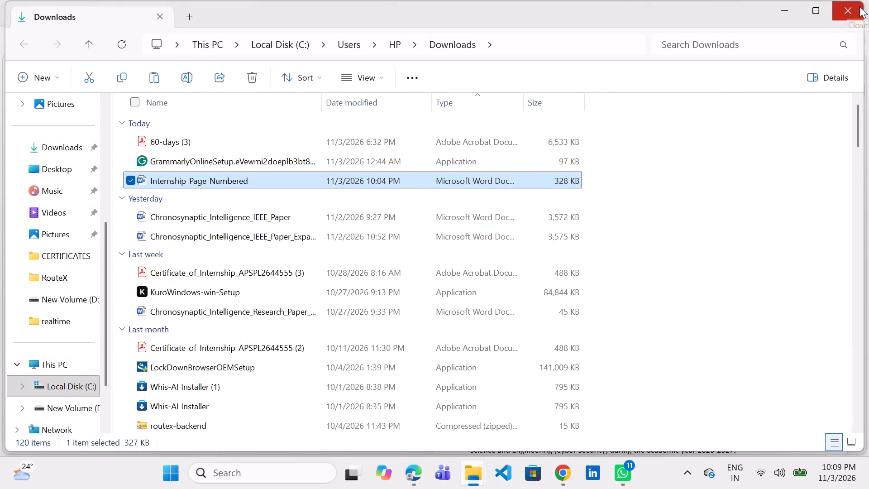
pyautogui.click(859, 6)
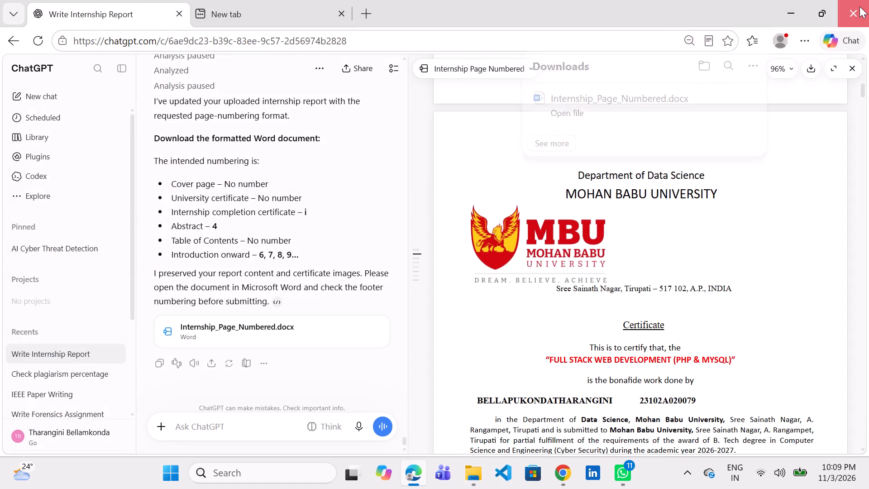
pyautogui.click(667, 65)
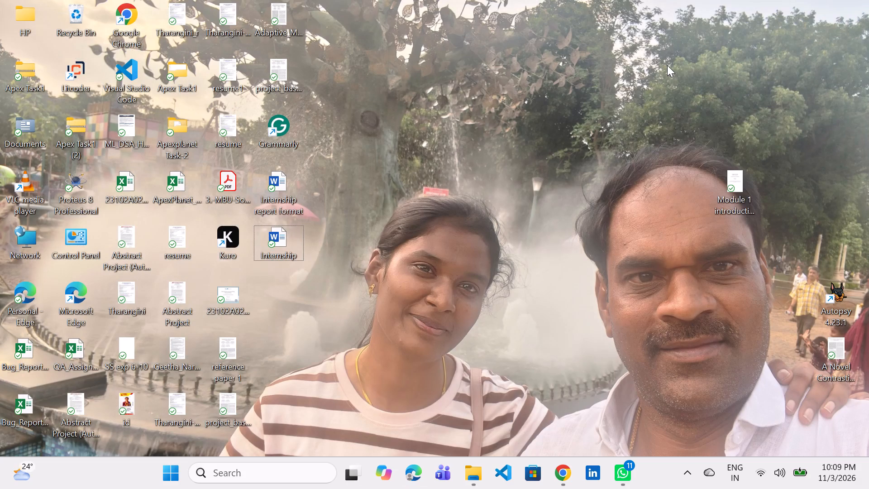
# Select the Internship Word document on the desktop.
pyautogui.click(277, 232)
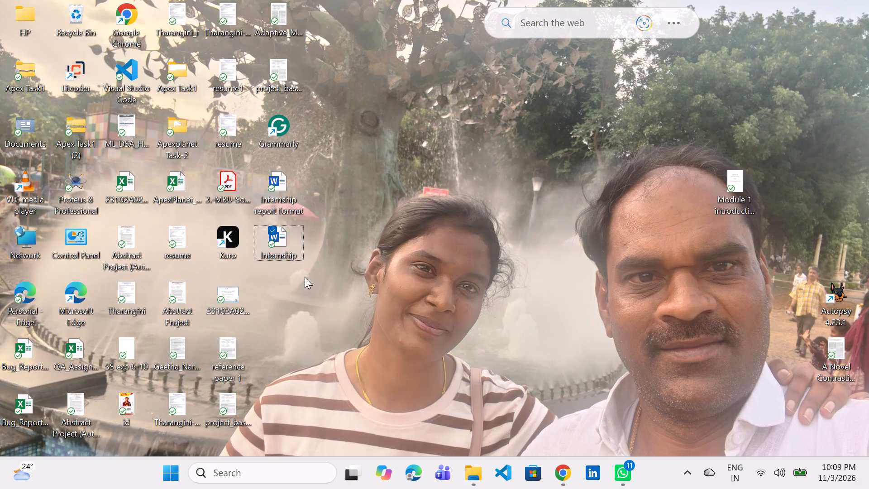
# Open the Internship Word document from the desktop.
pyautogui.click(287, 264)
pyautogui.doubleClick(285, 257)
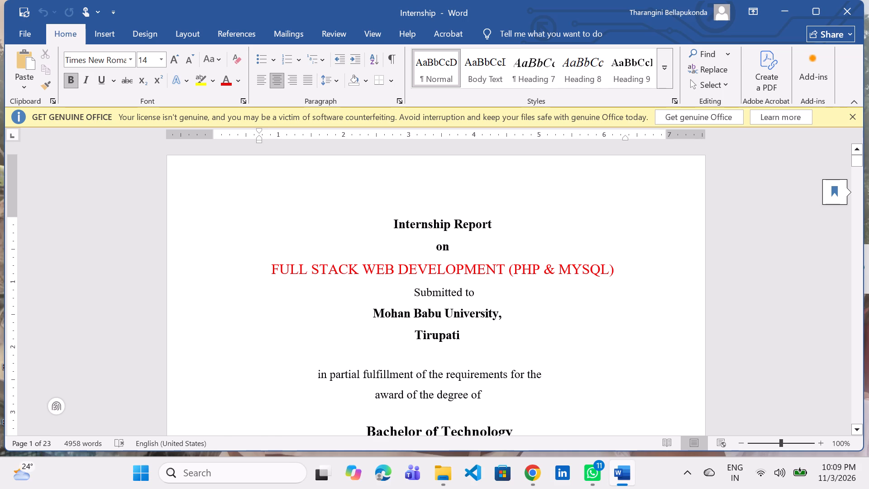
# Look through the saved Internship report from the cover page and certificates to the abstract and introduction, and close it.
pyautogui.scroll(-3, 612, 269)
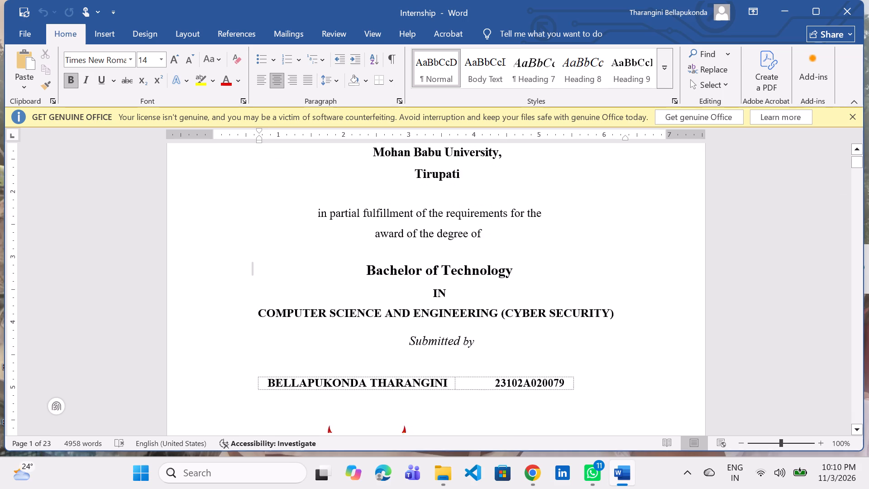
pyautogui.scroll(-3, 612, 269)
pyautogui.scroll(2, 612, 269)
pyautogui.scroll(-8, 612, 269)
pyautogui.scroll(1, 612, 269)
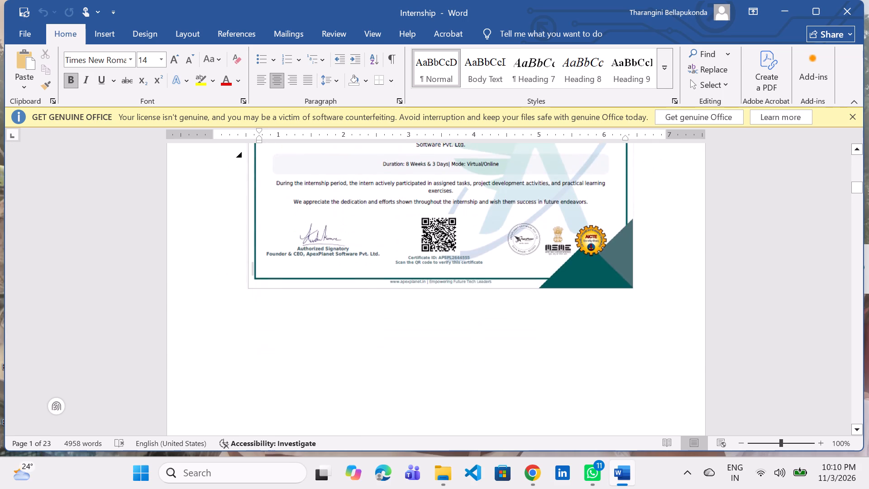
pyautogui.scroll(8, 612, 269)
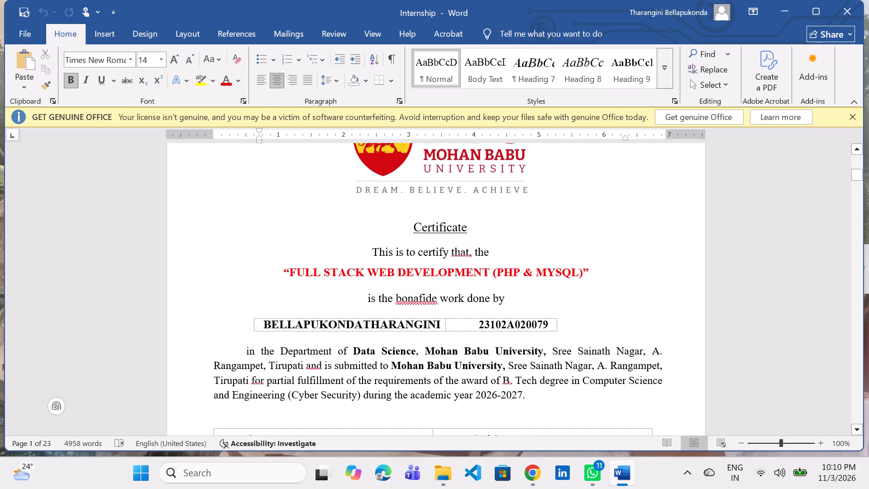
pyautogui.scroll(6, 612, 269)
pyautogui.scroll(-11, 612, 269)
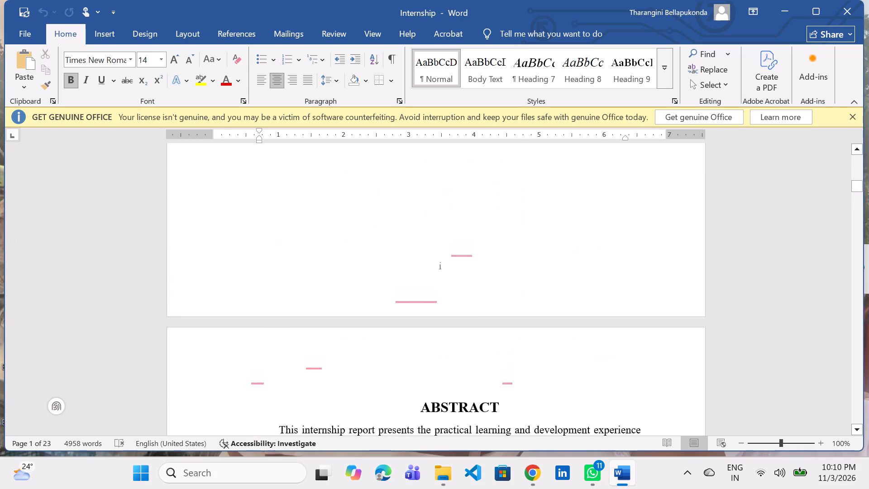
pyautogui.scroll(-12, 612, 269)
pyautogui.scroll(4, 612, 269)
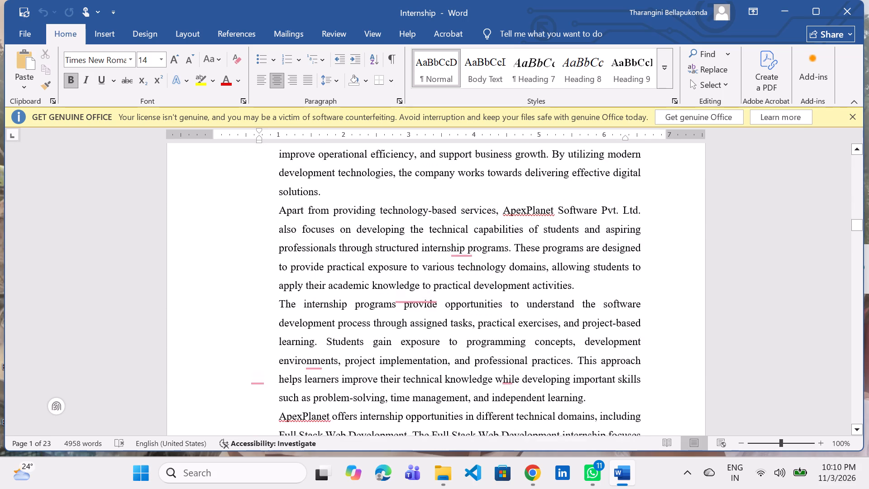
pyautogui.scroll(-1, 612, 269)
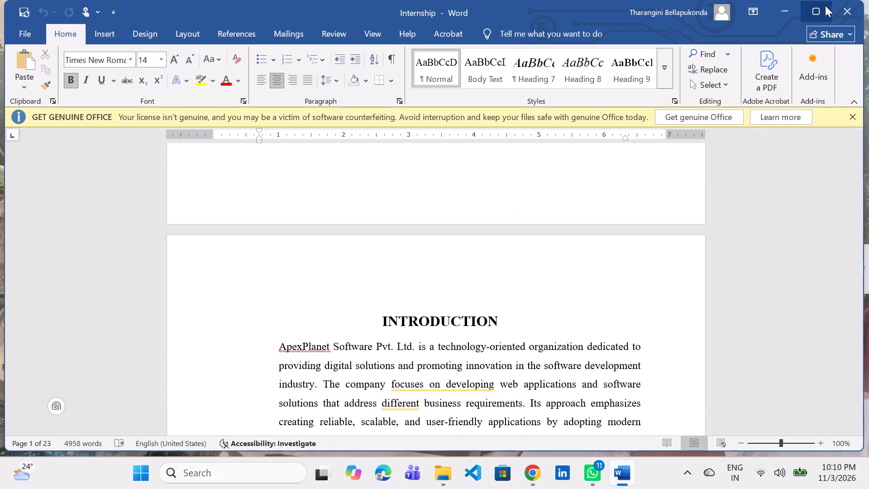
pyautogui.click(840, 9)
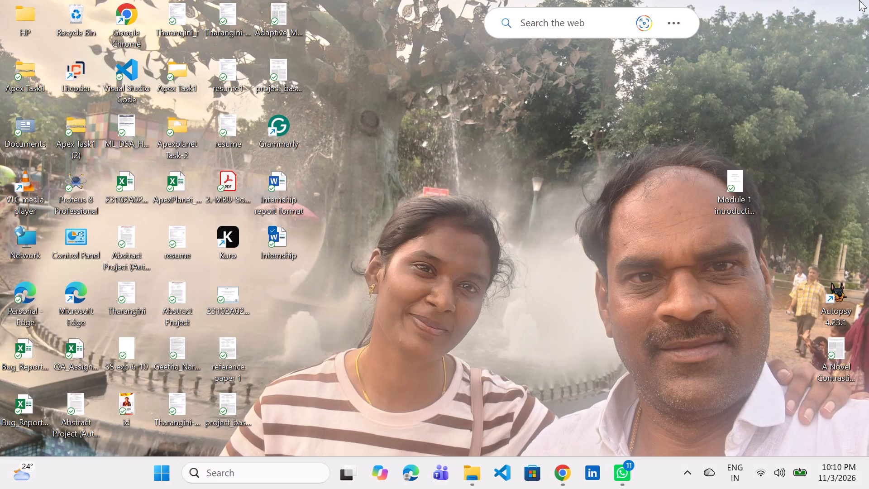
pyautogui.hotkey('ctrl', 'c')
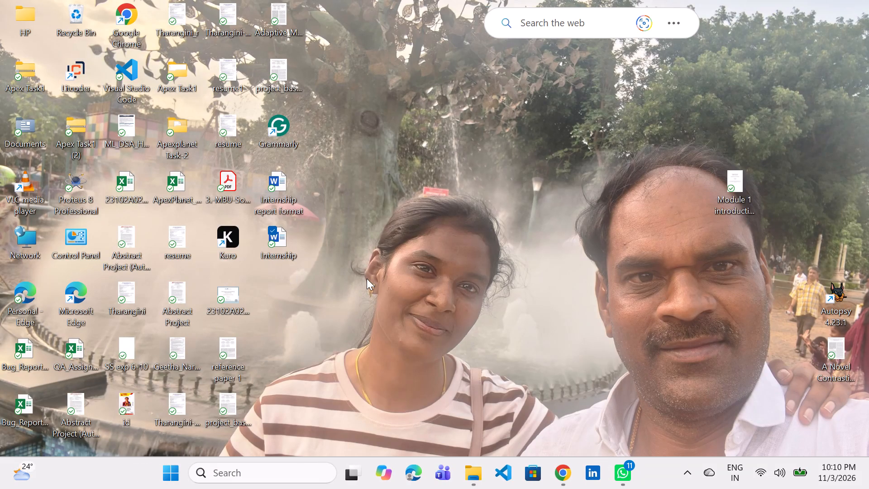
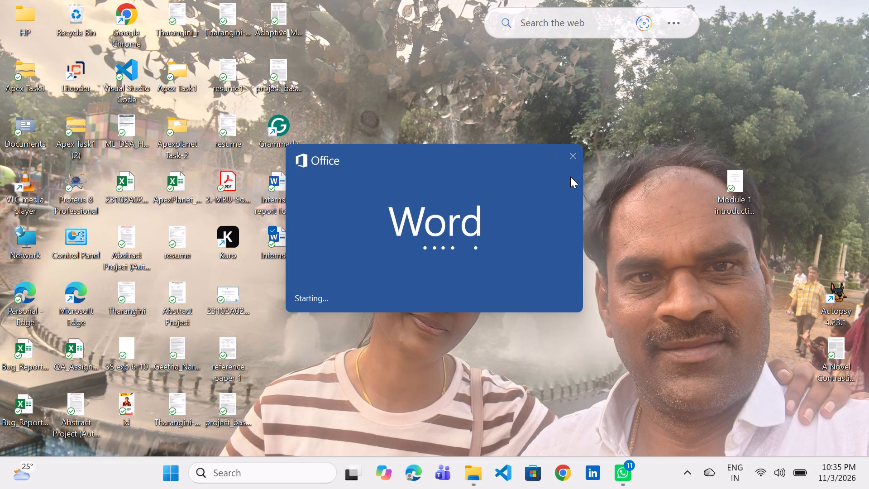
# Look over the title page of the saved Internship report to check its content and formatting.
pyautogui.scroll(-1, 570, 177)
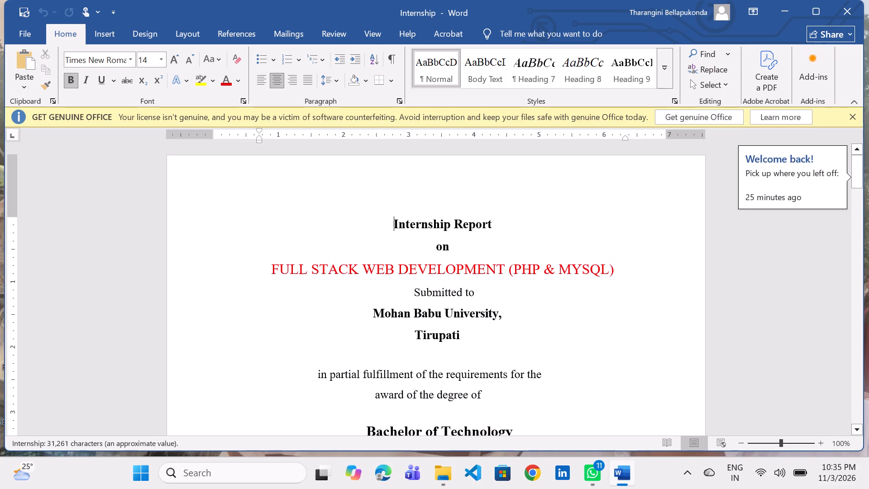
pyautogui.scroll(-2, 570, 177)
pyautogui.scroll(3, 570, 177)
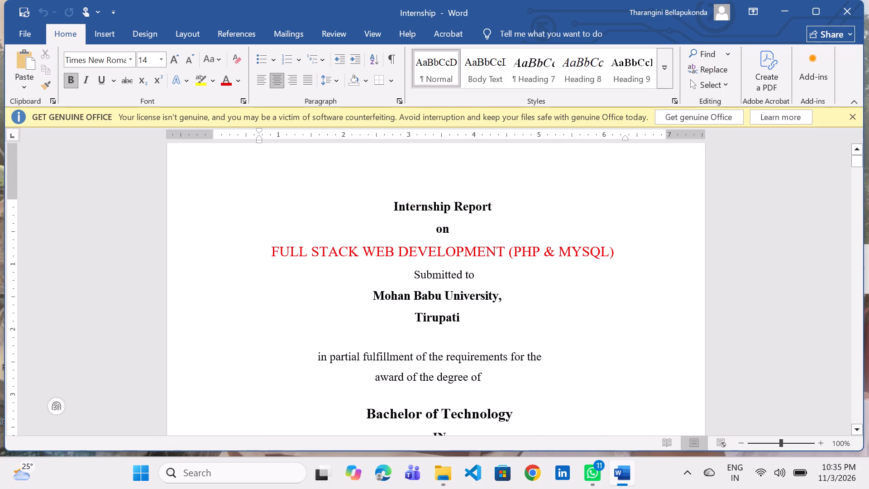
# Look through the Internship report from the cover page to Module 5, checking page numbers and layout.
pyautogui.scroll(-5, 570, 177)
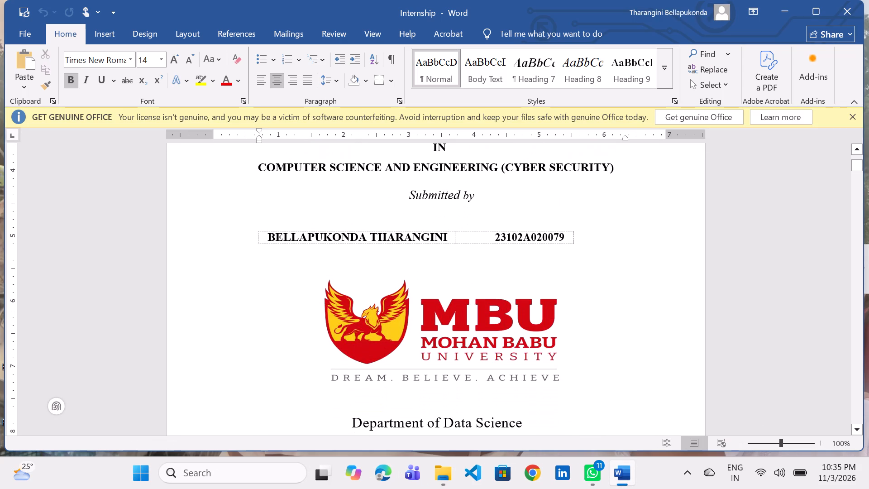
pyautogui.scroll(-7, 570, 177)
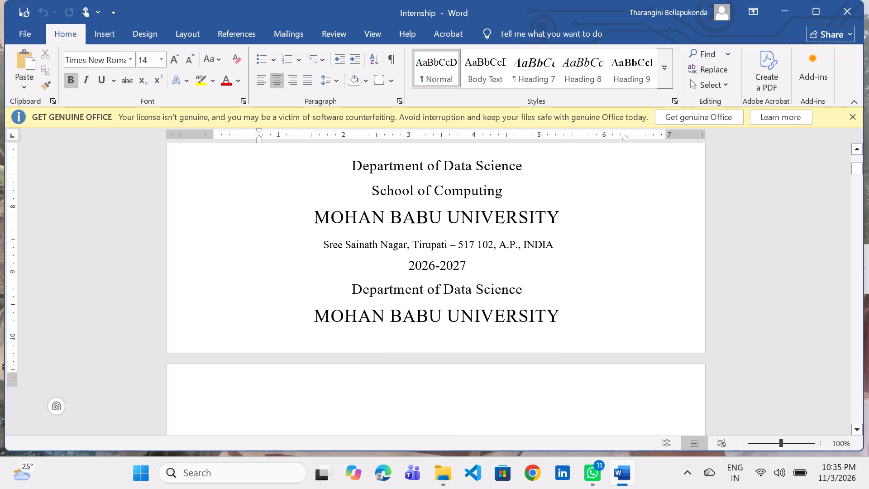
pyautogui.scroll(-3, 570, 177)
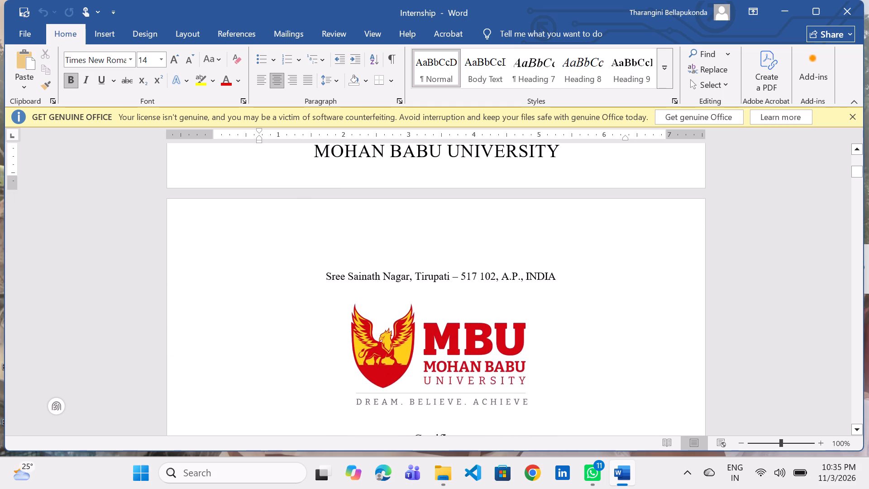
pyautogui.scroll(-5, 570, 177)
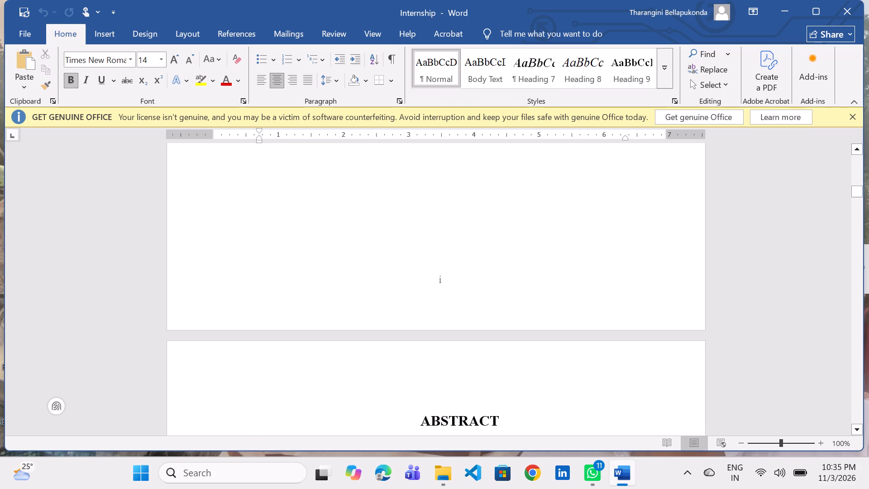
pyautogui.scroll(7, 570, 177)
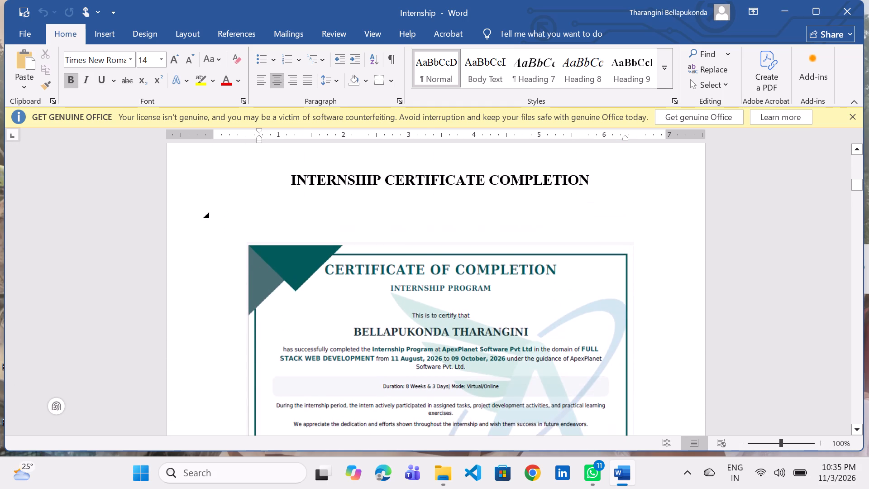
pyautogui.scroll(1, 572, 200)
pyautogui.scroll(-8, 572, 200)
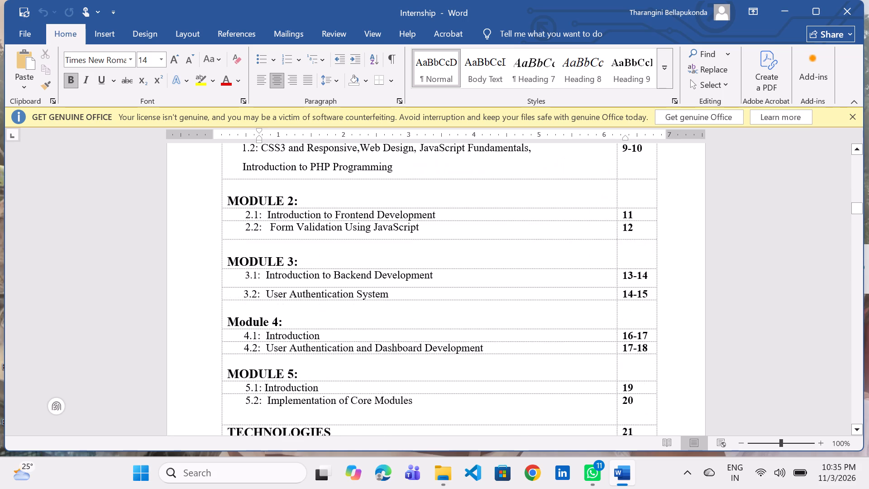
pyautogui.scroll(-9, 572, 200)
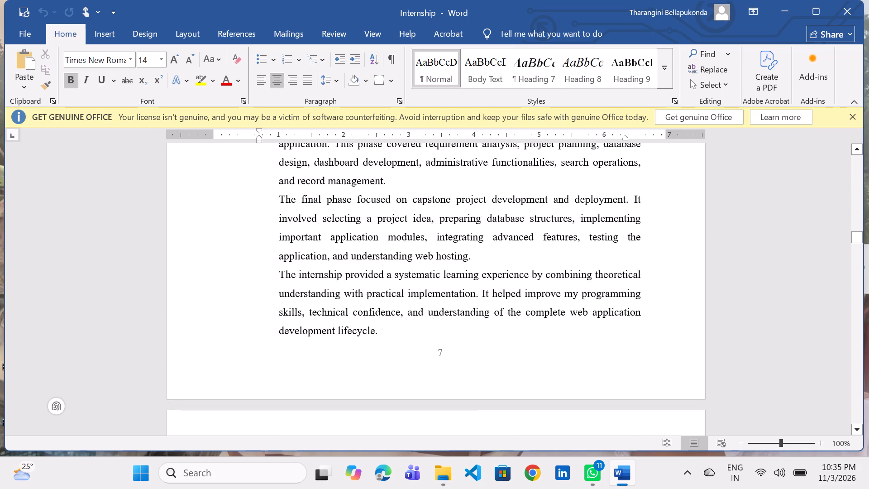
pyautogui.scroll(-9, 572, 200)
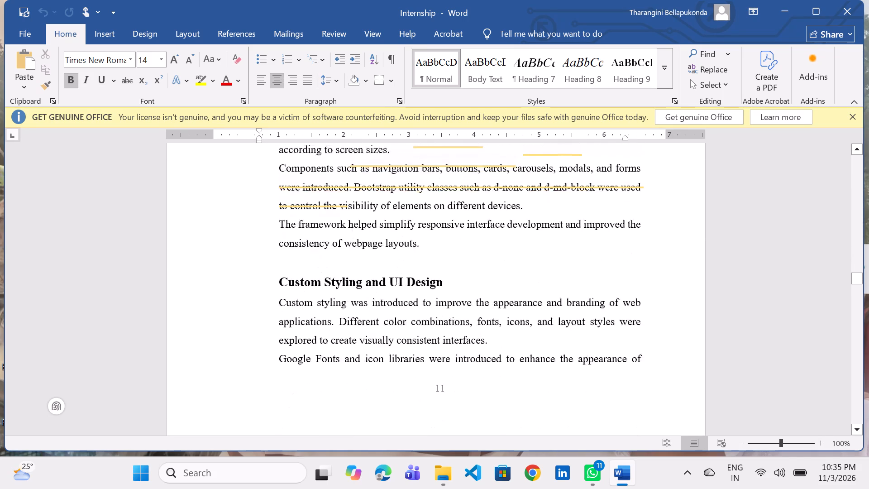
pyautogui.scroll(-4, 572, 200)
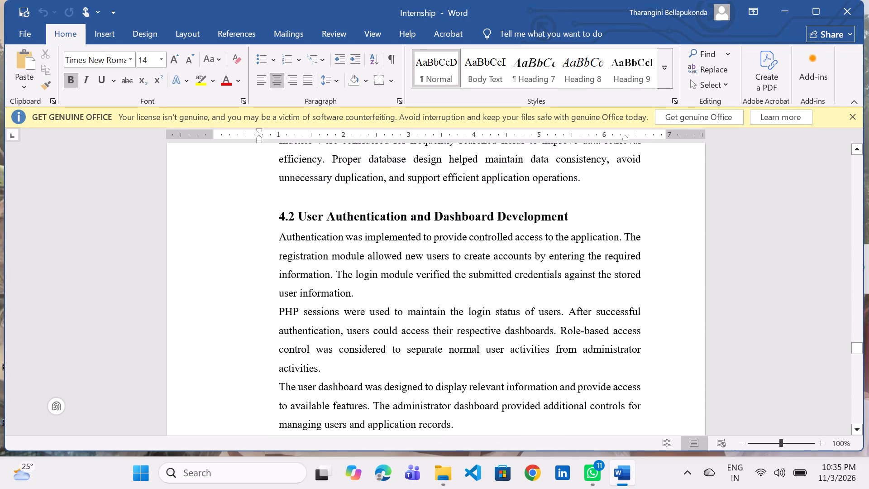
pyautogui.scroll(-3, 572, 200)
# Delete the empty line above the MODULE 5 heading at the start of its page.
pyautogui.scroll(1, 572, 200)
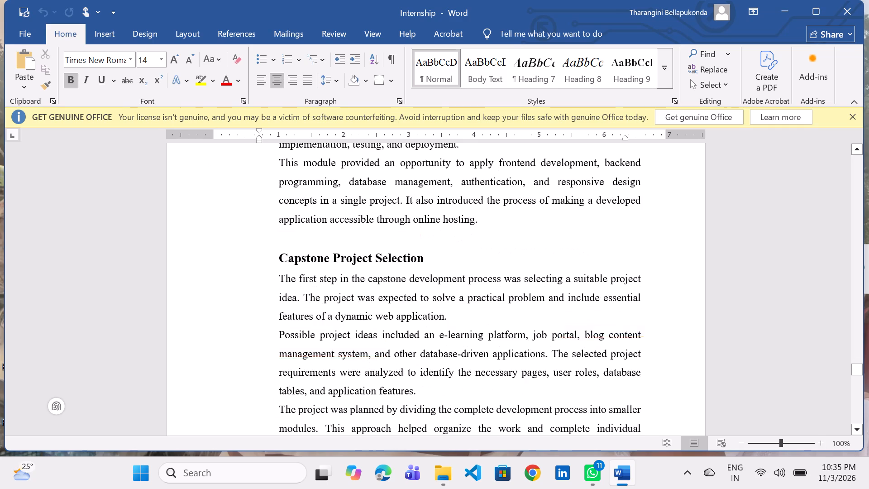
pyautogui.scroll(3, 572, 200)
pyautogui.scroll(-4, 572, 200)
pyautogui.scroll(4, 572, 200)
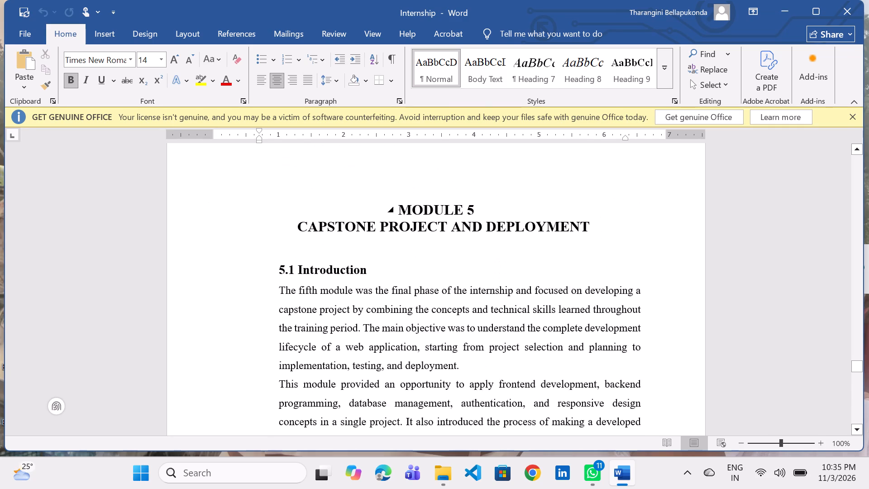
pyautogui.scroll(2, 572, 200)
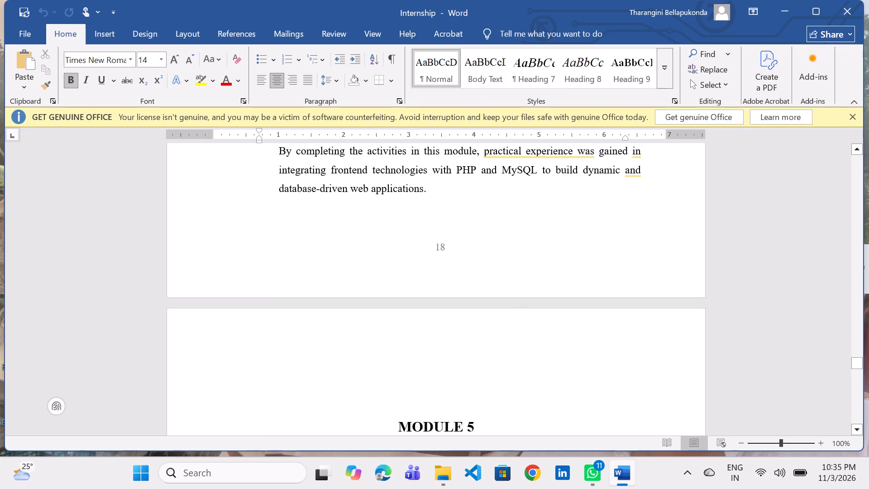
pyautogui.click(405, 382)
pyautogui.press('BackSpace')
pyautogui.press('BackSpace')
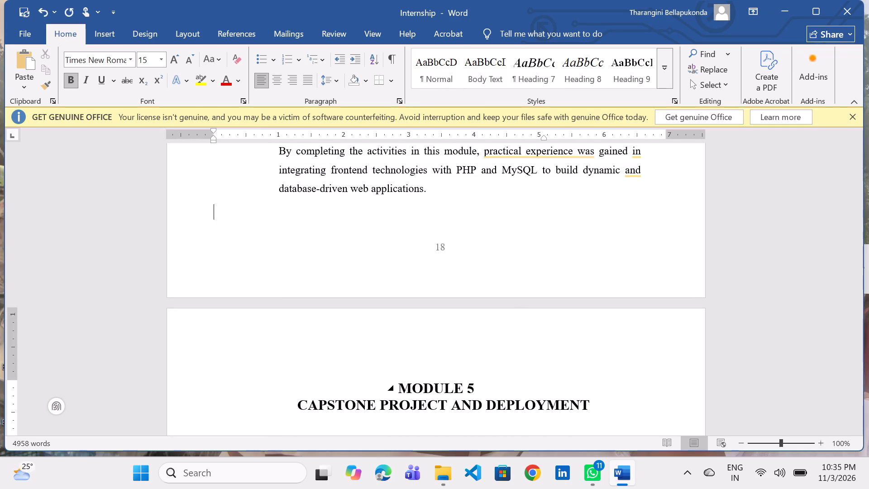
# Check the layout of the remaining pages from Module 5 through to the References.
pyautogui.scroll(-3, 520, 473)
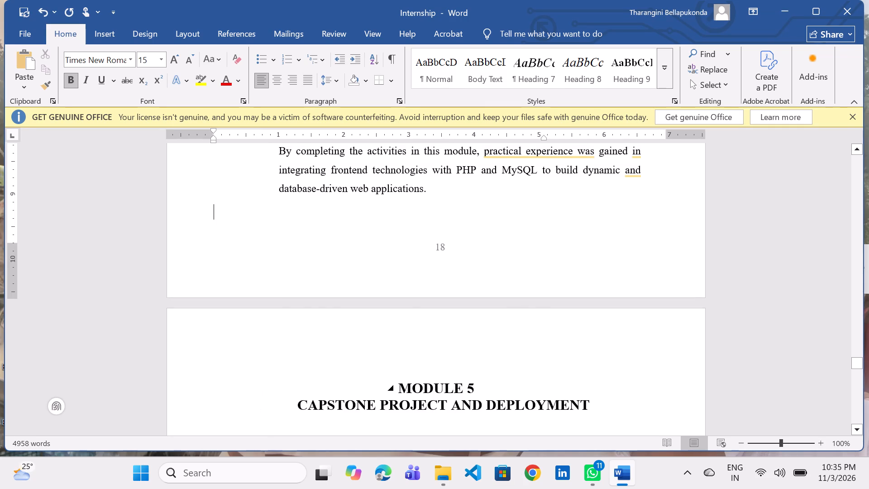
pyautogui.scroll(-8, 533, 418)
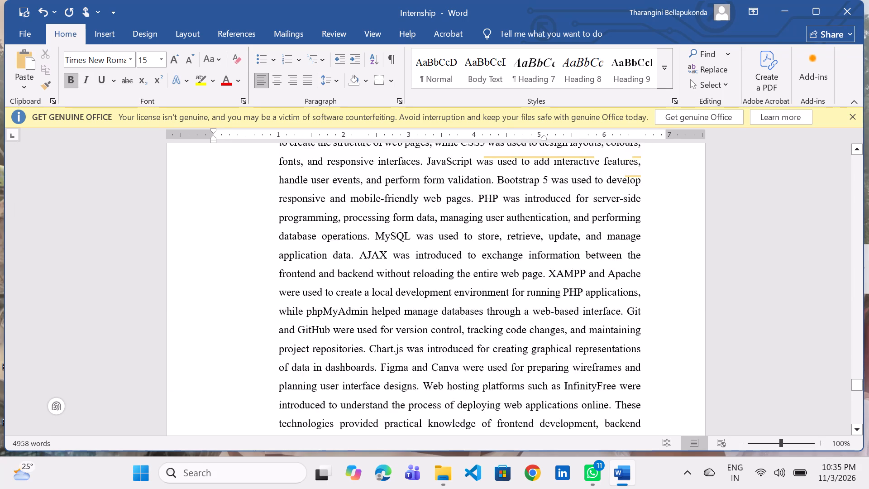
pyautogui.scroll(-4, 533, 418)
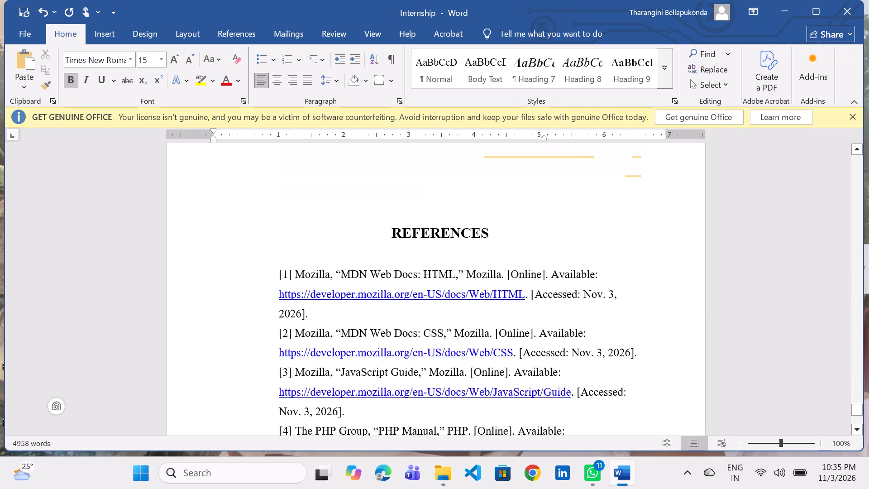
pyautogui.scroll(-1, 533, 418)
# Delete the empty line above the MODULE 4 heading at the start of its page.
pyautogui.scroll(10, 533, 418)
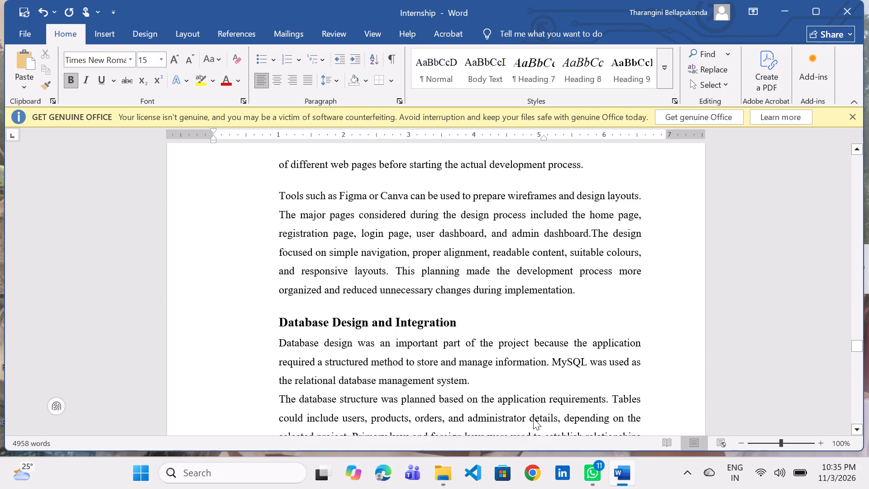
pyautogui.scroll(5, 533, 418)
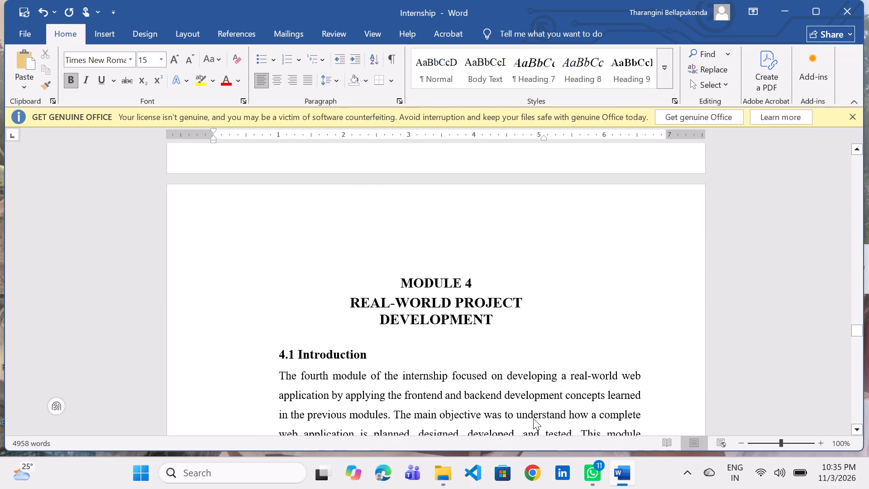
pyautogui.click(265, 191)
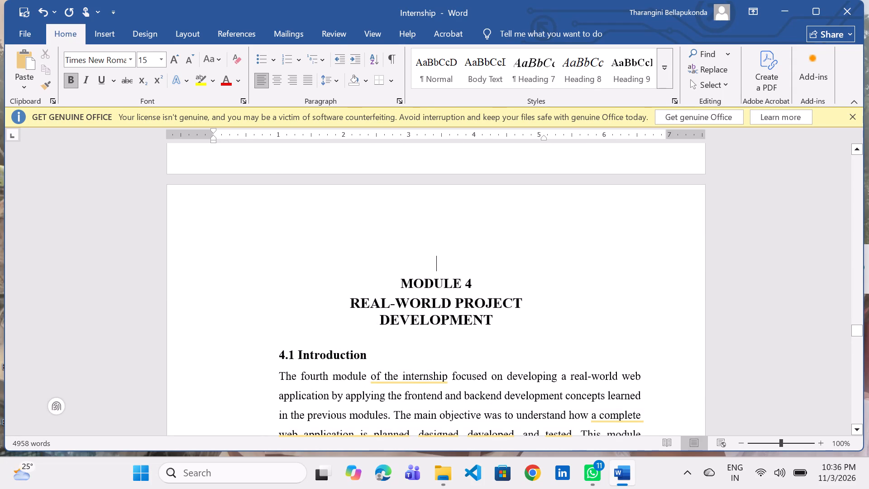
pyautogui.press('BackSpace')
pyautogui.press('\\')
pyautogui.press('BackSpace')
pyautogui.press('BackSpace')
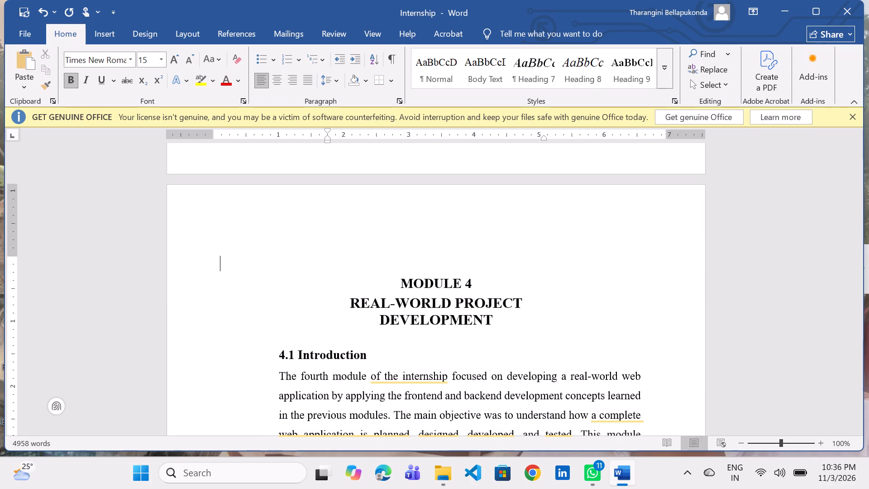
pyautogui.press('BackSpace')
# Delete the empty line above the MODULE 3 heading at the start of its page.
pyautogui.scroll(7, 265, 191)
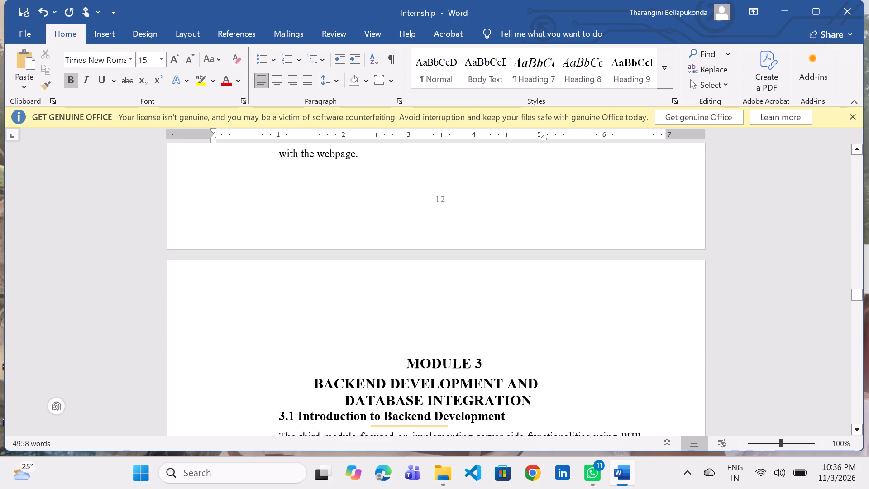
pyautogui.click(263, 278)
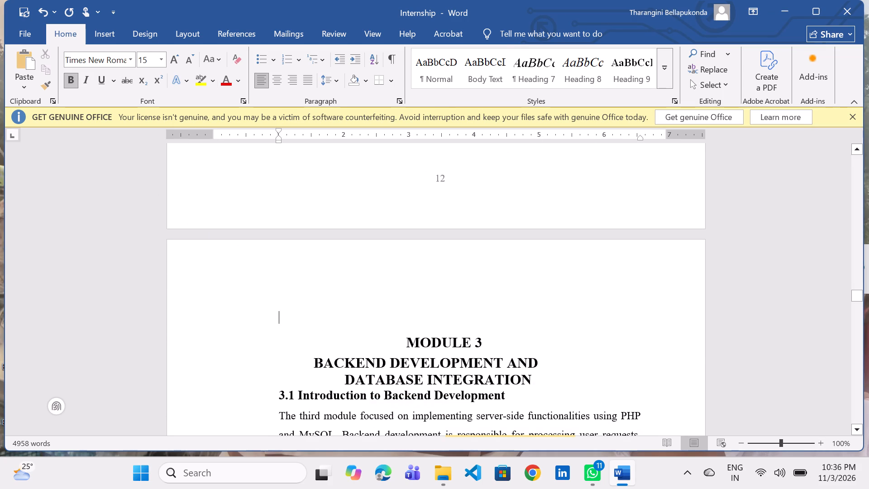
pyautogui.press('BackSpace')
pyautogui.press('BackSpace')
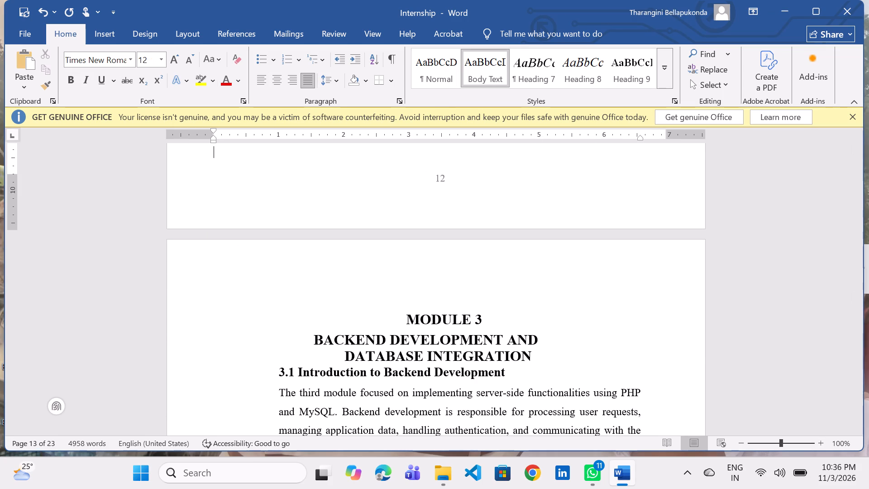
pyautogui.press('Down')
pyautogui.press('Up')
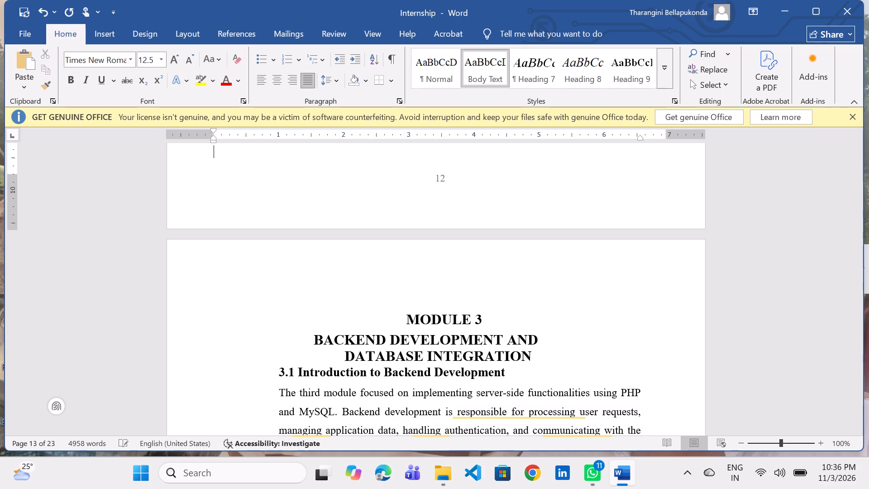
# Check the spacing above the MODULE 2 heading and at the end of the page before it.
pyautogui.scroll(8, 263, 278)
pyautogui.scroll(-3, 263, 278)
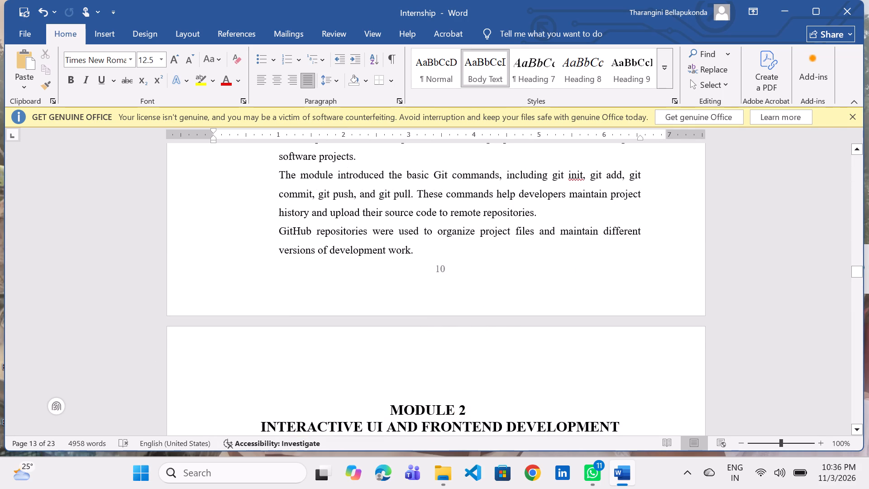
pyautogui.click(257, 388)
pyautogui.press('Up')
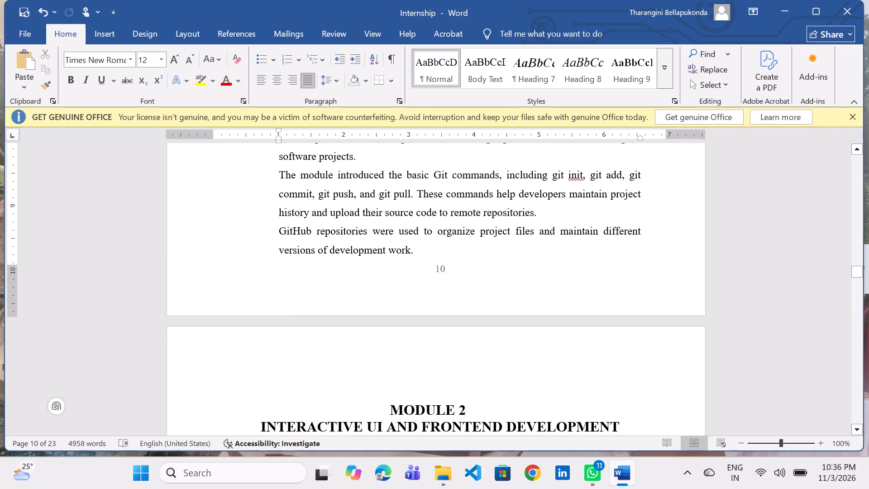
# Review the page layout and page numbers of the pages between Module 1 and the Abstract.
pyautogui.scroll(8, 257, 388)
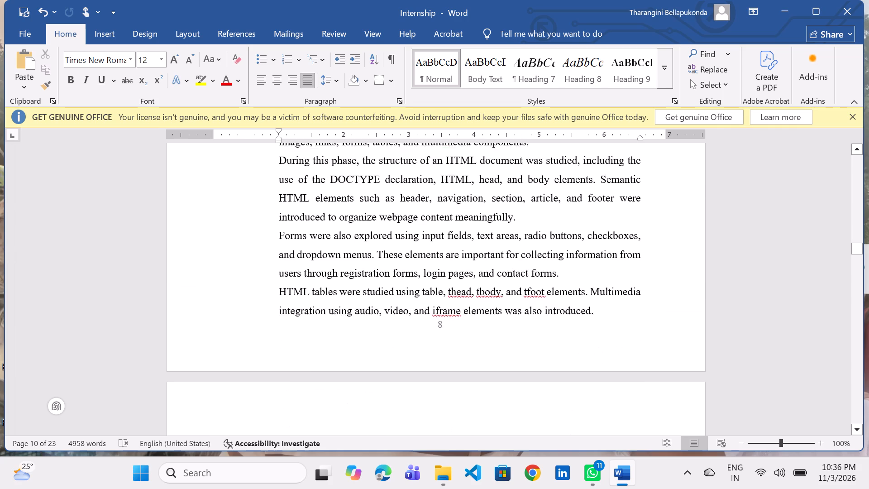
pyautogui.scroll(4, 257, 388)
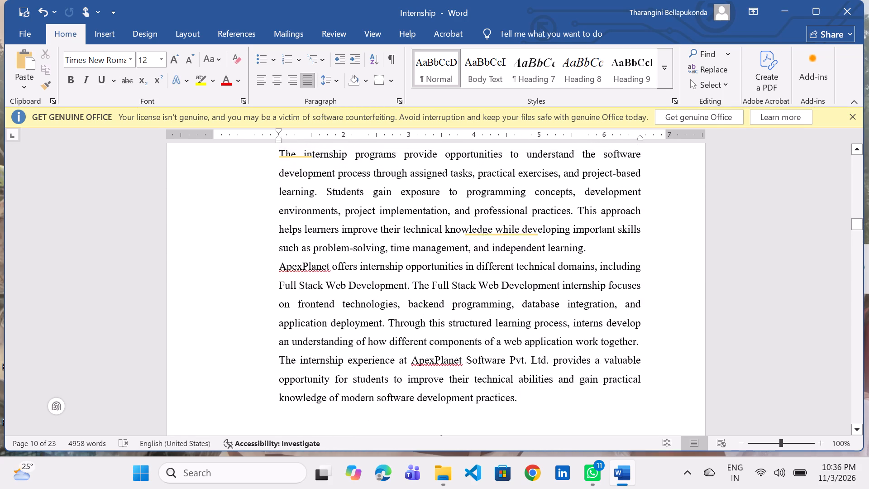
pyautogui.scroll(4, 257, 388)
pyautogui.scroll(-3, 257, 388)
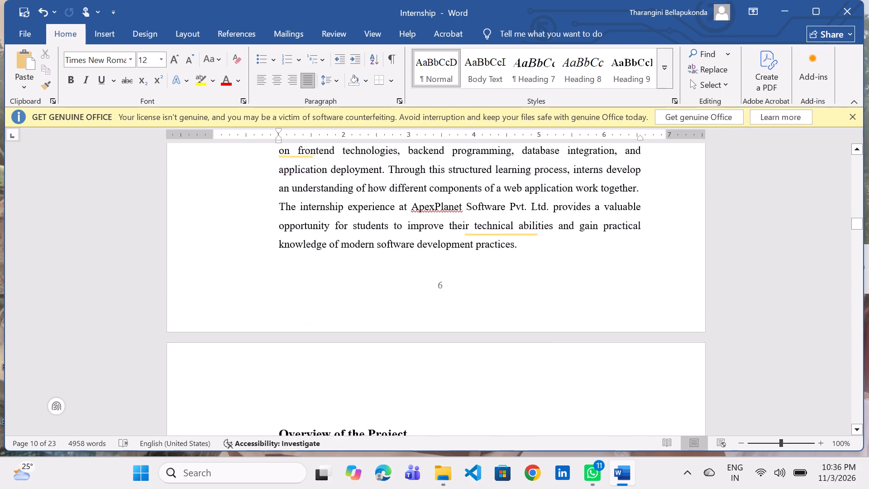
pyautogui.scroll(-3, 257, 388)
pyautogui.scroll(3, 257, 388)
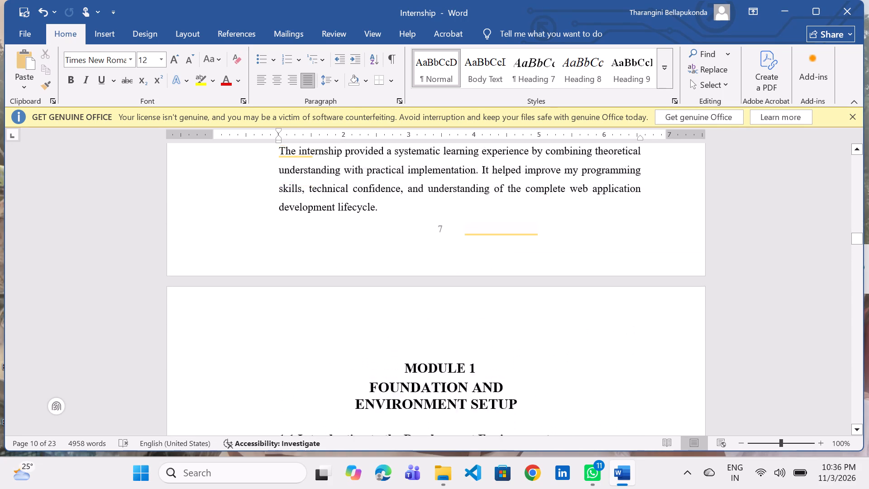
pyautogui.scroll(5, 257, 388)
pyautogui.scroll(-1, 257, 388)
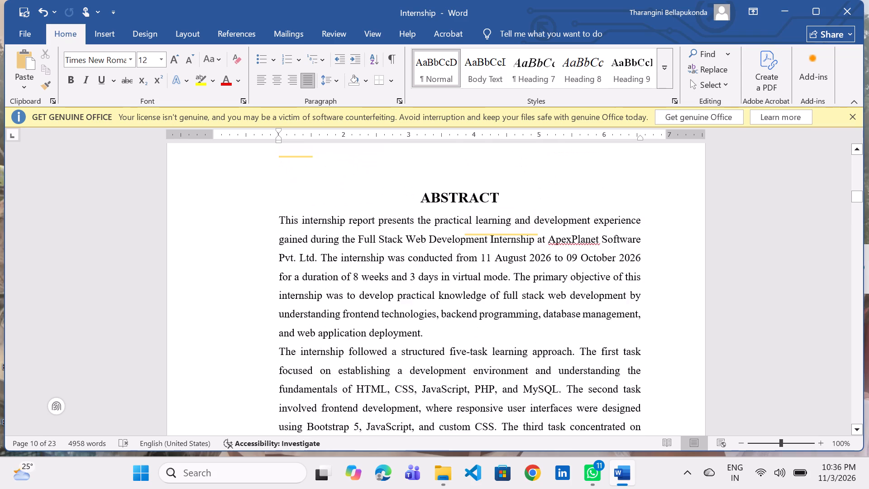
pyautogui.scroll(-1, 257, 388)
pyautogui.scroll(3, 257, 388)
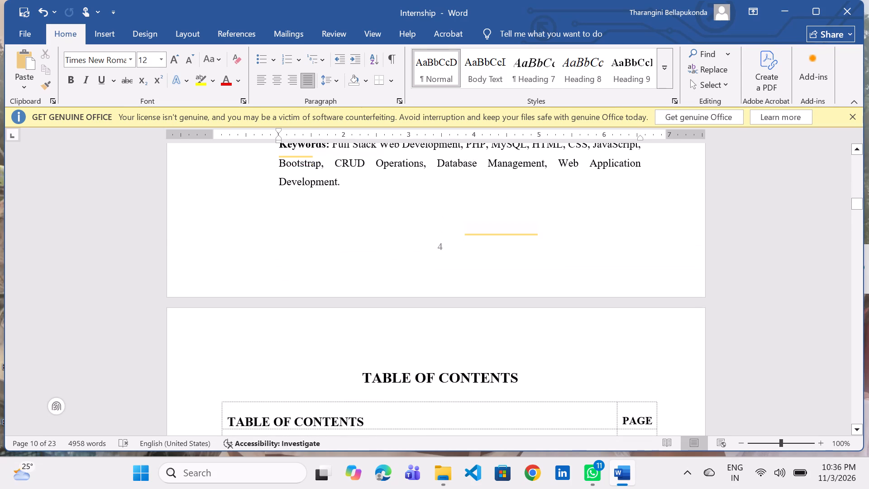
pyautogui.scroll(5, 257, 388)
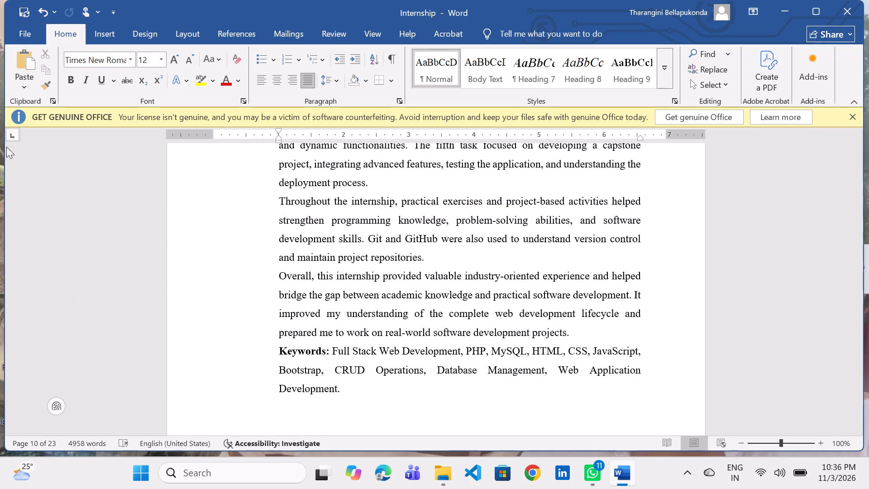
# Save the edited Internship report under its existing name and close it.
pyautogui.click(35, 41)
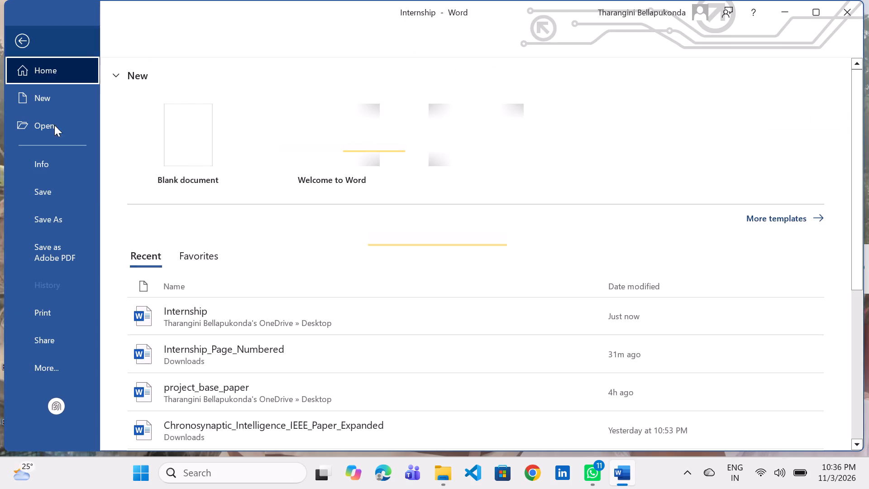
pyautogui.click(66, 203)
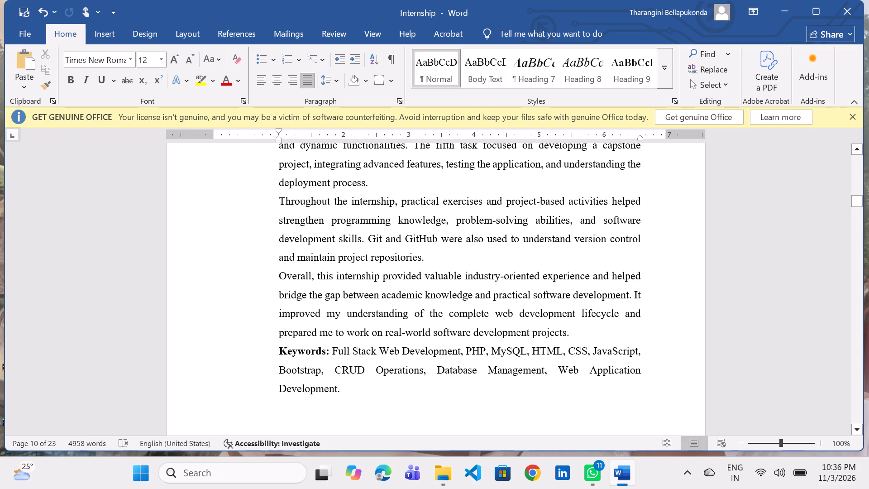
pyautogui.click(850, 10)
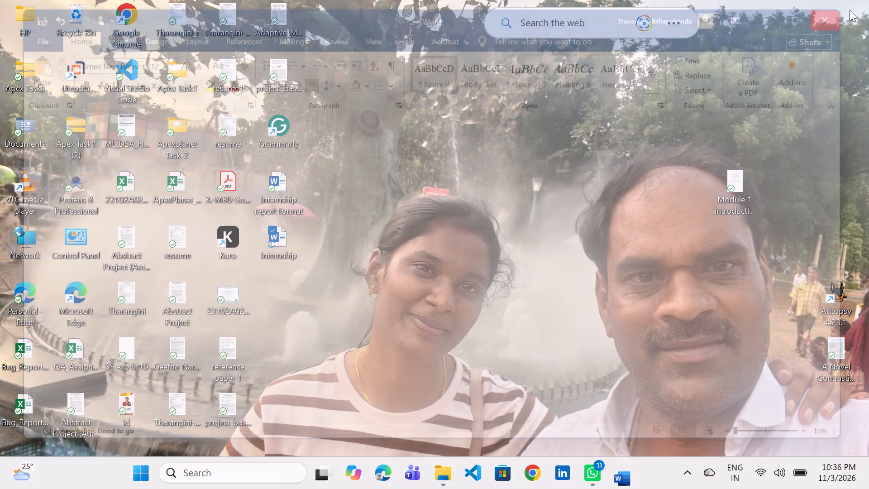